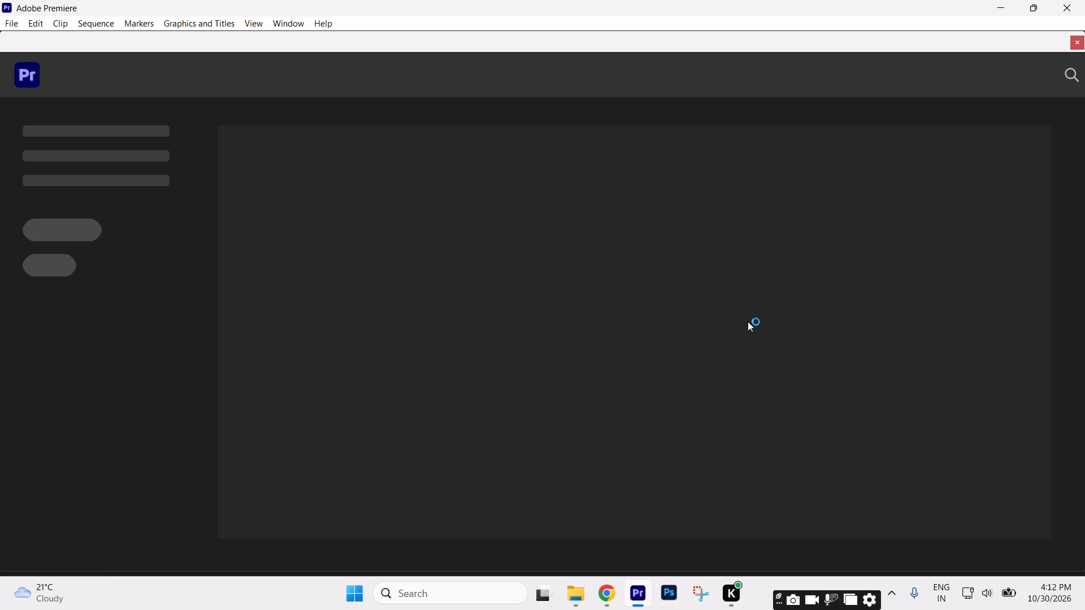
# Open the recent project D:\Untitled.
pyautogui.click(12, 26)
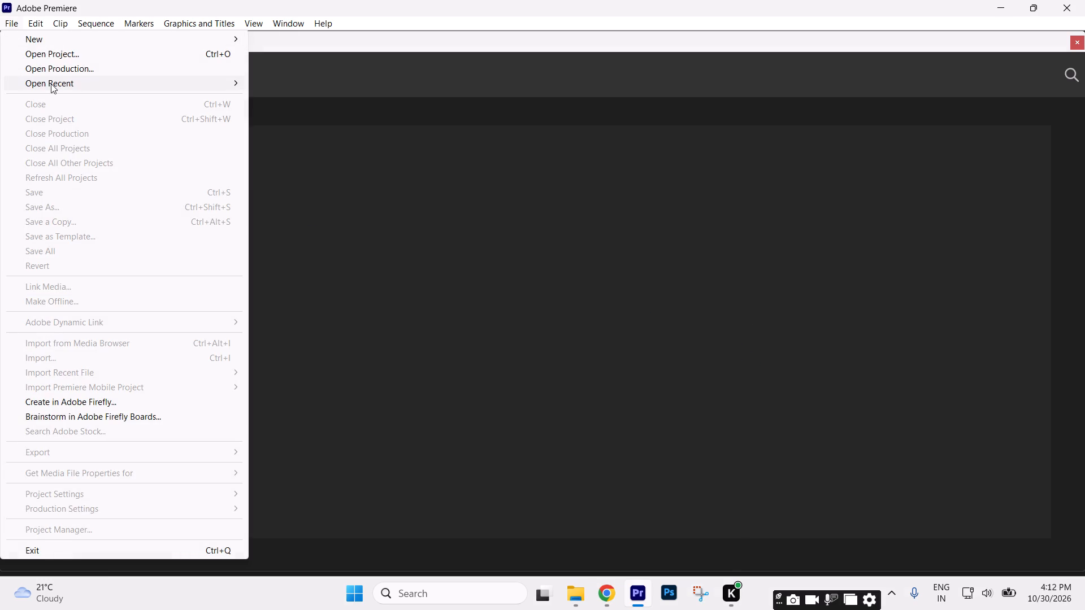
pyautogui.click(51, 85)
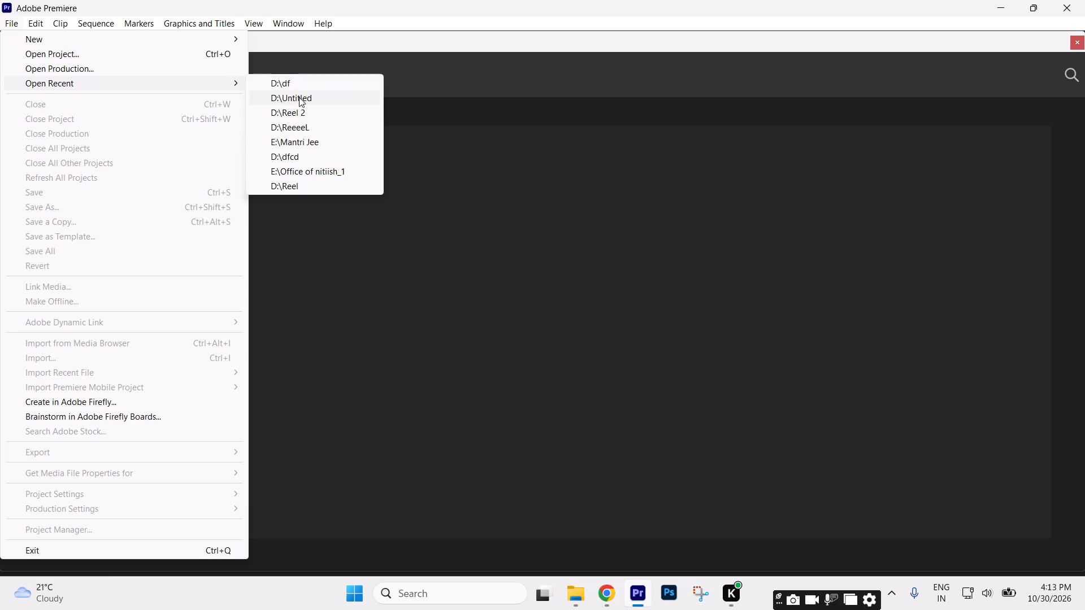
pyautogui.click(299, 97)
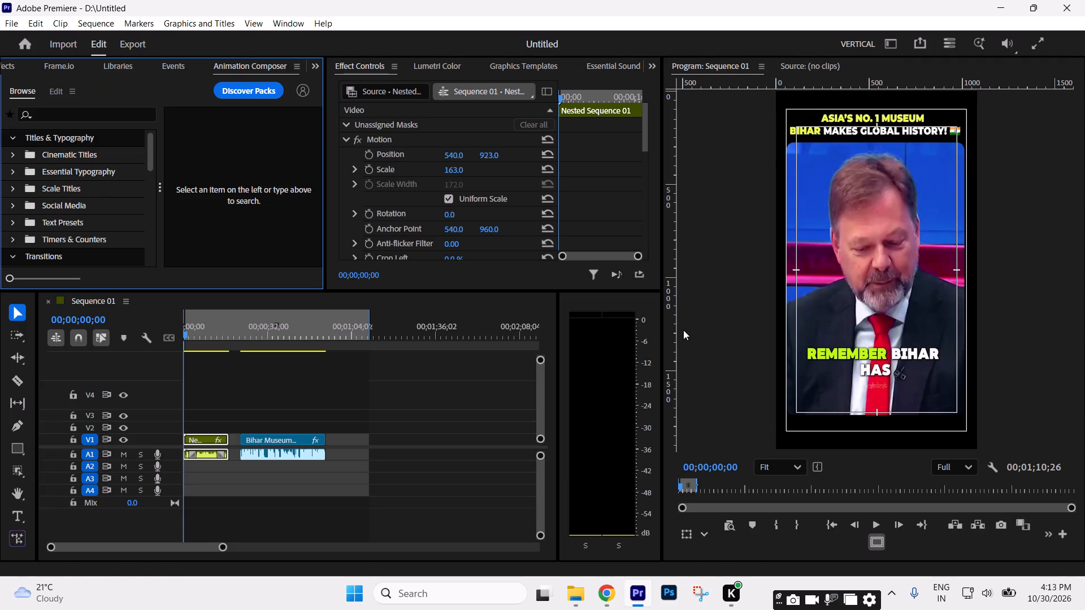
# Move the Bihar Museum clip with its audio earlier so it butts against the end of the nested sequence, closing the gap.
pyautogui.moveTo(203, 339); pyautogui.dragTo(257, 351)
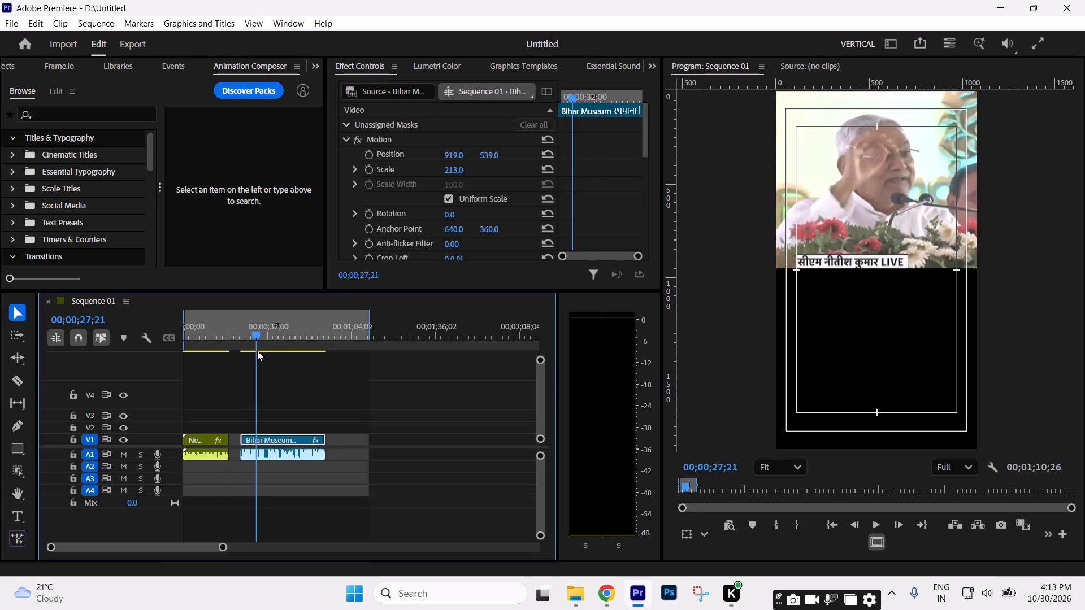
pyautogui.moveTo(257, 351); pyautogui.dragTo(259, 352)
pyautogui.moveTo(319, 385); pyautogui.dragTo(270, 491)
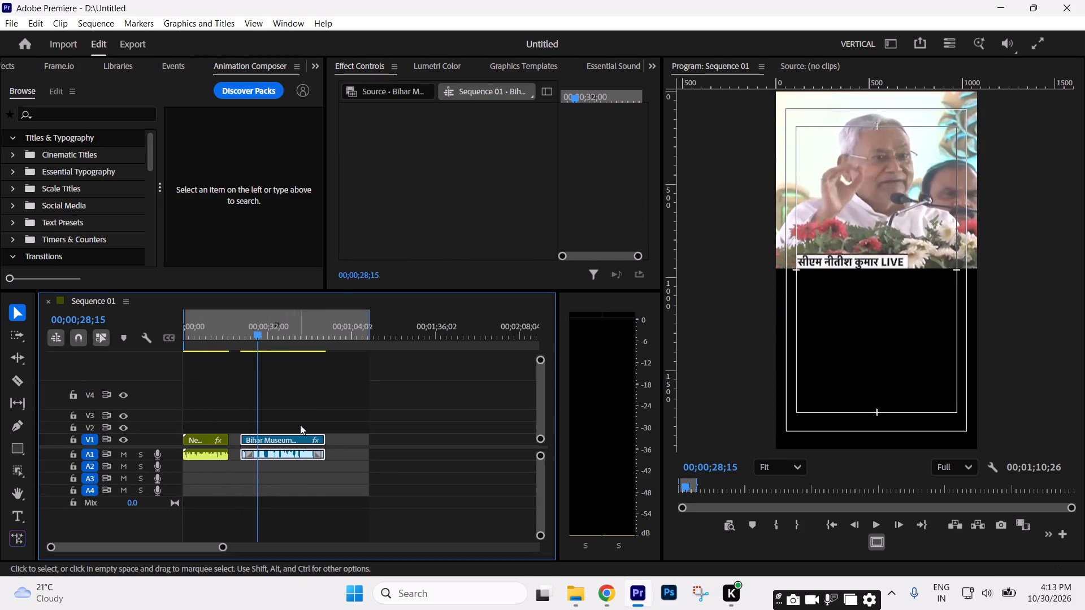
pyautogui.click(300, 425)
pyautogui.click(294, 439)
pyautogui.click(292, 459)
pyautogui.click(293, 456)
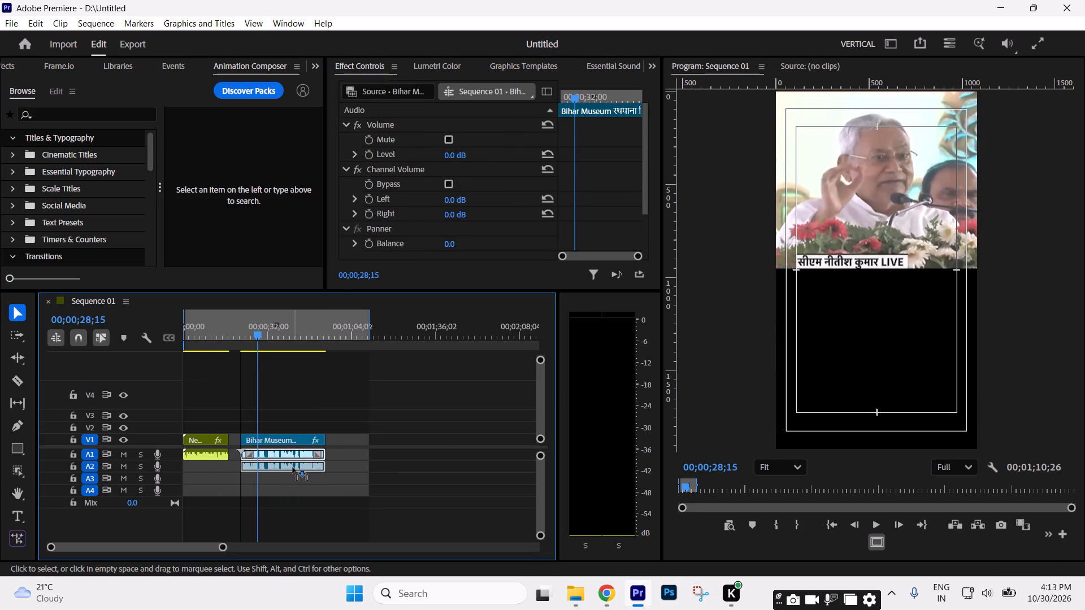
pyautogui.moveTo(305, 393); pyautogui.dragTo(276, 475)
pyautogui.moveTo(283, 441); pyautogui.dragTo(279, 441)
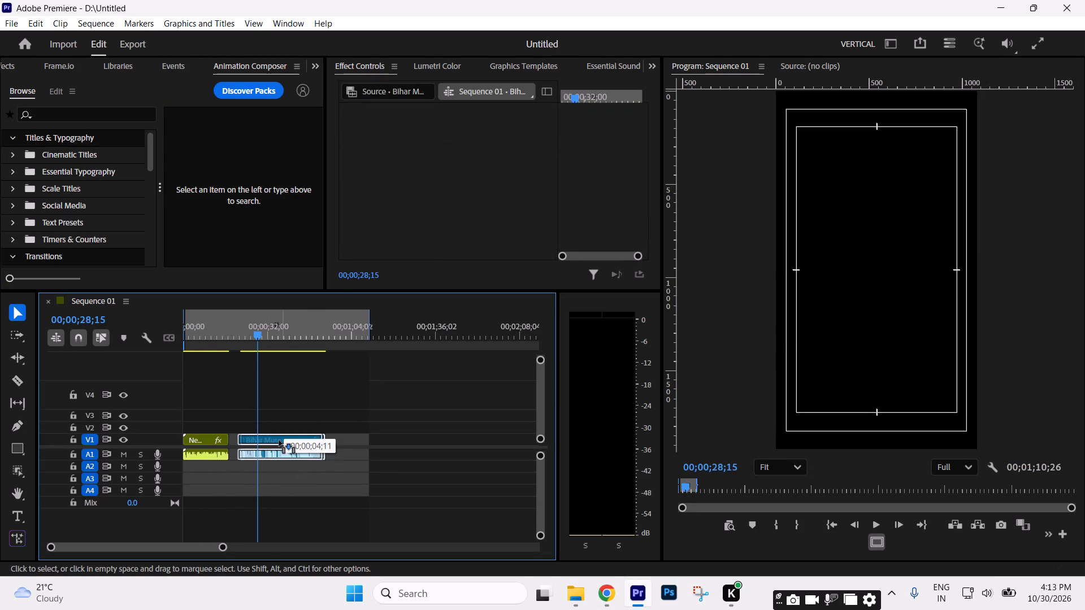
pyautogui.moveTo(279, 441); pyautogui.dragTo(277, 441)
# Set the sequence's Out point at the end of the Bihar Museum clip, at 00;00;50;04.
pyautogui.moveTo(232, 335); pyautogui.dragTo(0, 379)
pyautogui.click(246, 407)
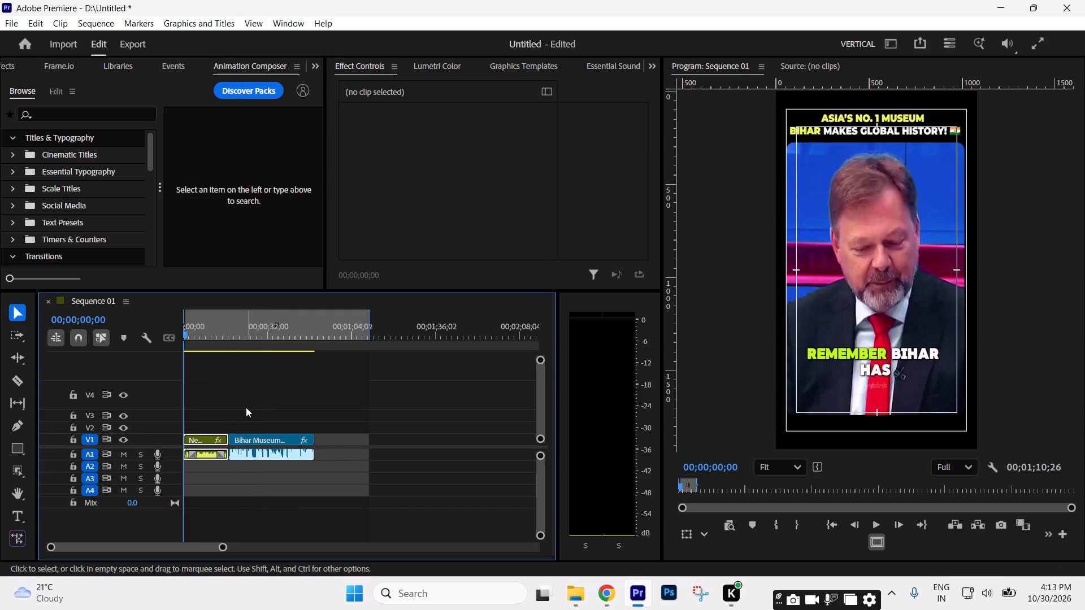
pyautogui.press('space')
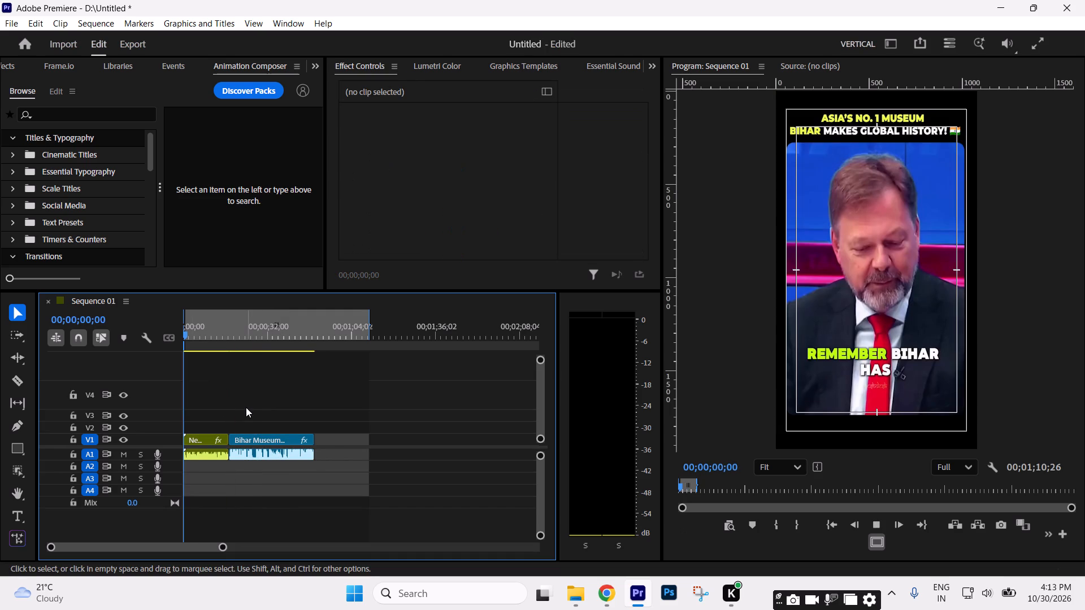
pyautogui.click(428, 426)
pyautogui.moveTo(225, 546); pyautogui.dragTo(189, 544)
pyautogui.moveTo(293, 328); pyautogui.dragTo(414, 360)
pyautogui.press('space')
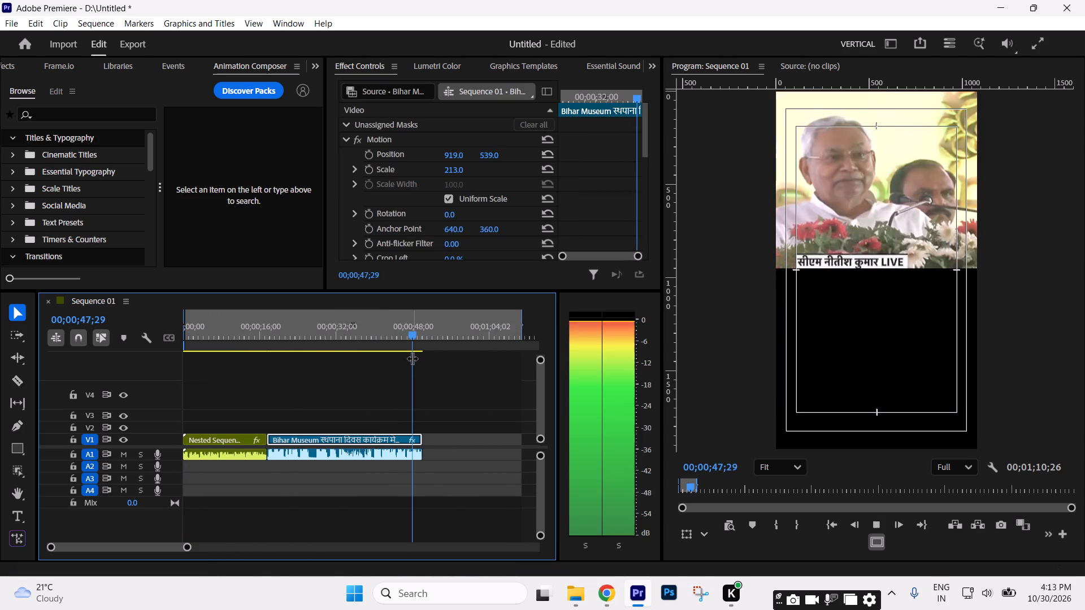
pyautogui.press('space')
pyautogui.click(500, 425)
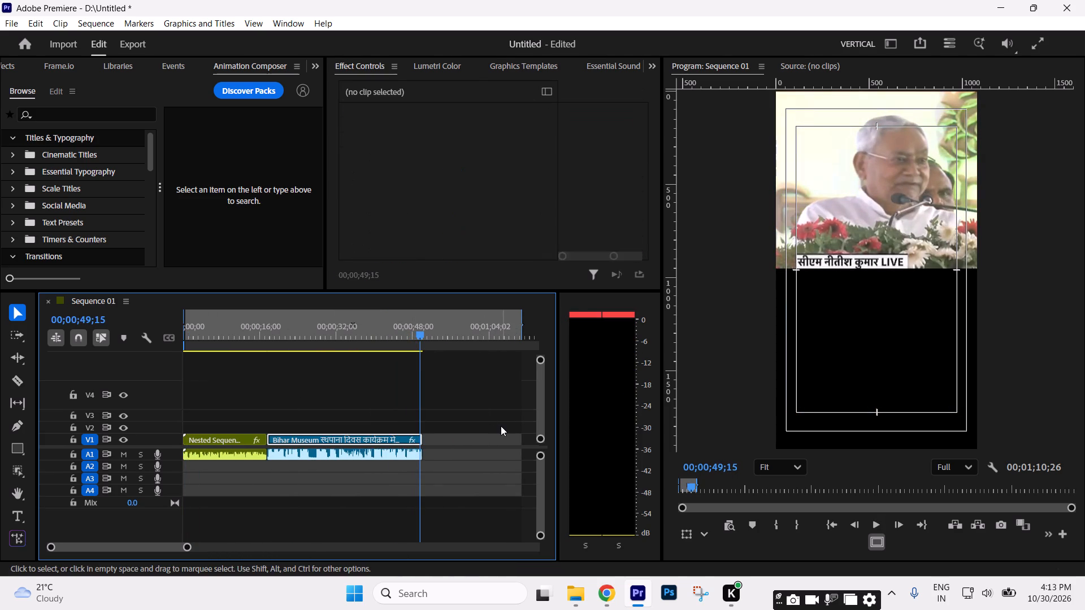
pyautogui.press('Down')
pyautogui.write('o=')
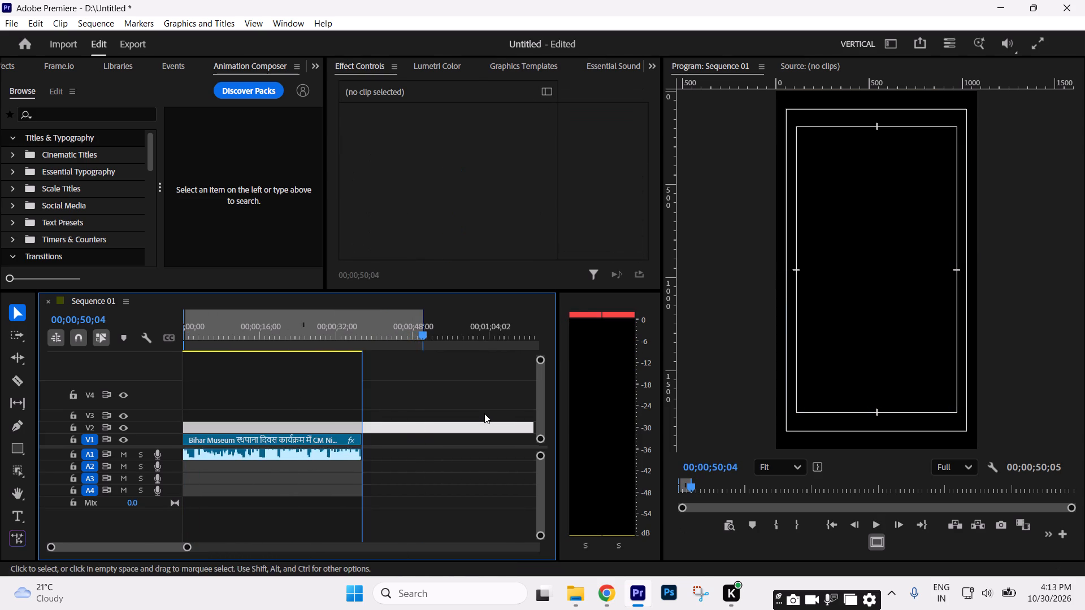
# Review the sequence from its start through the nested sequence and the Bihar Museum clip.
pyautogui.press('Up')
pyautogui.press('Up')
pyautogui.write('--')
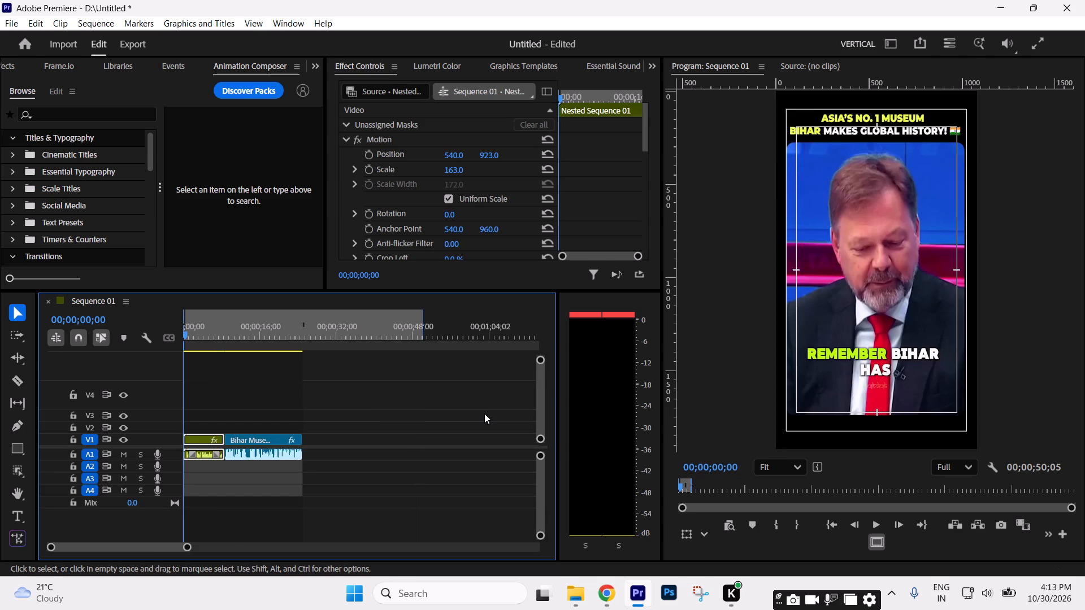
pyautogui.press('space')
pyautogui.press('space')
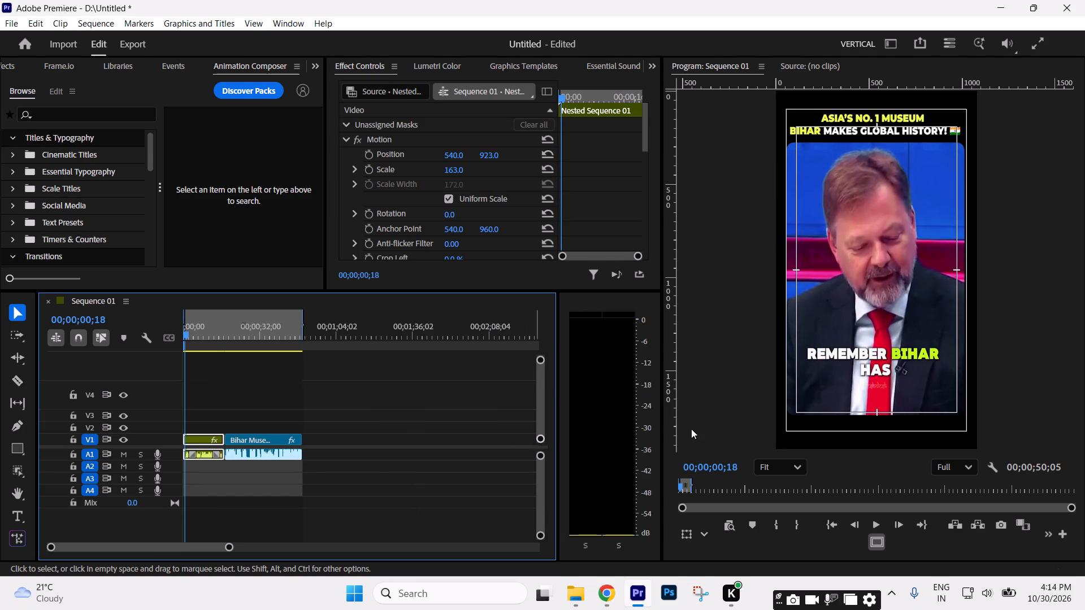
pyautogui.click(360, 508)
pyautogui.moveTo(230, 546); pyautogui.dragTo(217, 546)
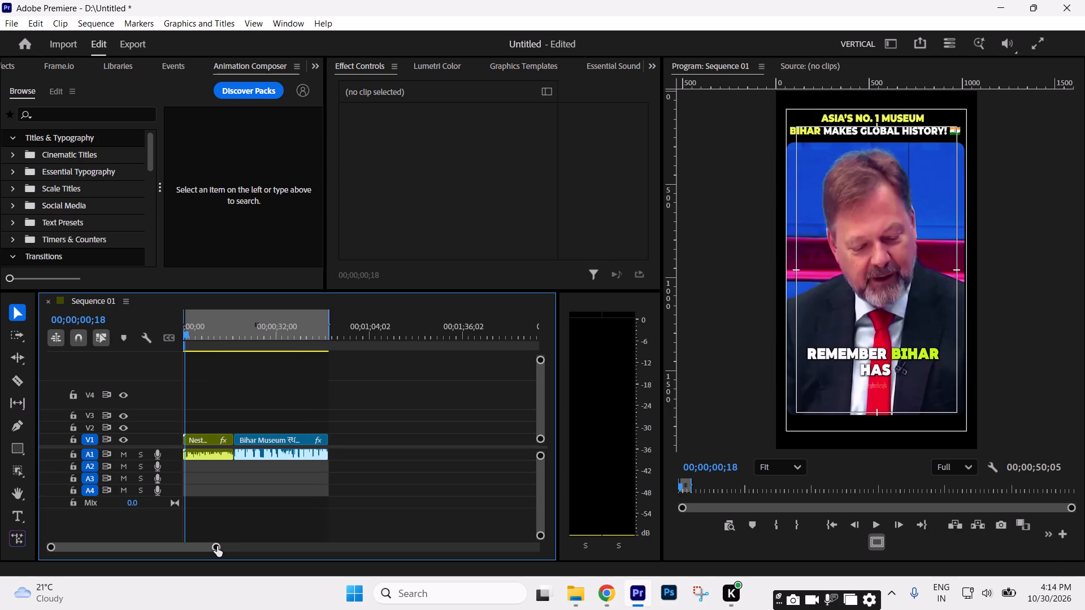
pyautogui.moveTo(217, 546); pyautogui.dragTo(217, 546)
pyautogui.moveTo(217, 546); pyautogui.dragTo(176, 541)
pyautogui.moveTo(211, 329); pyautogui.dragTo(293, 343)
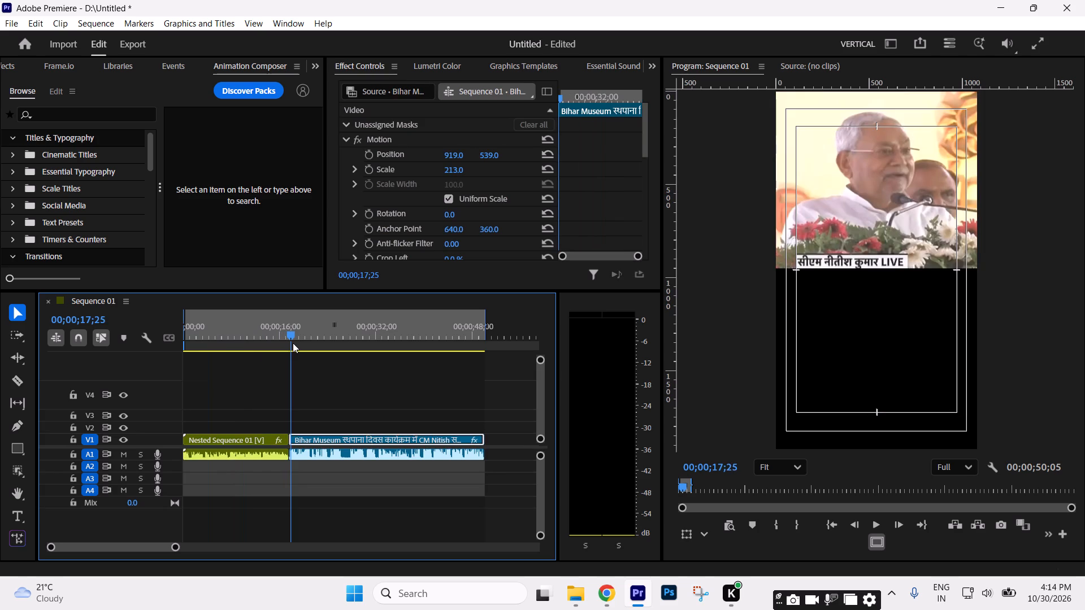
pyautogui.moveTo(293, 343); pyautogui.dragTo(307, 346)
pyautogui.moveTo(335, 343); pyautogui.dragTo(424, 343)
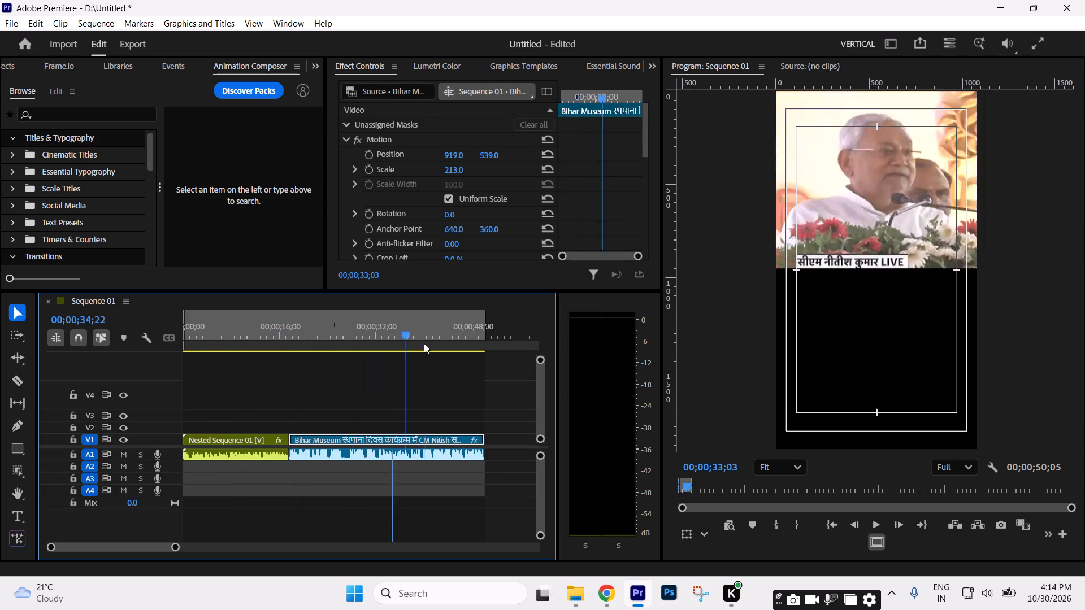
pyautogui.moveTo(424, 343); pyautogui.dragTo(198, 343)
# Save the project.
pyautogui.click(386, 373)
pyautogui.hotkey('ctrl', 's')
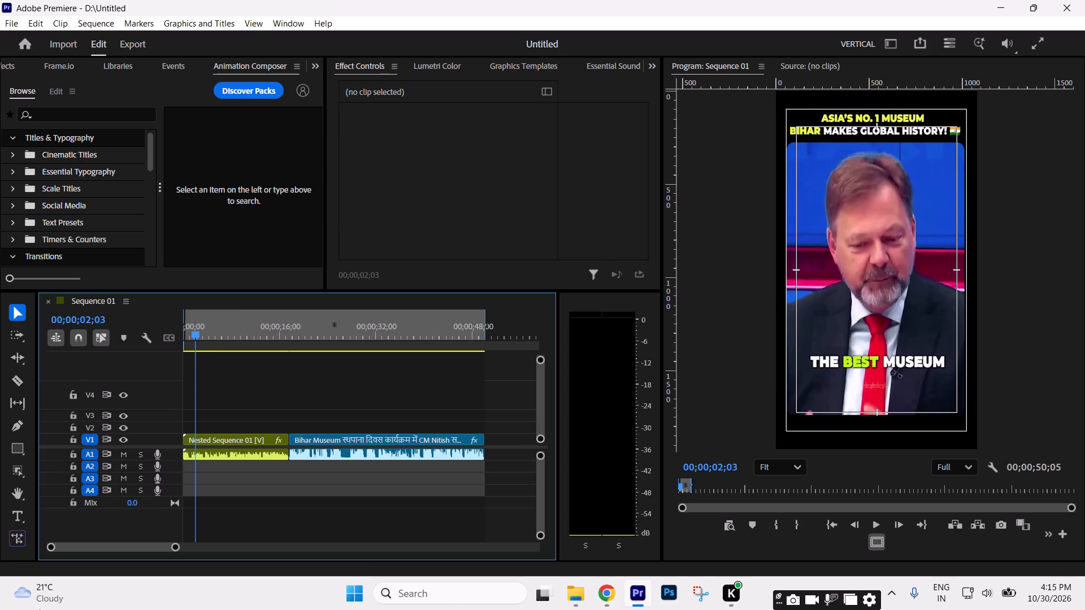
# Play back the last part of the nested sequence through the cut into the Bihar Museum clip.
pyautogui.scroll(1, 1084, 587)
pyautogui.moveTo(235, 318); pyautogui.dragTo(238, 324)
pyautogui.press('space')
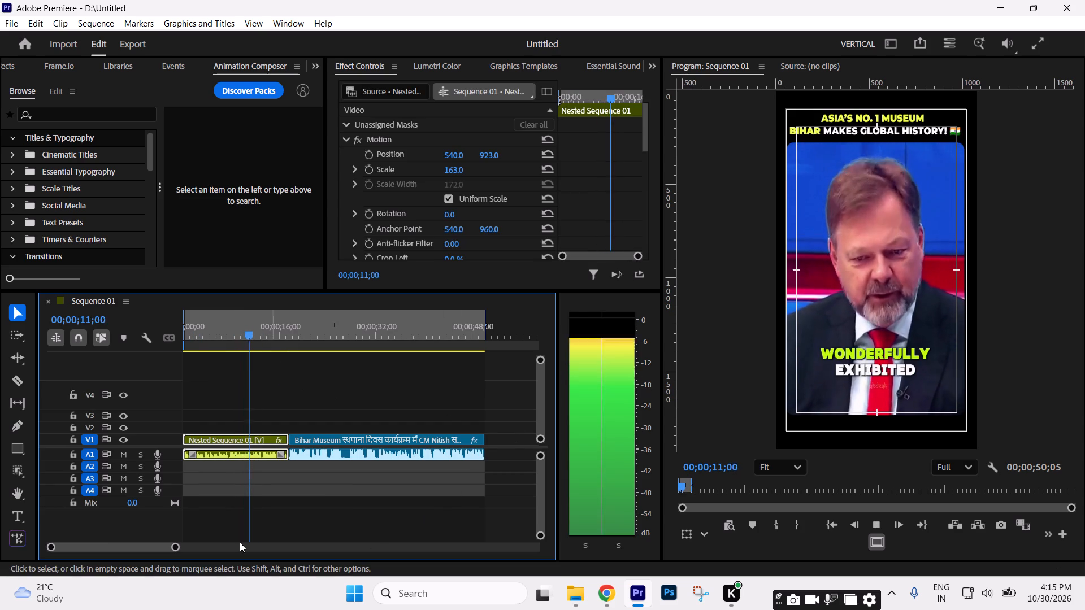
pyautogui.moveTo(177, 549); pyautogui.dragTo(192, 548)
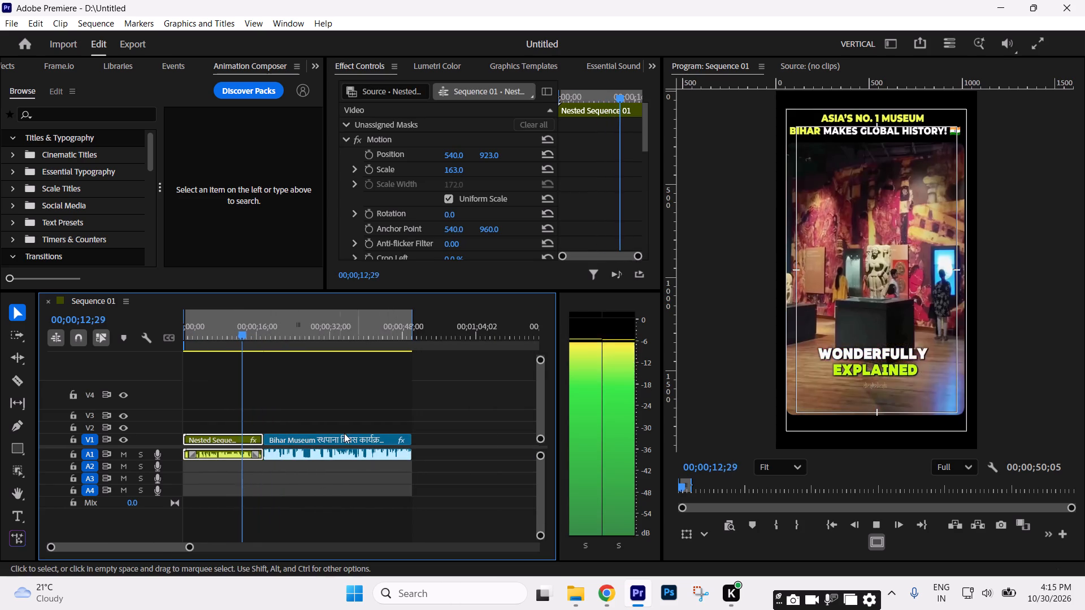
pyautogui.click(324, 400)
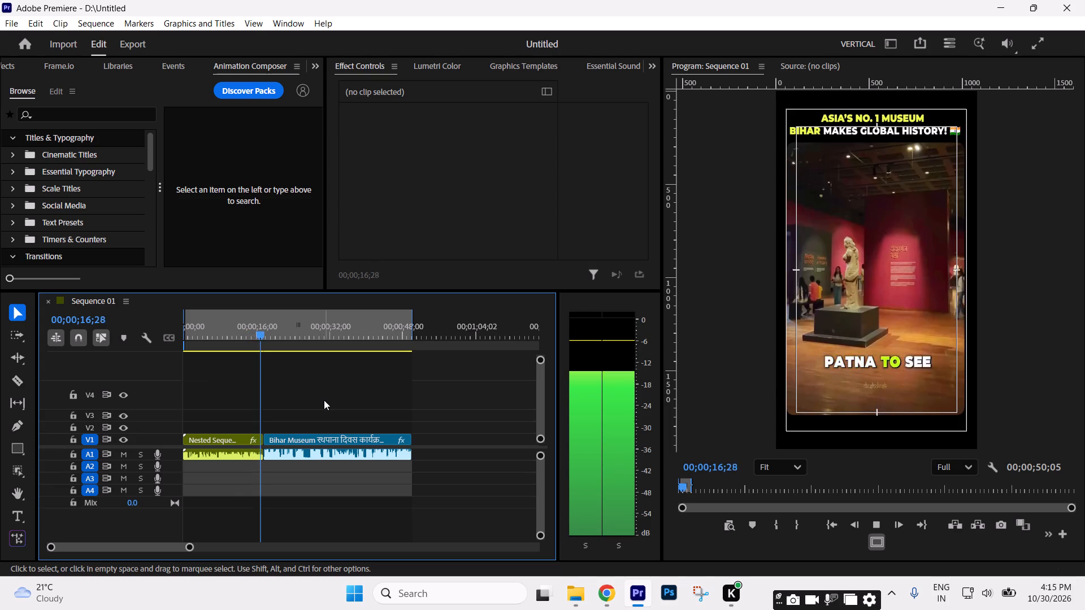
pyautogui.press('space')
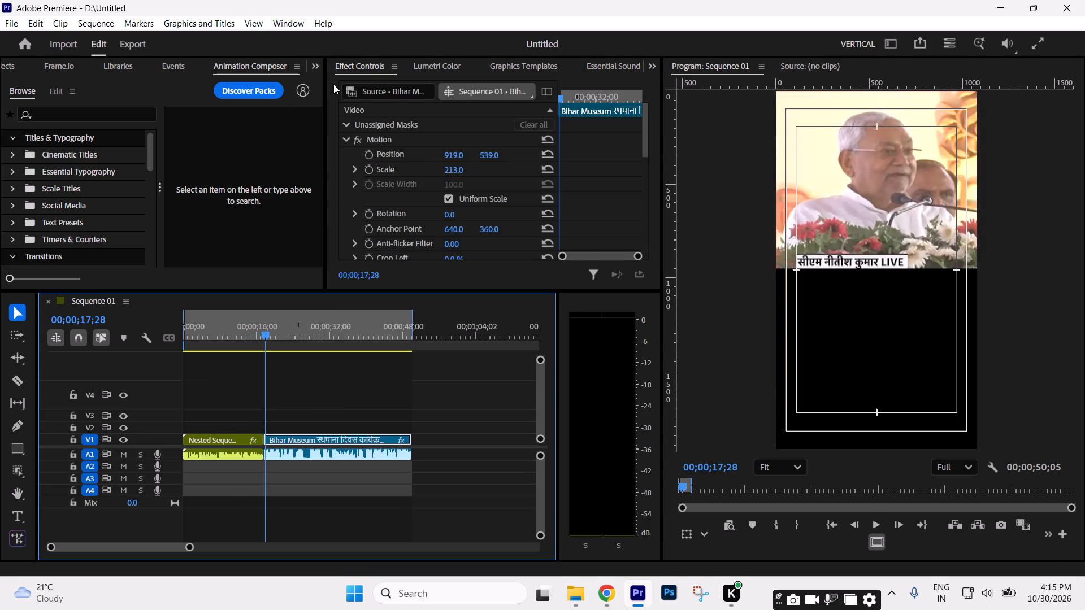
# Go to the end of the project's media items and start importing a new media file there.
pyautogui.moveTo(316, 63); pyautogui.dragTo(330, 83)
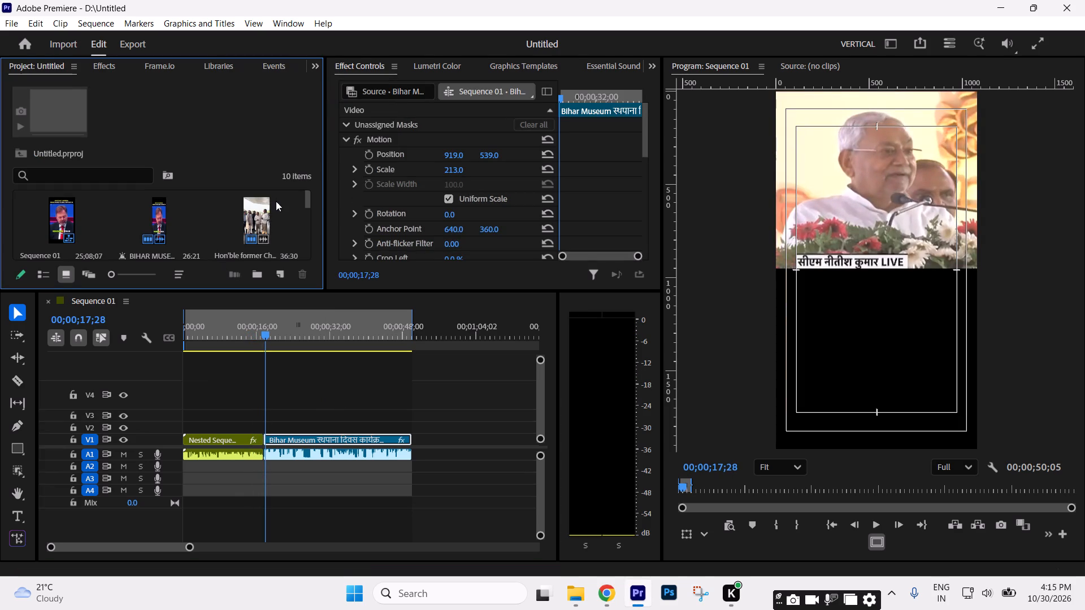
pyautogui.moveTo(309, 199); pyautogui.dragTo(314, 279)
pyautogui.doubleClick(215, 239)
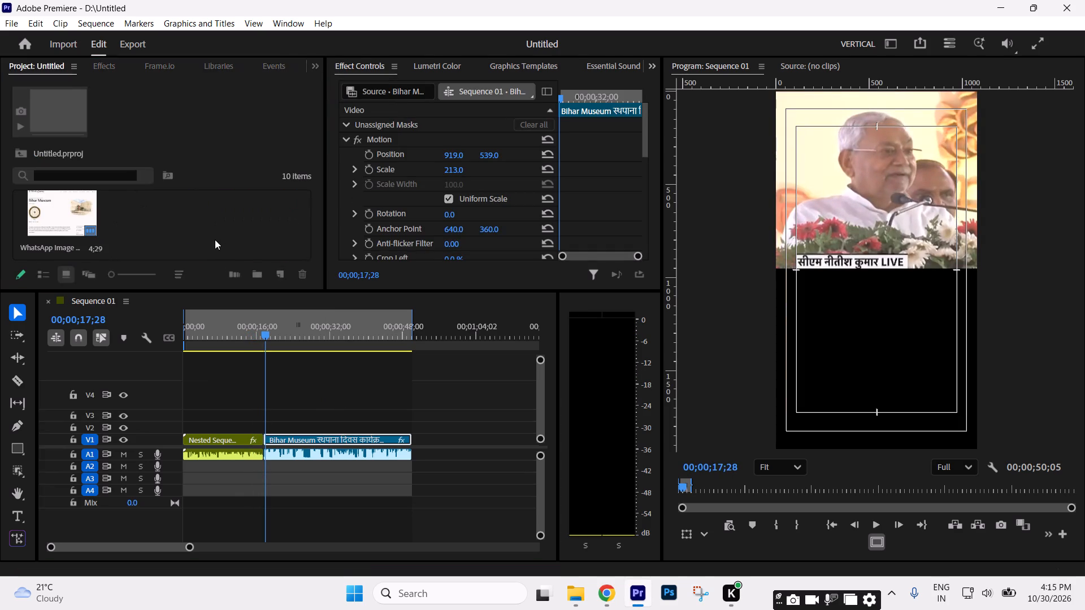
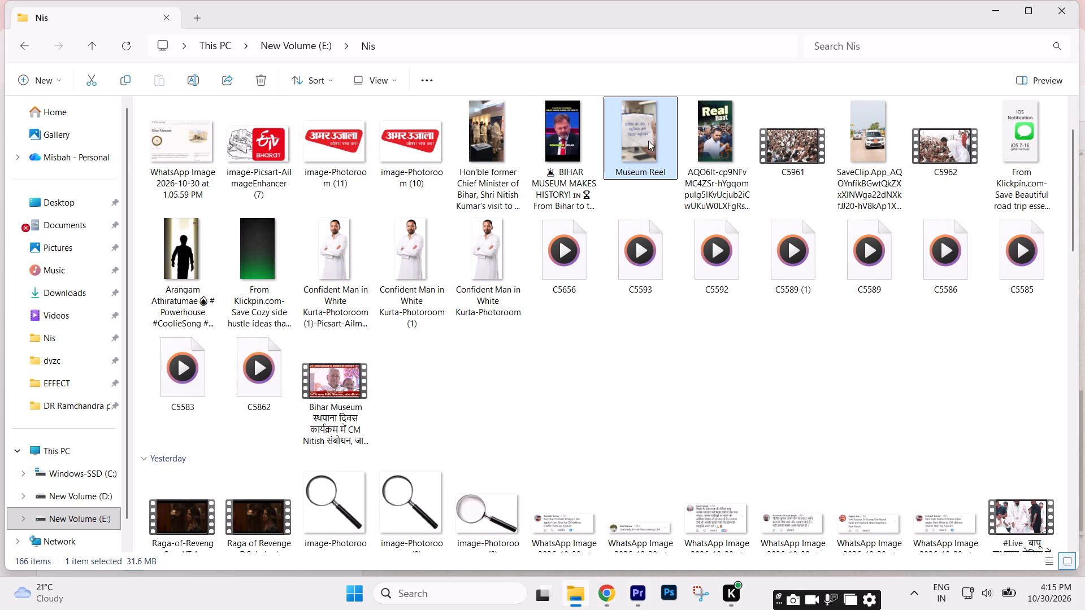
# Bring the Museum Reel video from the Nis folder into Premiere's Sequence 01 on V1, leaving a gap after the Bihar Museum clip.
pyautogui.moveTo(645, 134); pyautogui.dragTo(454, 448)
# Unlink the Museum Reel clip's video and audio, and delete its audio from A1.
pyautogui.moveTo(474, 404); pyautogui.dragTo(494, 445)
pyautogui.hotkey('ctrl', 'l')
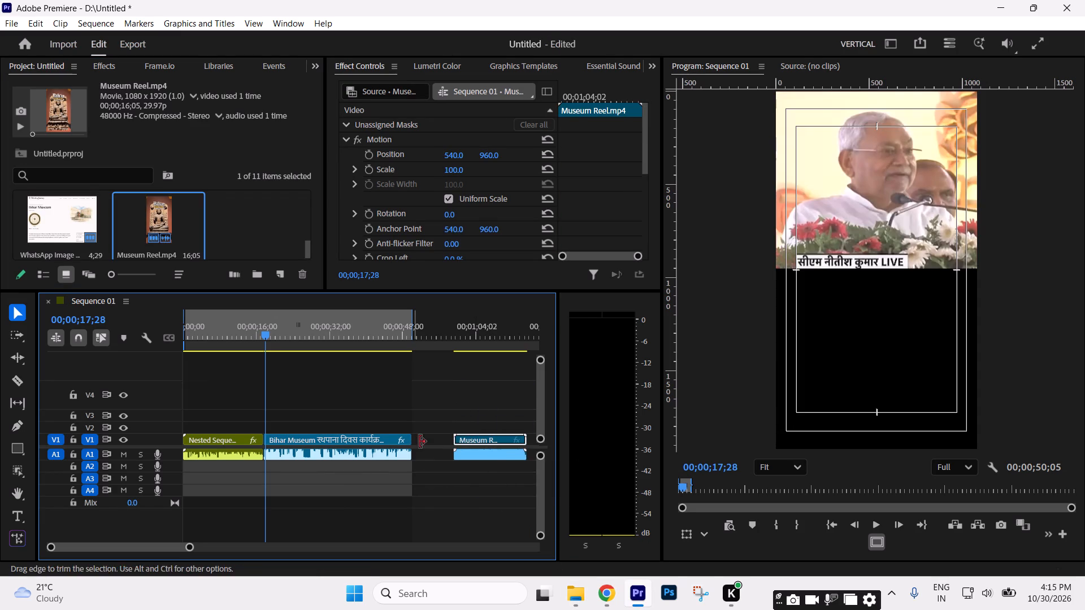
pyautogui.click(491, 454)
pyautogui.press('Delete')
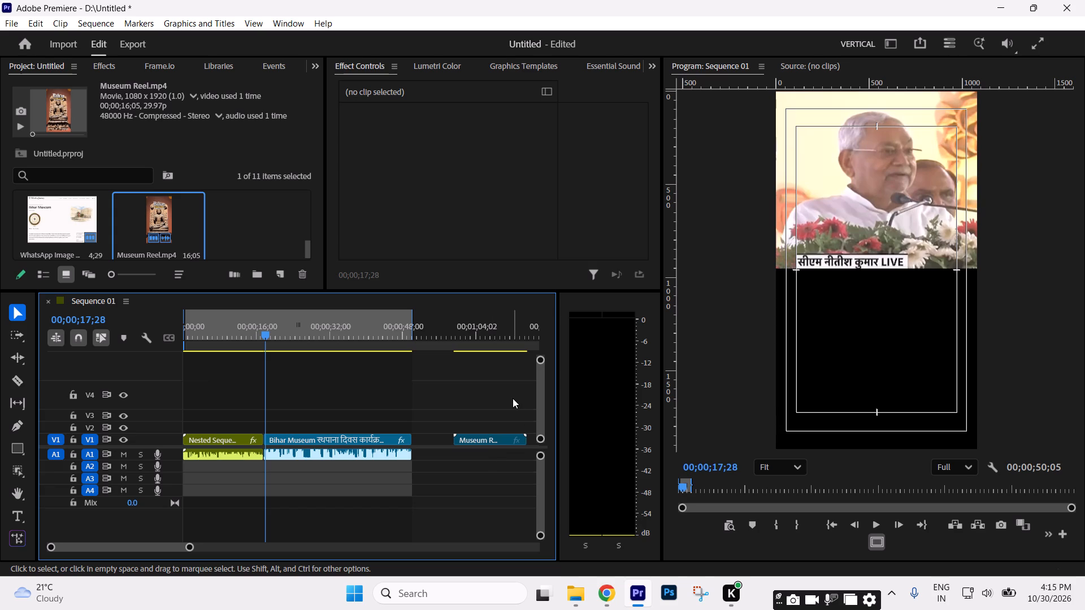
# Look through the Museum Reel clip's shots for the change to the museum gallery interior.
pyautogui.moveTo(453, 332); pyautogui.dragTo(486, 339)
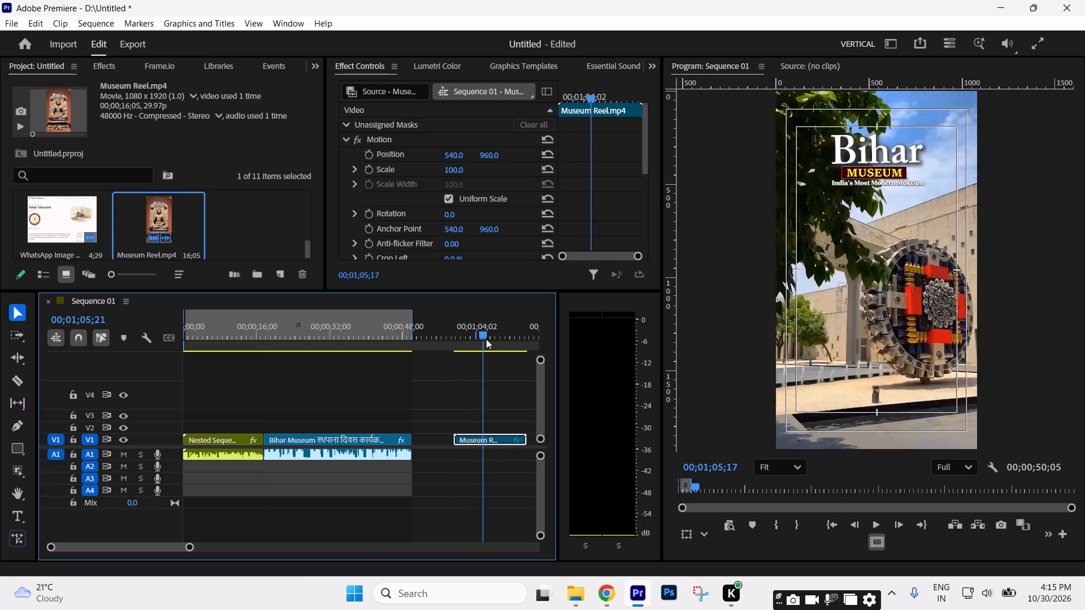
pyautogui.moveTo(486, 339); pyautogui.dragTo(500, 342)
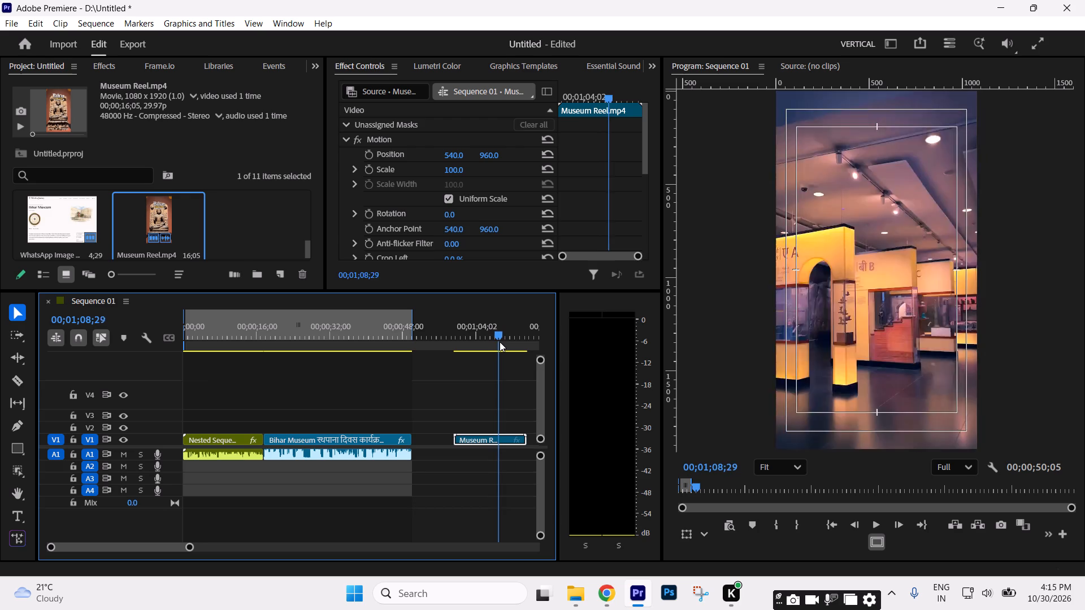
pyautogui.moveTo(500, 342); pyautogui.dragTo(511, 346)
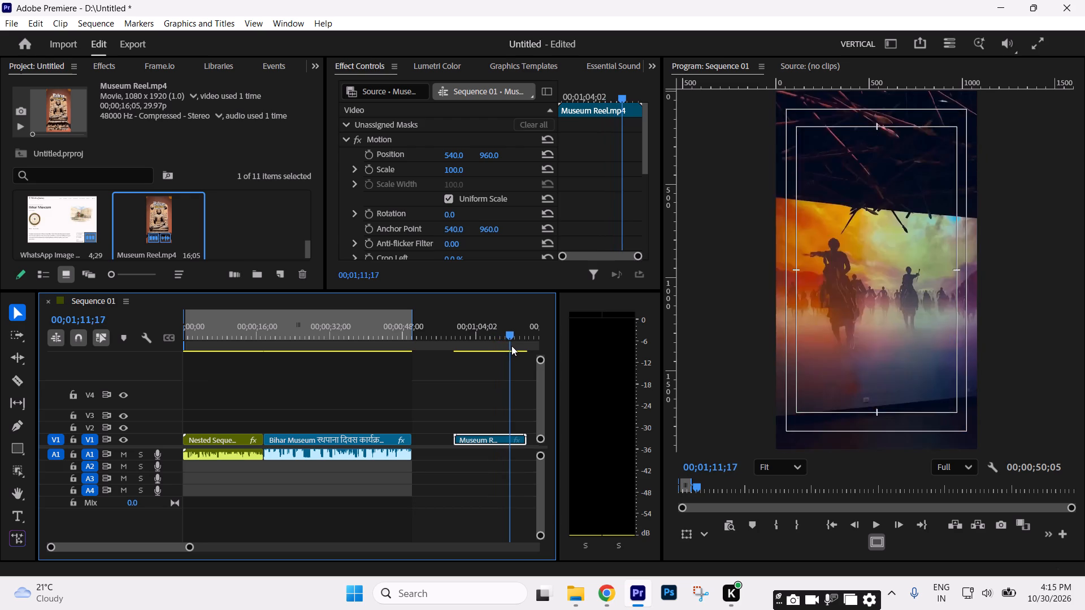
pyautogui.moveTo(511, 346); pyautogui.dragTo(499, 343)
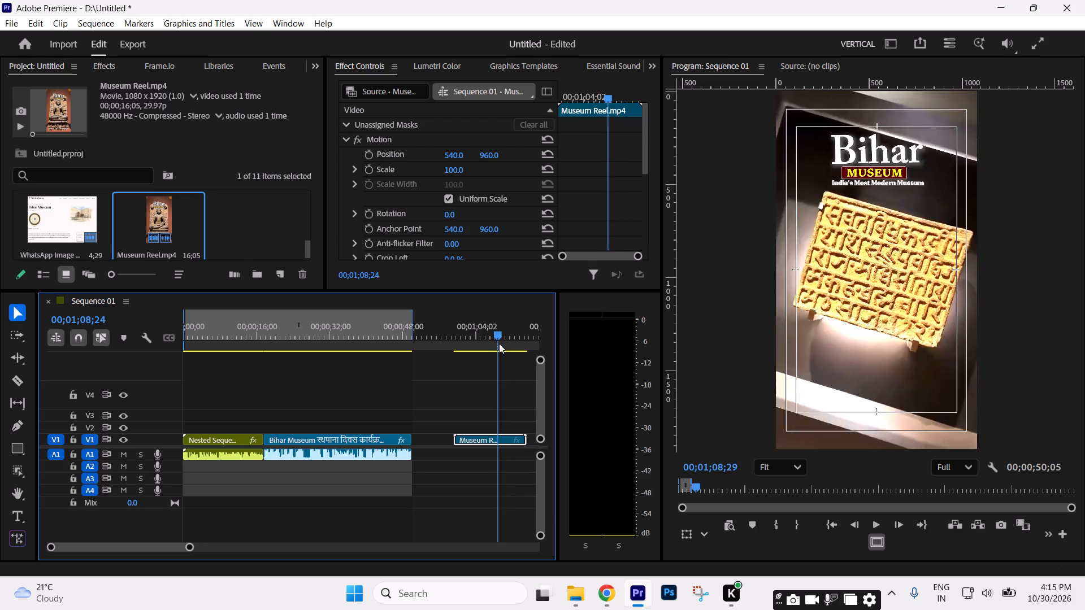
pyautogui.moveTo(499, 343); pyautogui.dragTo(500, 343)
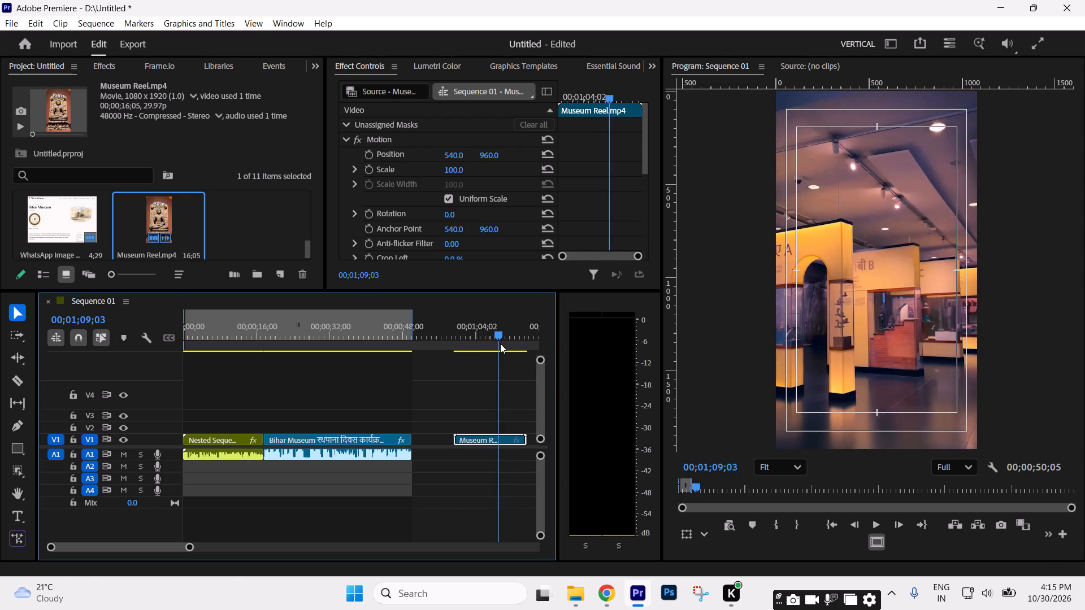
pyautogui.press('c')
pyautogui.press('v')
pyautogui.moveTo(252, 342); pyautogui.dragTo(258, 341)
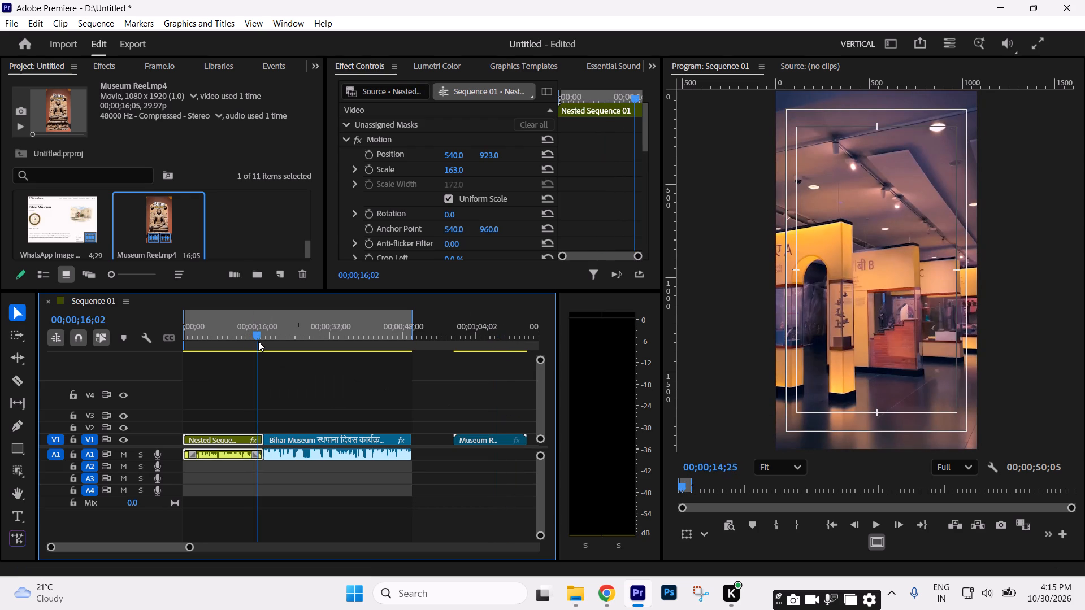
pyautogui.moveTo(258, 341); pyautogui.dragTo(466, 352)
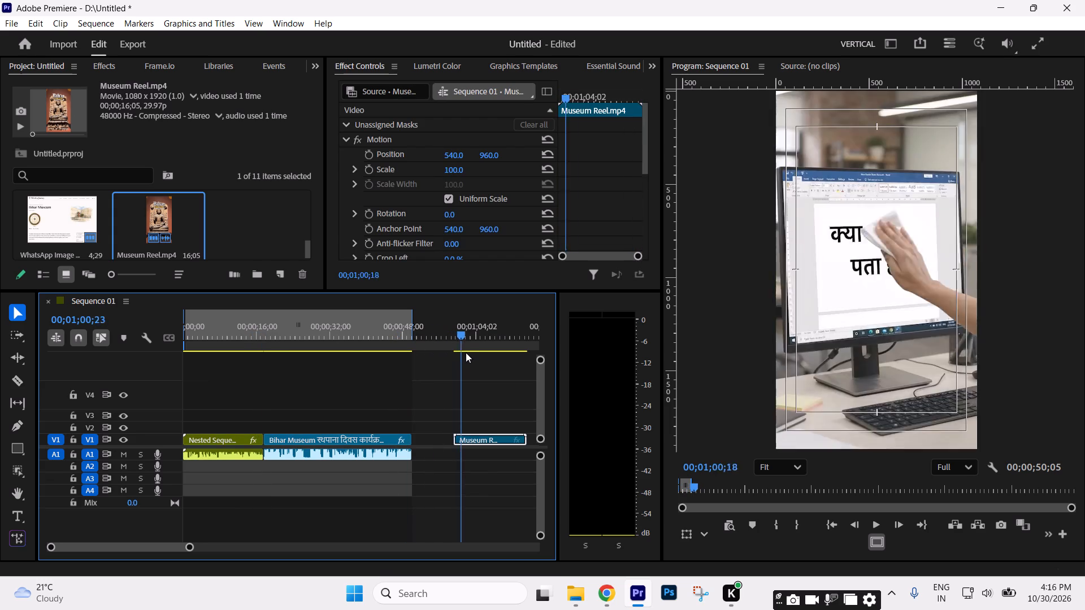
pyautogui.moveTo(466, 352); pyautogui.dragTo(502, 358)
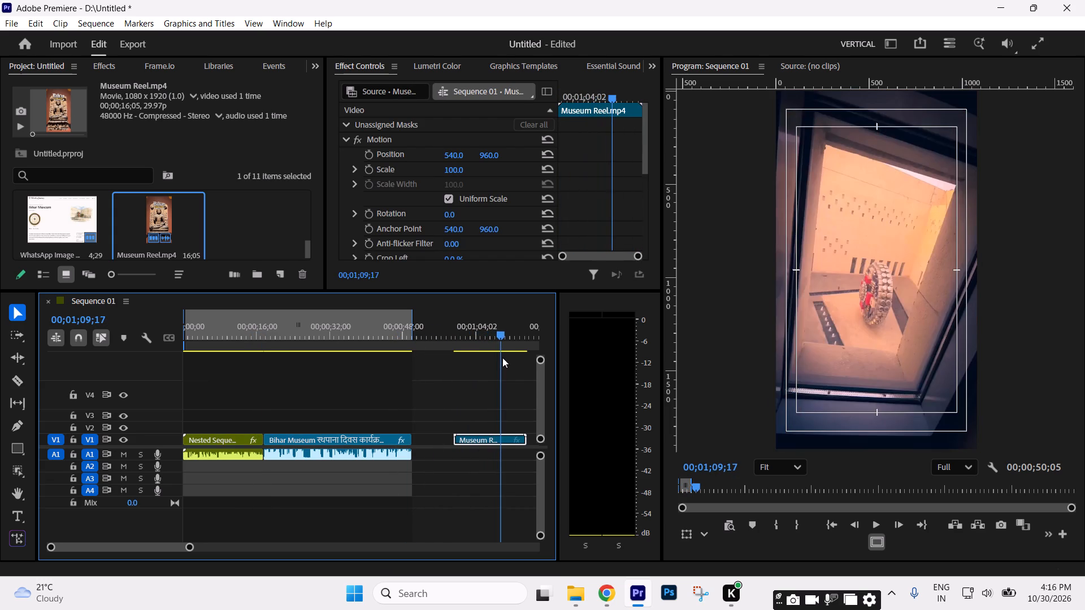
pyautogui.moveTo(502, 358); pyautogui.dragTo(501, 357)
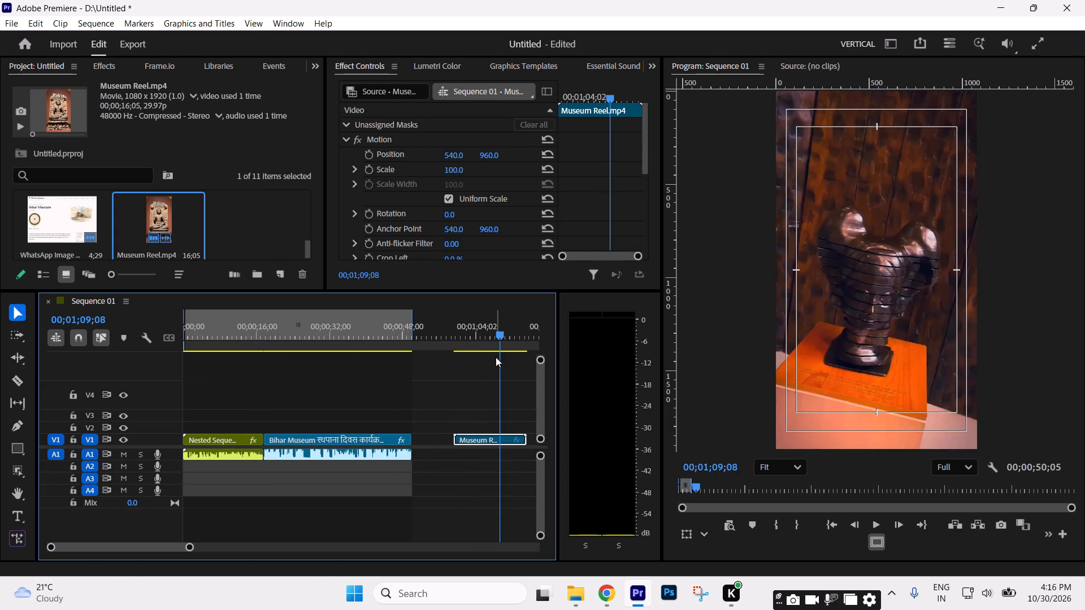
# Split the Museum Reel clip at 00;01;08;25, on the first frame of the yellow gallery interior shot.
pyautogui.press('Left')
pyautogui.press('Left')
pyautogui.press('Left')
pyautogui.press('Left')
pyautogui.press('Left')
pyautogui.press('Left')
pyautogui.press('Left')
pyautogui.press('Left')
pyautogui.press('Left')
pyautogui.press('Left')
pyautogui.press('Left')
pyautogui.press('Left')
pyautogui.press('Left')
pyautogui.press('Left')
pyautogui.press('Left')
pyautogui.press('Left')
pyautogui.press('Left')
pyautogui.press('Left')
pyautogui.press('Left')
pyautogui.press('Left')
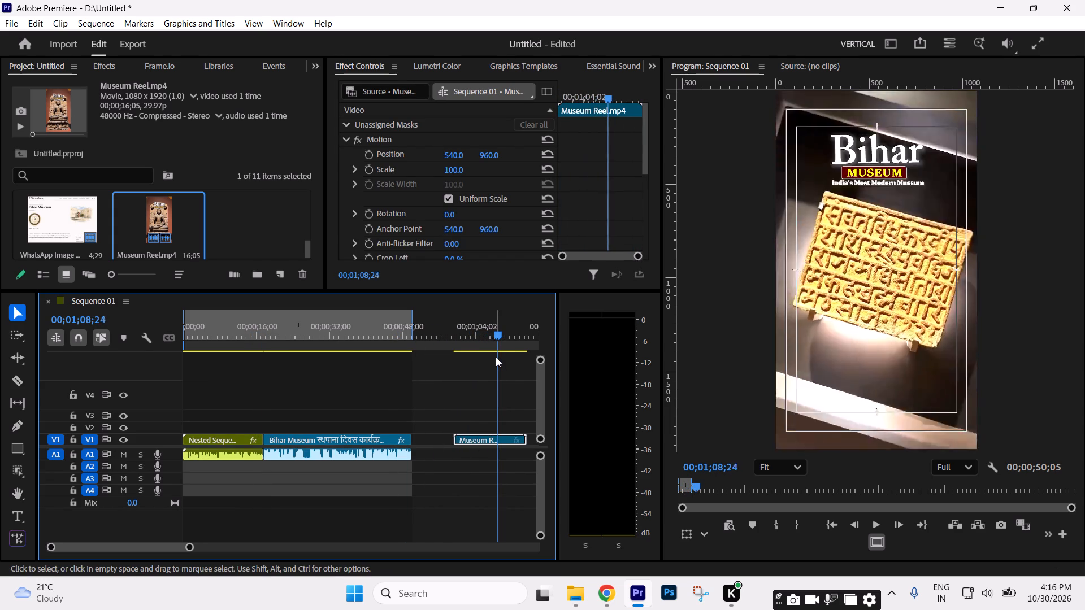
pyautogui.press('Right')
pyautogui.press('Right')
pyautogui.press('Right')
pyautogui.press('Right')
pyautogui.press('Right')
pyautogui.press('Right')
pyautogui.press('Right')
pyautogui.press('Right')
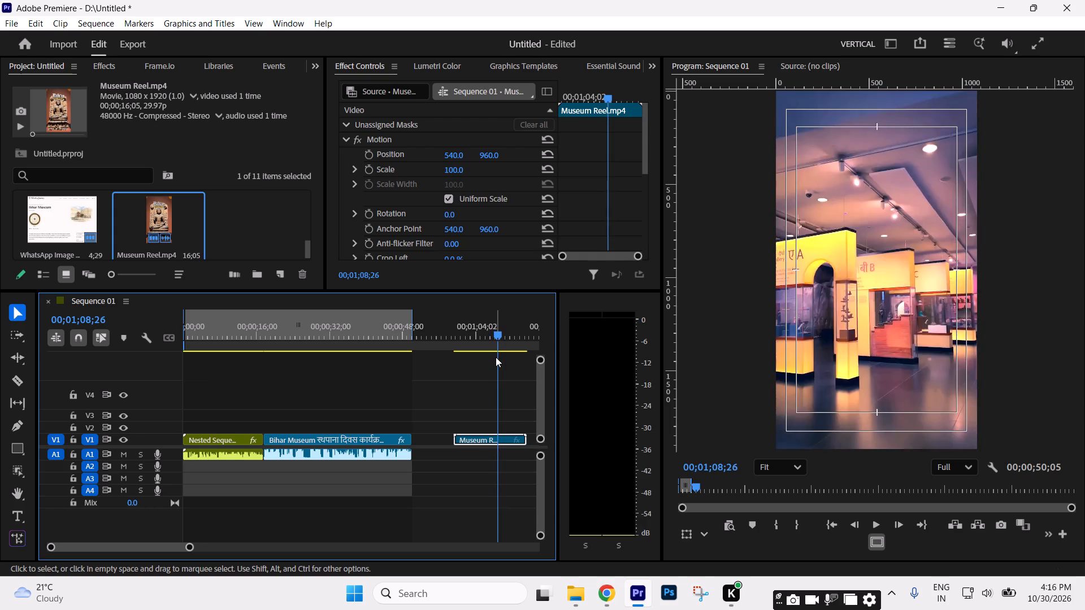
pyautogui.press('Left')
pyautogui.press('Right')
pyautogui.press('Right')
pyautogui.press('Right')
pyautogui.press('Right')
pyautogui.press('Right')
pyautogui.press('Right')
pyautogui.press('Right')
pyautogui.press('Right')
pyautogui.press('Right')
pyautogui.press('Right')
pyautogui.press('Right')
pyautogui.press('Right')
pyautogui.press('Right')
pyautogui.press('Right')
pyautogui.press('Right')
pyautogui.press('Right')
pyautogui.press('Right')
pyautogui.press('Right')
pyautogui.press('Right')
pyautogui.press('Right')
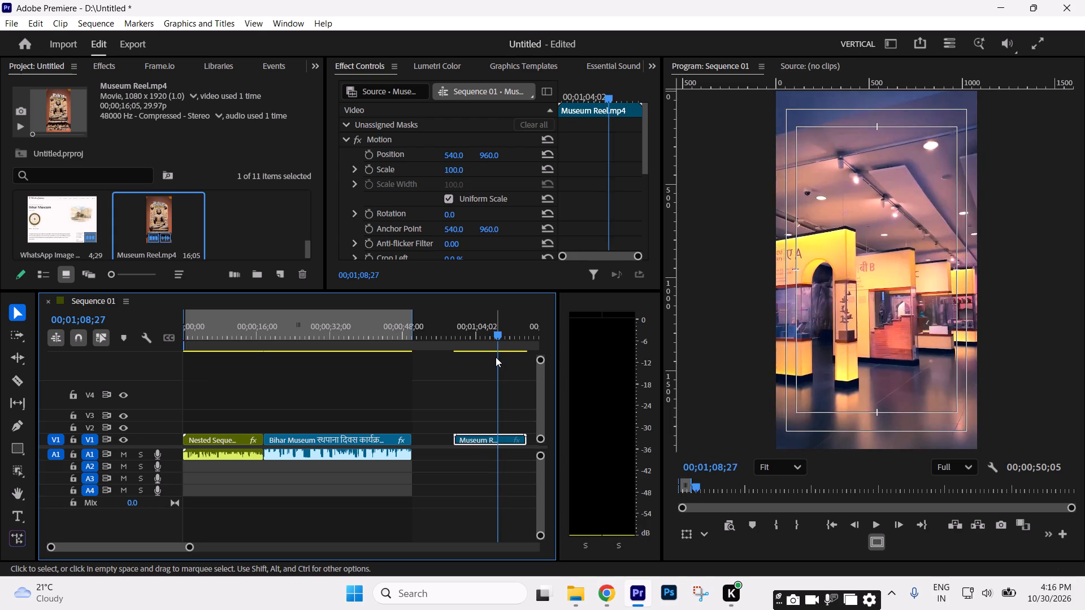
pyautogui.press('Left')
pyautogui.press('Left')
pyautogui.press('Left')
pyautogui.press('Left')
pyautogui.press('Left')
pyautogui.press('Left')
pyautogui.press('Left')
pyautogui.press('Left')
pyautogui.press('Left')
pyautogui.press('Left')
pyautogui.press('Left')
pyautogui.press('Left')
pyautogui.press('Left')
pyautogui.press('Left')
pyautogui.press('Left')
pyautogui.press('Left')
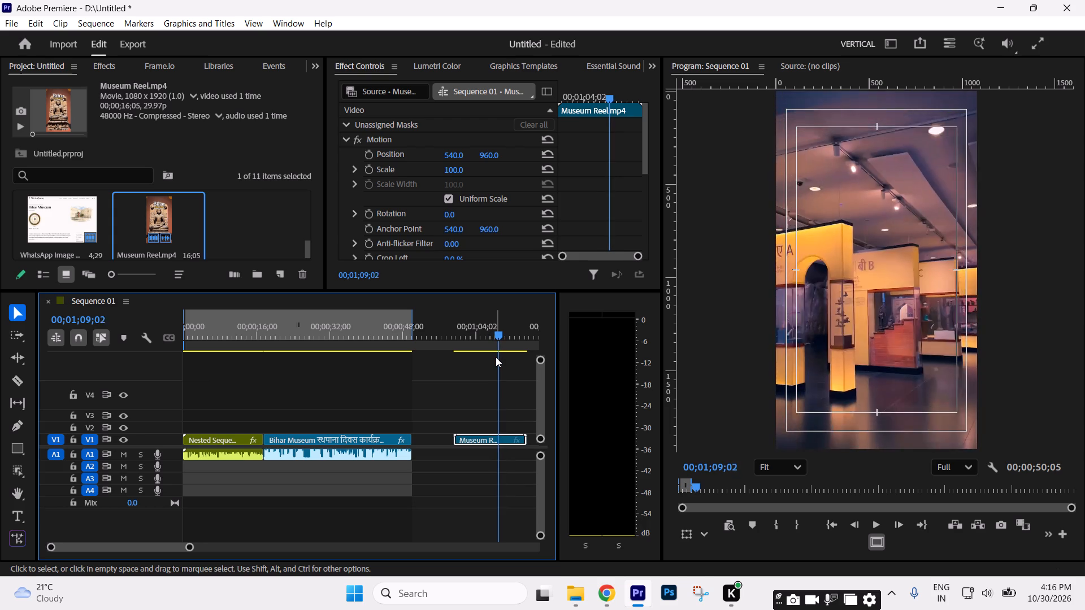
pyautogui.press('Left')
pyautogui.press('Left')
pyautogui.press('Left')
pyautogui.press('Left')
pyautogui.press('Left')
pyautogui.press('Right')
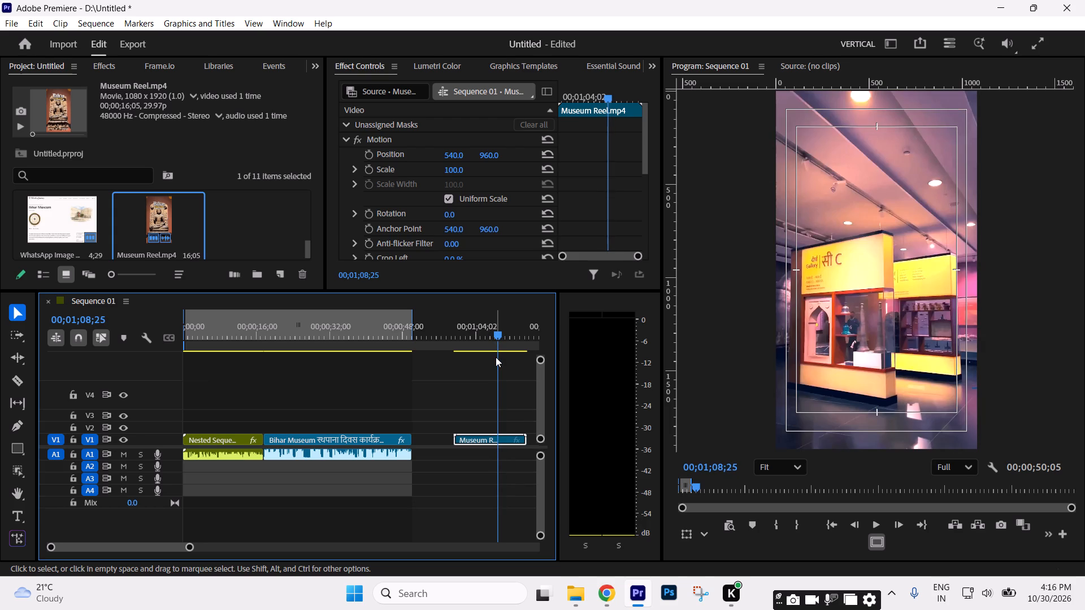
pyautogui.press('c')
pyautogui.click(498, 437)
pyautogui.press('v')
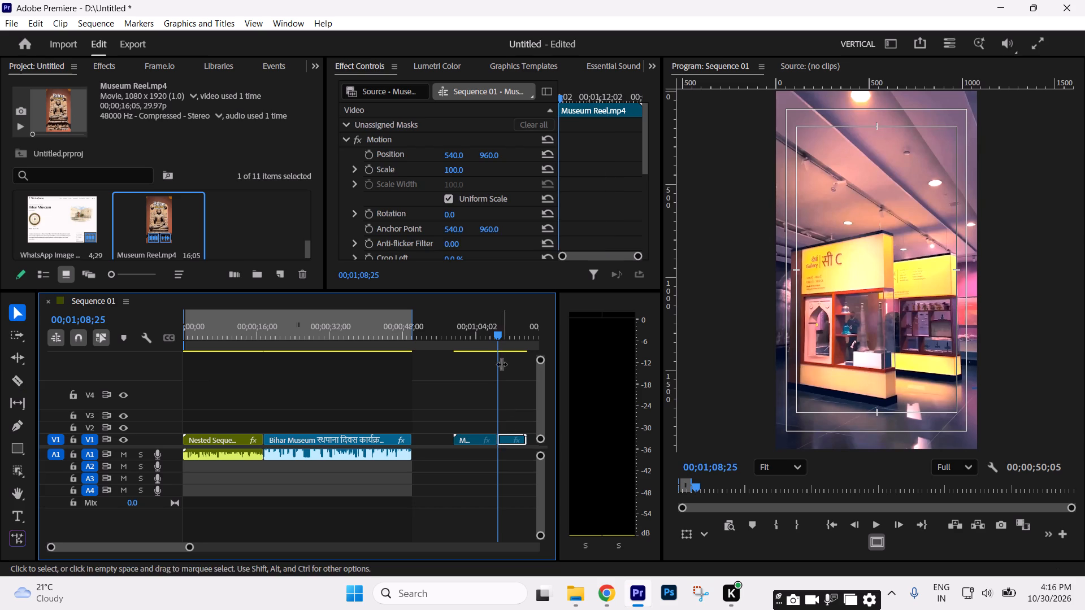
# Move the second piece of the Museum Reel clip onto V2, starting where Nested Sequence 01 ends.
pyautogui.moveTo(505, 341); pyautogui.dragTo(526, 342)
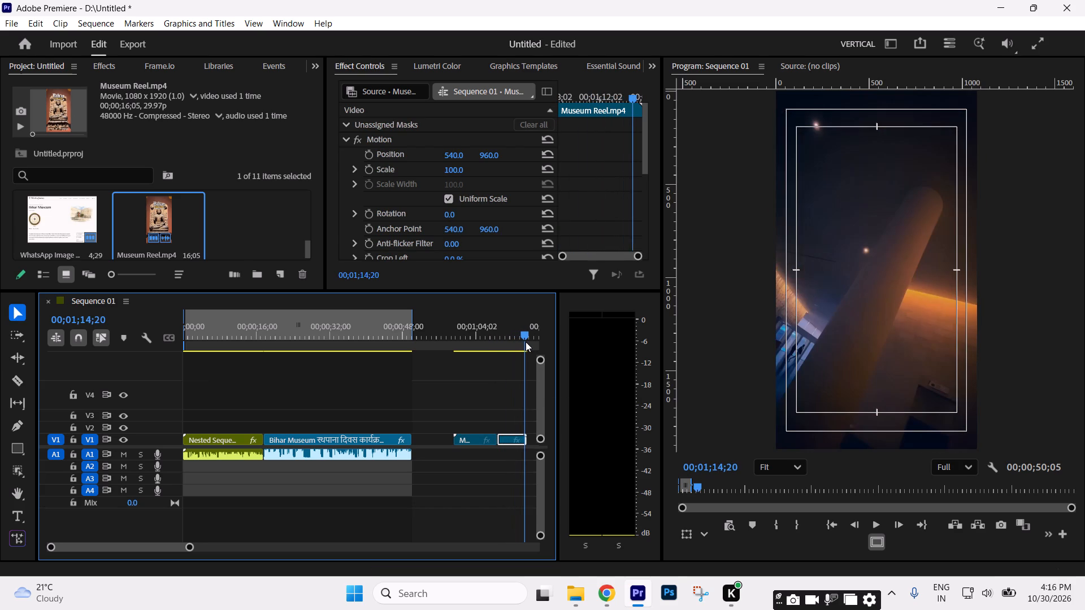
pyautogui.moveTo(526, 342); pyautogui.dragTo(528, 342)
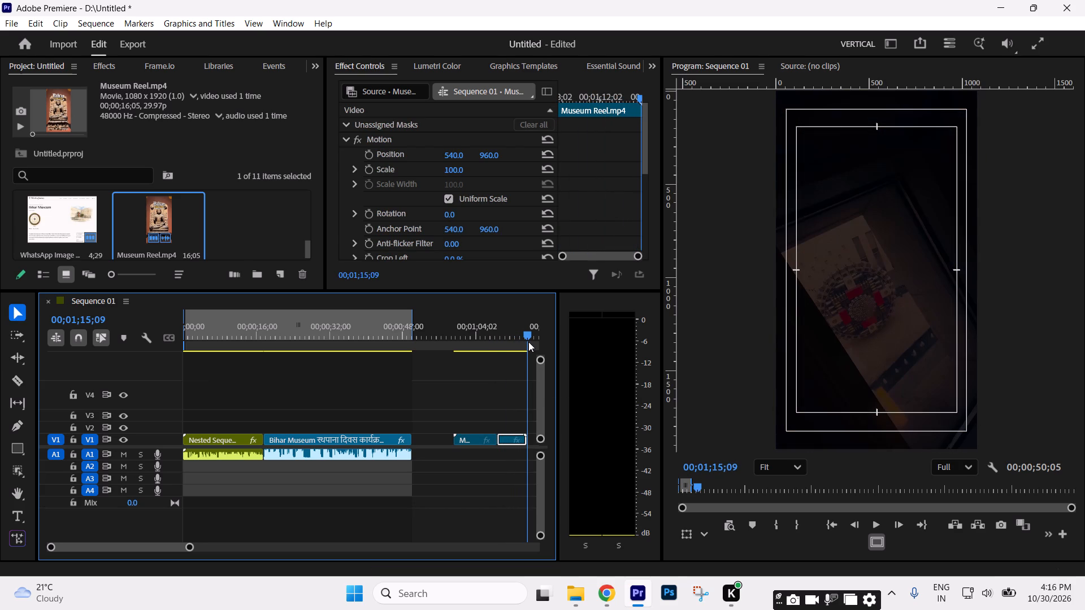
pyautogui.moveTo(528, 342); pyautogui.dragTo(525, 342)
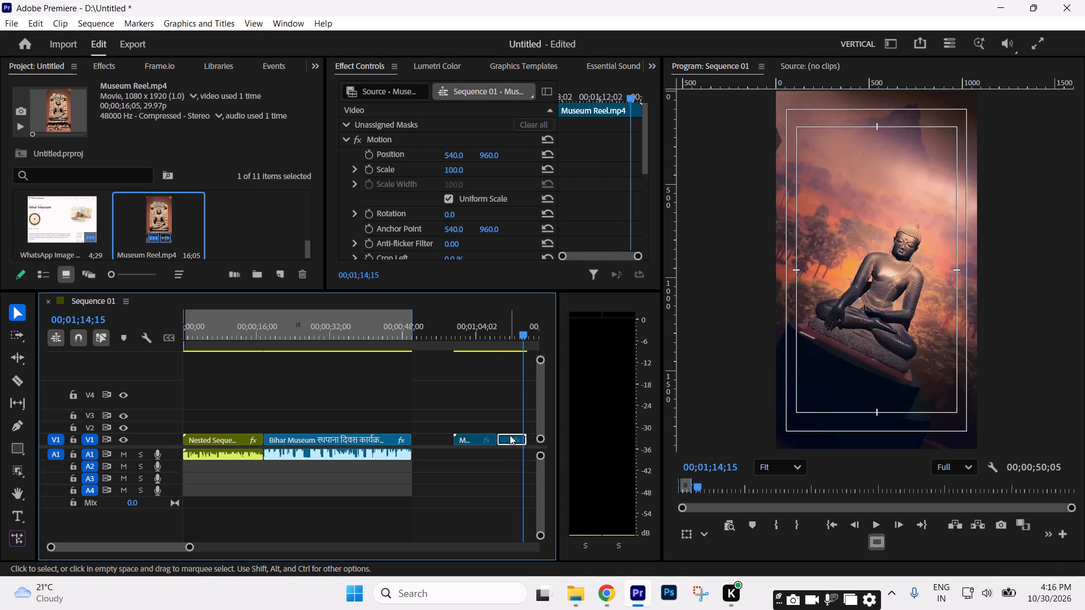
pyautogui.moveTo(510, 436); pyautogui.dragTo(277, 425)
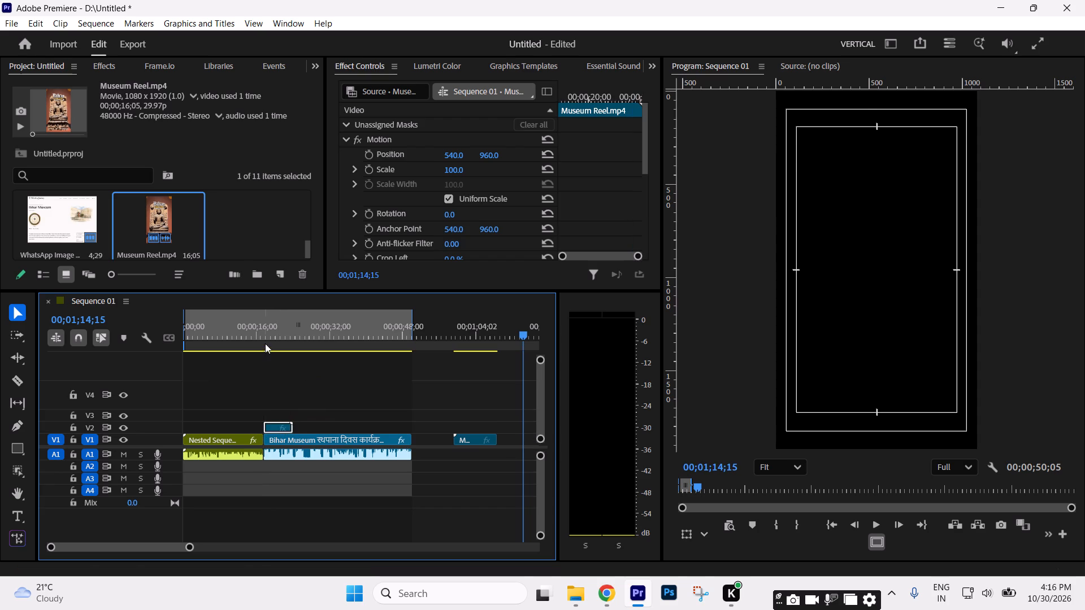
# Shift the Bihar Museum speech clip and the remaining Museum Reel piece later, so the speech starts where the V2 piece ends.
pyautogui.click(265, 343)
pyautogui.moveTo(392, 401); pyautogui.dragTo(532, 478)
pyautogui.moveTo(298, 438); pyautogui.dragTo(319, 439)
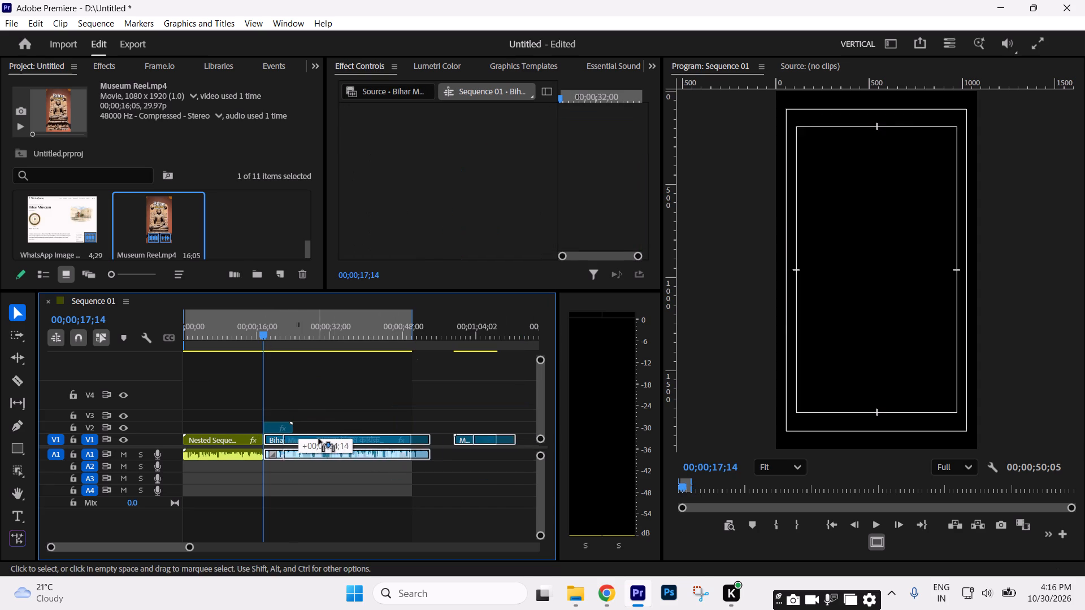
pyautogui.moveTo(319, 439); pyautogui.dragTo(329, 439)
pyautogui.click(335, 403)
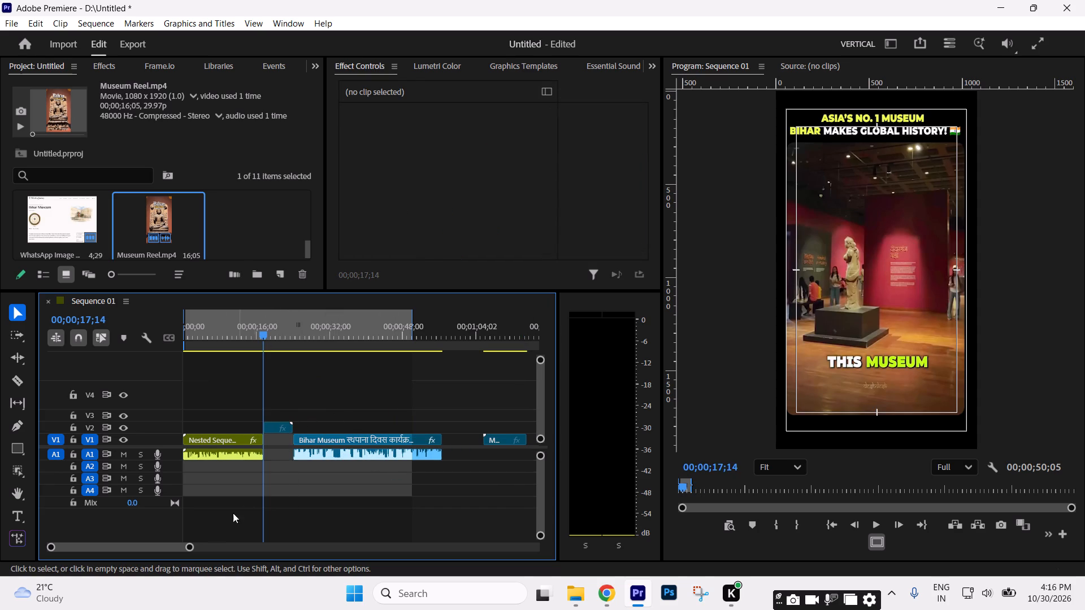
# Move the Museum Reel piece from V2 down to V1, into the gap between the nested sequence and the speech clip.
pyautogui.moveTo(189, 548); pyautogui.dragTo(141, 529)
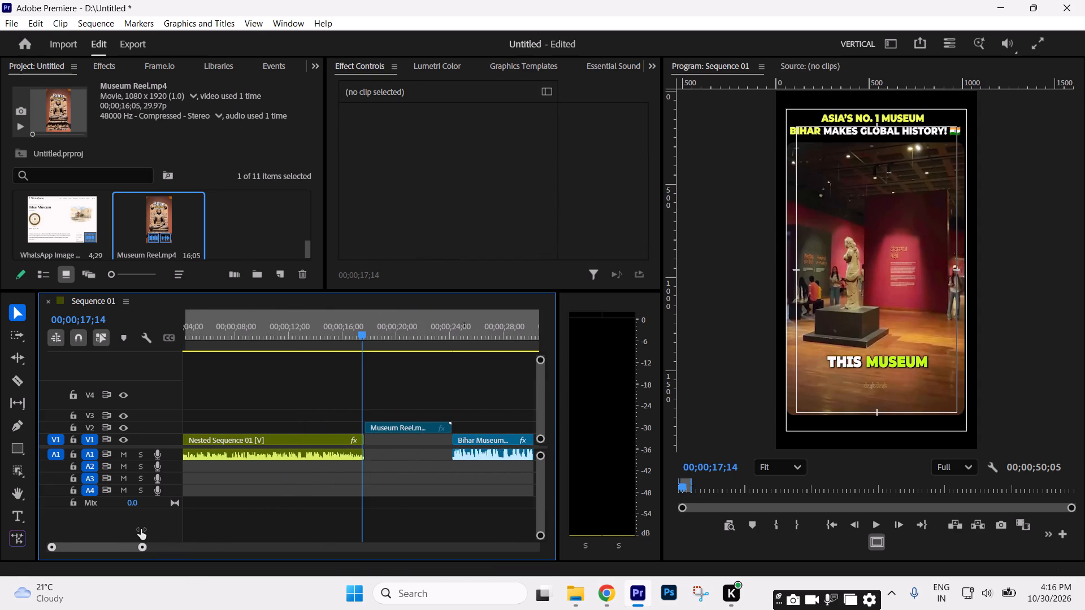
pyautogui.moveTo(141, 529); pyautogui.dragTo(141, 529)
pyautogui.moveTo(403, 426); pyautogui.dragTo(403, 438)
pyautogui.click(424, 406)
# Play back the beginning of the inserted Museum Reel piece.
pyautogui.press('space')
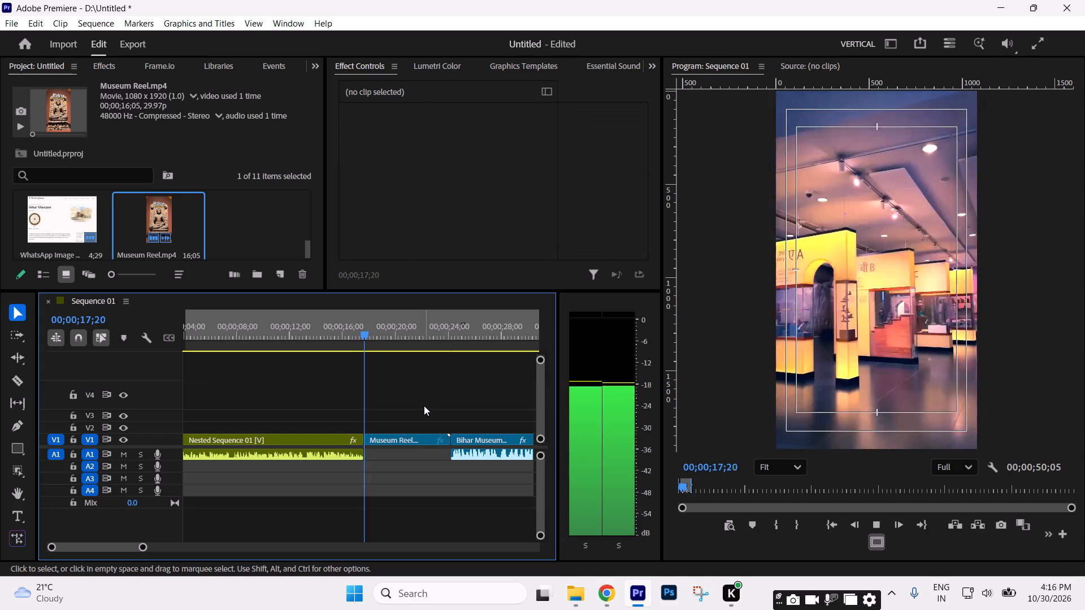
pyautogui.press('space')
pyautogui.click(414, 440)
pyautogui.press('space')
pyautogui.press('space')
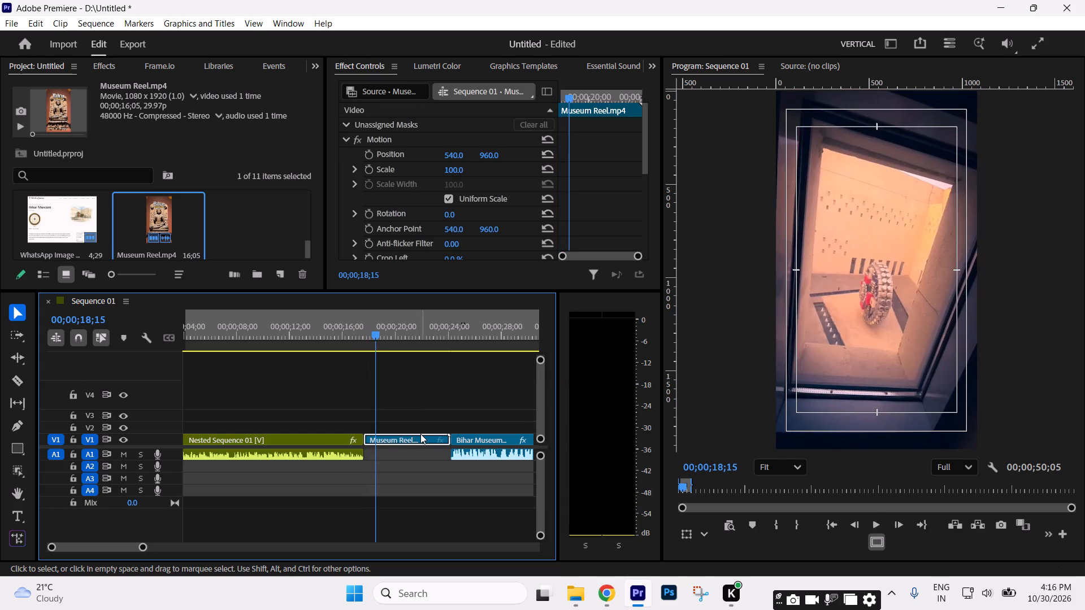
# Mark the inserted Museum Reel piece with an In point at 00;00;17;19 and an Out point at 00;00;24;06.
pyautogui.press('Up')
pyautogui.press('Down')
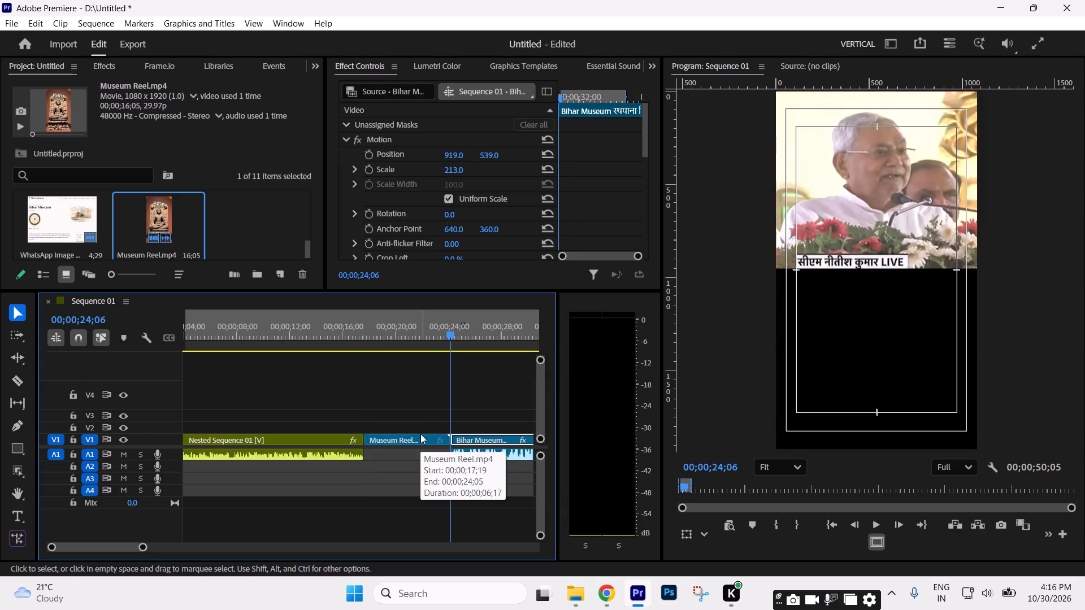
pyautogui.press('o')
pyautogui.press('Up')
pyautogui.press('i')
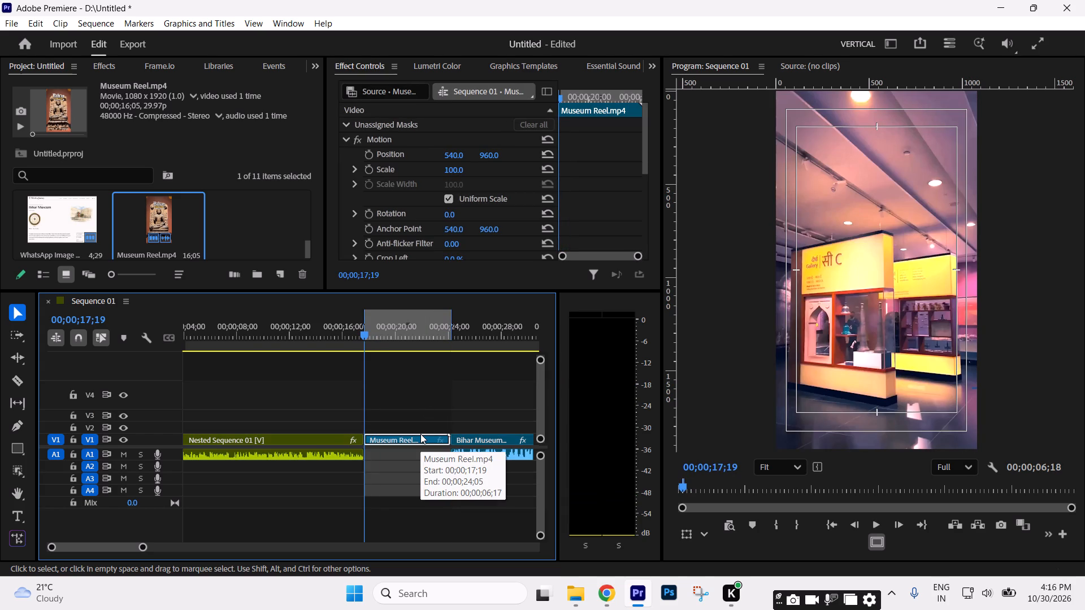
# Play back the marked Museum Reel piece from its start.
pyautogui.press('Down')
pyautogui.press('Up')
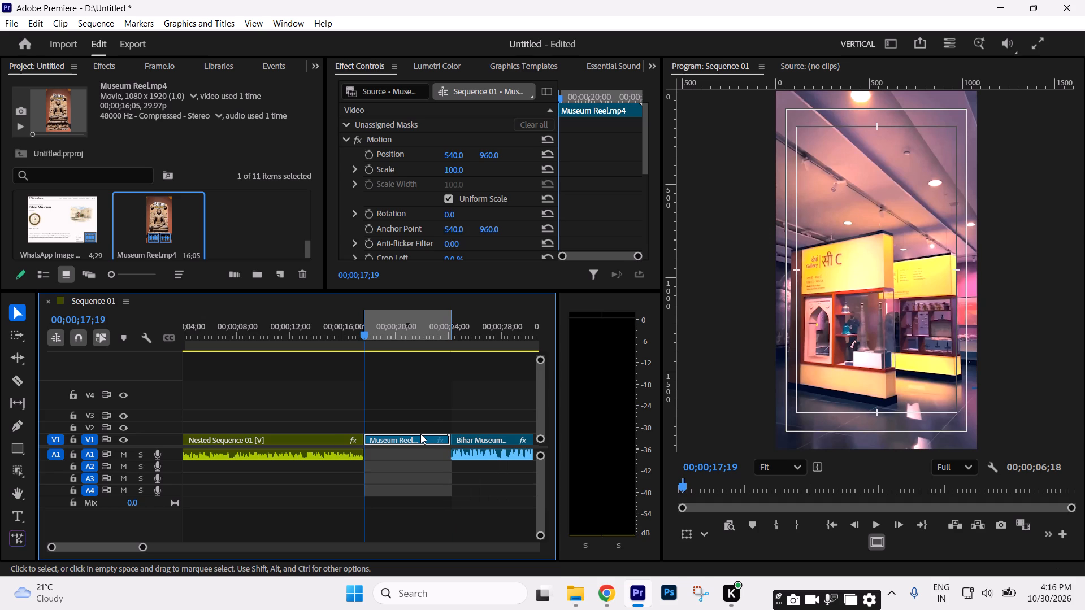
pyautogui.press('space')
pyautogui.press('space')
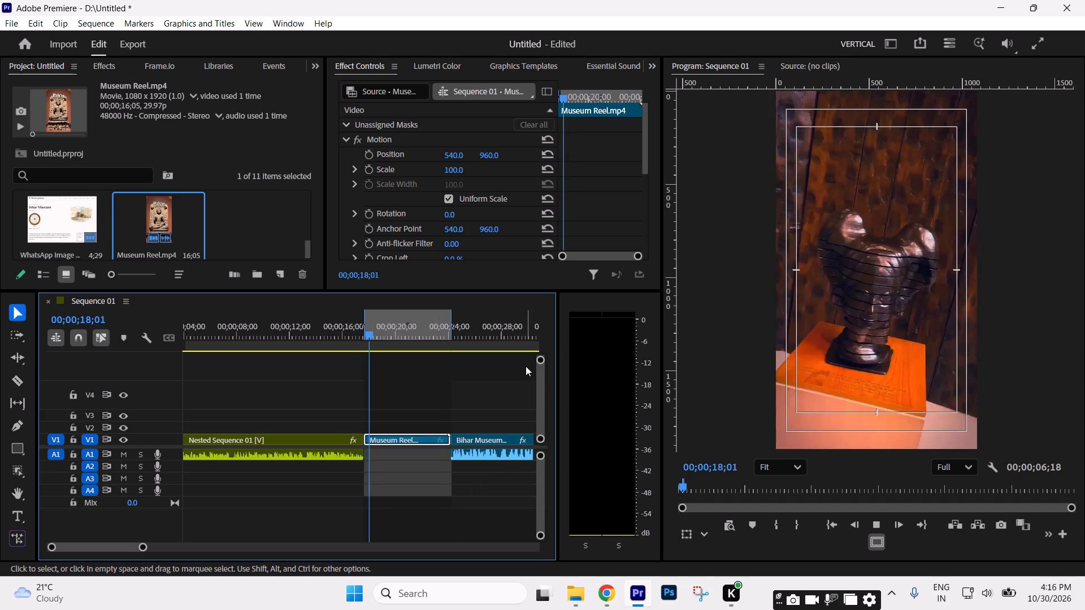
pyautogui.press('space')
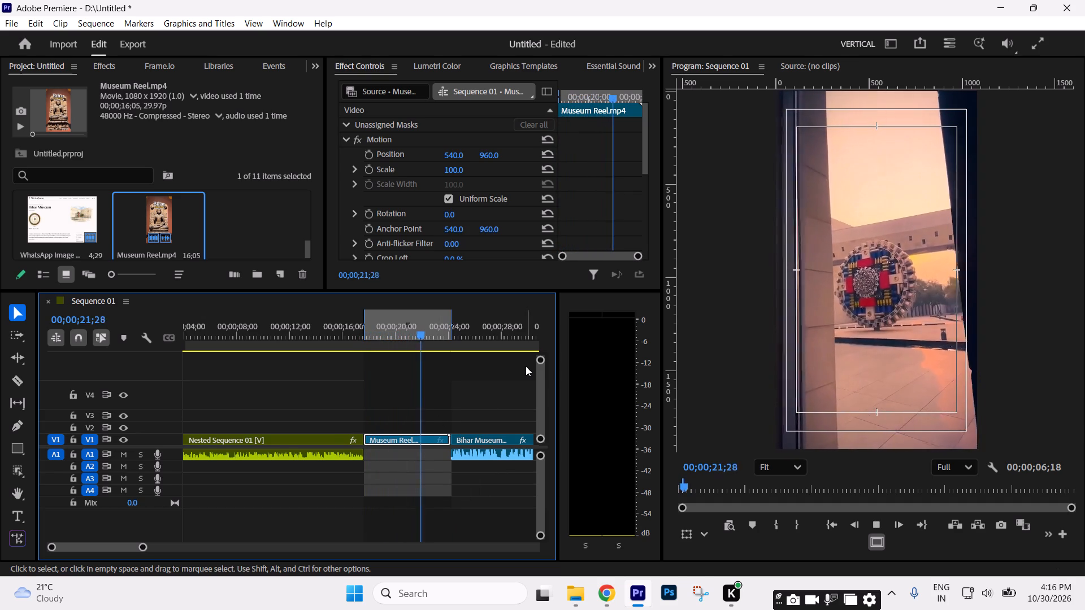
pyautogui.press('space')
pyautogui.press('space')
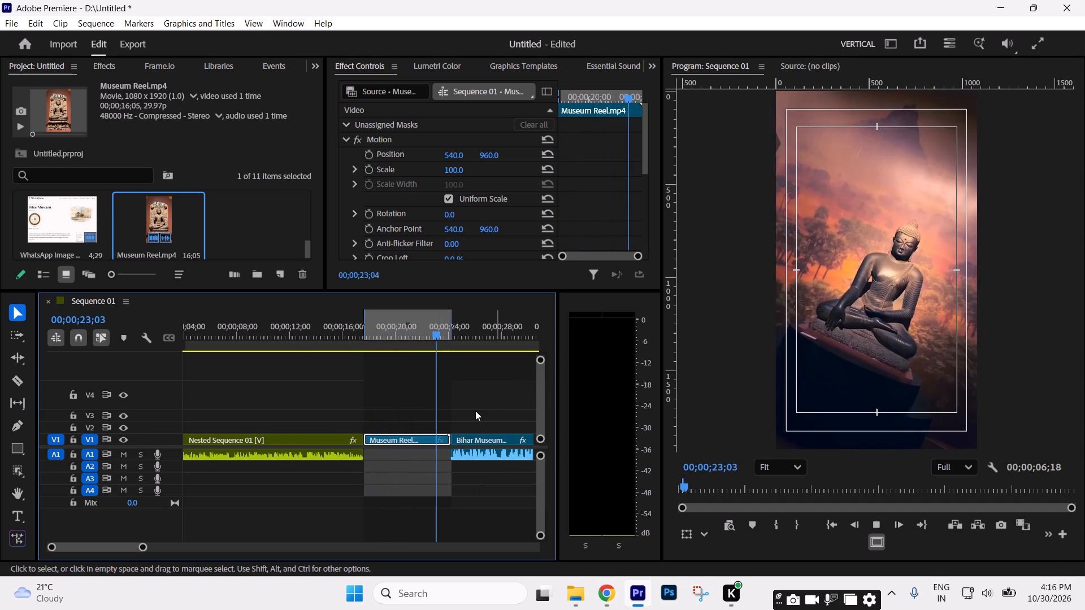
pyautogui.press('space')
# Play back the opening moments of Nested Sequence 01 from the sequence start.
pyautogui.click(296, 337)
pyautogui.click(401, 399)
pyautogui.write('--')
pyautogui.moveTo(210, 342); pyautogui.dragTo(88, 363)
pyautogui.press('=')
pyautogui.press('space')
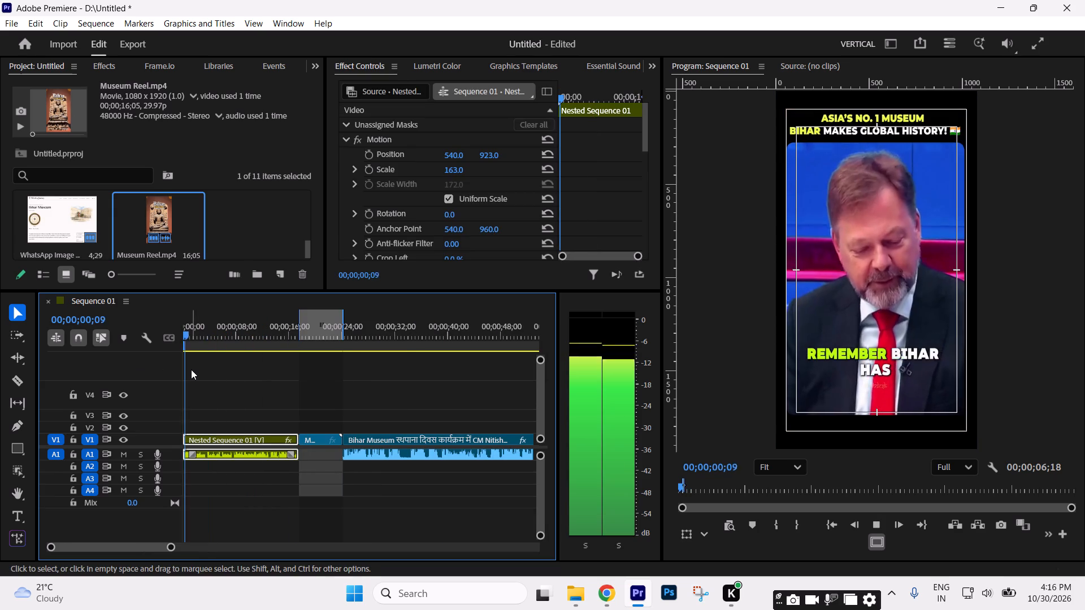
pyautogui.press('space')
# Save the project.
pyautogui.hotkey('ctrl', 's')
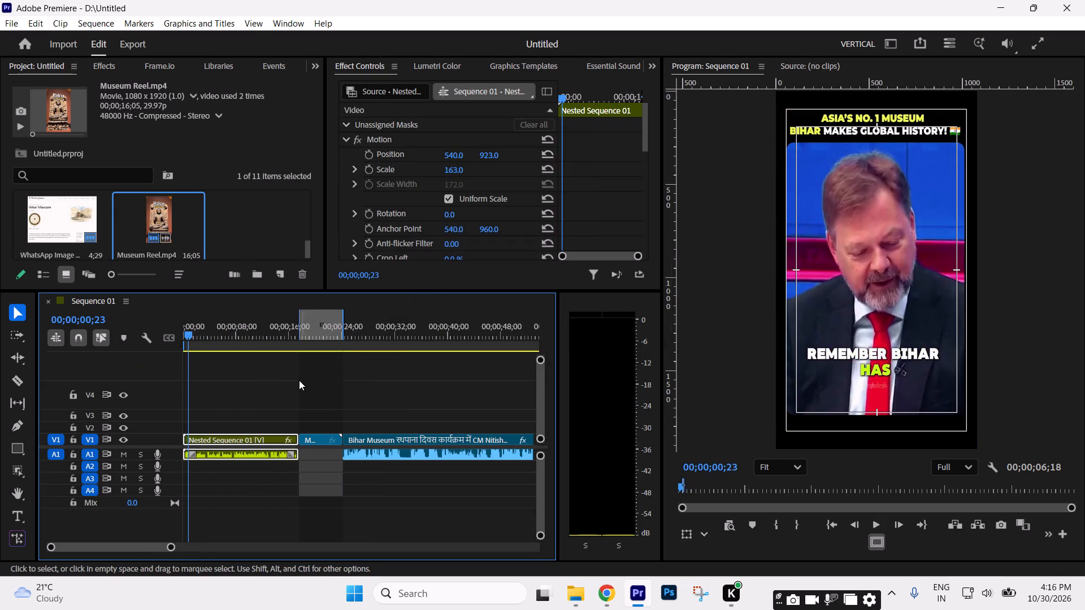
# Find the spare still-image clips further along Sequence 01 and cut the WhatsApp image clip from V1 near 00;14;23;14.
pyautogui.moveTo(173, 547); pyautogui.dragTo(446, 542)
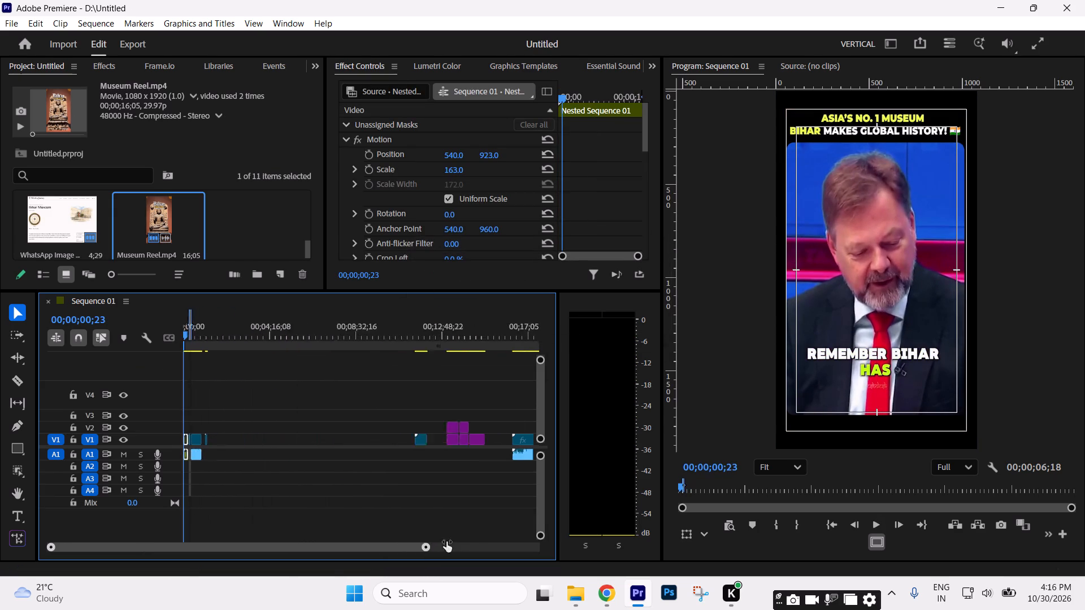
pyautogui.moveTo(446, 542); pyautogui.dragTo(471, 542)
pyautogui.moveTo(377, 338); pyautogui.dragTo(385, 338)
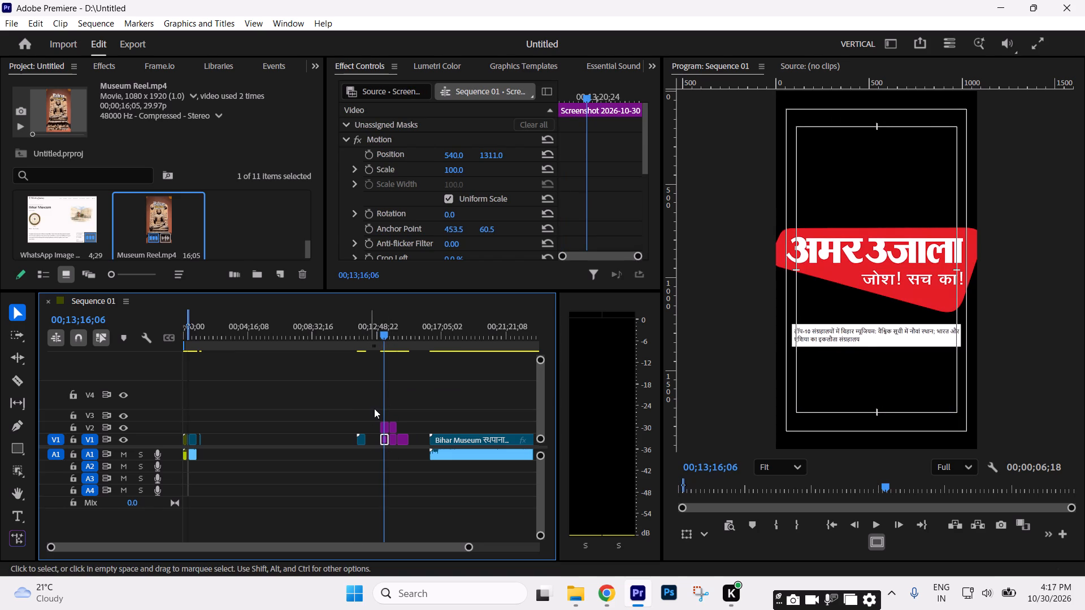
pyautogui.moveTo(375, 409); pyautogui.dragTo(387, 455)
pyautogui.moveTo(349, 331); pyautogui.dragTo(356, 332)
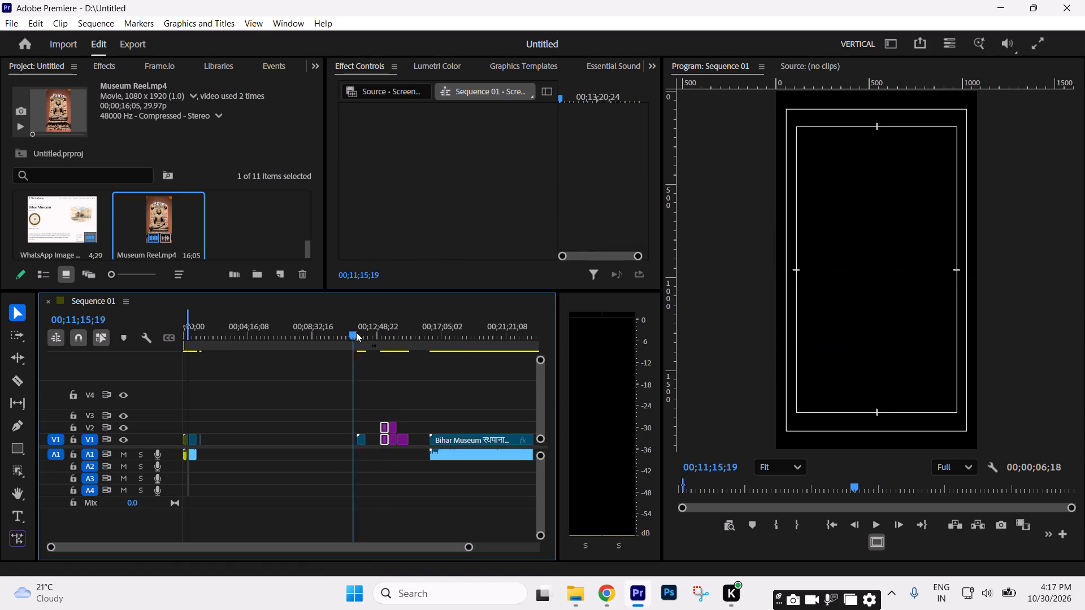
pyautogui.moveTo(356, 332); pyautogui.dragTo(359, 343)
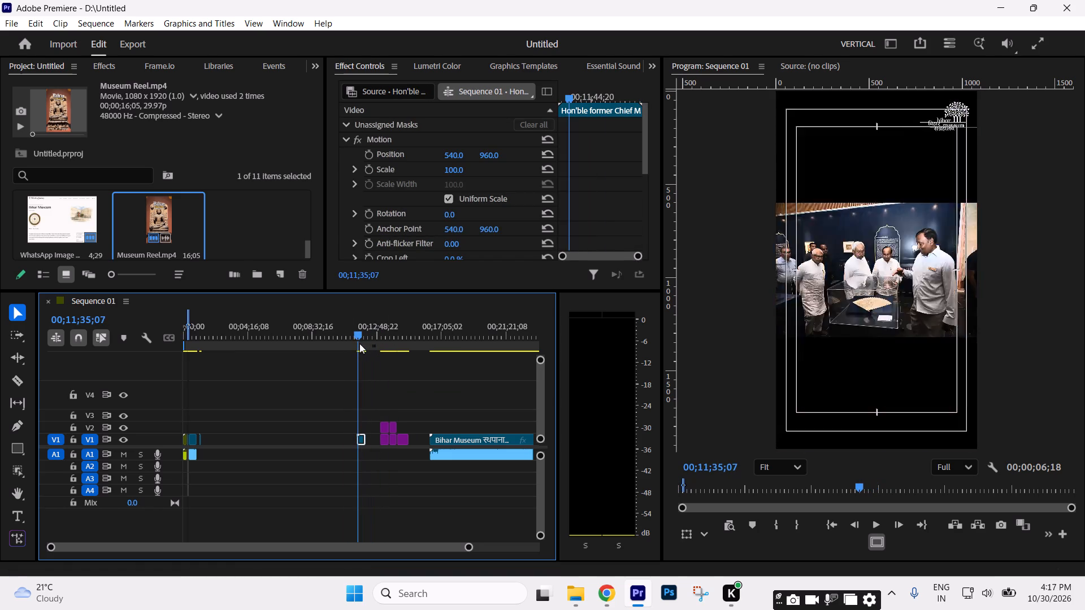
pyautogui.moveTo(359, 343); pyautogui.dragTo(382, 352)
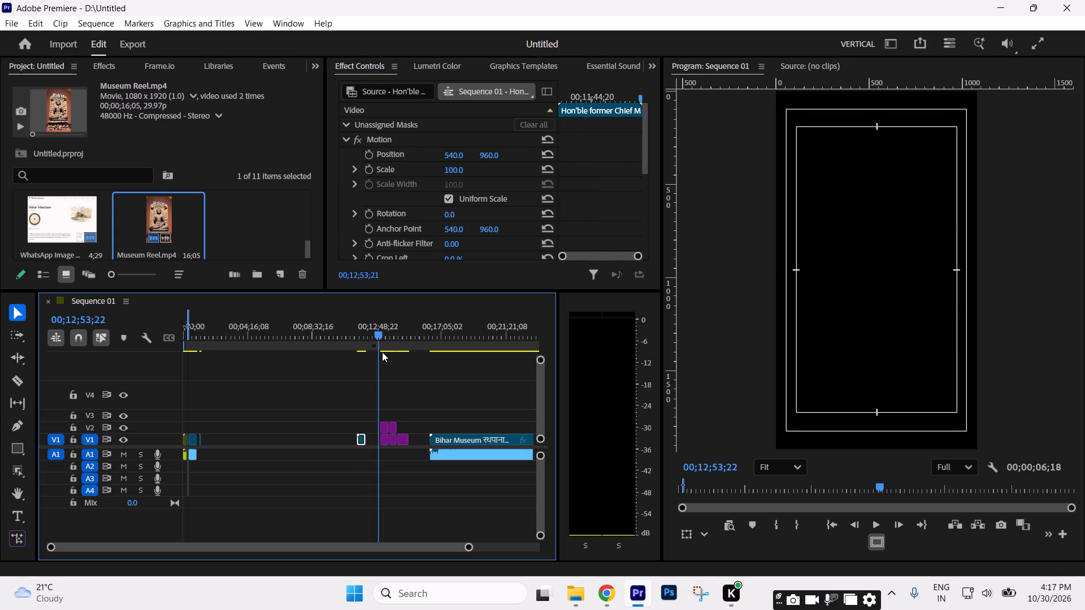
pyautogui.moveTo(382, 352); pyautogui.dragTo(402, 362)
pyautogui.moveTo(413, 413); pyautogui.dragTo(406, 437)
pyautogui.hotkey('ctrl', 'x')
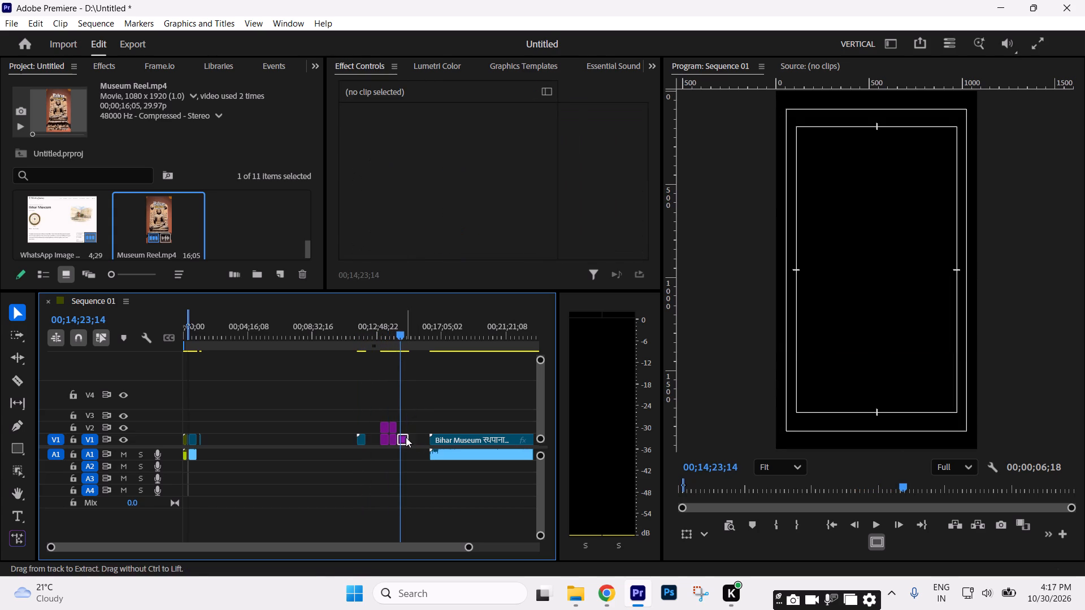
# Paste the cut WhatsApp image clip onto V2 above Nested Sequence 01, starting about 3 seconds into the reel.
pyautogui.moveTo(358, 341); pyautogui.dragTo(96, 341)
pyautogui.press('=')
pyautogui.press('=')
pyautogui.press('=')
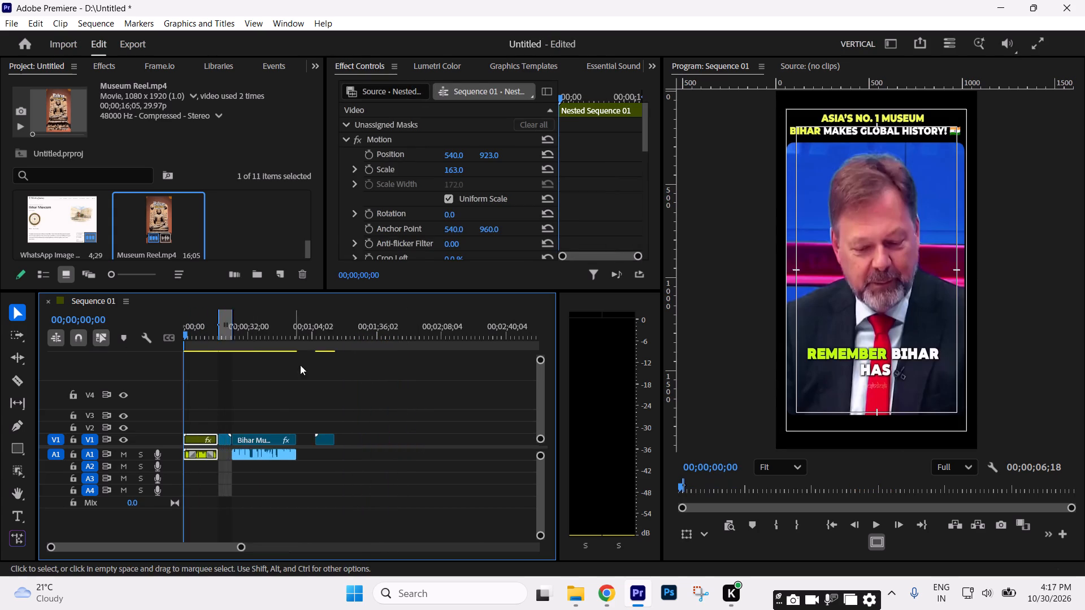
pyautogui.press('=')
pyautogui.moveTo(423, 339); pyautogui.dragTo(429, 341)
pyautogui.hotkey('shift', 'v')
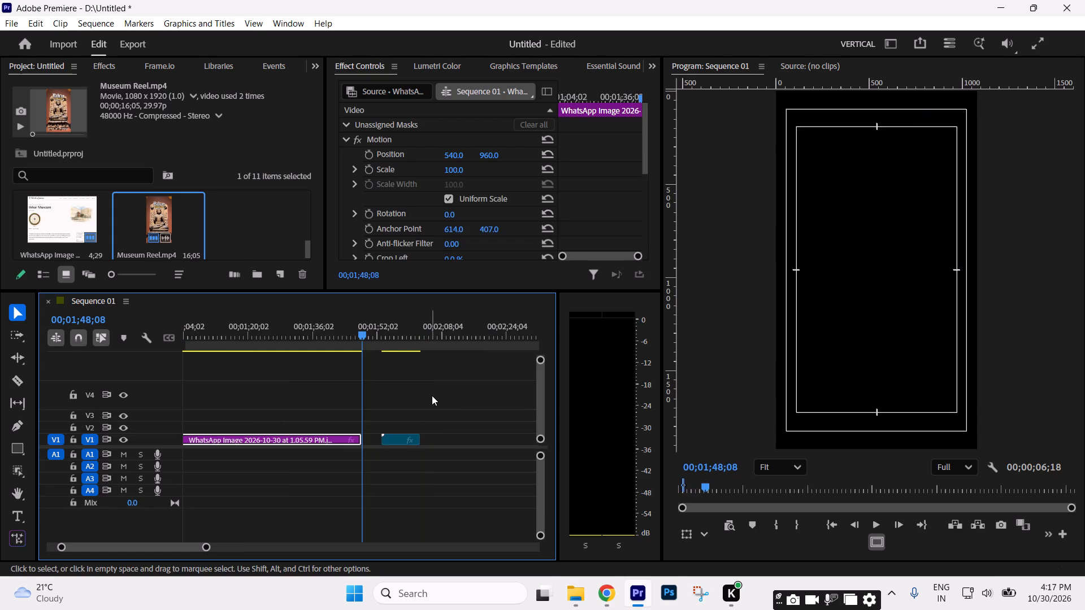
# Trim the end of the WhatsApp image clip on V1 so it lasts about 11 seconds.
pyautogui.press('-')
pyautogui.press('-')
pyautogui.moveTo(288, 435); pyautogui.dragTo(267, 432)
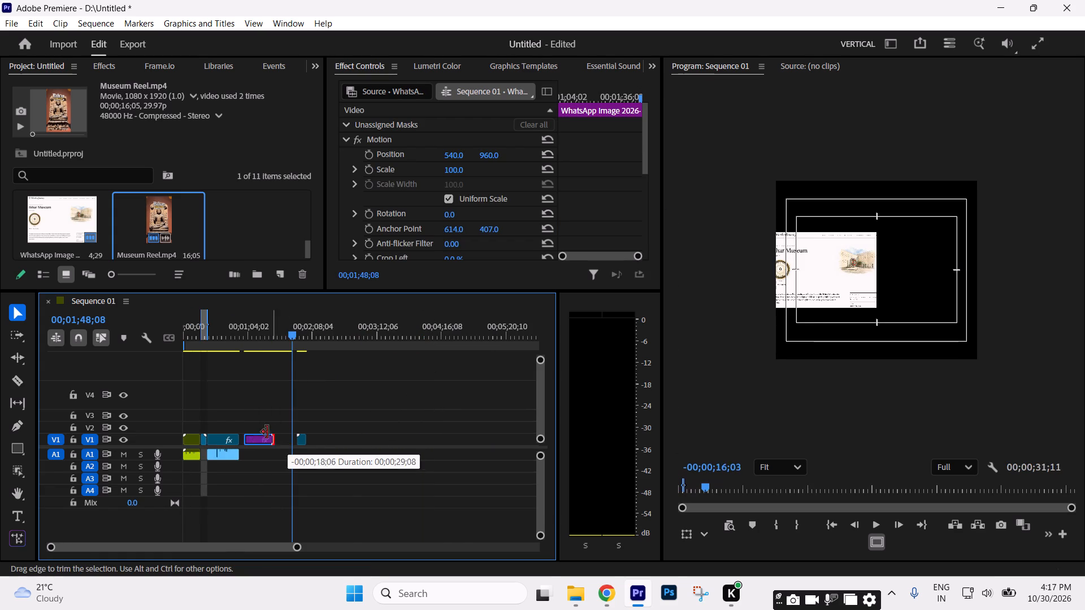
pyautogui.moveTo(267, 432); pyautogui.dragTo(251, 426)
# Move the shortened WhatsApp image clip onto V2 above Nested Sequence 01, timed by playback to start at about 00;00;03;12.
pyautogui.moveTo(251, 435); pyautogui.dragTo(186, 421)
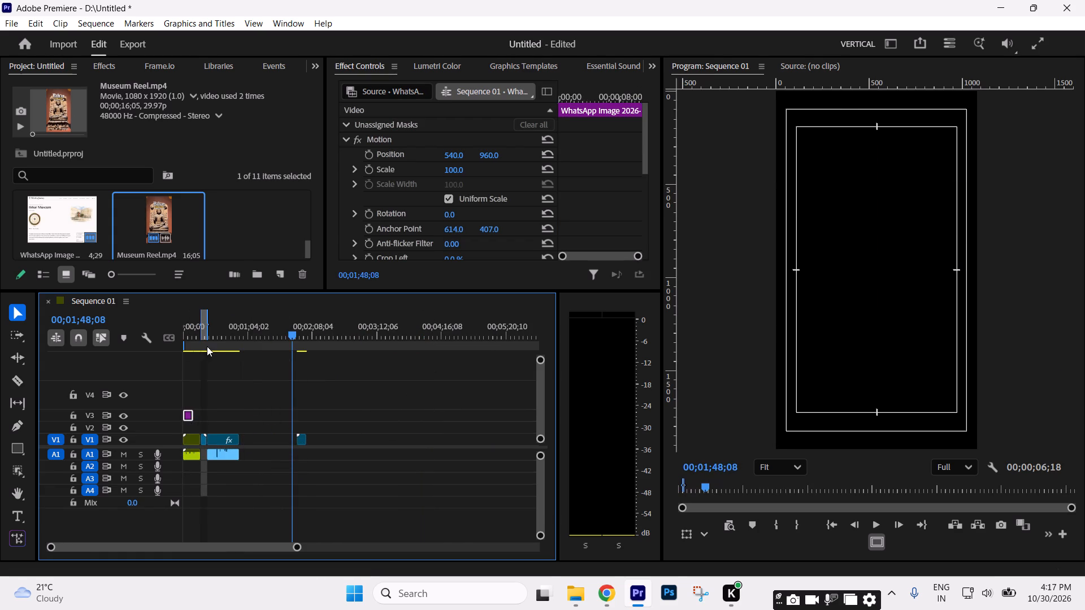
pyautogui.moveTo(207, 345); pyautogui.dragTo(99, 345)
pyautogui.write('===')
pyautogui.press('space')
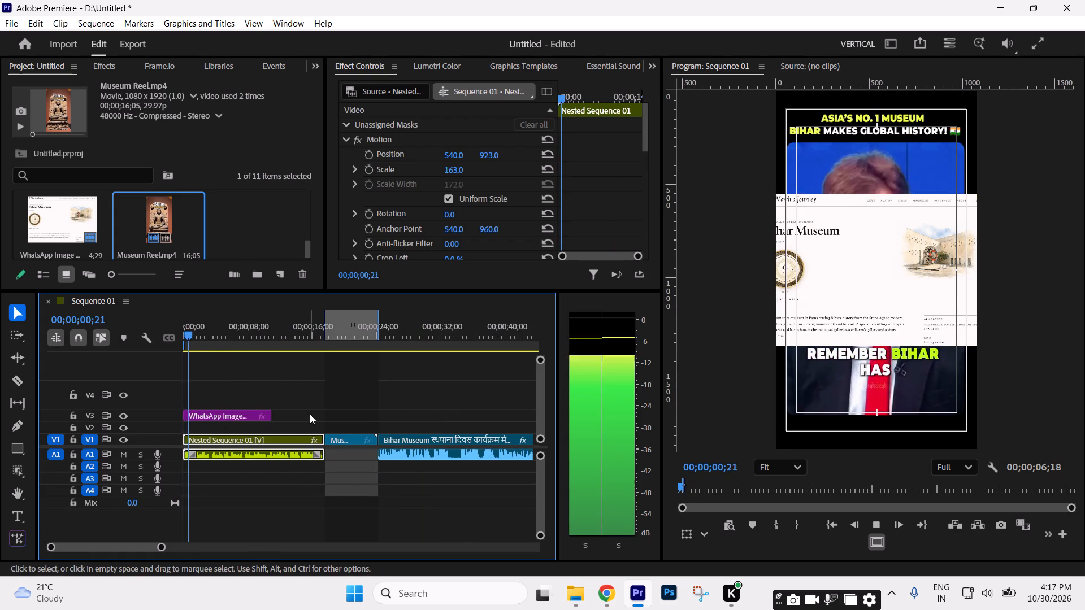
pyautogui.moveTo(224, 415); pyautogui.dragTo(259, 423)
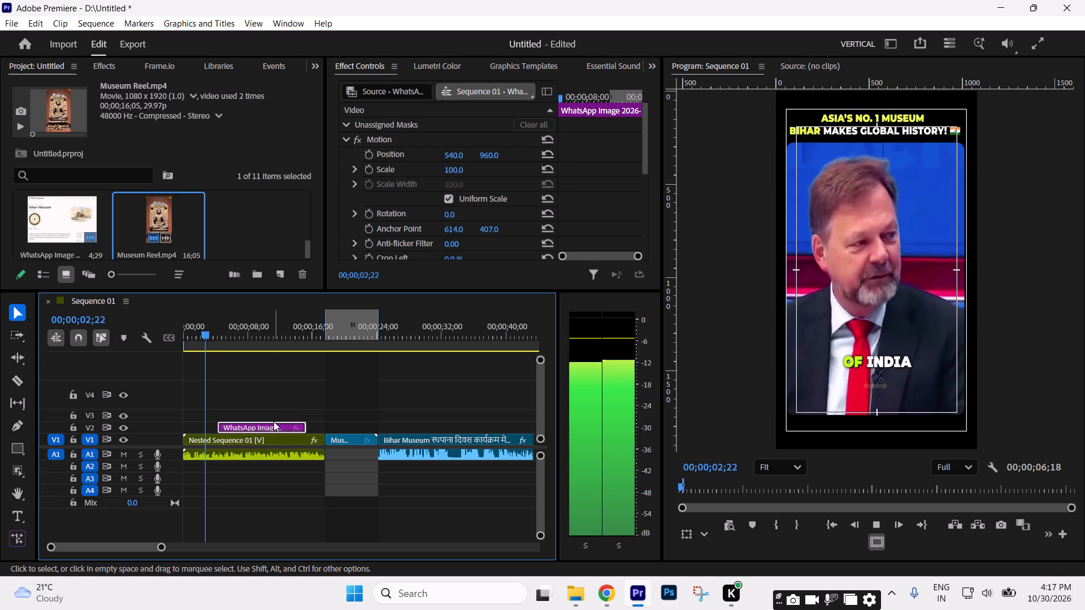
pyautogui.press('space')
pyautogui.moveTo(248, 428); pyautogui.dragTo(238, 426)
# Play through the overlay and trim the end of the WhatsApp image clip on V2 to about 00;00;07;13.
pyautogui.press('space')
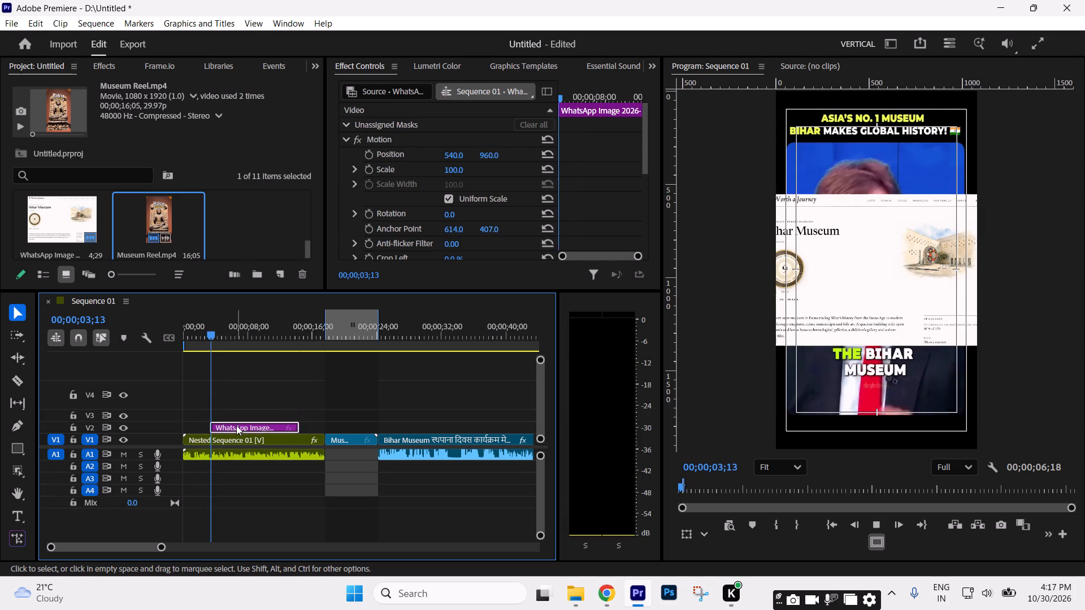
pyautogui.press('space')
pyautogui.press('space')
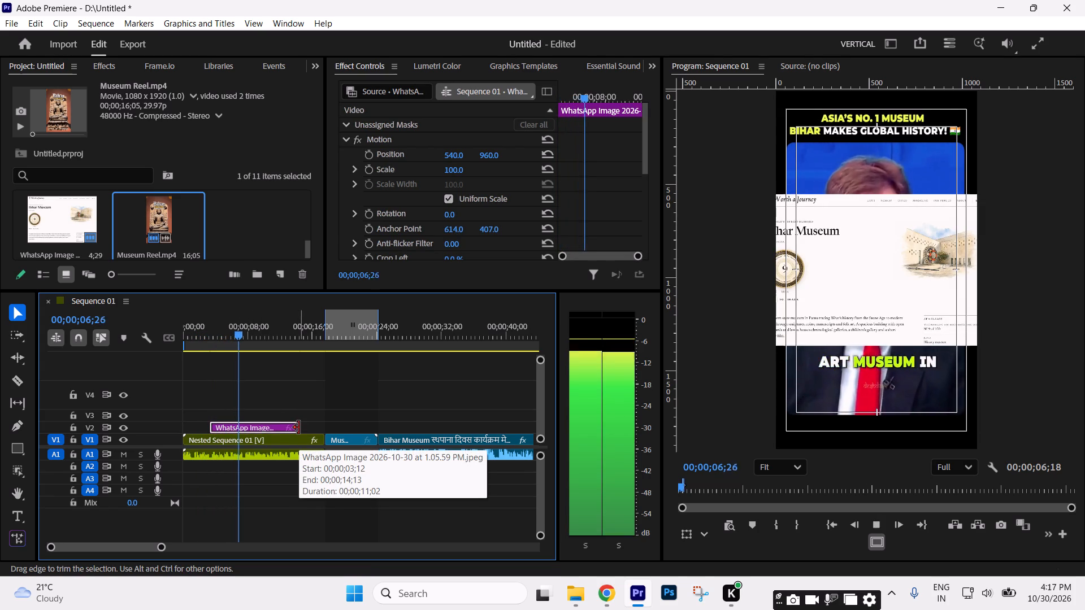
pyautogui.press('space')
pyautogui.moveTo(301, 429); pyautogui.dragTo(244, 428)
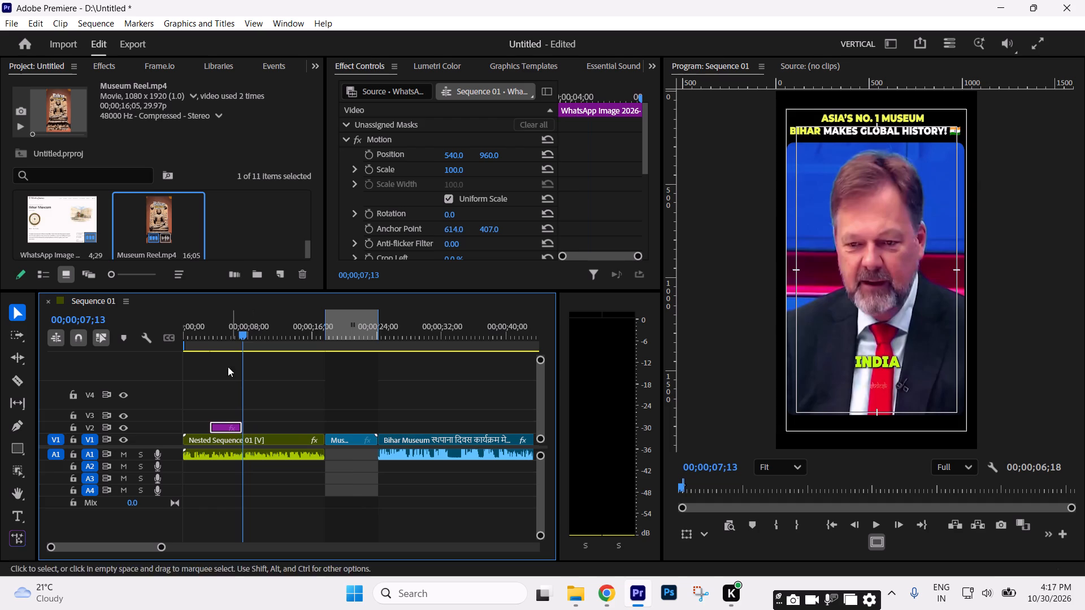
# At 00;00;05;00, scale the WhatsApp image overlay down to 51.
pyautogui.click(225, 334)
pyautogui.moveTo(454, 171); pyautogui.dragTo(411, 173)
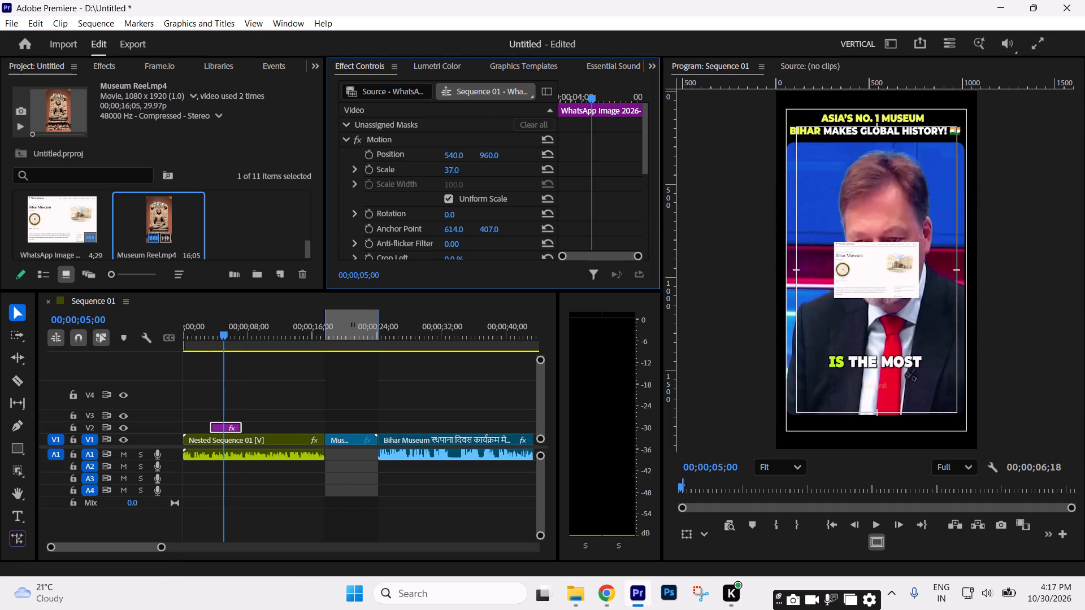
pyautogui.moveTo(411, 173); pyautogui.dragTo(423, 175)
# Lower the WhatsApp image overlay over the speaker's chest by setting its vertical position to 1488.
pyautogui.moveTo(489, 154); pyautogui.dragTo(493, 152)
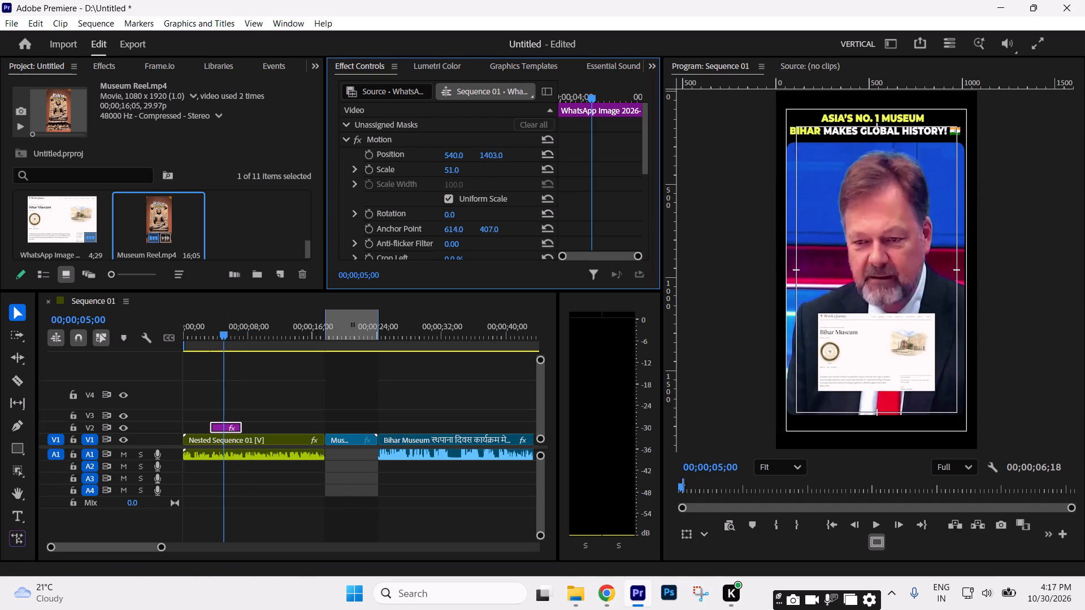
pyautogui.moveTo(493, 152); pyautogui.dragTo(548, 137)
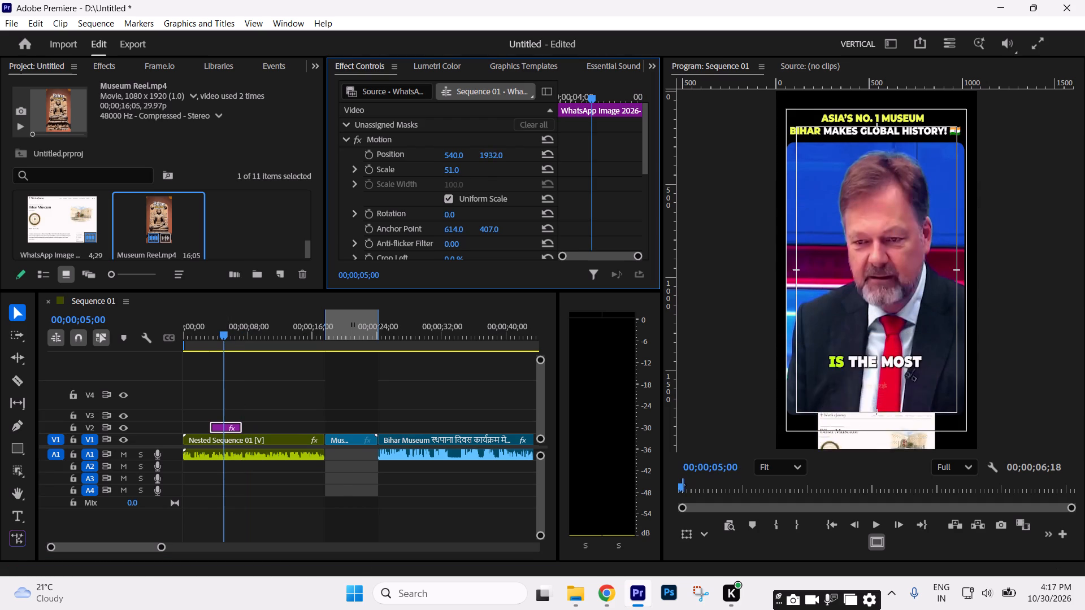
pyautogui.moveTo(548, 137); pyautogui.dragTo(101, 299)
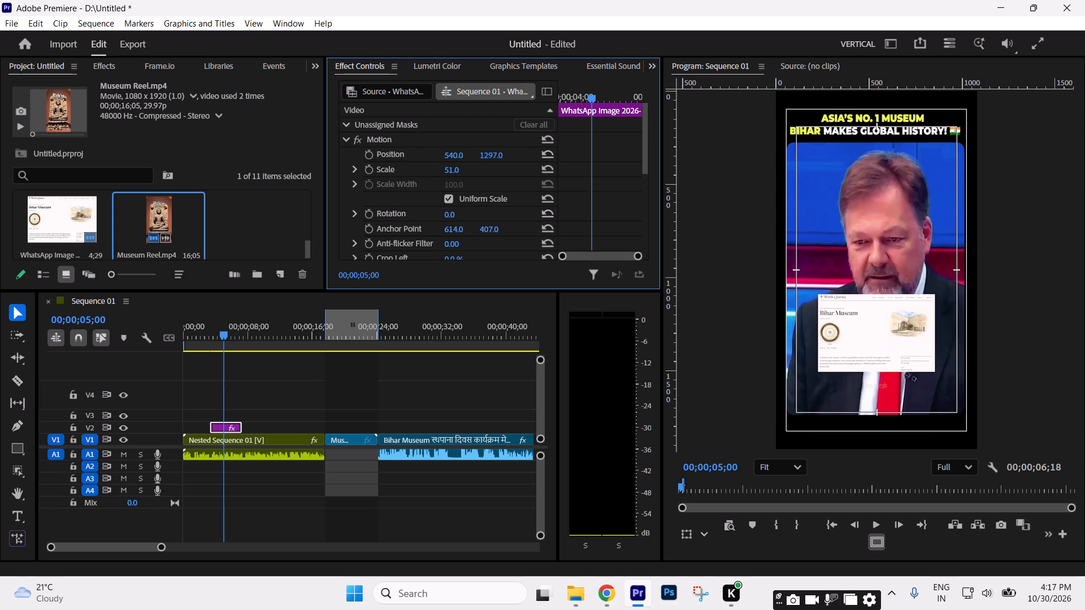
pyautogui.moveTo(101, 299); pyautogui.dragTo(224, 290)
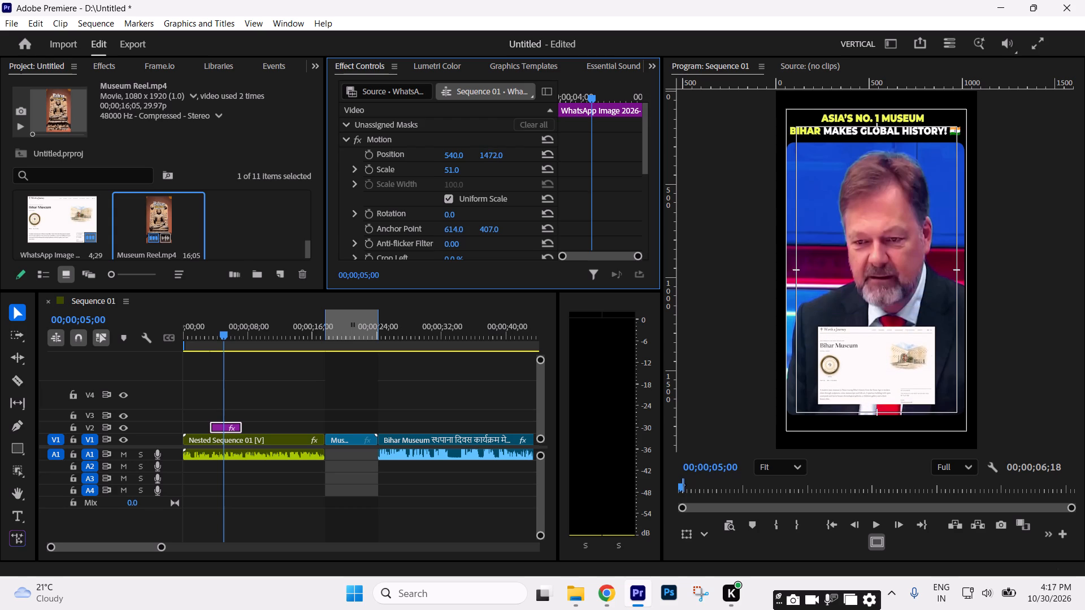
pyautogui.moveTo(224, 290); pyautogui.dragTo(235, 290)
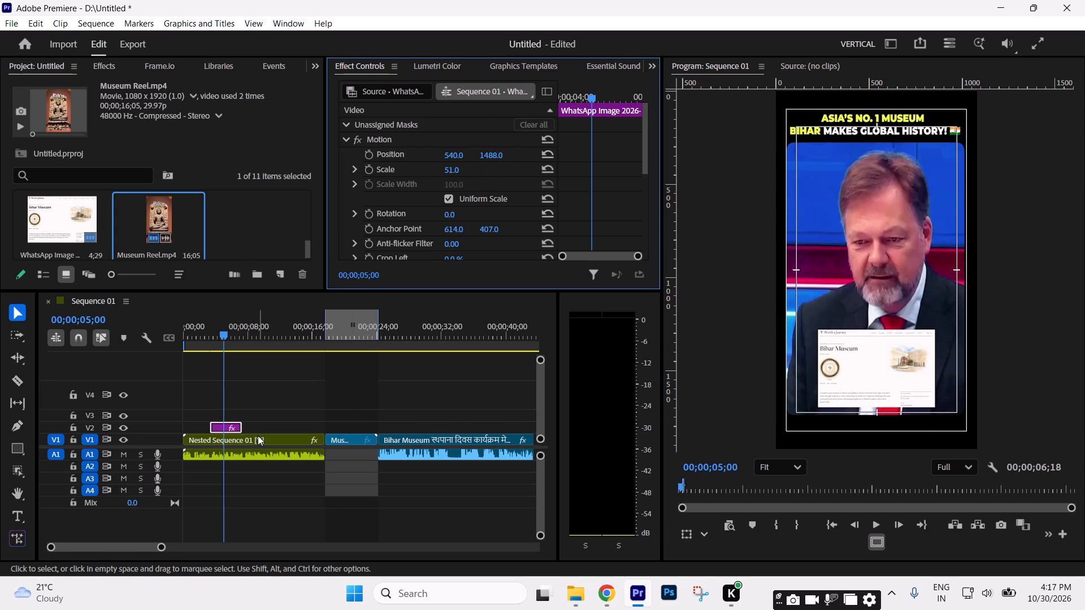
# Set the scale of the Nested Sequence 01 clip on V1 to 164.
pyautogui.click(258, 435)
pyautogui.moveTo(449, 170); pyautogui.dragTo(457, 168)
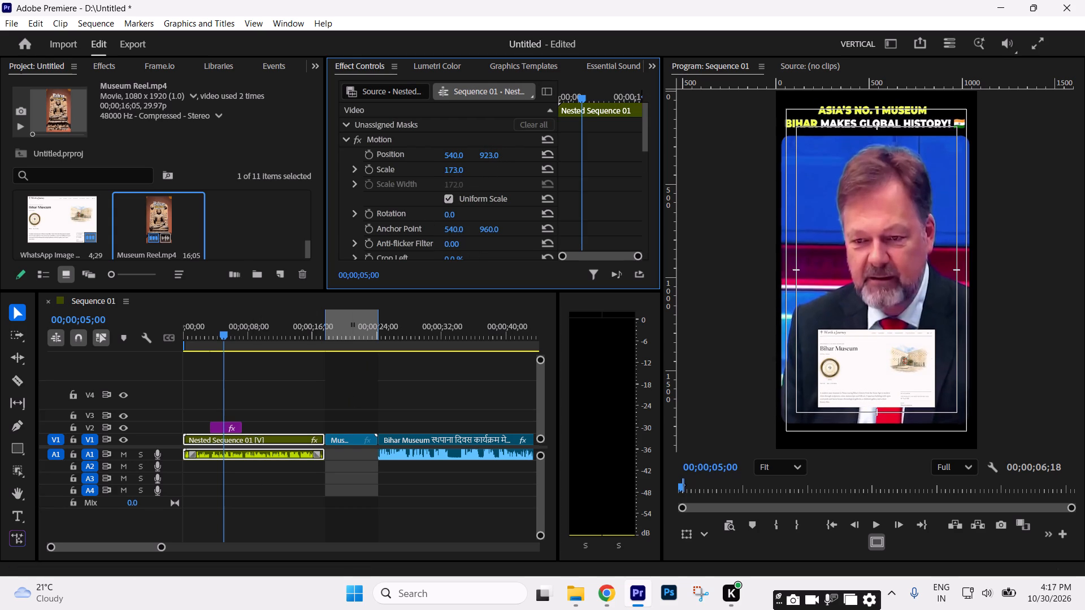
pyautogui.moveTo(457, 168); pyautogui.dragTo(453, 166)
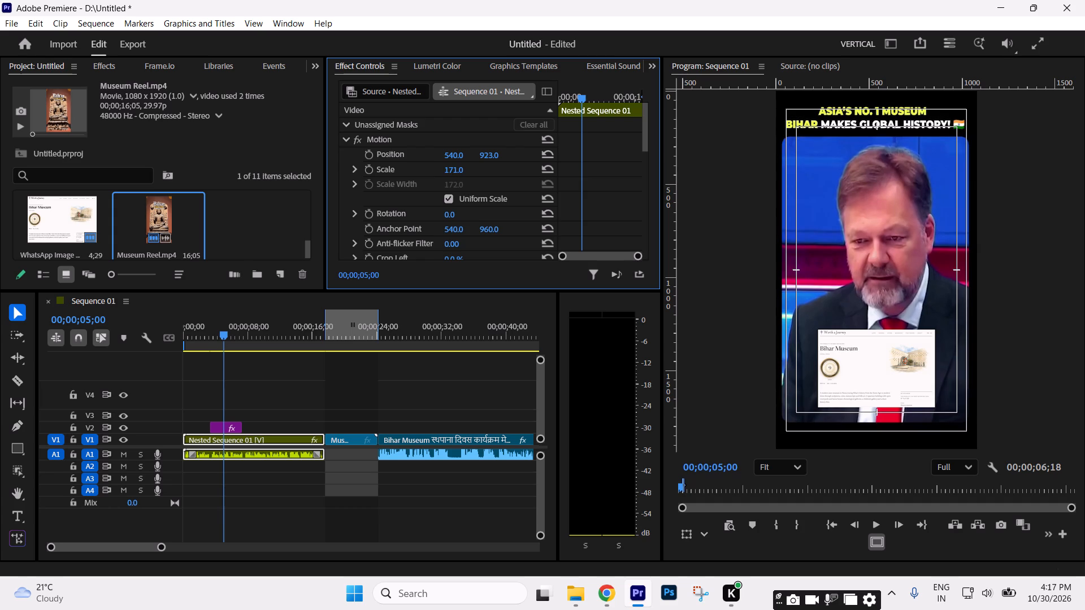
pyautogui.moveTo(453, 166); pyautogui.dragTo(448, 165)
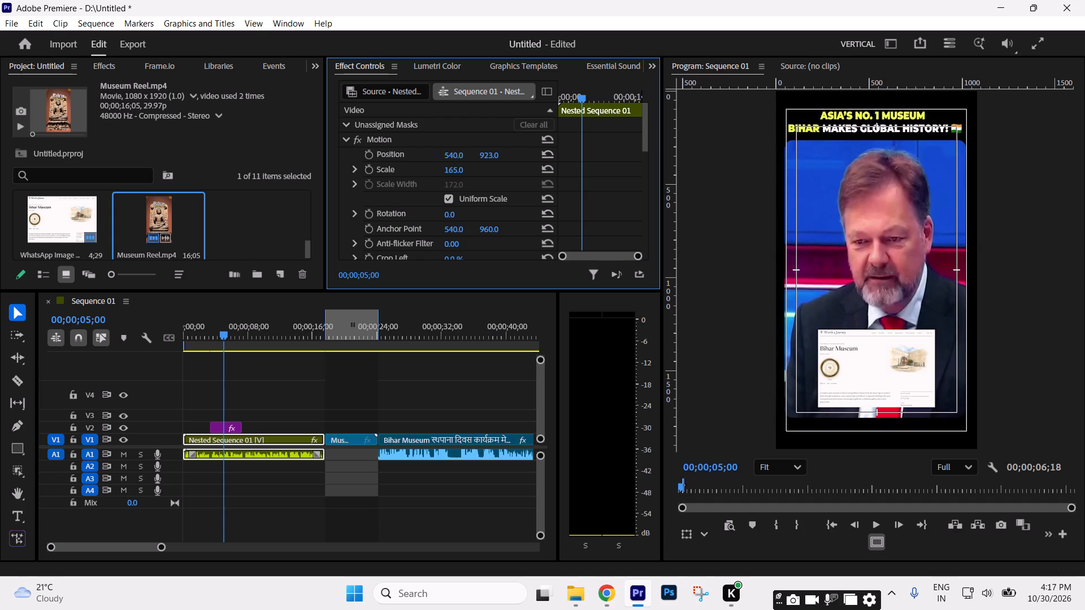
pyautogui.moveTo(448, 165); pyautogui.dragTo(445, 165)
pyautogui.click(302, 406)
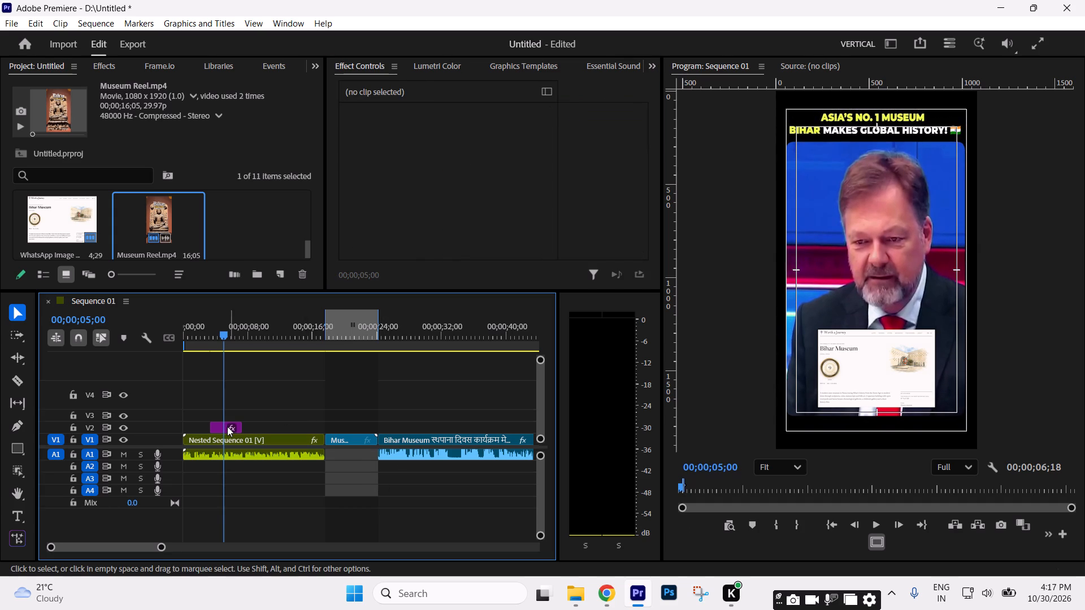
# Set the scale of the Bihar Museum WhatsApp image on V2 to 58.
pyautogui.click(227, 426)
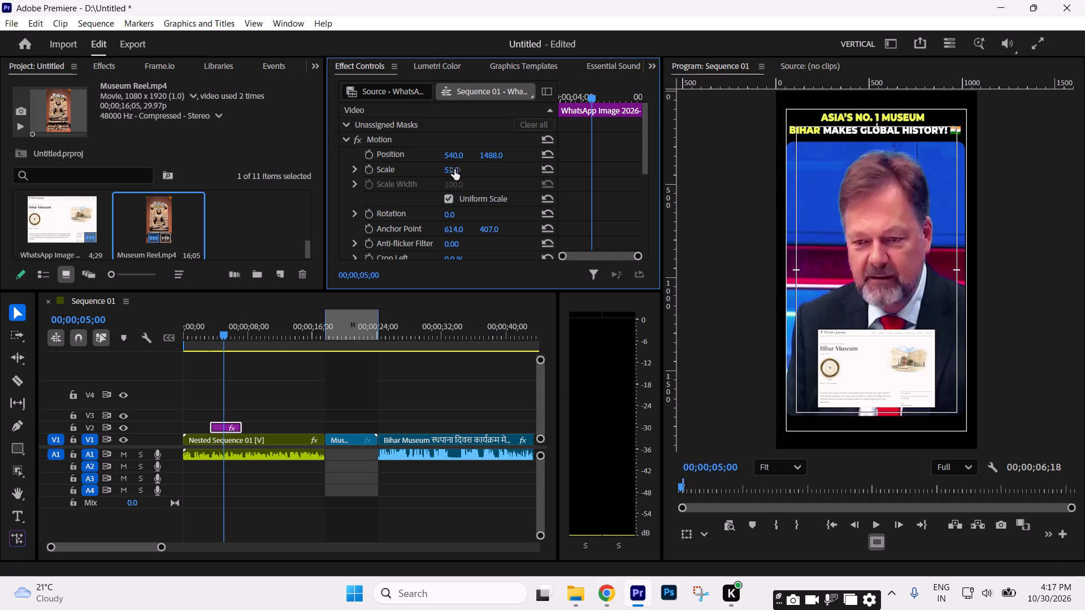
pyautogui.moveTo(454, 169); pyautogui.dragTo(468, 170)
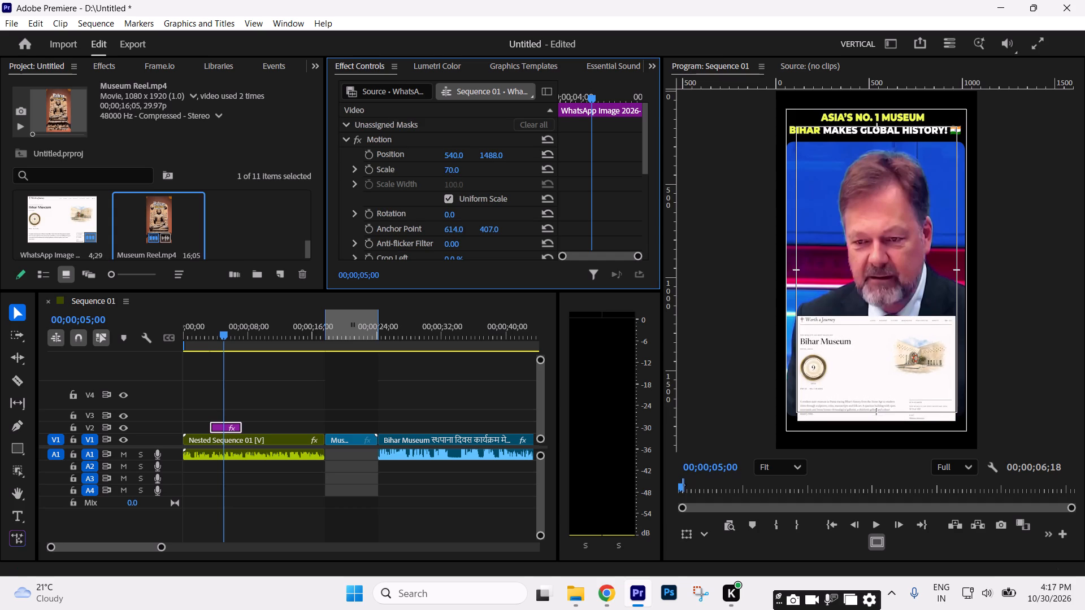
pyautogui.moveTo(468, 170); pyautogui.dragTo(470, 174)
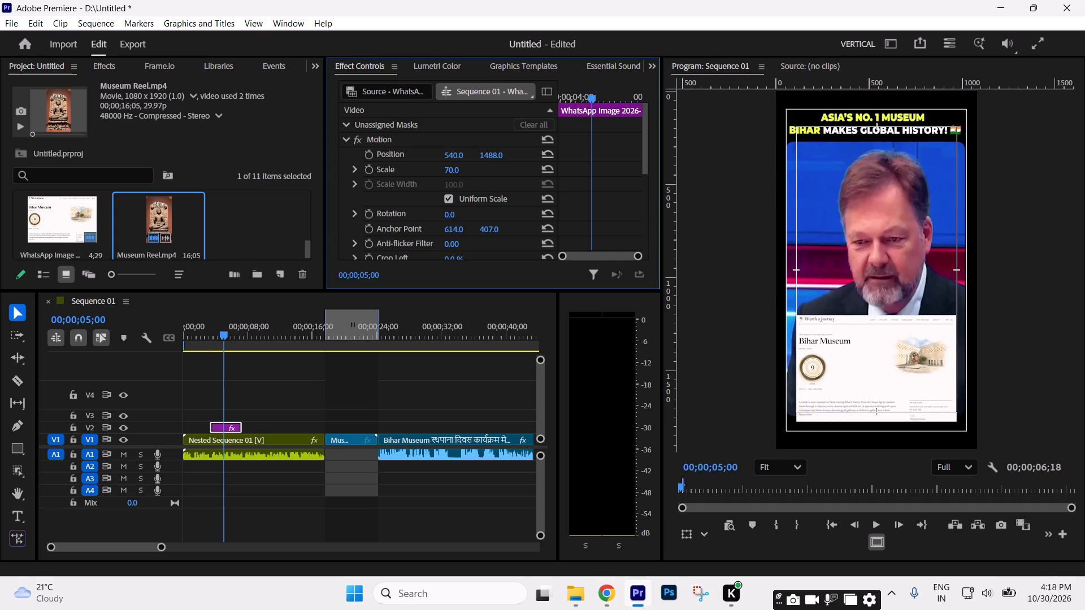
pyautogui.moveTo(470, 174); pyautogui.dragTo(470, 185)
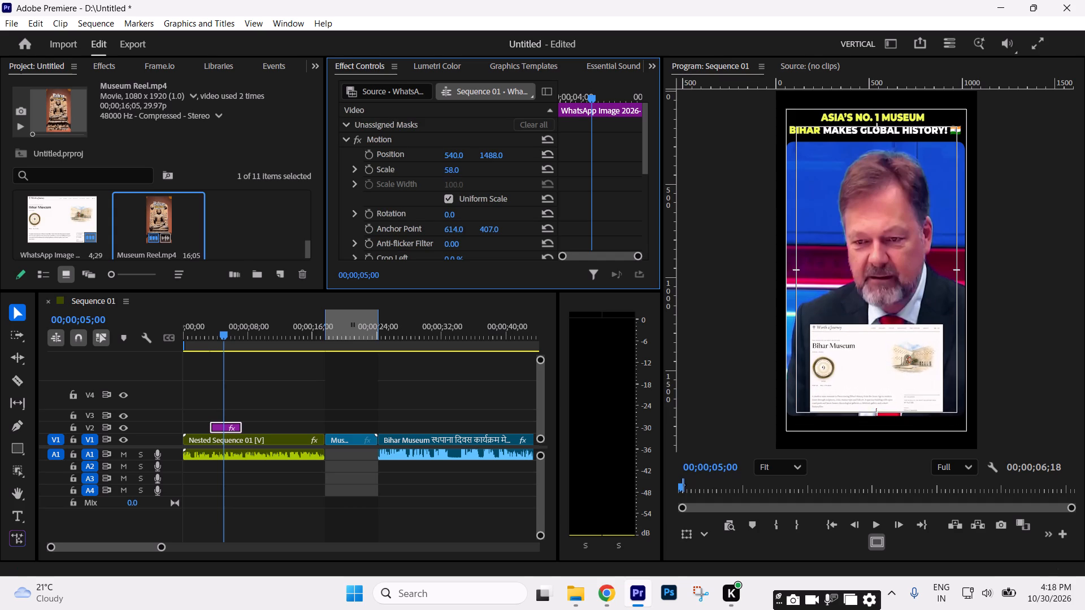
pyautogui.moveTo(470, 185); pyautogui.dragTo(472, 188)
# Set the vertical position of the WhatsApp image to 1491, keeping it over the speaker's lower body.
pyautogui.click(497, 152)
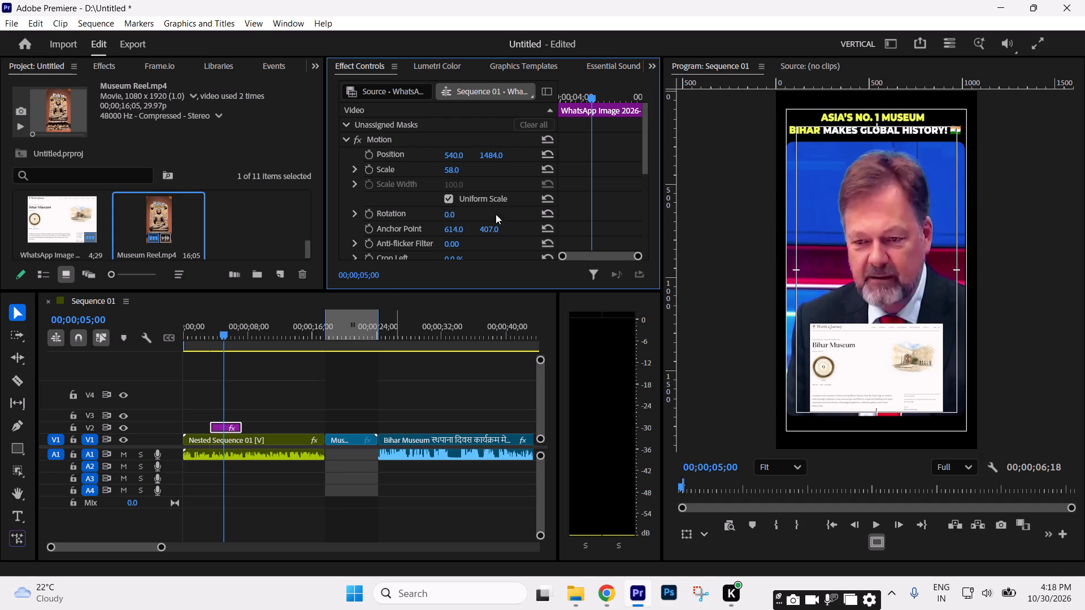
pyautogui.scroll(2, 856, 355)
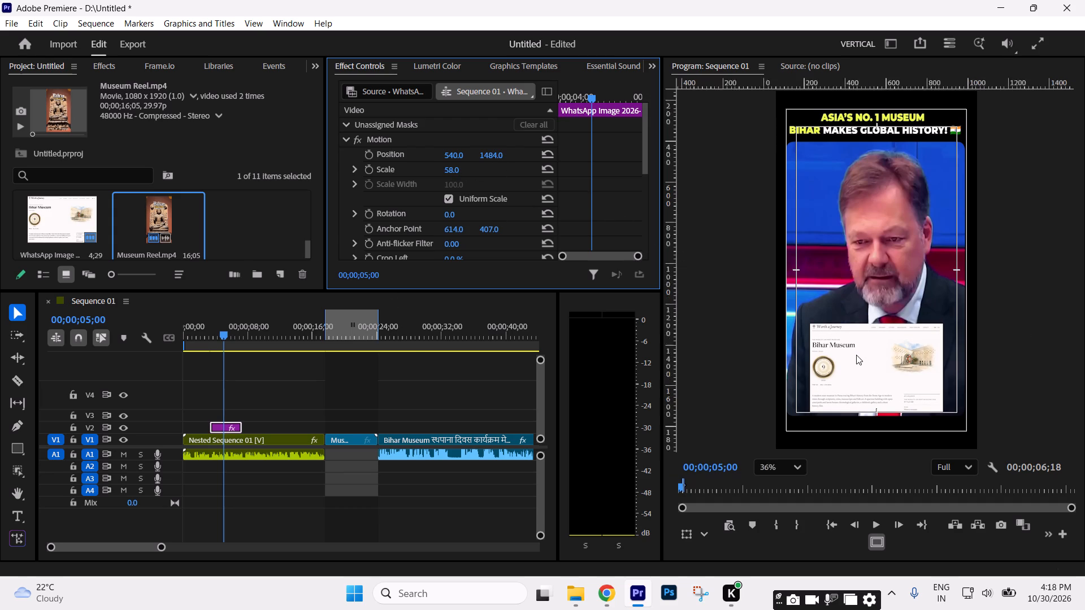
pyautogui.scroll(8, 856, 355)
pyautogui.scroll(-12, 782, 300)
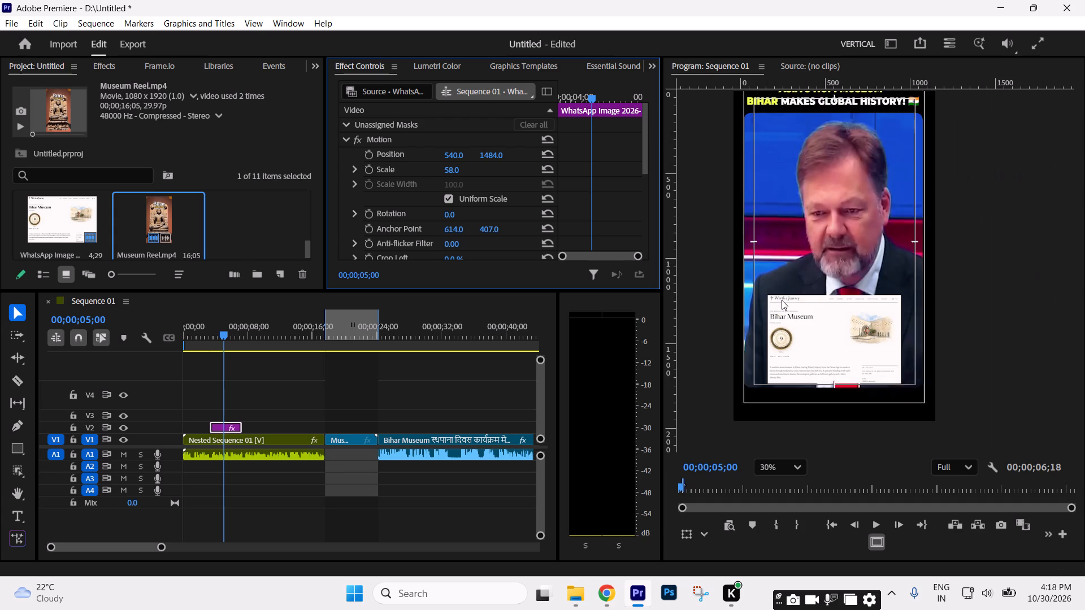
pyautogui.moveTo(482, 154); pyautogui.dragTo(485, 148)
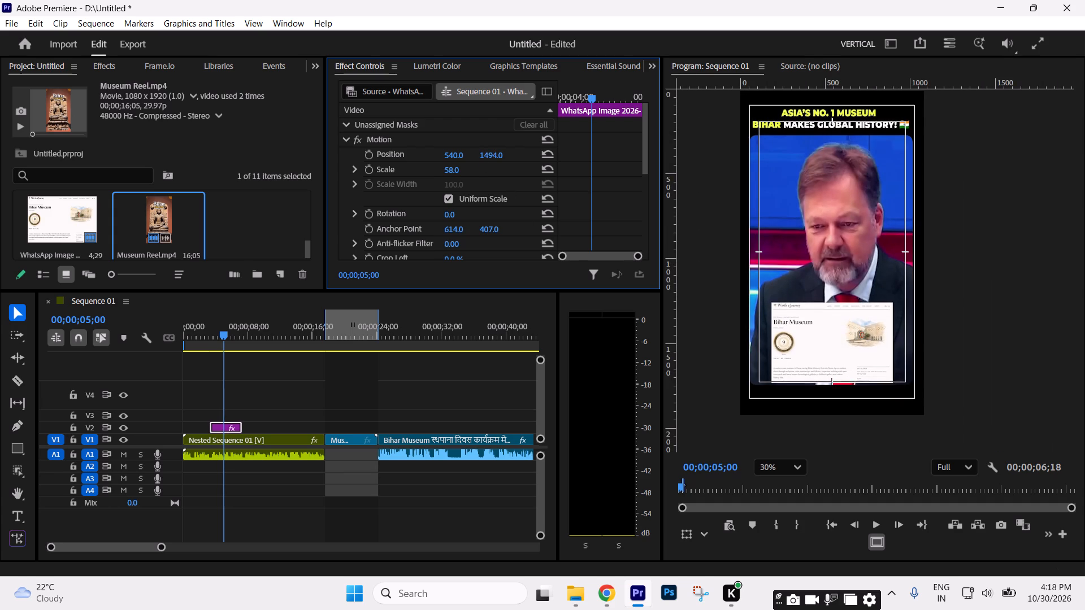
pyautogui.moveTo(485, 148); pyautogui.dragTo(651, 318)
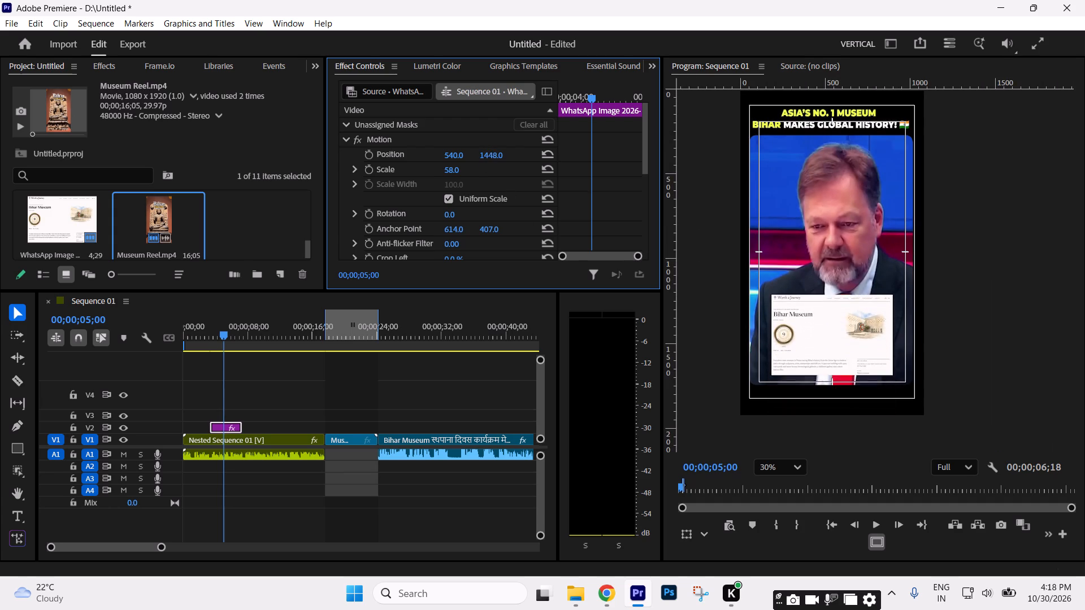
pyautogui.moveTo(651, 318); pyautogui.dragTo(686, 283)
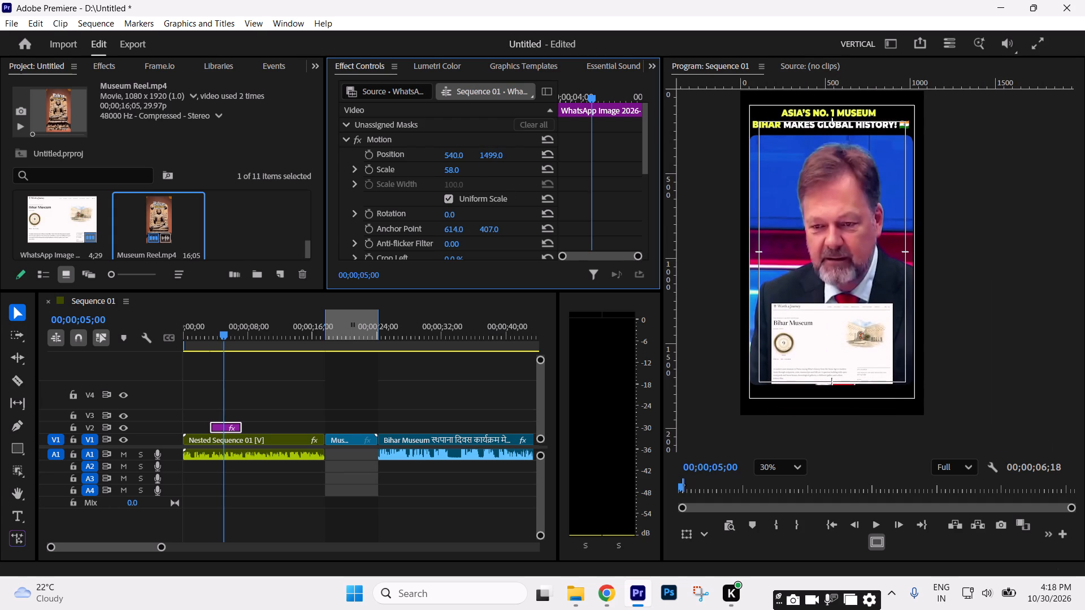
pyautogui.moveTo(686, 283); pyautogui.dragTo(686, 289)
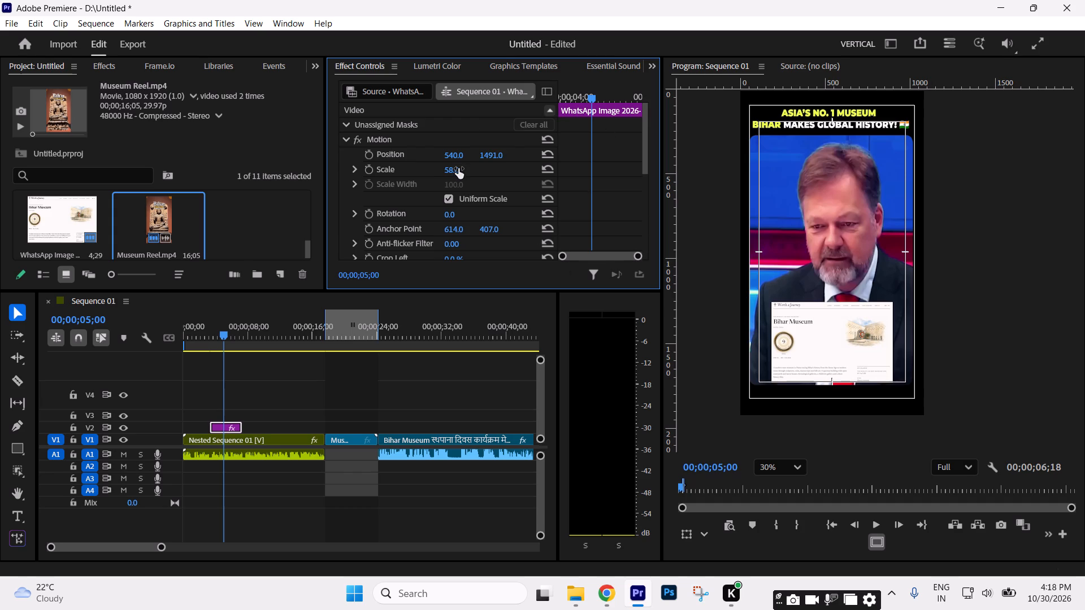
pyautogui.click(261, 407)
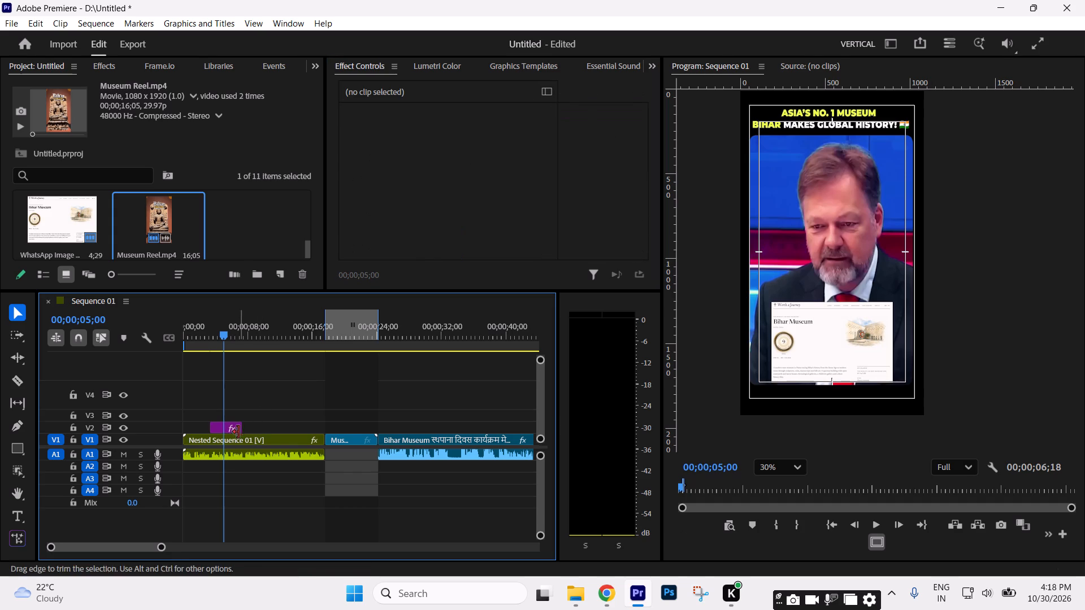
# Go back to the start of Sequence 01 and turn on track targeting for V2, V3 and V4.
pyautogui.click(232, 426)
pyautogui.press('Up')
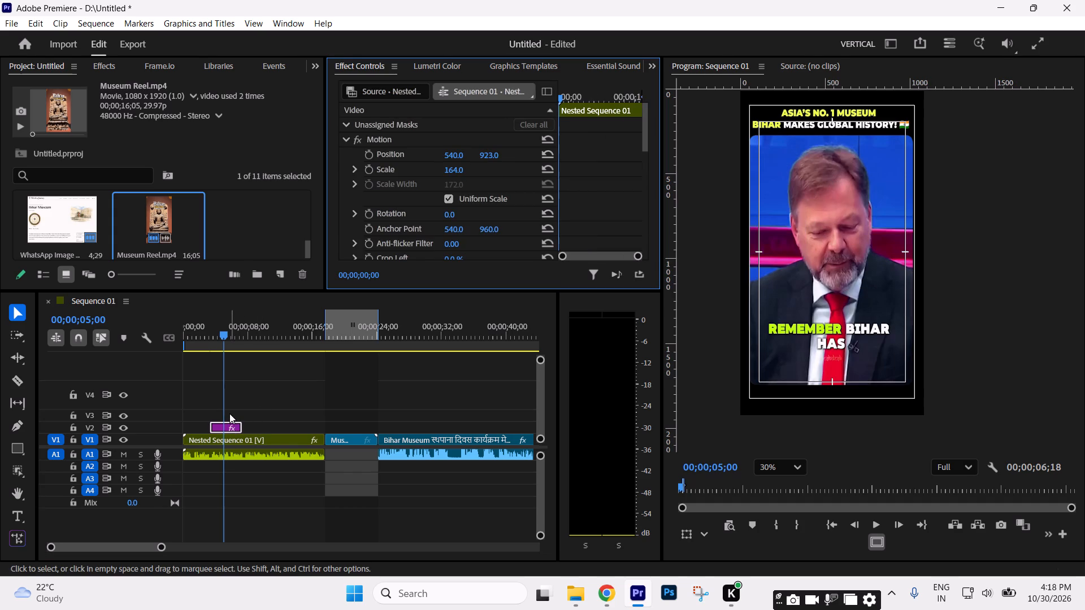
pyautogui.click(87, 428)
pyautogui.click(89, 412)
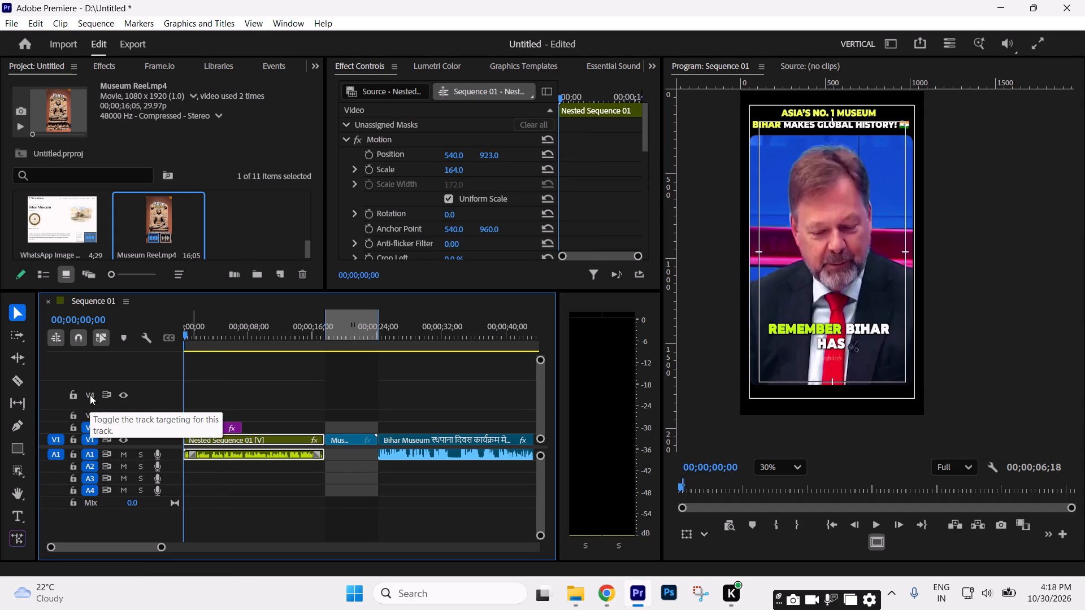
pyautogui.click(90, 395)
pyautogui.click(90, 416)
# Reduce the height of track V4, select the WhatsApp image clip, and search Animation Composer for "page".
pyautogui.click(543, 355)
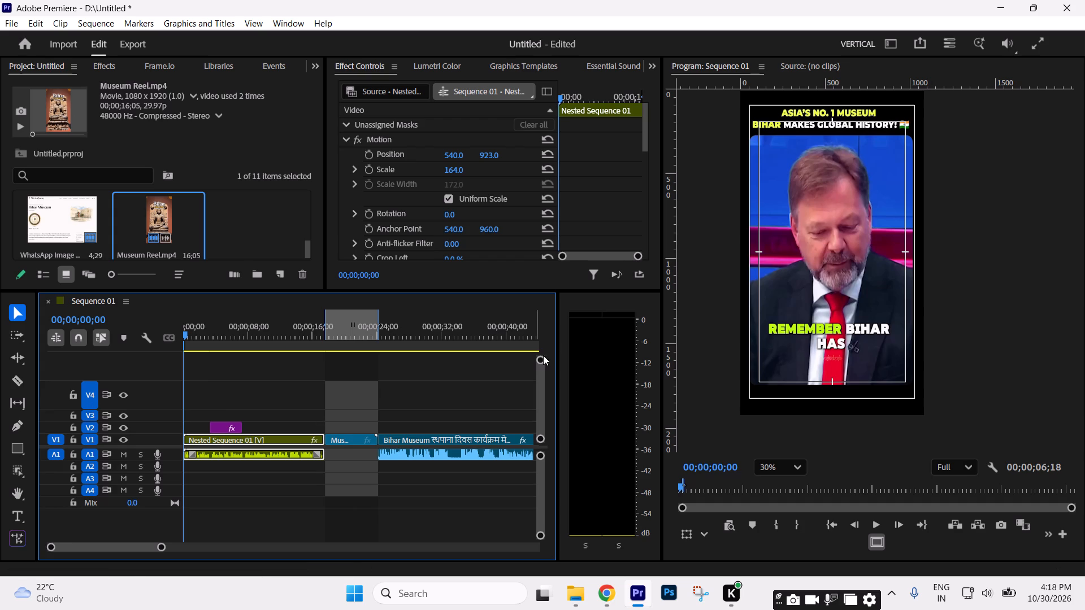
pyautogui.moveTo(542, 359); pyautogui.dragTo(542, 327)
pyautogui.click(224, 426)
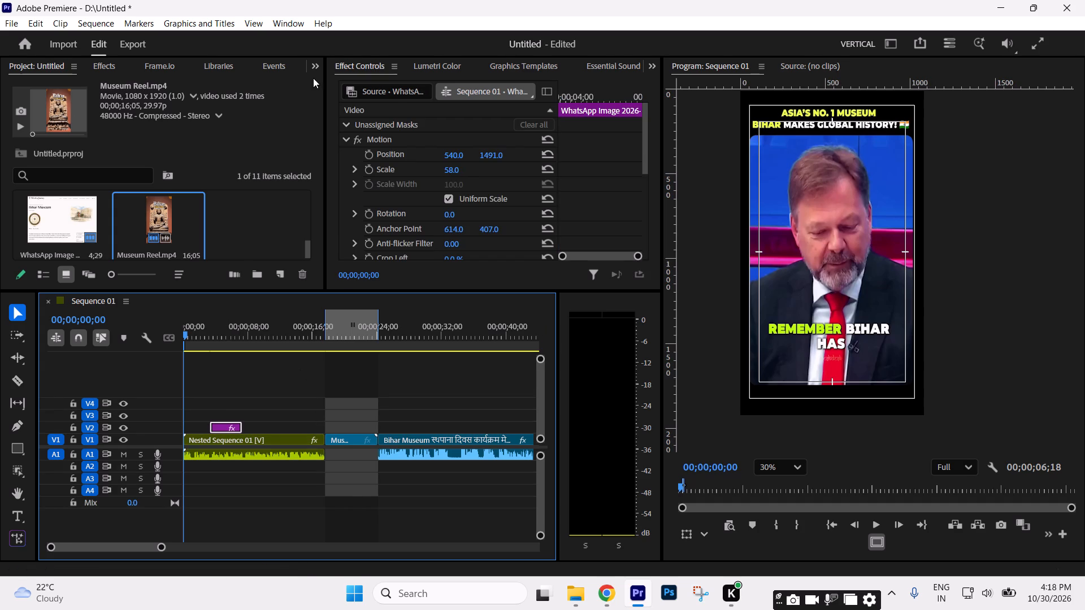
pyautogui.moveTo(313, 70); pyautogui.dragTo(338, 167)
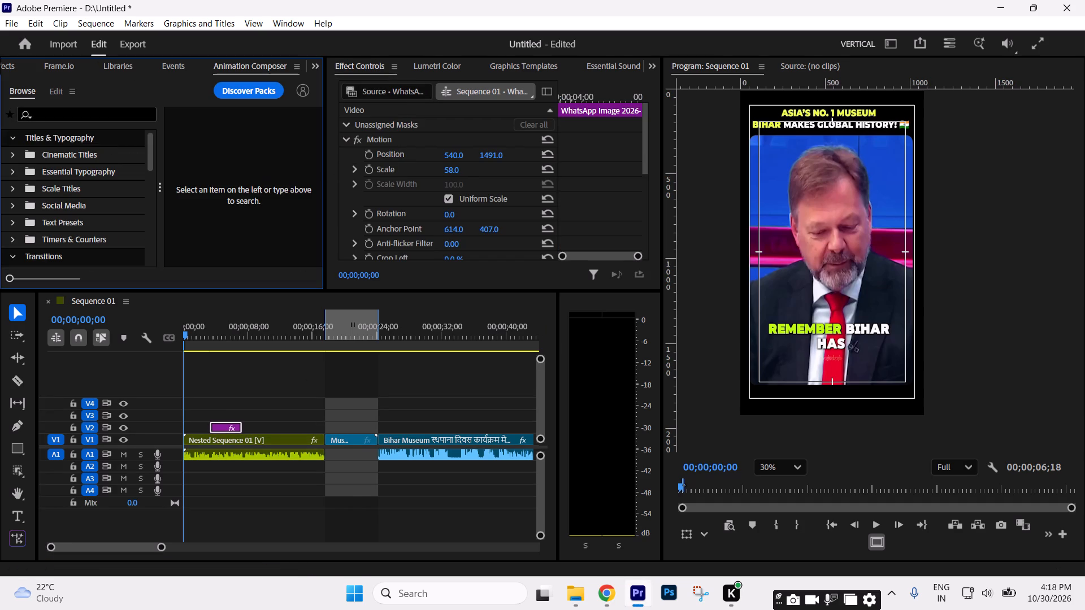
pyautogui.click(83, 114)
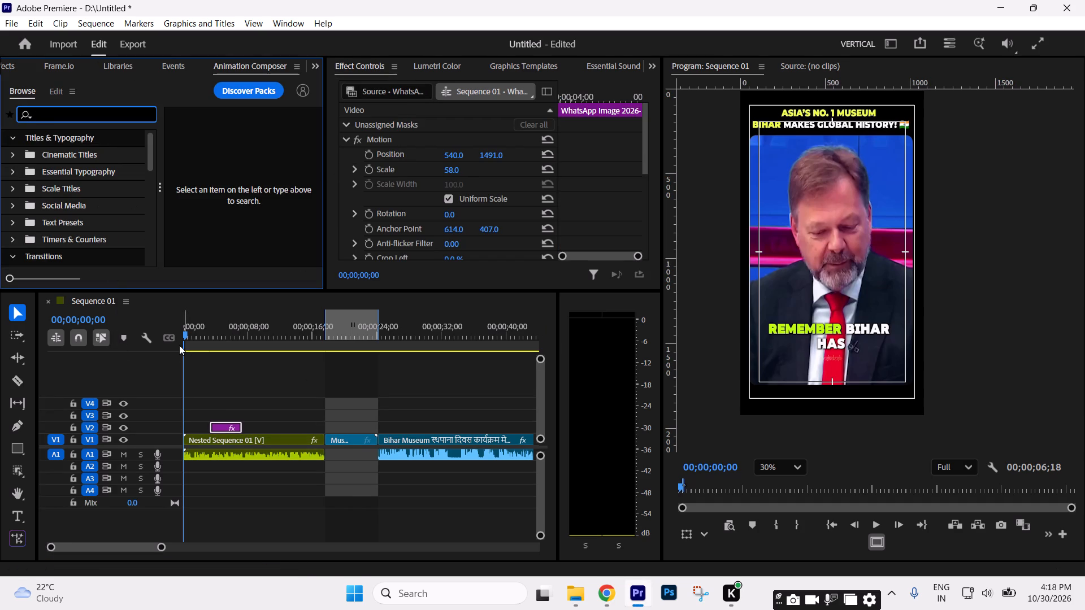
pyautogui.write('page')
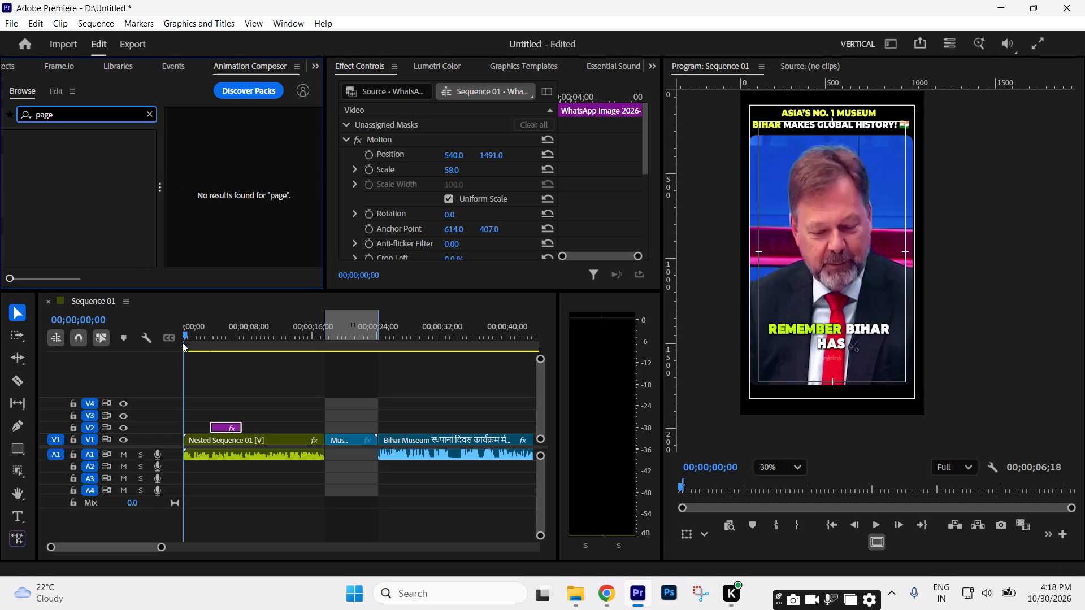
pyautogui.moveTo(62, 116); pyautogui.dragTo(0, 116)
# Search the effects for "page" and apply the Page Peel transition to the start of the WhatsApp image clip on V2.
pyautogui.click(14, 67)
pyautogui.click(51, 92)
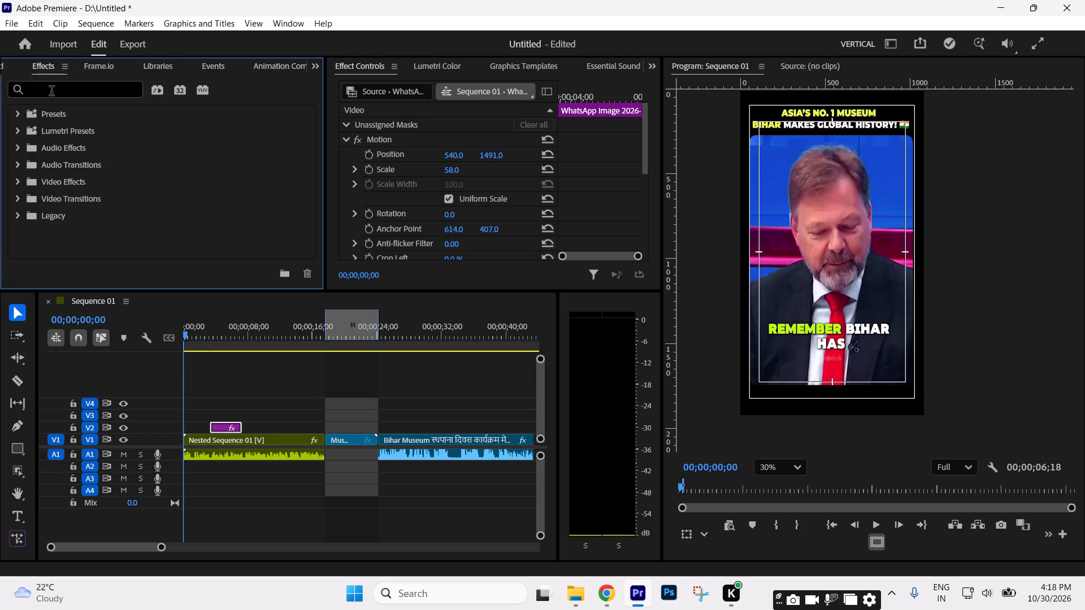
pyautogui.write('page')
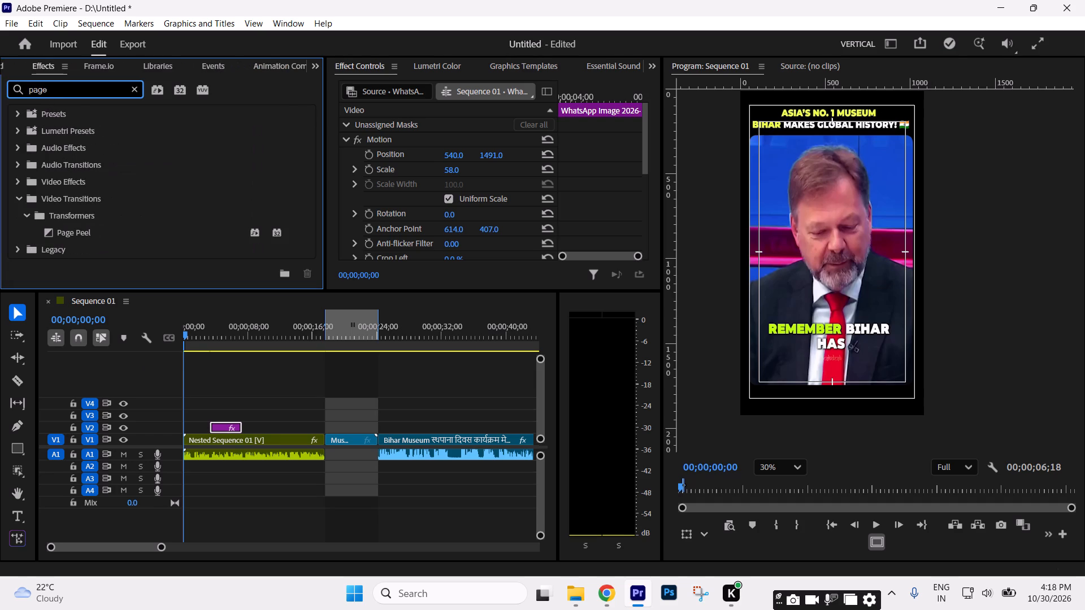
pyautogui.moveTo(81, 234); pyautogui.dragTo(218, 429)
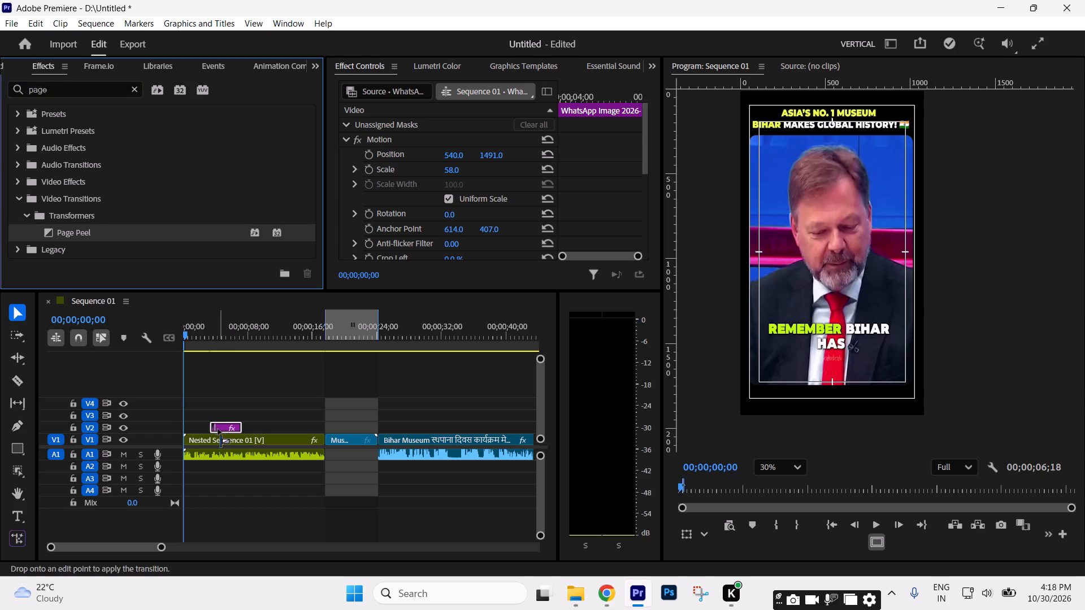
pyautogui.moveTo(218, 429); pyautogui.dragTo(216, 427)
# Play back the opening of Sequence 01 around the WhatsApp image's start to check how the Page Peel transition looks.
pyautogui.click(205, 342)
pyautogui.click(242, 361)
pyautogui.press('space')
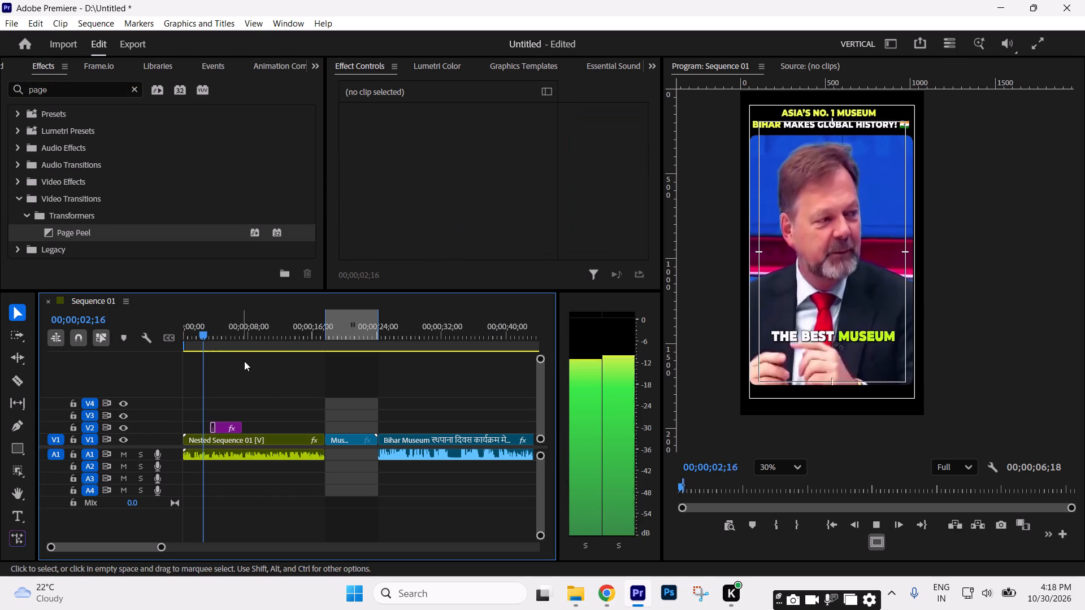
pyautogui.press('space')
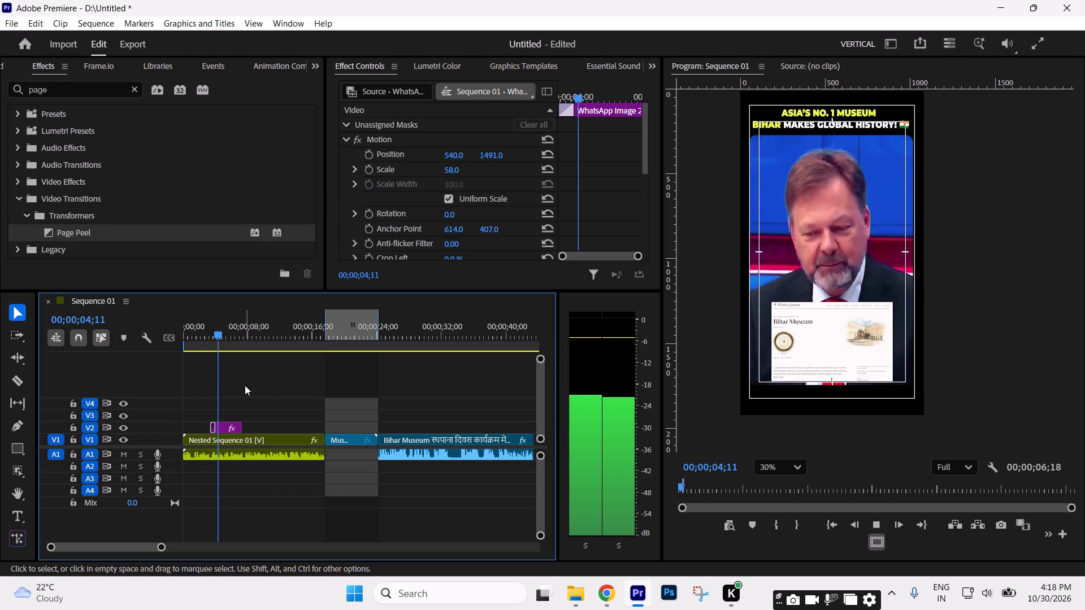
pyautogui.moveTo(219, 333); pyautogui.dragTo(209, 334)
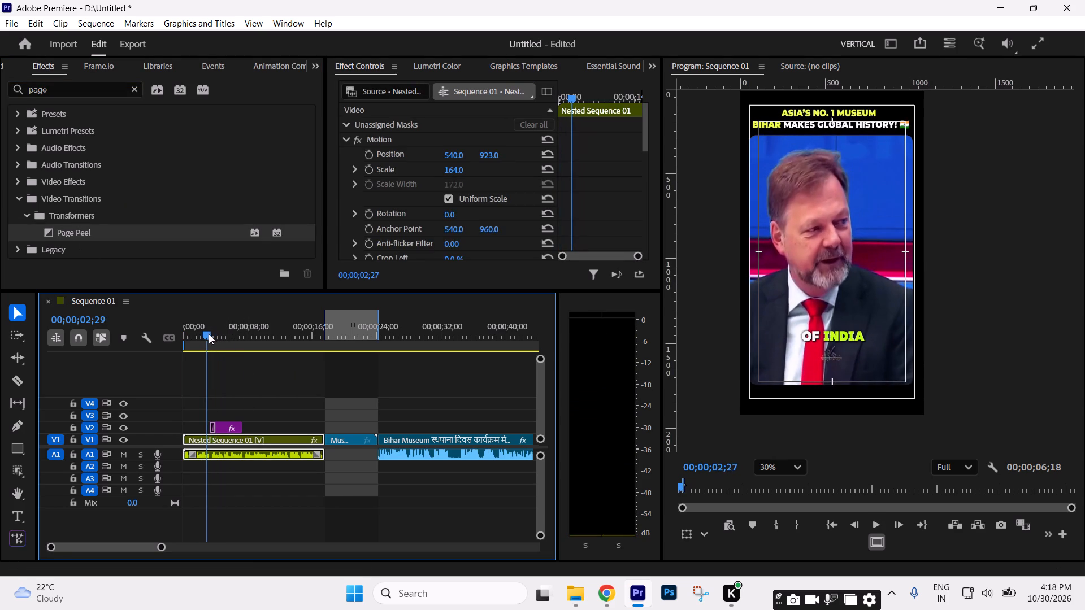
pyautogui.moveTo(209, 334); pyautogui.dragTo(211, 334)
pyautogui.press('Left')
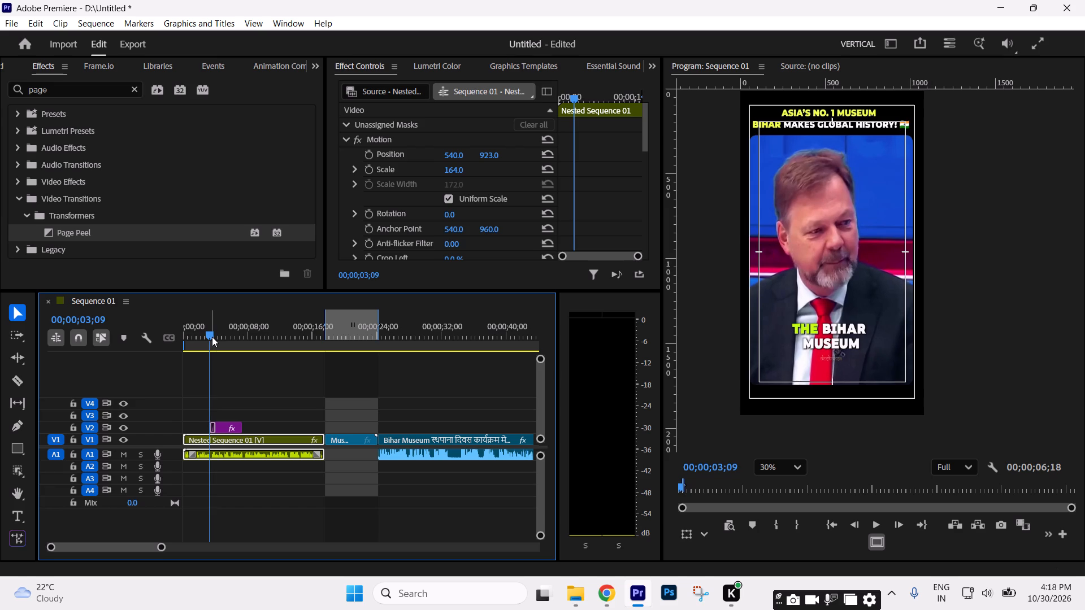
pyautogui.press('Left')
pyautogui.press('Left')
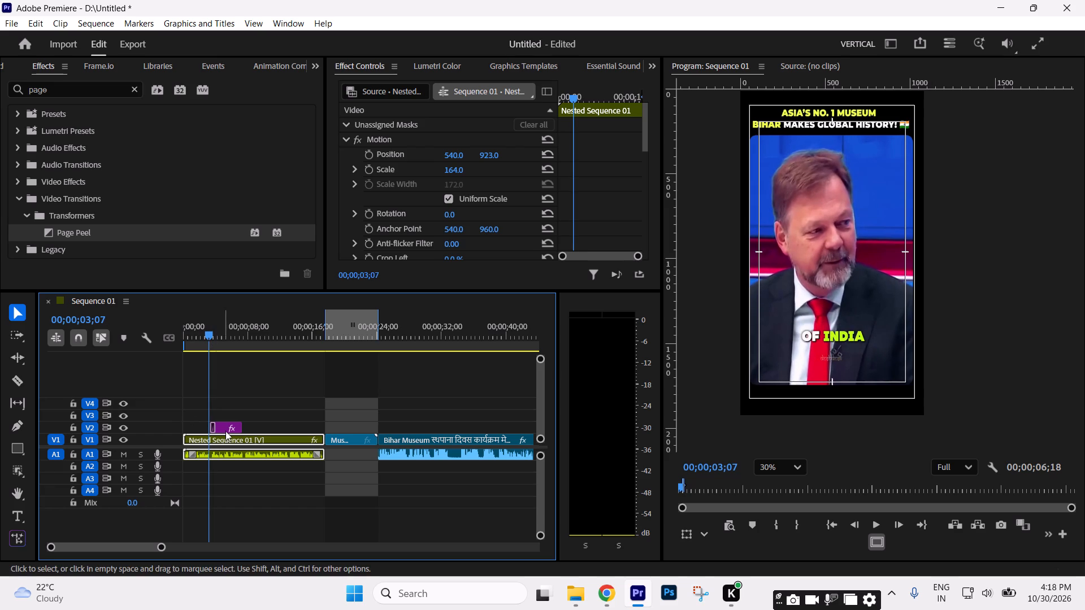
pyautogui.click(229, 427)
pyautogui.click(277, 396)
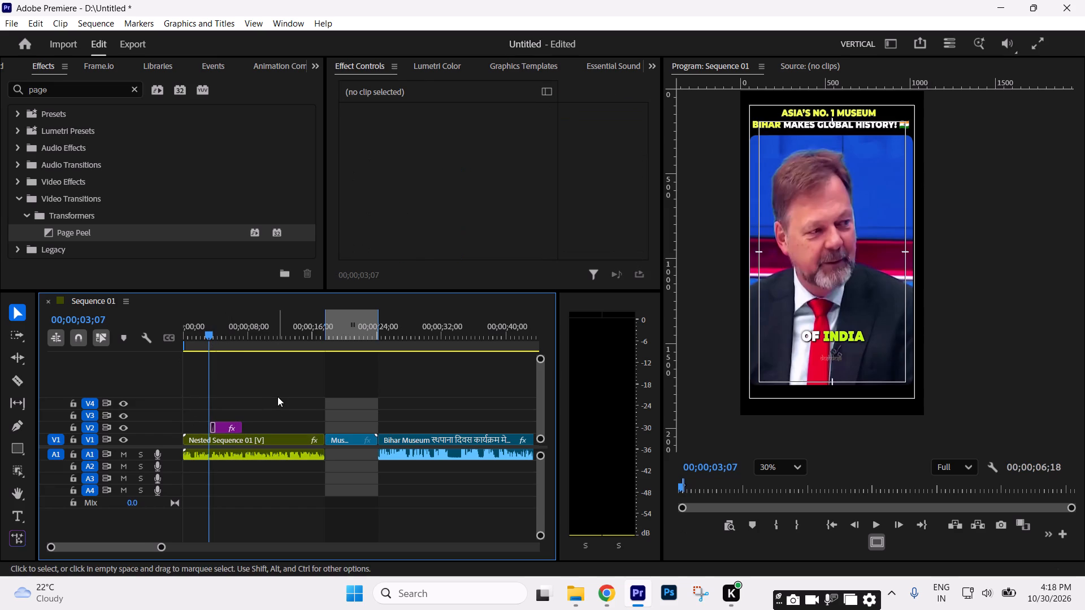
pyautogui.write('==')
pyautogui.click(341, 427)
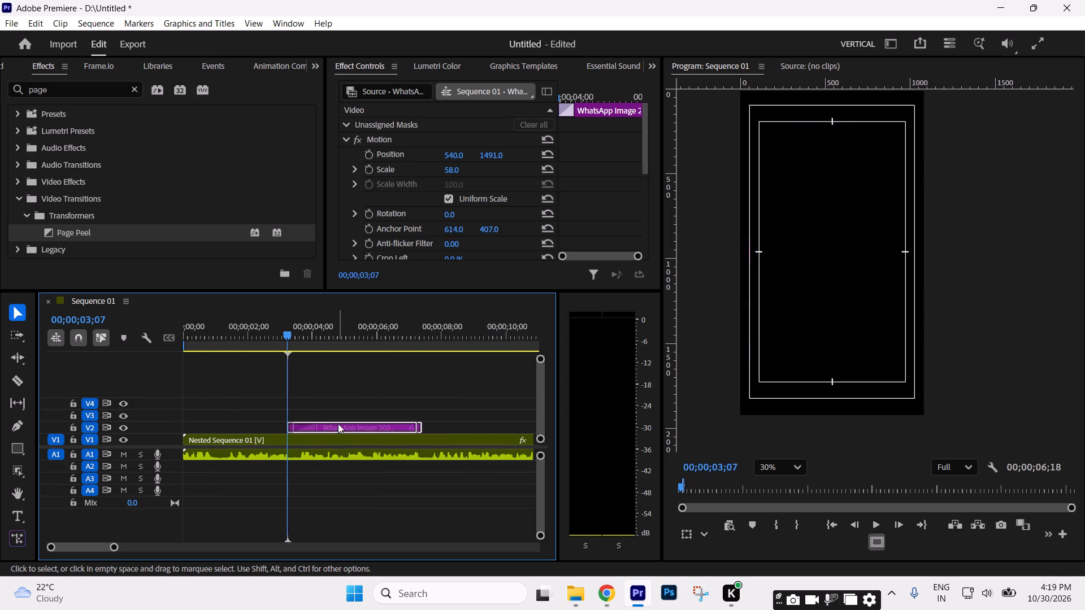
pyautogui.click(357, 389)
pyautogui.write('--')
pyautogui.write('-')
pyautogui.press('space')
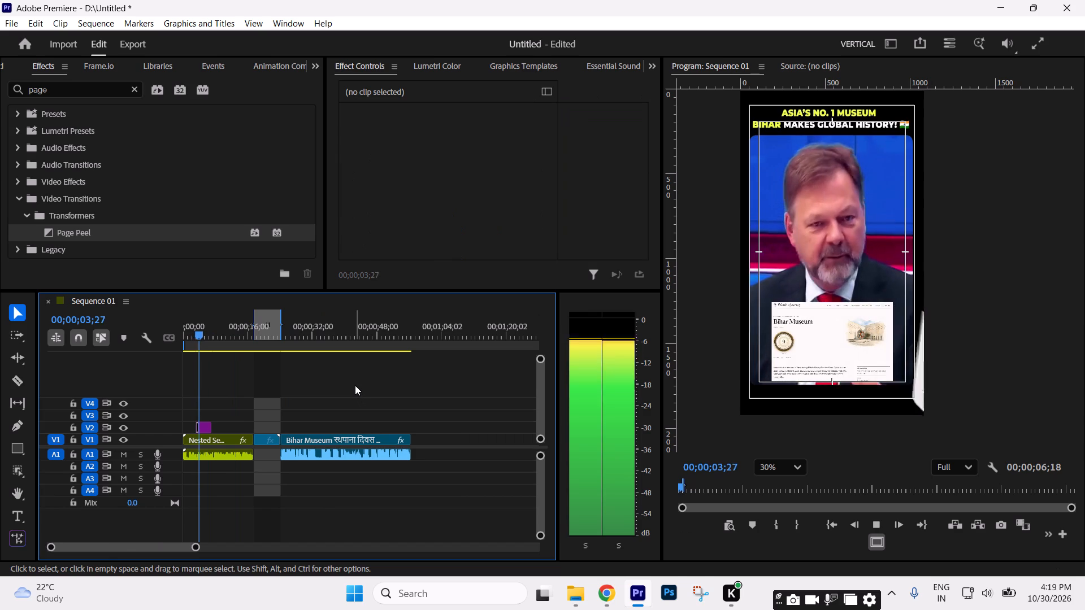
pyautogui.press('space')
pyautogui.press('space')
pyautogui.press('space')
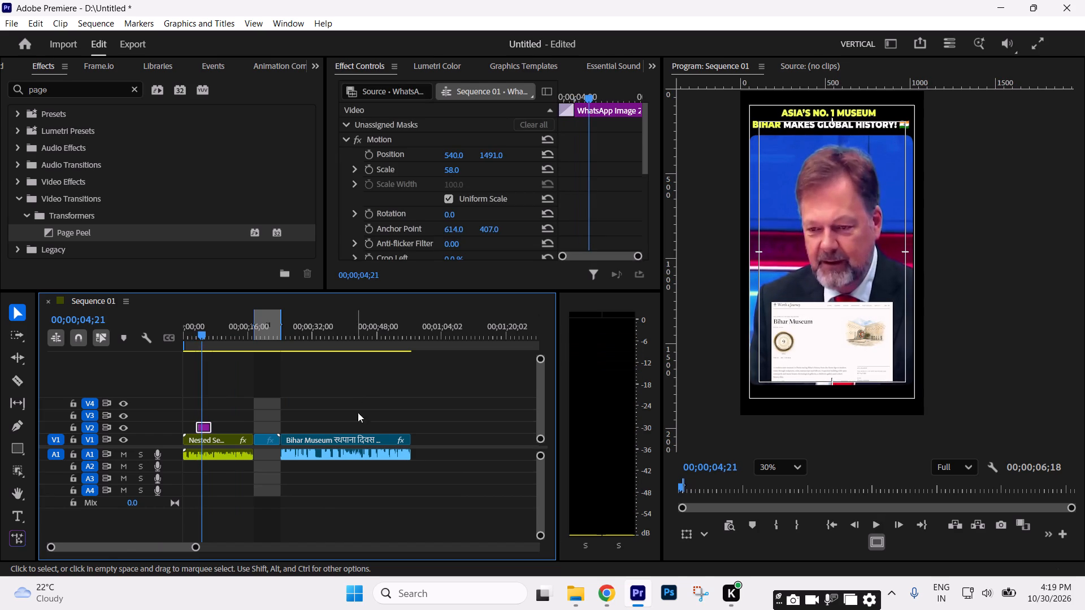
# Search the effects for "roughen" and apply the roughen preset to the WhatsApp image clip on V2.
pyautogui.moveTo(197, 547); pyautogui.dragTo(164, 547)
pyautogui.scroll(7, 818, 328)
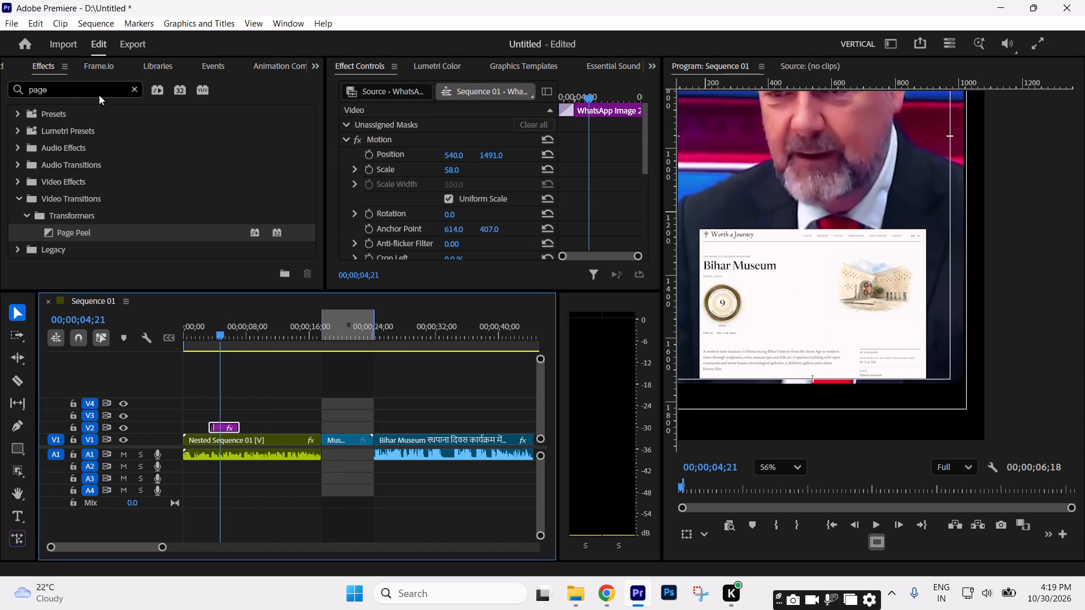
pyautogui.moveTo(83, 91); pyautogui.dragTo(0, 147)
pyautogui.write('roughen')
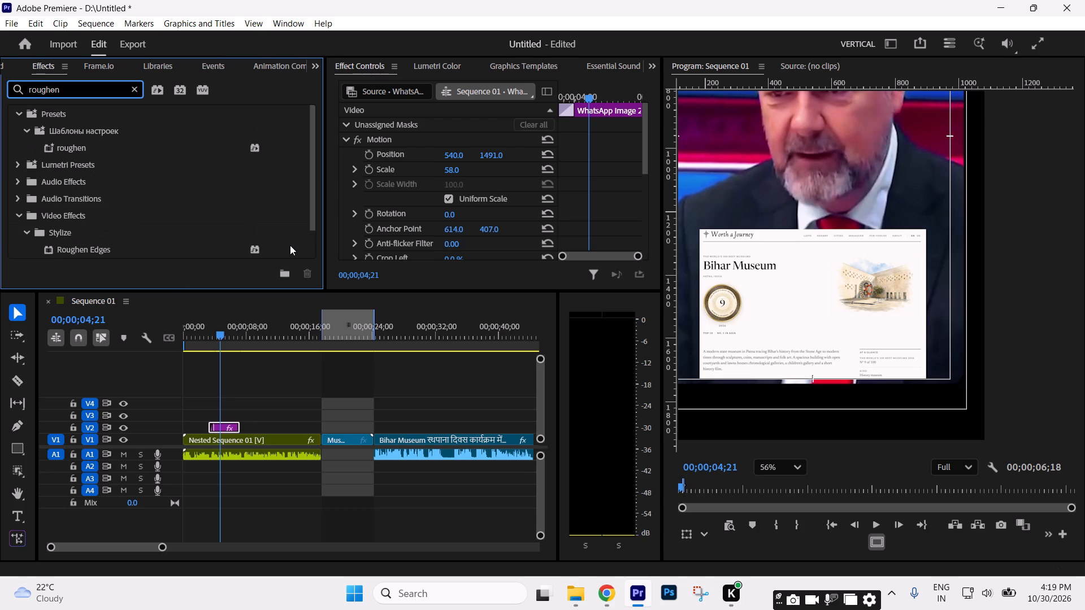
pyautogui.scroll(-3, 206, 225)
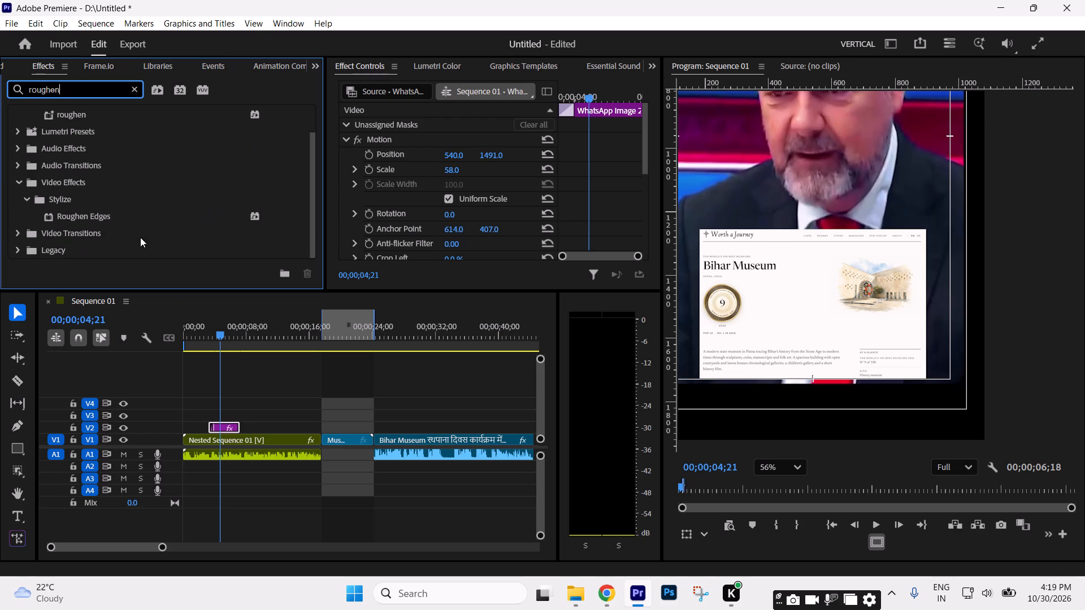
pyautogui.scroll(3, 138, 222)
pyautogui.moveTo(85, 150); pyautogui.dragTo(233, 431)
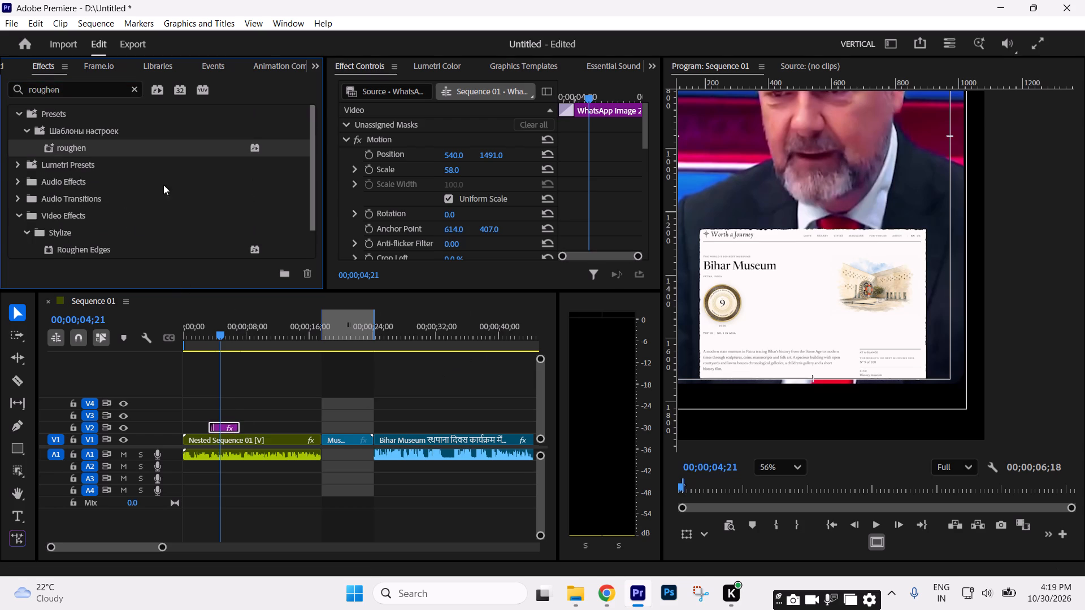
# Search the effects for "drop", apply Drop Shadow Preset to the WhatsApp image clip on V2, and preview it briefly.
pyautogui.moveTo(74, 91); pyautogui.dragTo(0, 91)
pyautogui.write('drop')
pyautogui.scroll(-4, 96, 167)
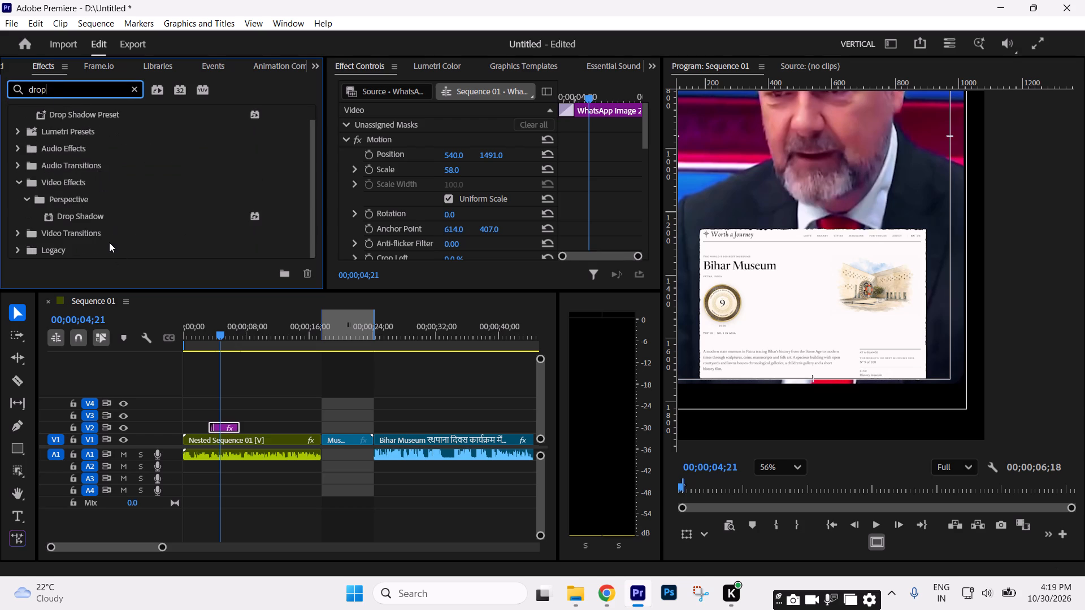
pyautogui.scroll(3, 109, 242)
pyautogui.moveTo(99, 132); pyautogui.dragTo(233, 428)
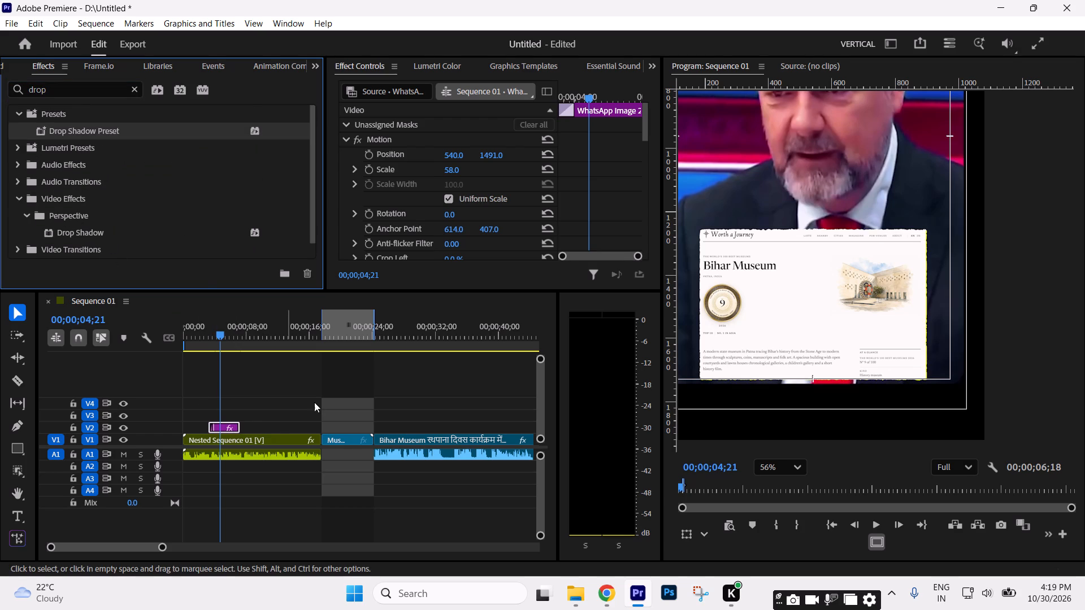
pyautogui.press('space')
pyautogui.press('space')
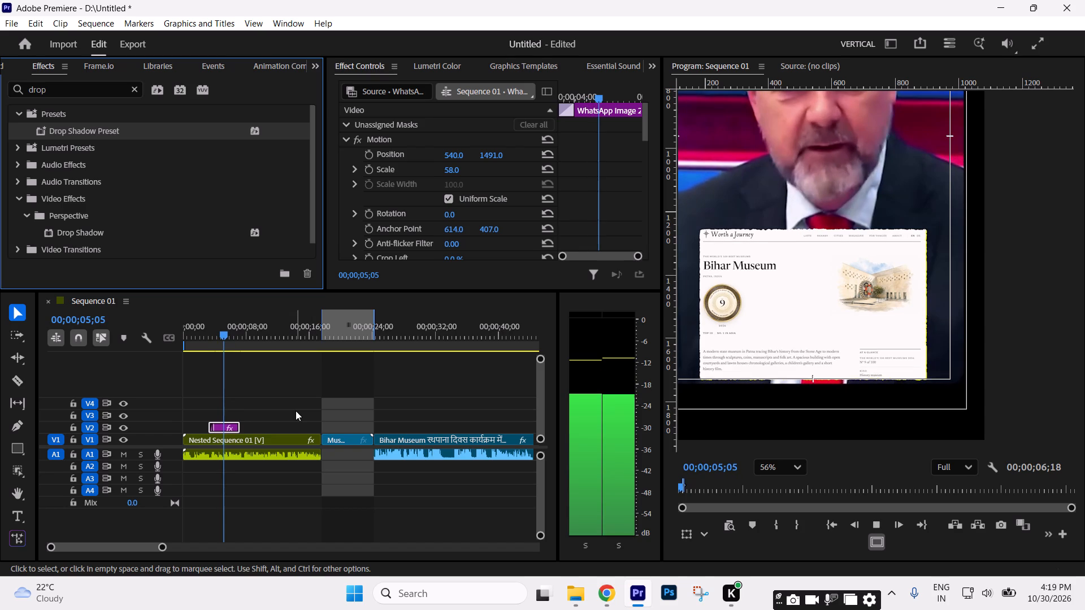
pyautogui.press('space')
pyautogui.press('space')
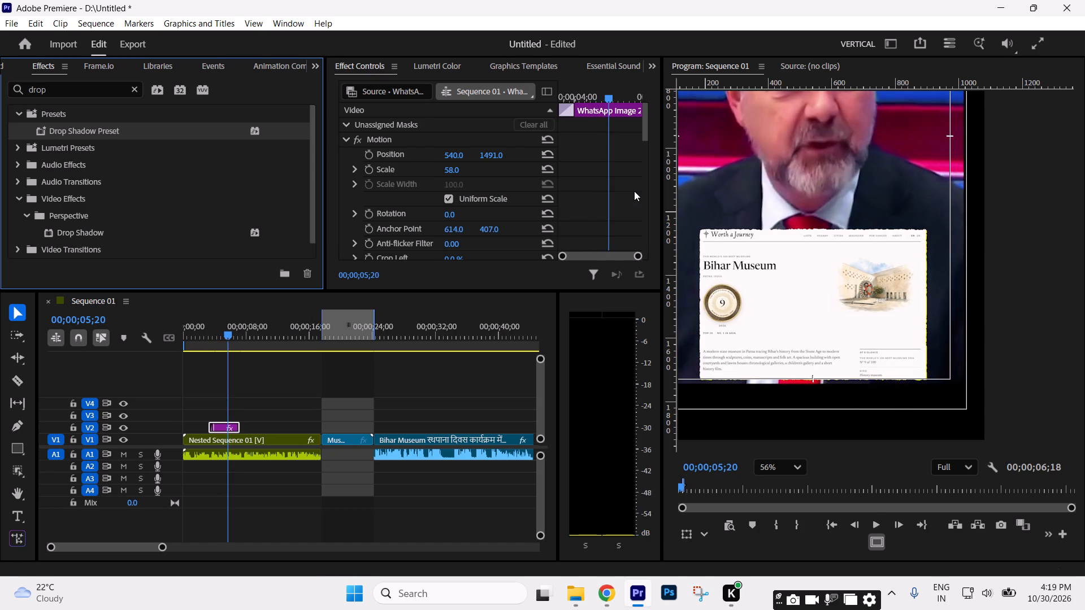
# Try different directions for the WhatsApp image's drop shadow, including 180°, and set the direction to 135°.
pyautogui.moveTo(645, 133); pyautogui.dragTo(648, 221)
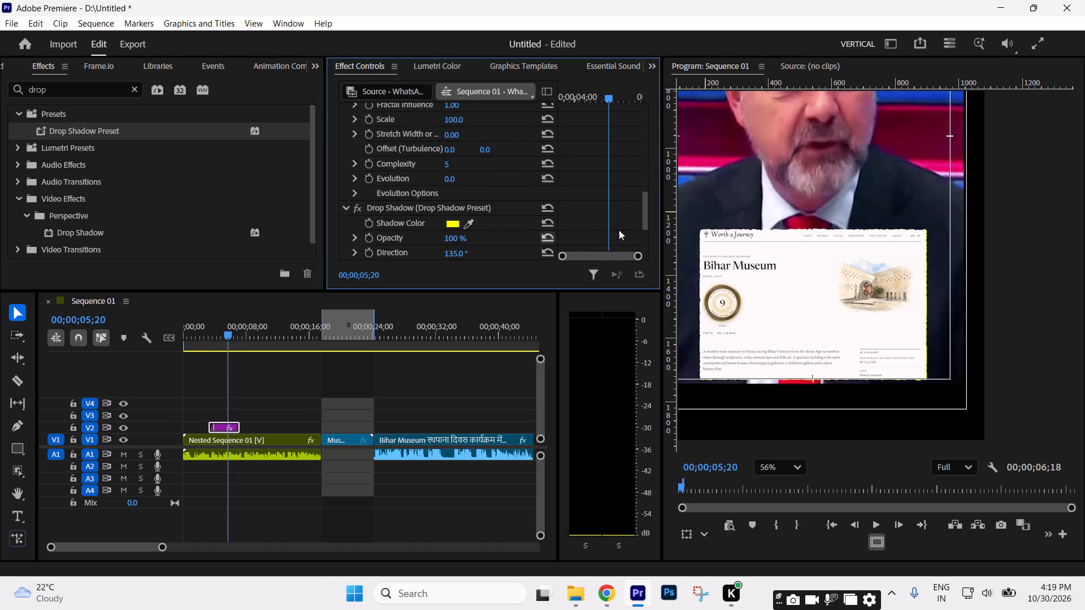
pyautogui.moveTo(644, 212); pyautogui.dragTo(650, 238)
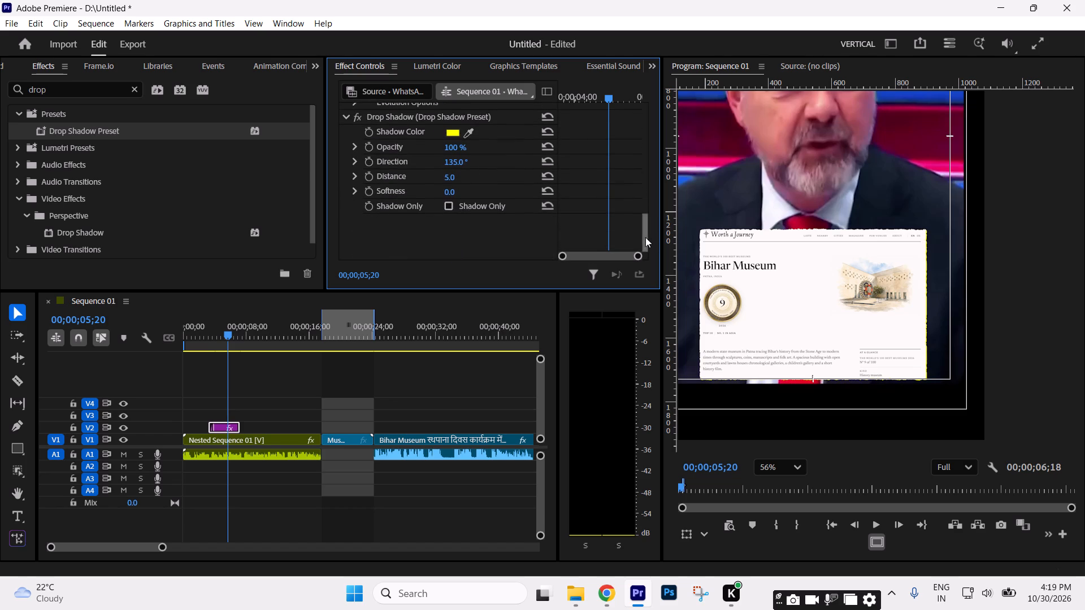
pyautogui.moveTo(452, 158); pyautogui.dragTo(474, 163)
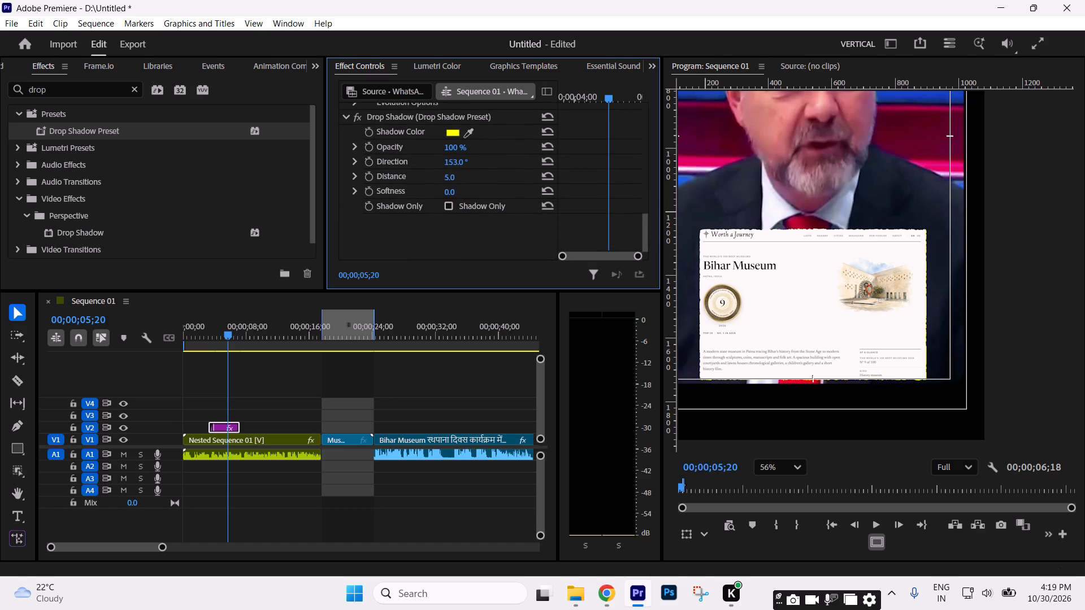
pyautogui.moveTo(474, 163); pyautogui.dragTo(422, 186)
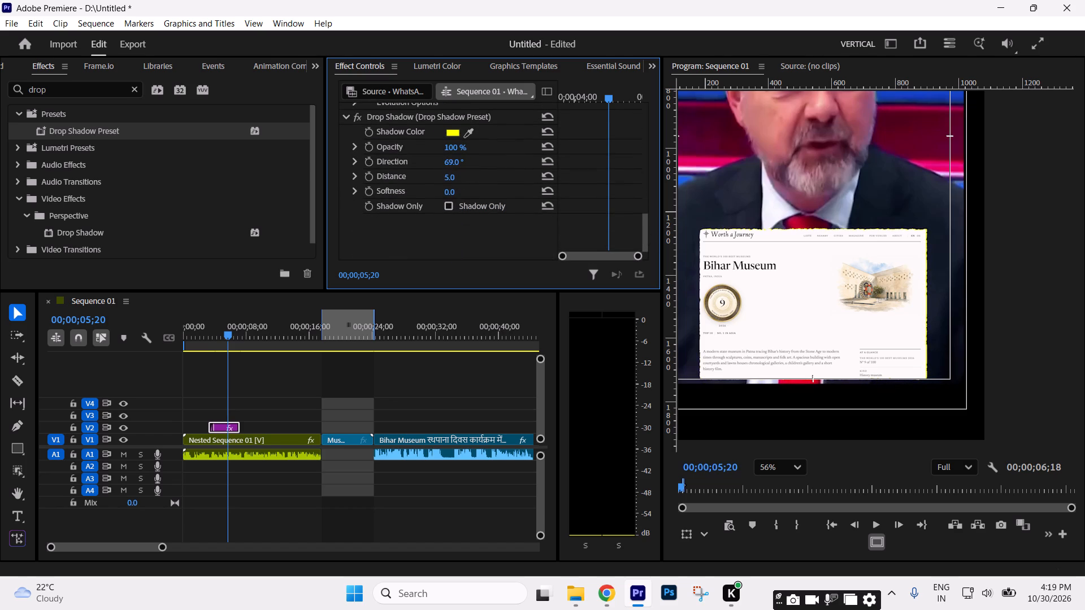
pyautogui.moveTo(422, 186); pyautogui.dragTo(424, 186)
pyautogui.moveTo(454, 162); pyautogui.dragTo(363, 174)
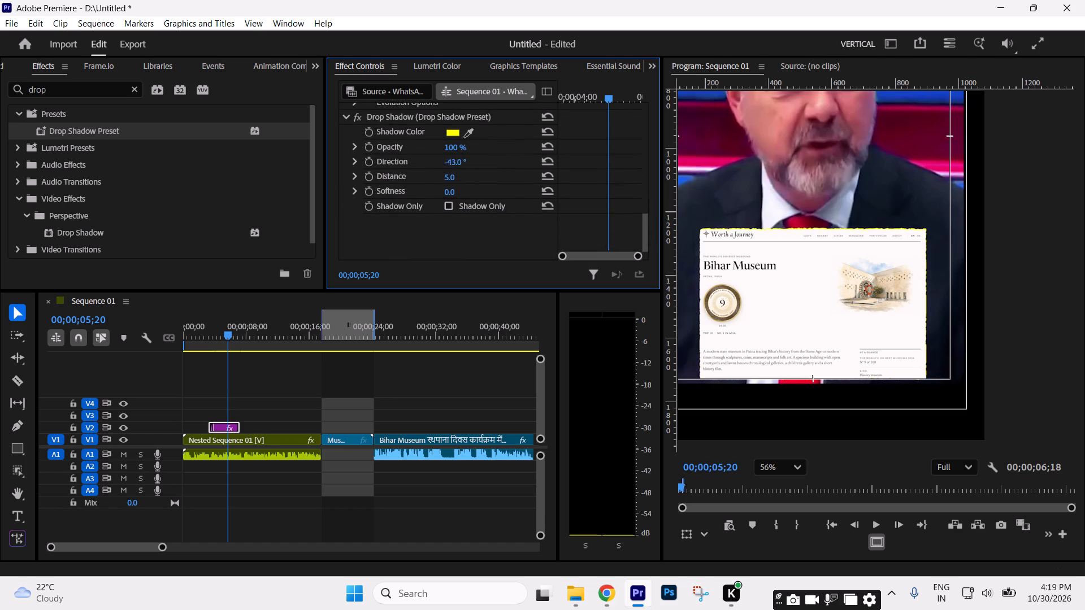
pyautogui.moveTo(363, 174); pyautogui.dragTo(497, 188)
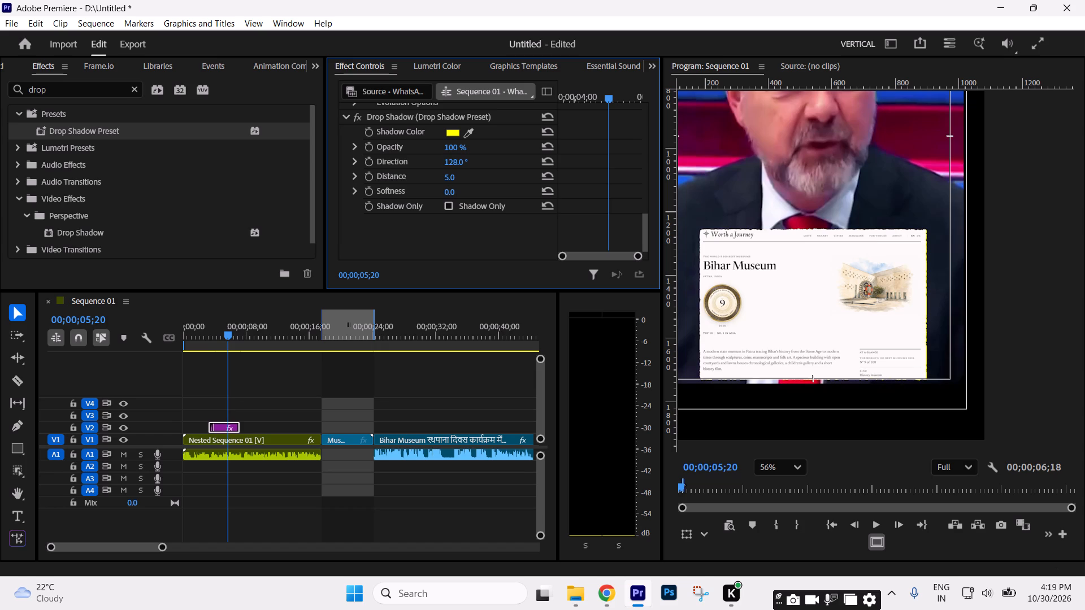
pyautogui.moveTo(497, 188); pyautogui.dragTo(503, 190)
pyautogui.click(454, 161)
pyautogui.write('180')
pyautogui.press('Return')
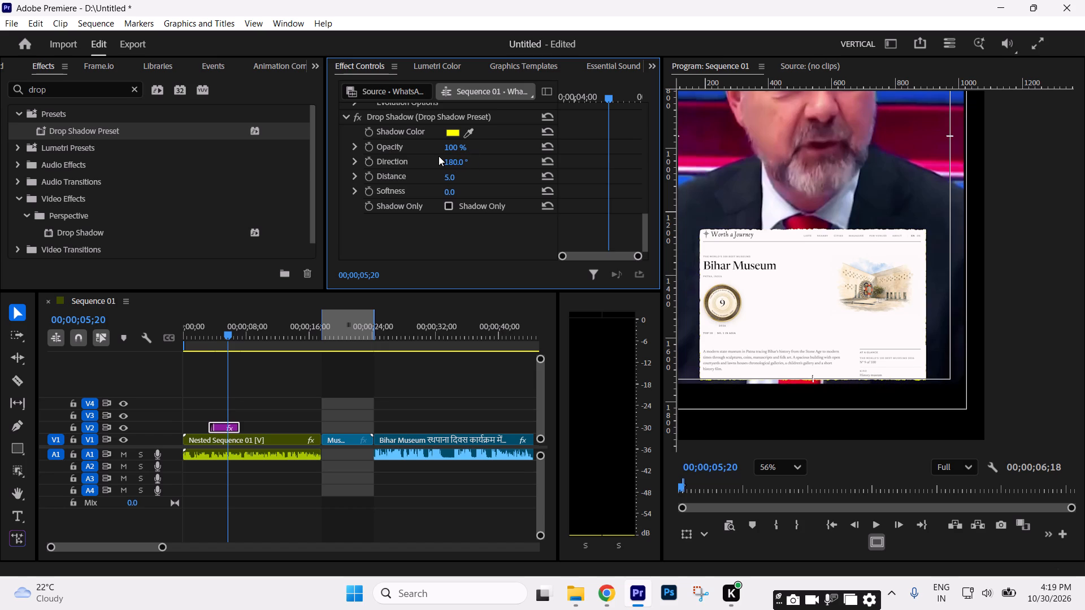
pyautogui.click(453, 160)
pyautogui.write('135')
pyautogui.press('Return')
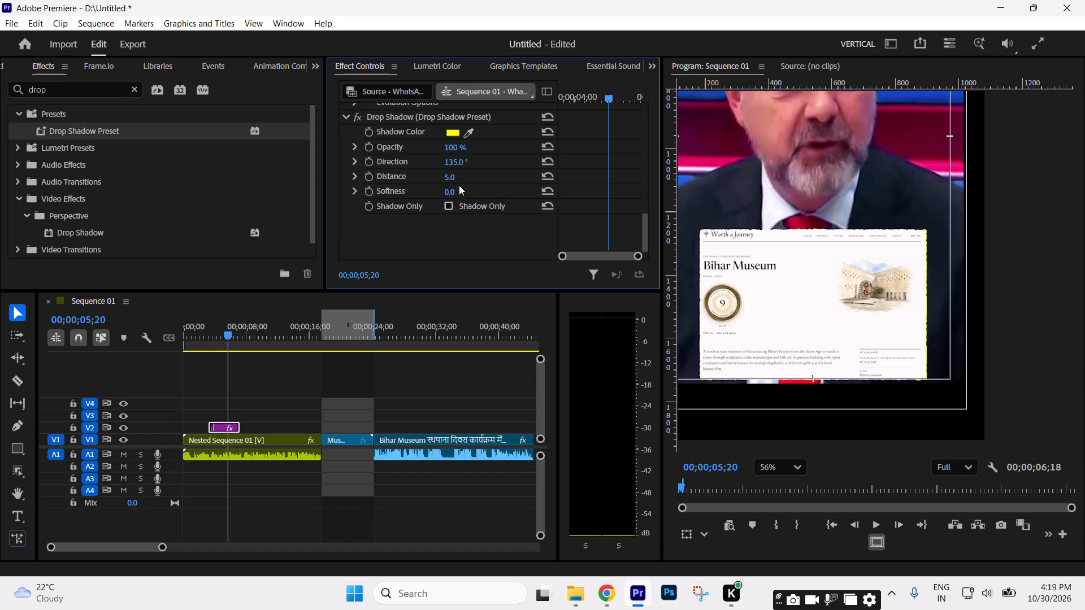
# Set the WhatsApp image's drop shadow distance to 15 and its softness to 5.
pyautogui.moveTo(452, 178); pyautogui.dragTo(456, 176)
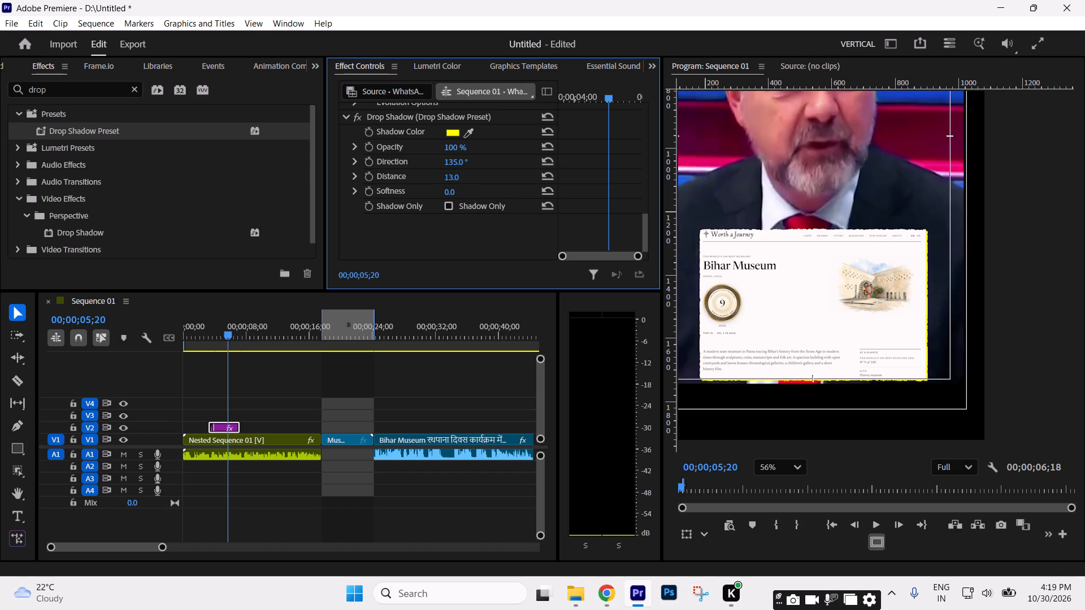
pyautogui.moveTo(456, 176); pyautogui.dragTo(457, 176)
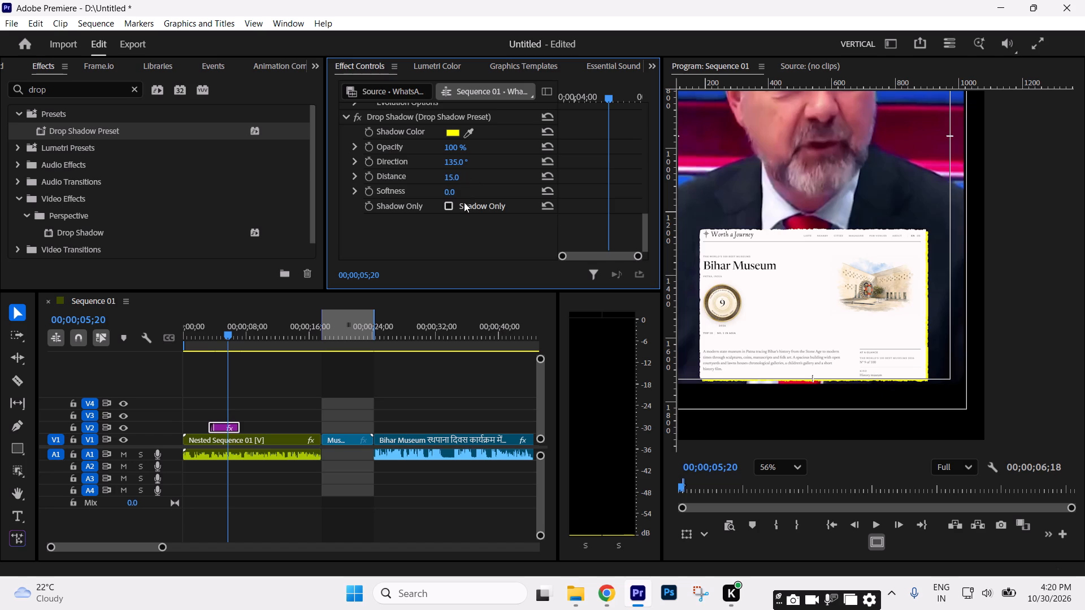
pyautogui.moveTo(452, 192); pyautogui.dragTo(459, 201)
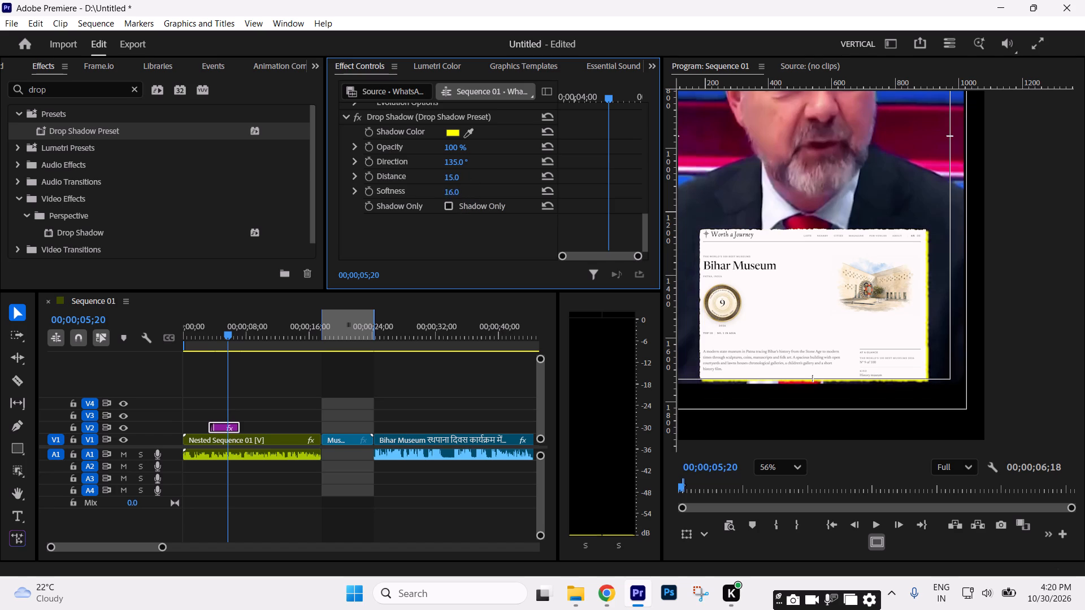
pyautogui.moveTo(459, 201); pyautogui.dragTo(441, 195)
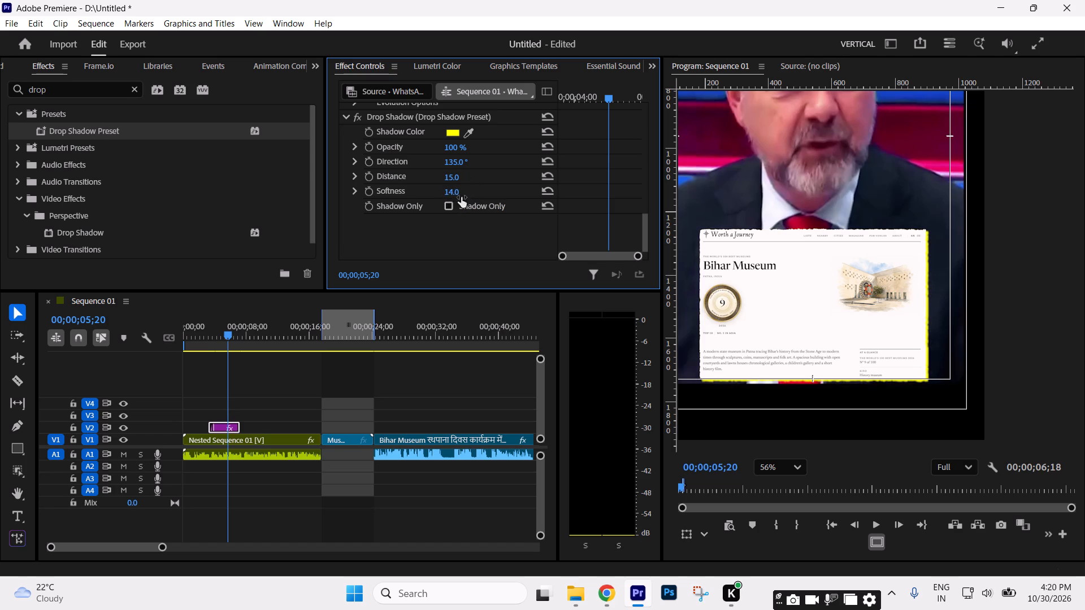
pyautogui.click(452, 191)
pyautogui.press('5')
pyautogui.press('Return')
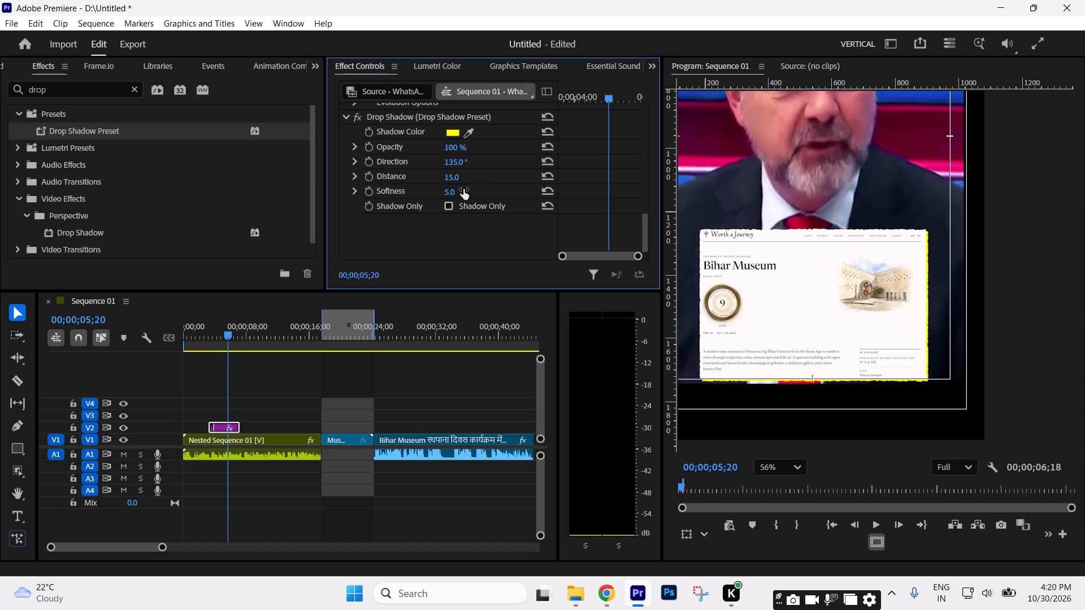
pyautogui.scroll(5, 628, 199)
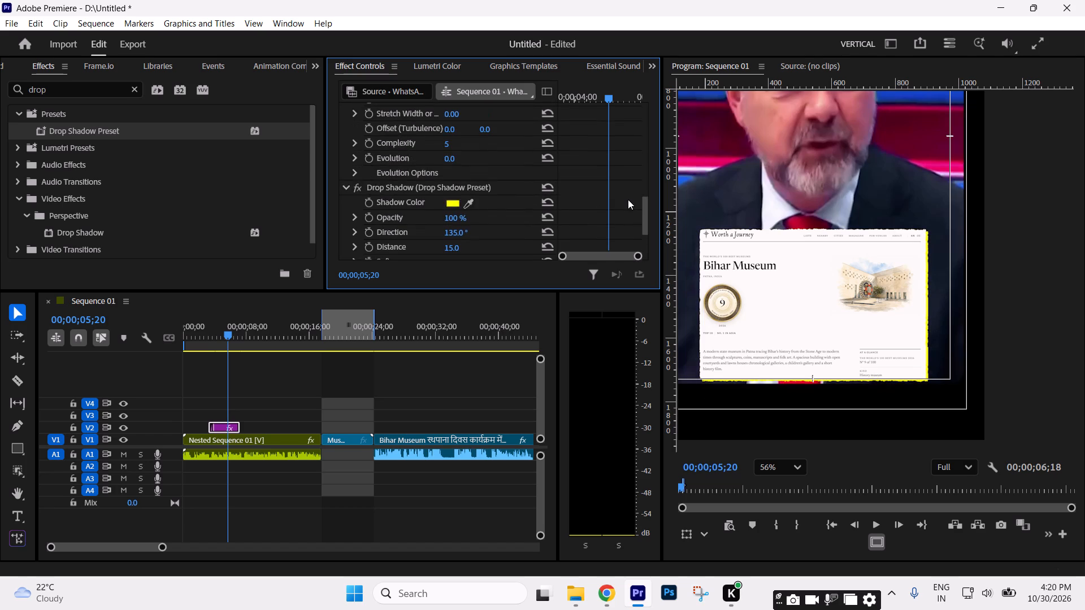
# Play back the WhatsApp image overlay on V2 to review its page peel, rough edges and yellow drop shadow.
pyautogui.scroll(5, 628, 199)
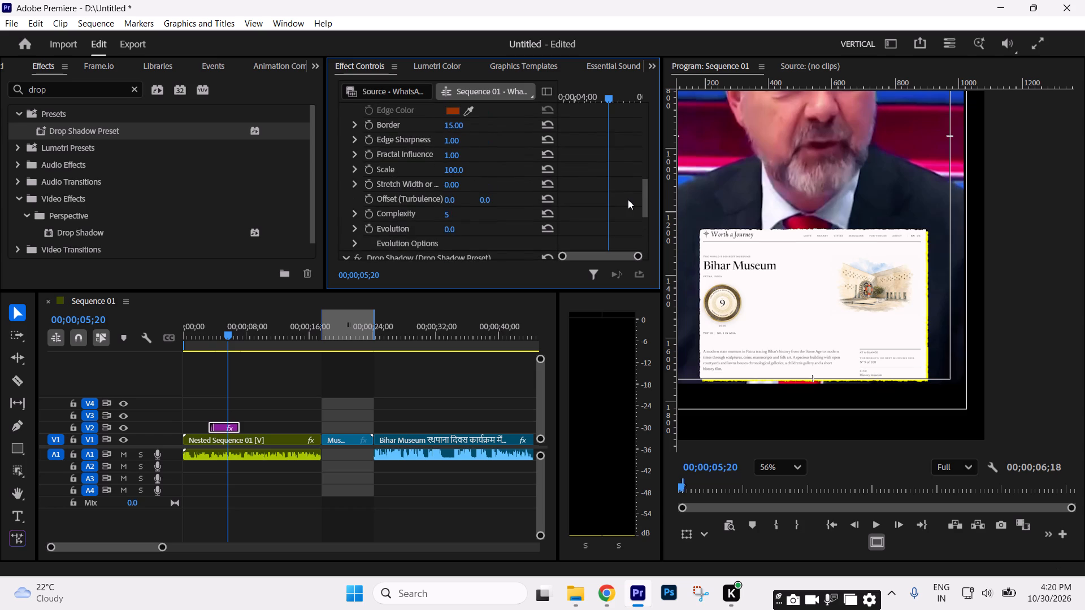
pyautogui.click(446, 402)
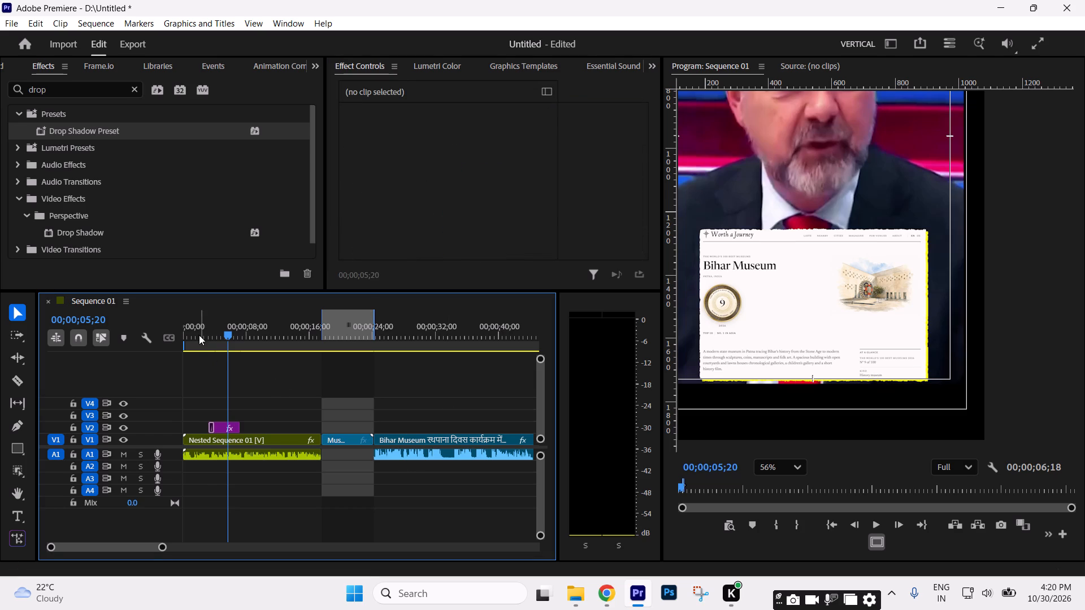
pyautogui.moveTo(198, 334); pyautogui.dragTo(213, 339)
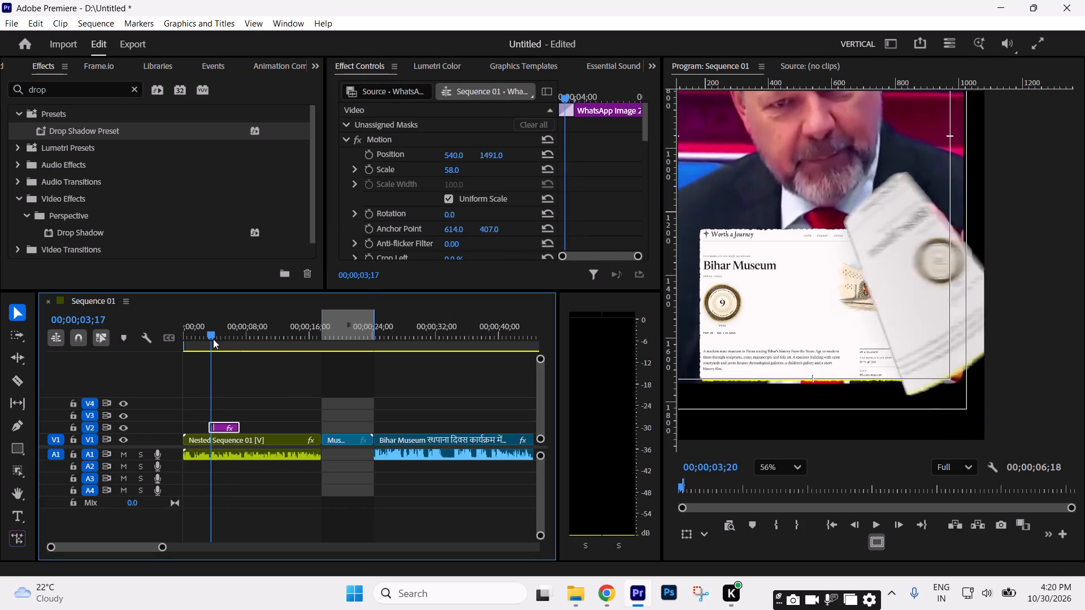
pyautogui.moveTo(213, 339); pyautogui.dragTo(211, 339)
pyautogui.press('space')
pyautogui.press('space')
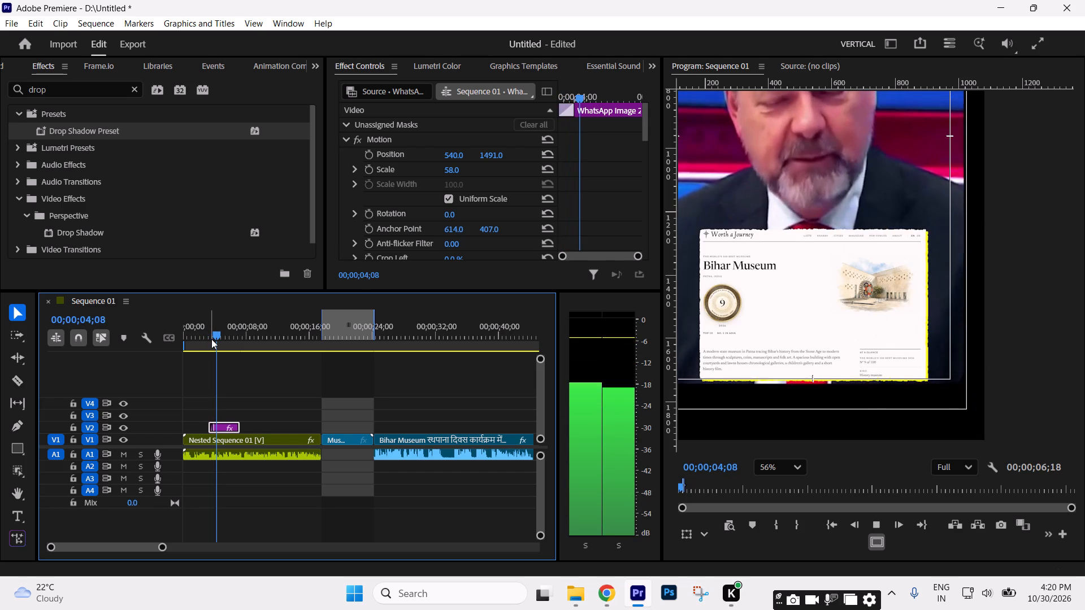
pyautogui.press('space')
pyautogui.press('space')
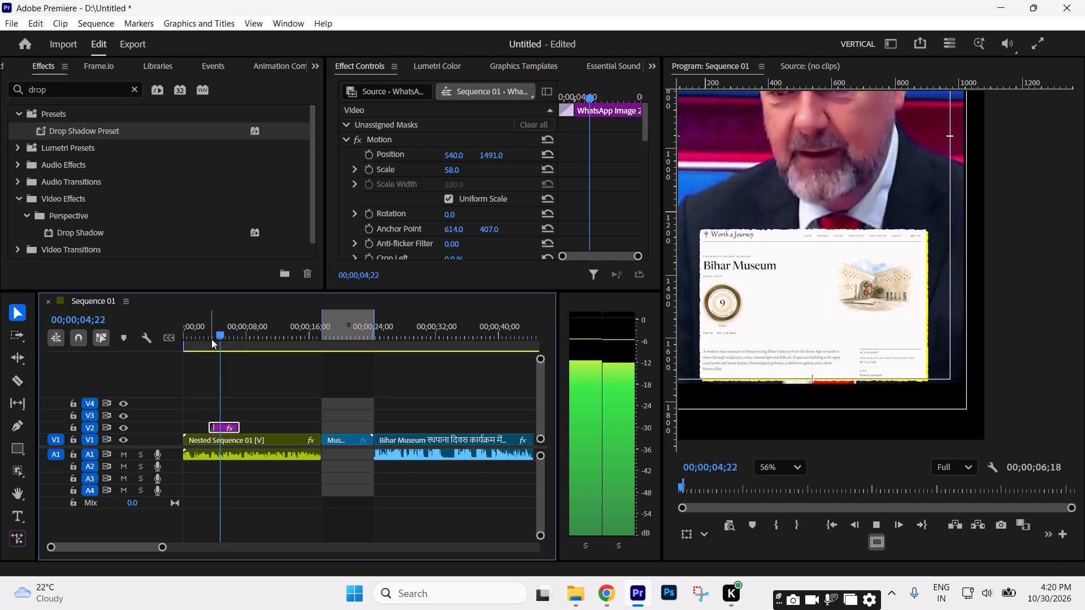
pyautogui.press('space')
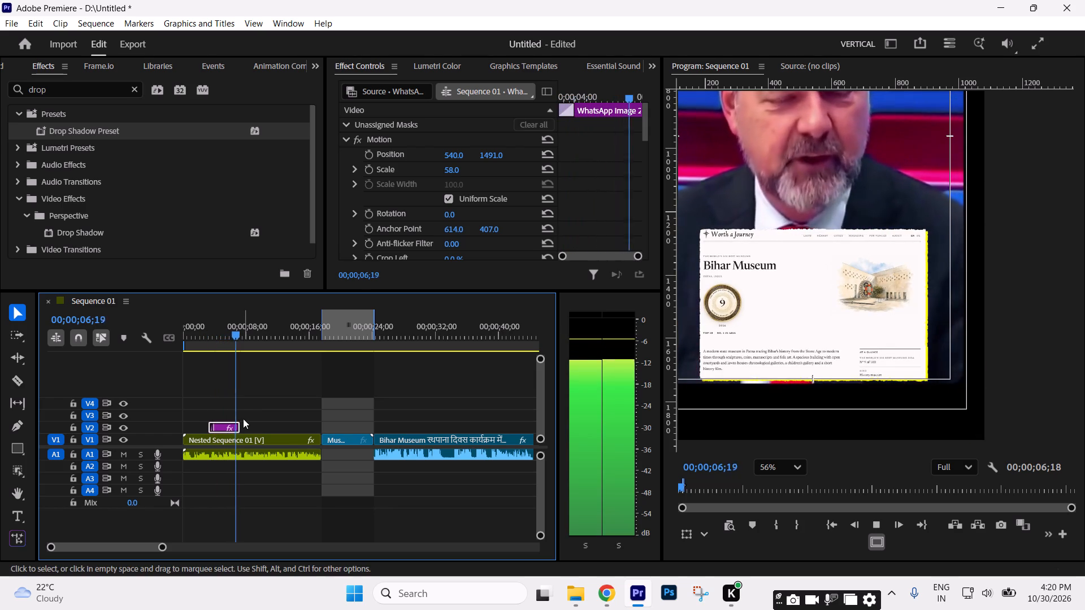
pyautogui.press('space')
pyautogui.moveTo(254, 413); pyautogui.dragTo(232, 426)
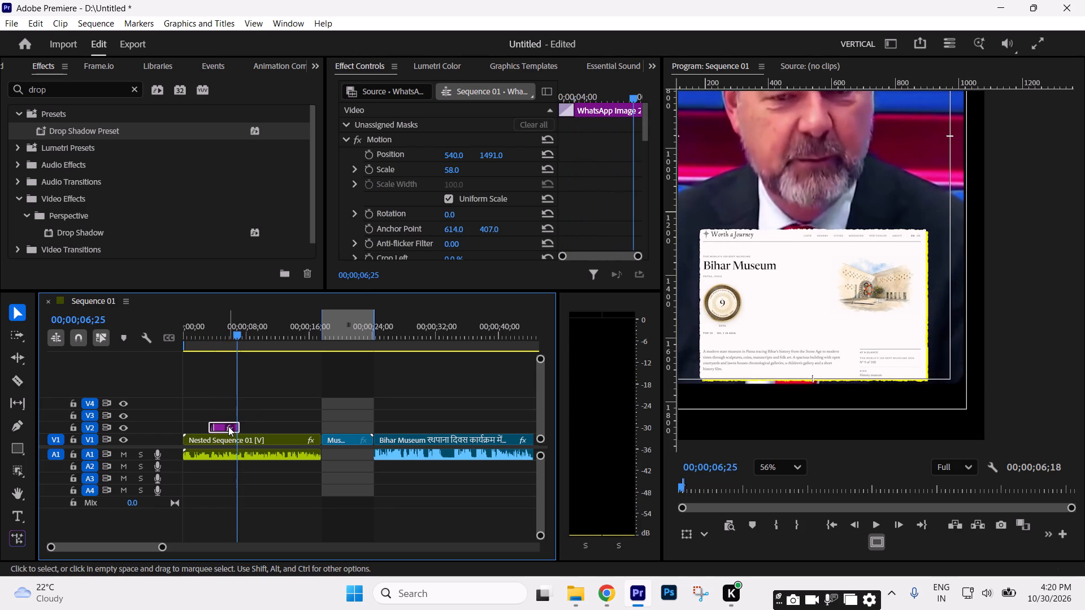
pyautogui.press('space')
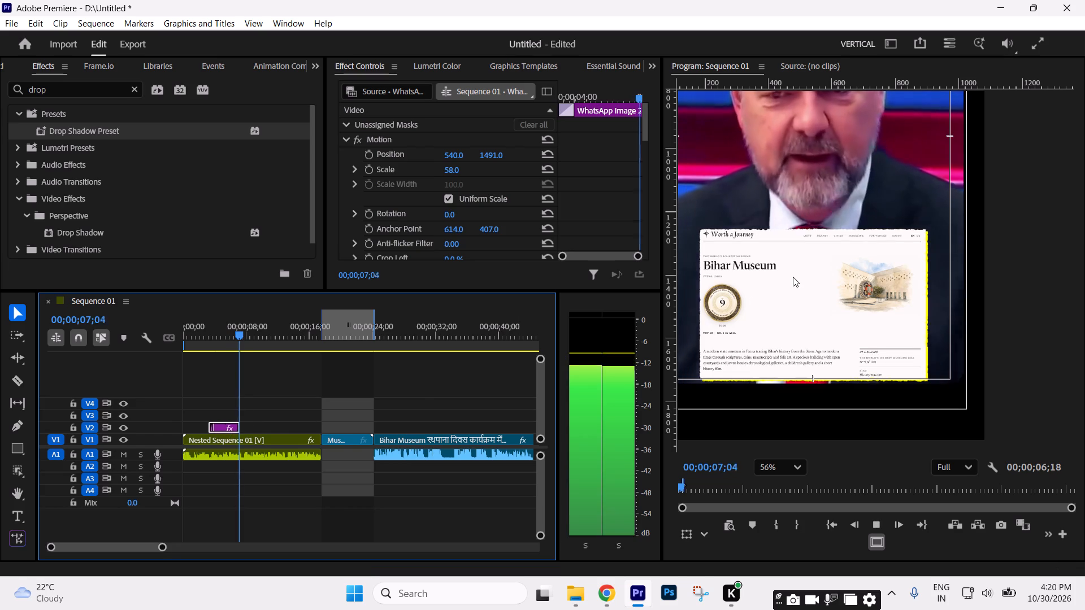
pyautogui.press('space')
pyautogui.moveTo(221, 335); pyautogui.dragTo(227, 338)
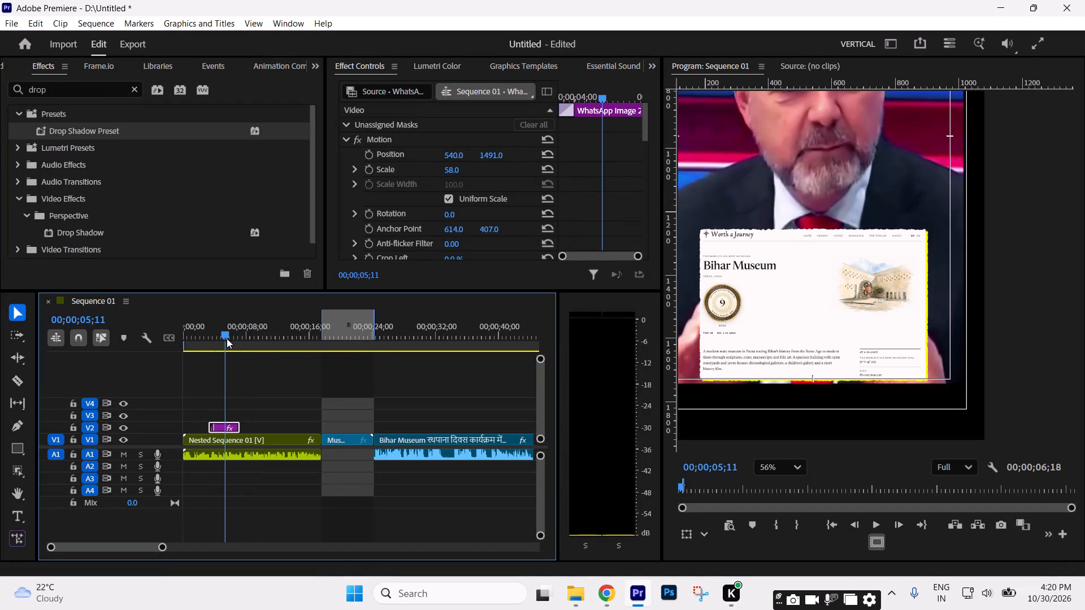
pyautogui.moveTo(227, 338); pyautogui.dragTo(227, 338)
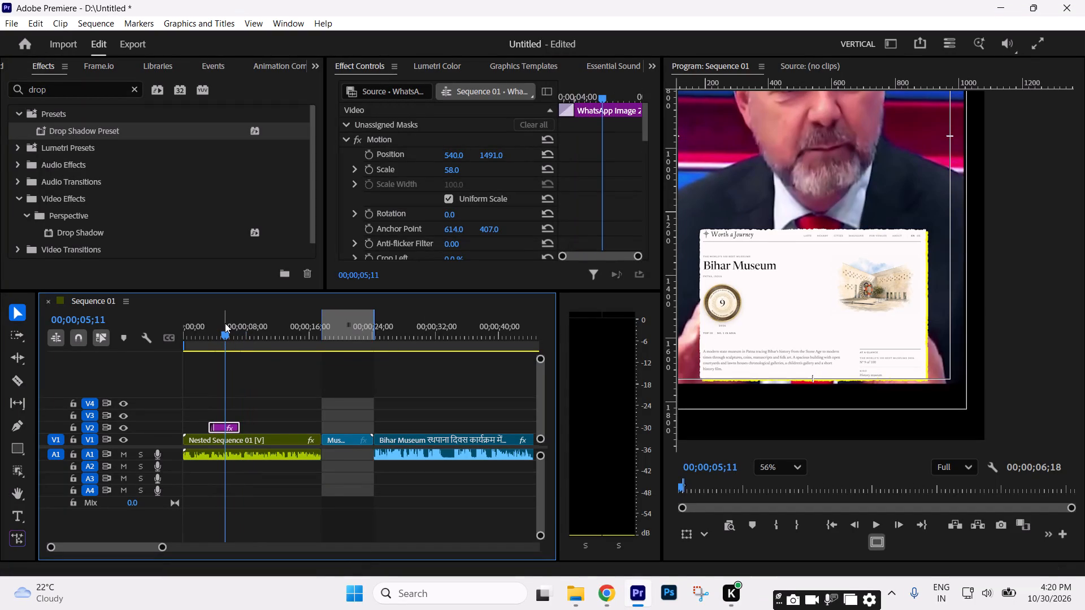
pyautogui.click(281, 404)
pyautogui.press('space')
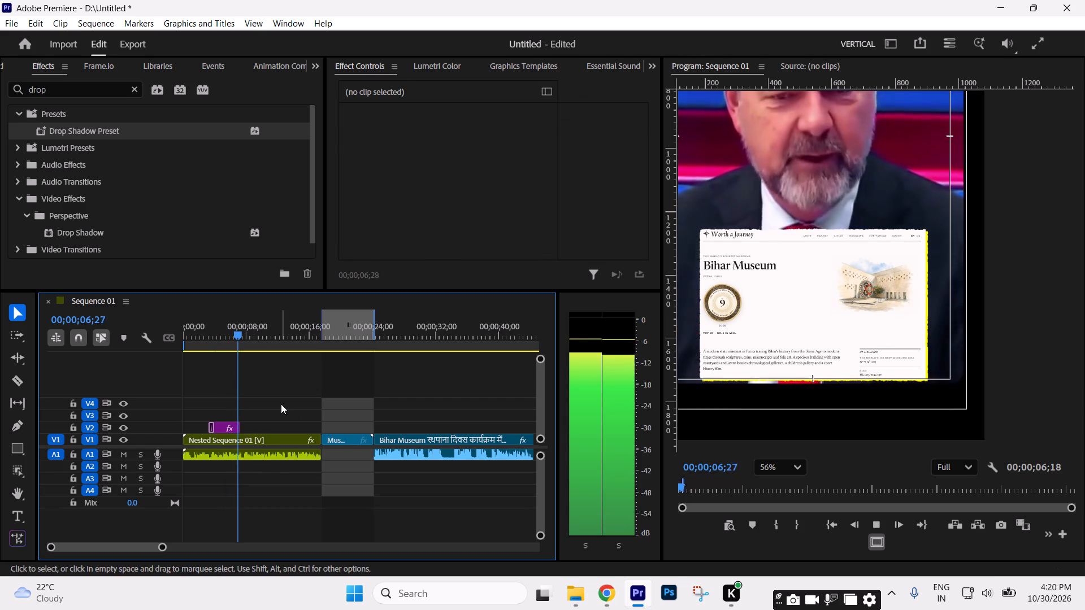
pyautogui.press('space')
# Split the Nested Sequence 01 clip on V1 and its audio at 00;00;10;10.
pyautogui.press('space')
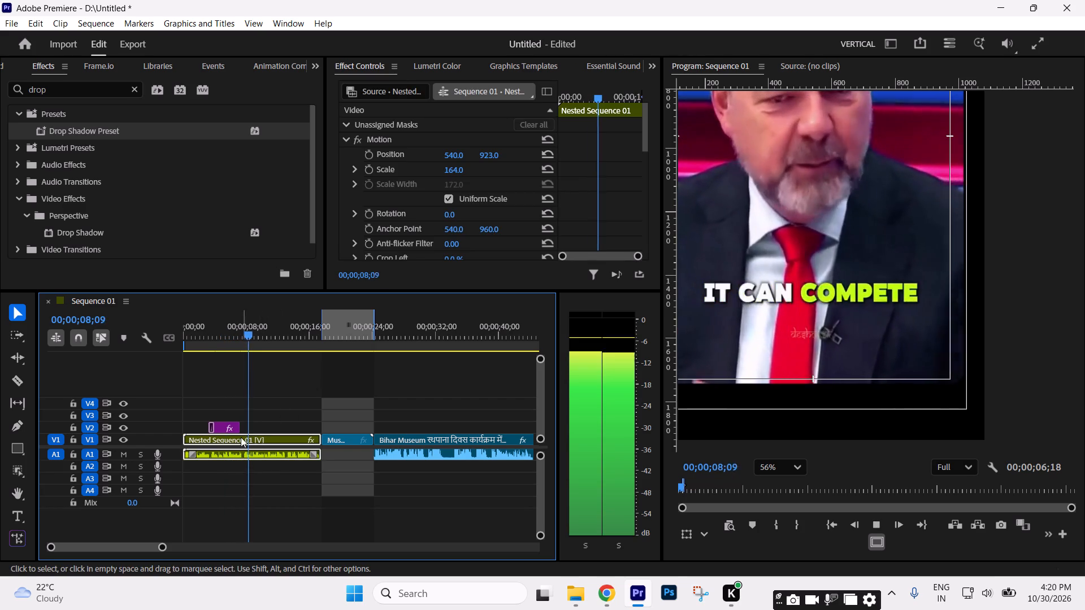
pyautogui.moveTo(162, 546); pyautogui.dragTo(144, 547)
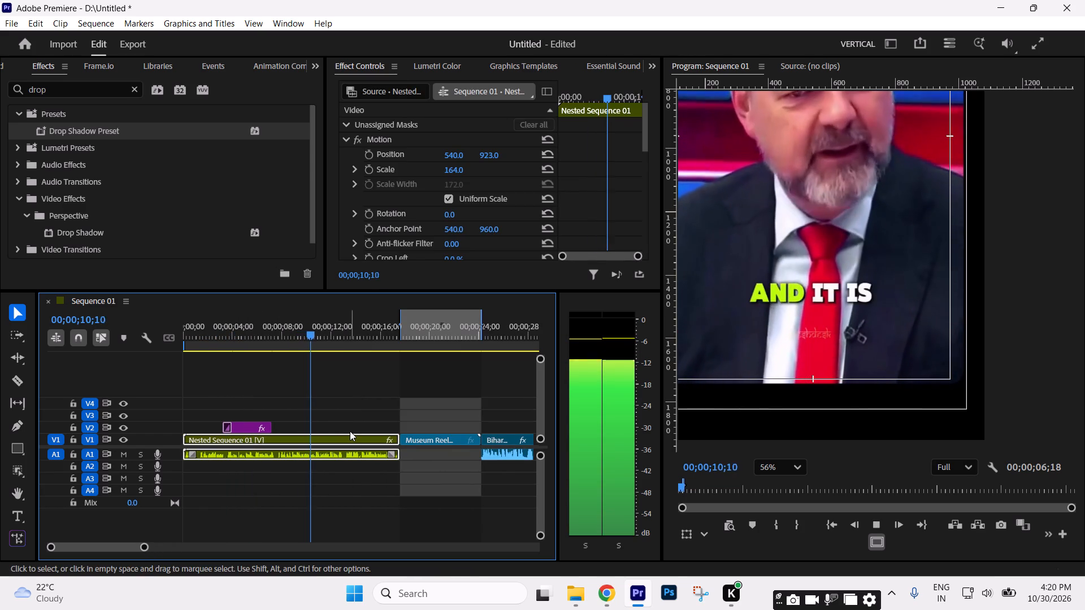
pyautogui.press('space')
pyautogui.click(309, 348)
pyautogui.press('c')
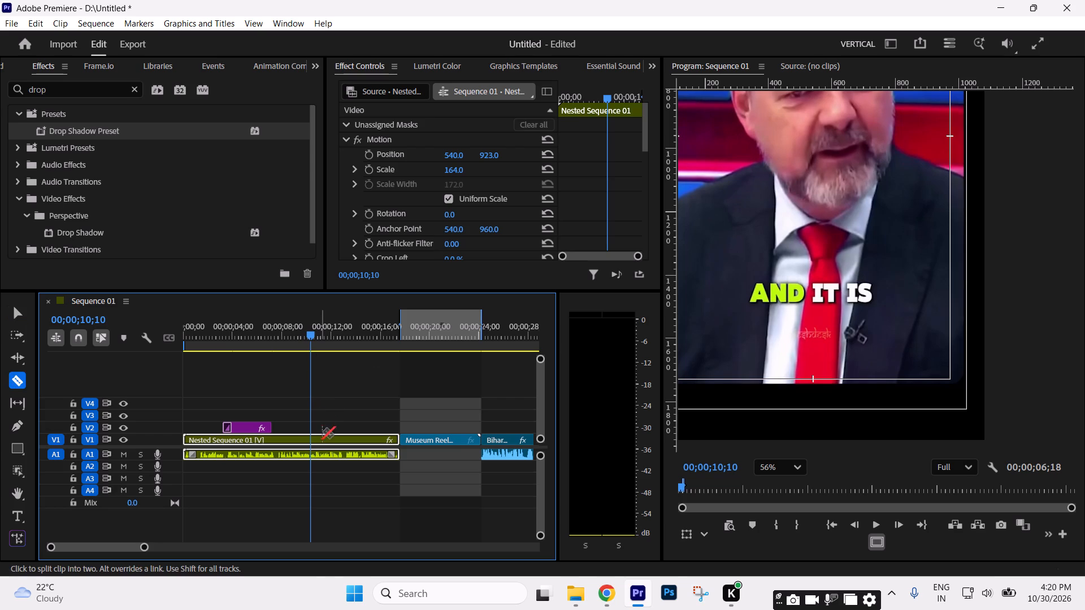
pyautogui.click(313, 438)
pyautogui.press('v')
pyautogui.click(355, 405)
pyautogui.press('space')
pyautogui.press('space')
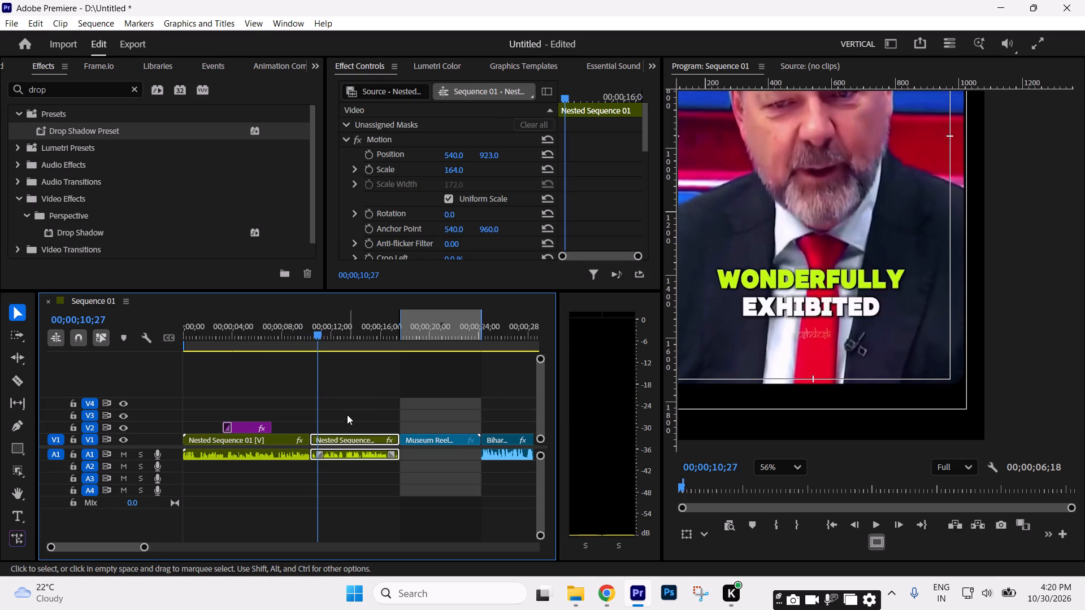
# Undo the last split, cut Nested Sequence 01 at 00;00;10;25 instead, and save the project.
pyautogui.press('Left')
pyautogui.press('Left')
pyautogui.press('Left')
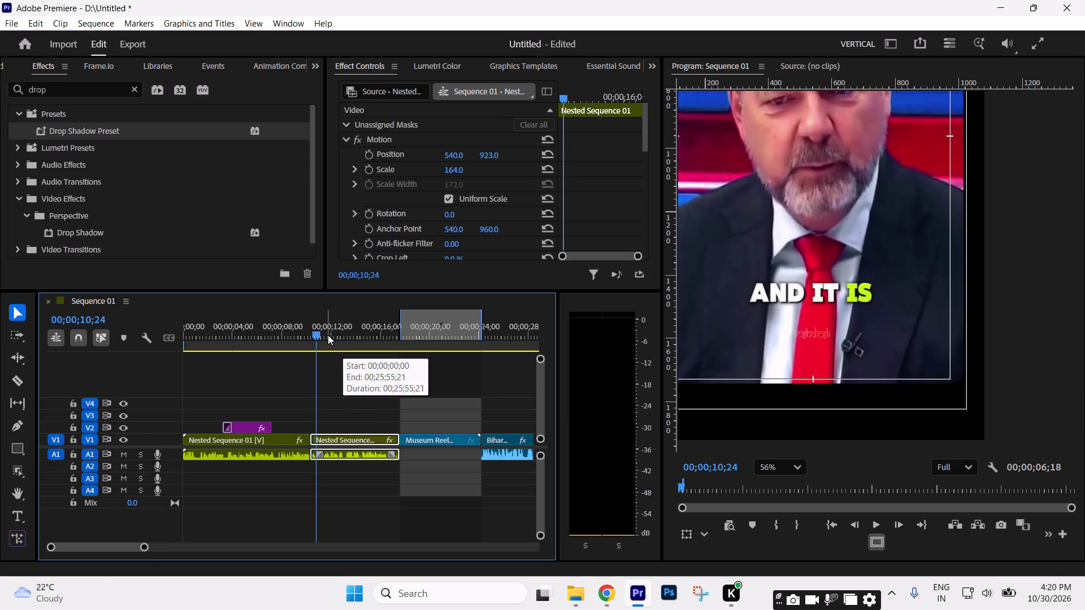
pyautogui.press('Right')
pyautogui.press('Right')
pyautogui.press('Left')
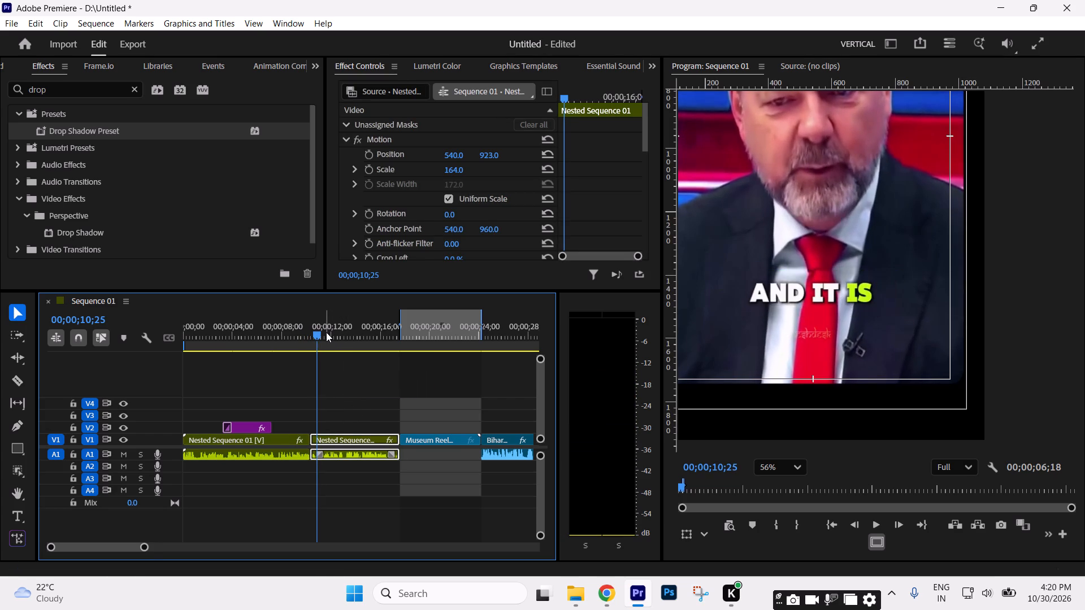
pyautogui.hotkey('ctrl', 'z')
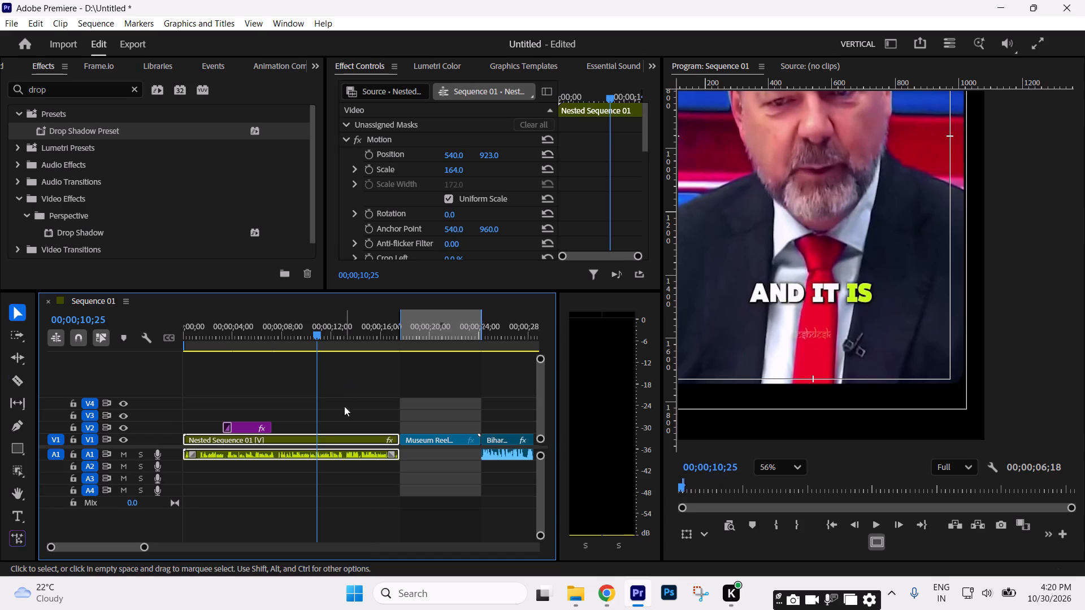
pyautogui.press('c')
pyautogui.click(320, 439)
pyautogui.press('v')
pyautogui.click(358, 415)
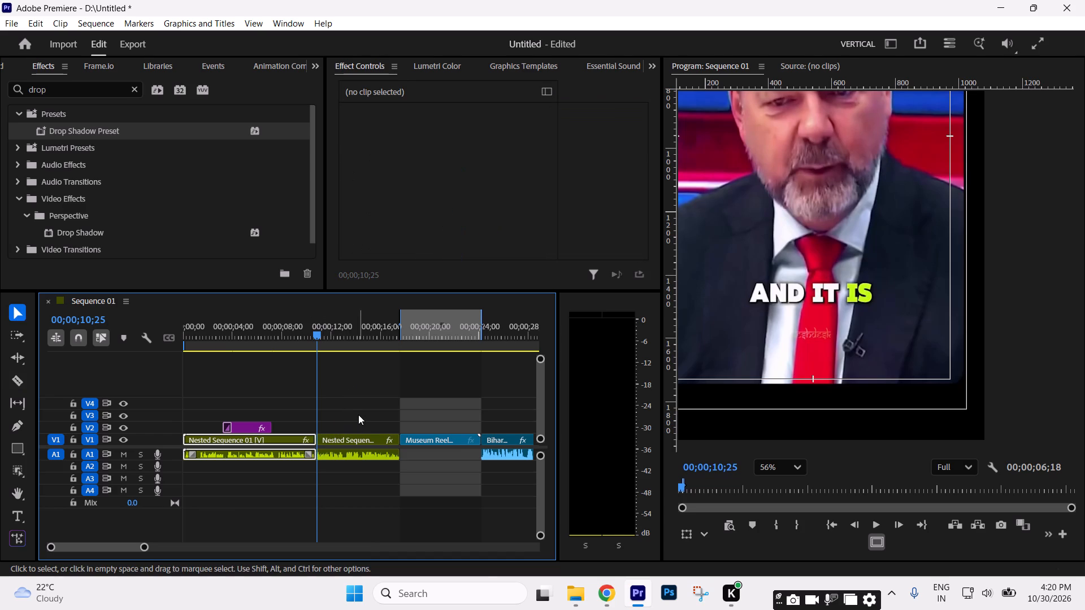
pyautogui.hotkey('ctrl', 's')
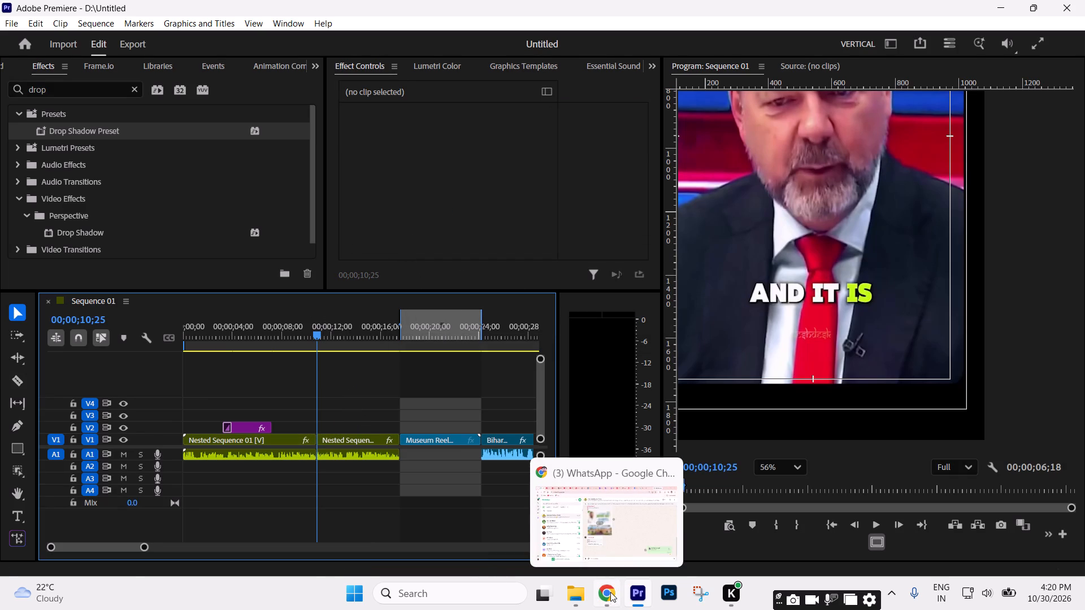
pyautogui.click(437, 402)
pyautogui.moveTo(144, 548); pyautogui.dragTo(221, 548)
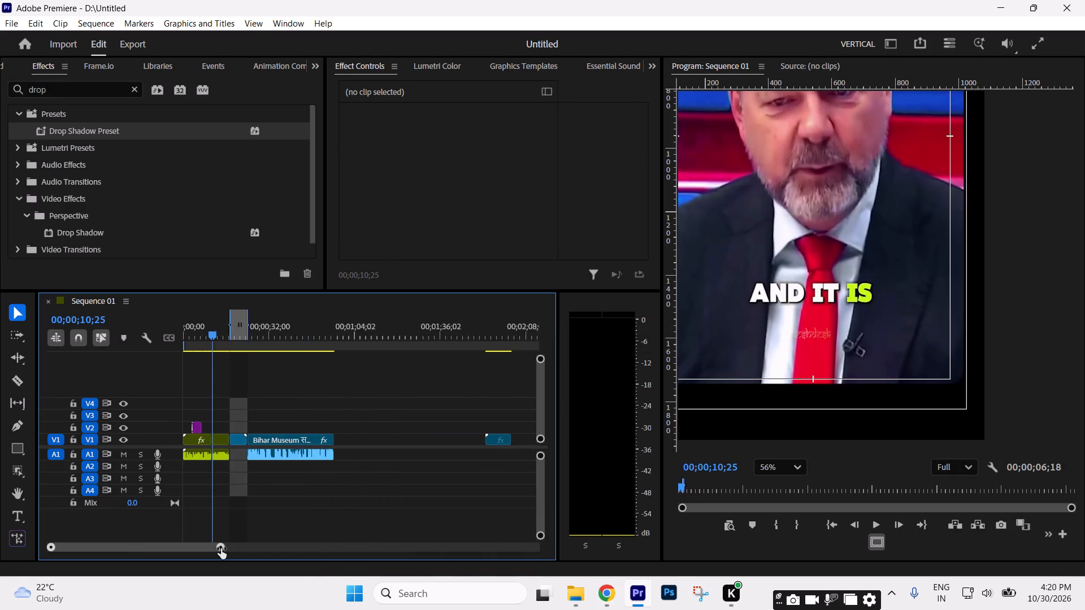
pyautogui.moveTo(221, 548); pyautogui.dragTo(462, 534)
pyautogui.click(397, 341)
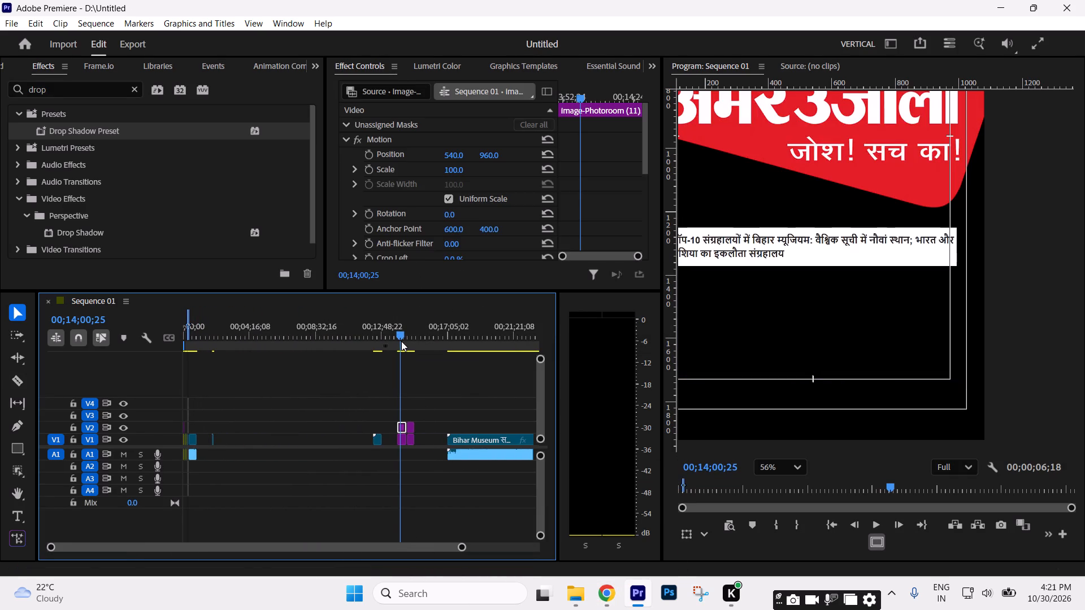
pyautogui.moveTo(394, 412); pyautogui.dragTo(401, 445)
pyautogui.moveTo(402, 443); pyautogui.dragTo(209, 420)
pyautogui.moveTo(211, 335); pyautogui.dragTo(75, 366)
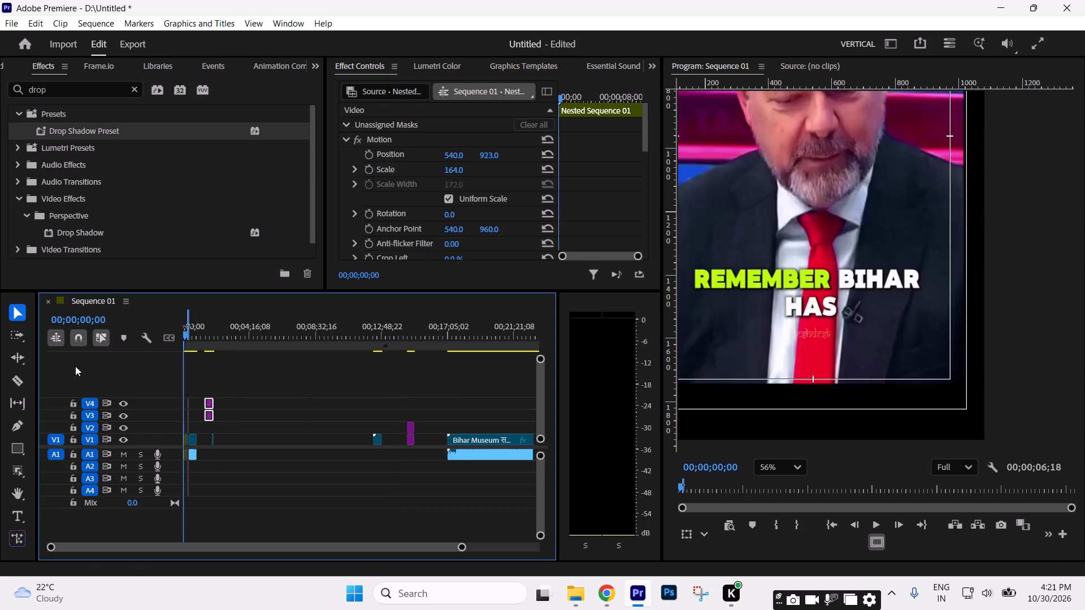
pyautogui.moveTo(75, 366); pyautogui.dragTo(73, 367)
pyautogui.moveTo(464, 545); pyautogui.dragTo(228, 542)
pyautogui.moveTo(374, 365); pyautogui.dragTo(420, 427)
pyautogui.moveTo(427, 411); pyautogui.dragTo(244, 424)
# Cut the logo and screenshot clips at 00;00;12;22 and delete the parts after the cut.
pyautogui.click(212, 340)
pyautogui.press('space')
pyautogui.press('space')
pyautogui.moveTo(230, 546); pyautogui.dragTo(222, 548)
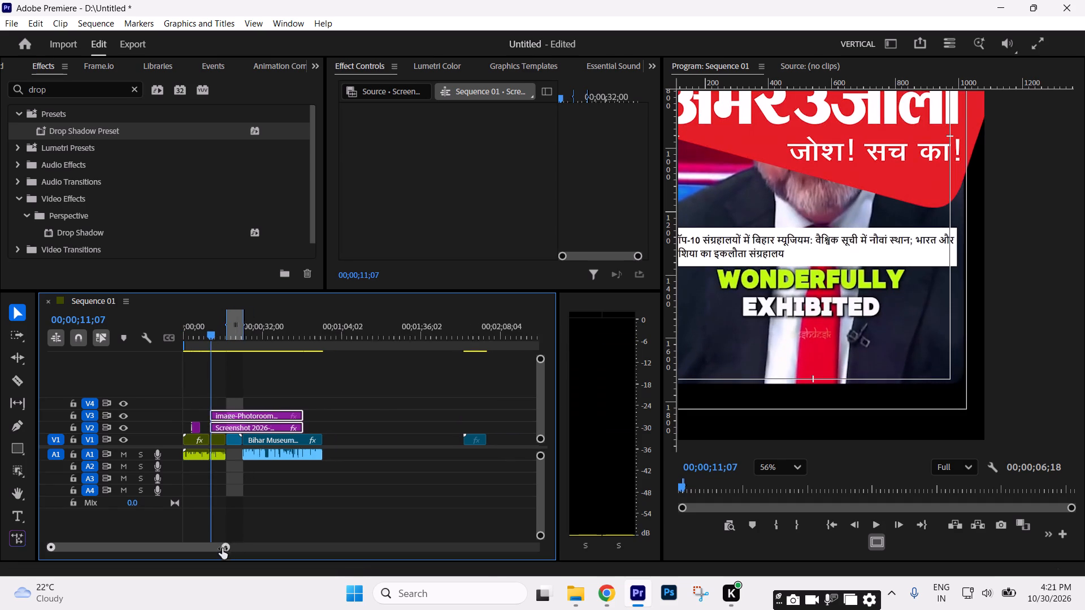
pyautogui.moveTo(222, 548); pyautogui.dragTo(163, 551)
pyautogui.press('space')
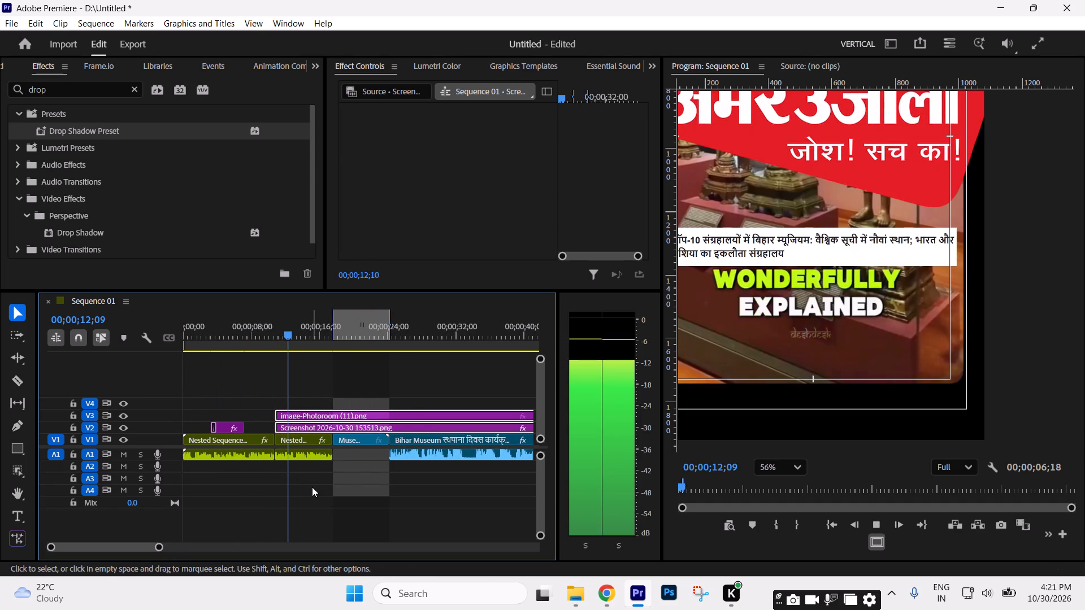
pyautogui.press('space')
pyautogui.press('c')
pyautogui.click(294, 415)
pyautogui.click(294, 430)
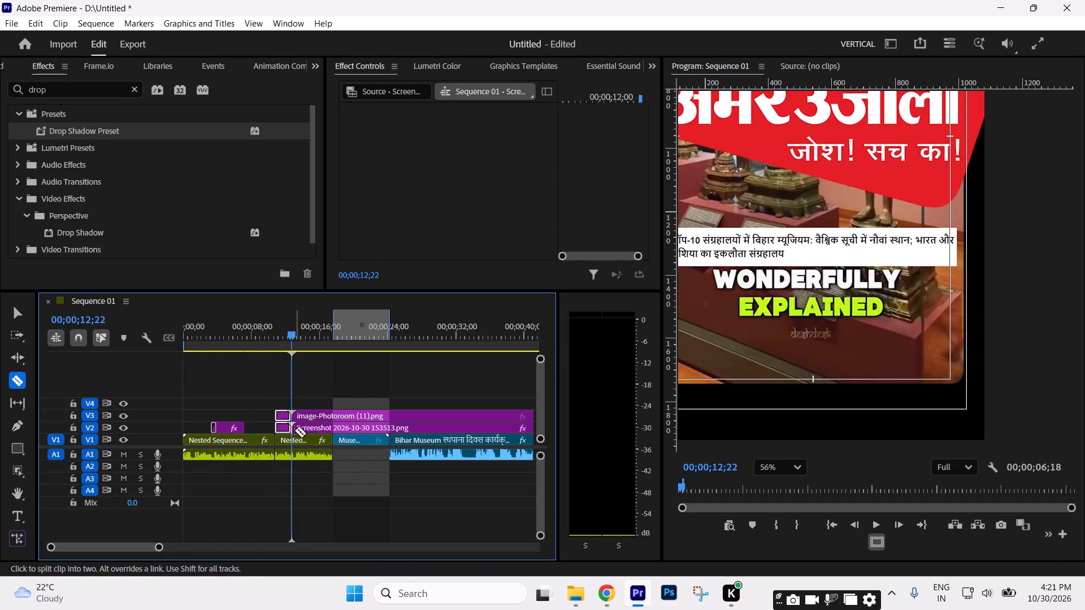
pyautogui.press('v')
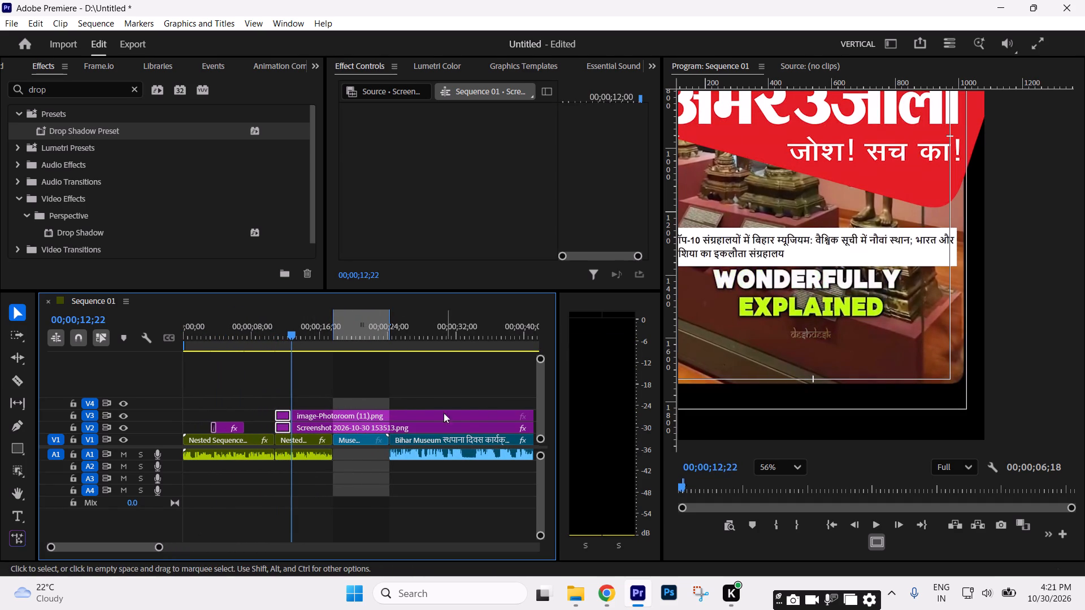
pyautogui.moveTo(410, 389); pyautogui.dragTo(357, 426)
pyautogui.press('Delete')
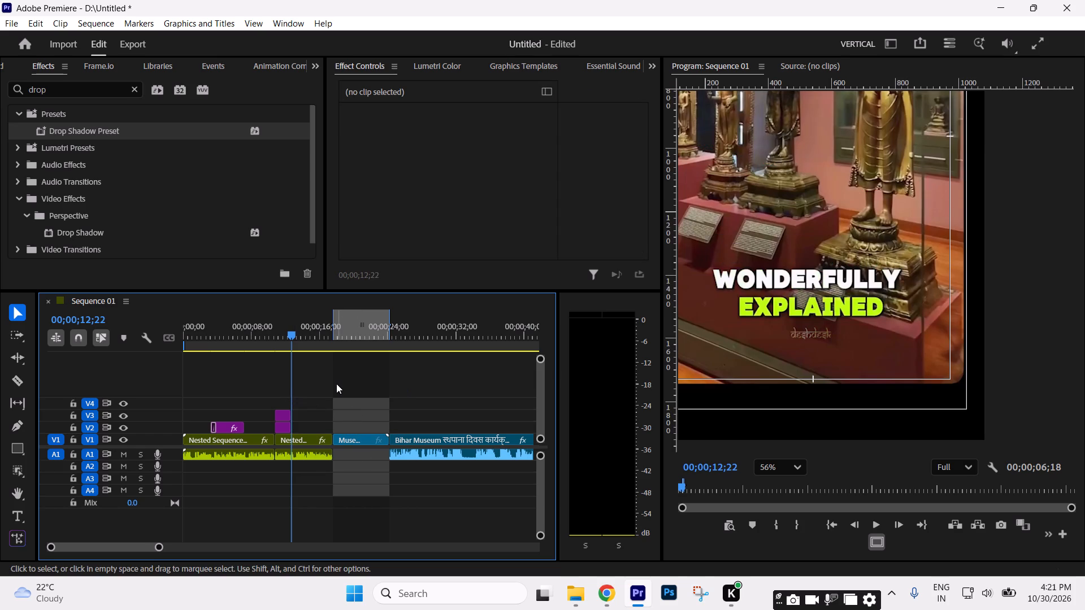
# Scale the Amar Ujala logo clip on V3 to 54 and place it at position 533, 1473.
pyautogui.press('=')
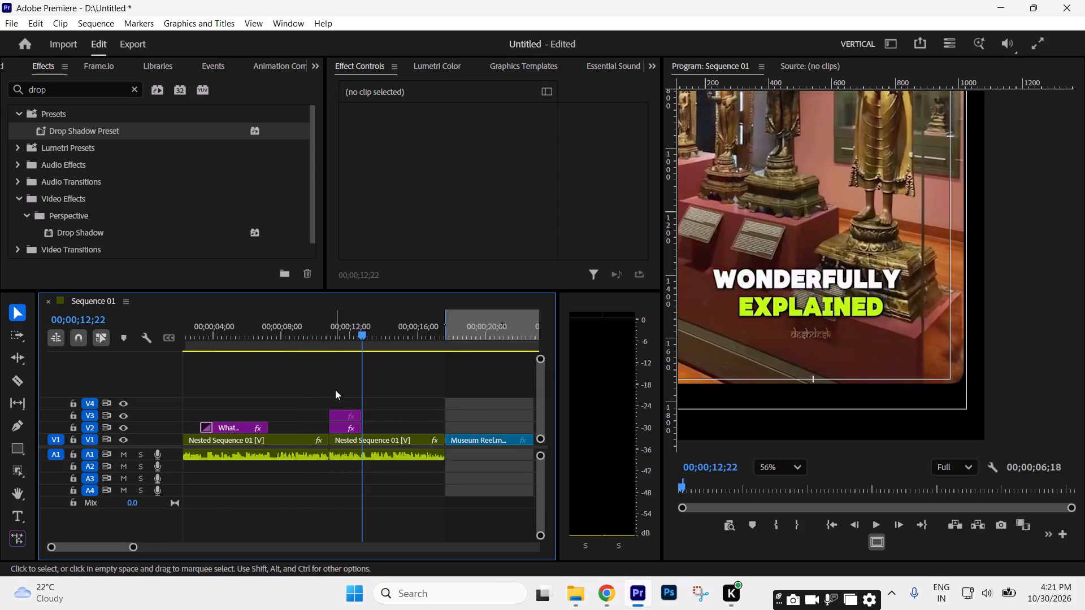
pyautogui.press('=')
pyautogui.moveTo(330, 344); pyautogui.dragTo(310, 344)
pyautogui.write('---==')
pyautogui.click(456, 402)
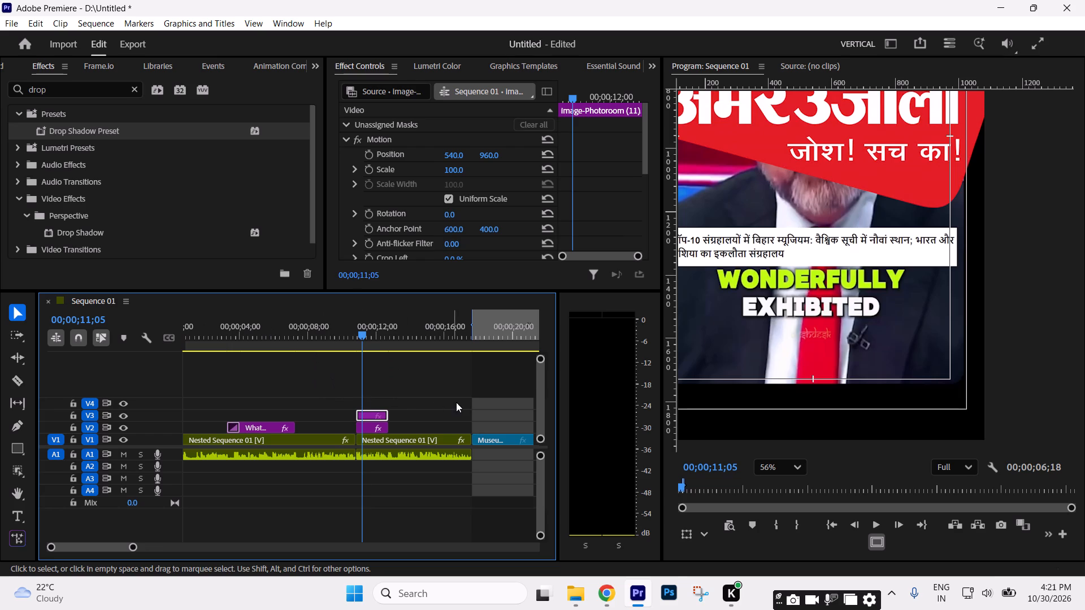
pyautogui.click(376, 416)
pyautogui.moveTo(488, 152); pyautogui.dragTo(491, 151)
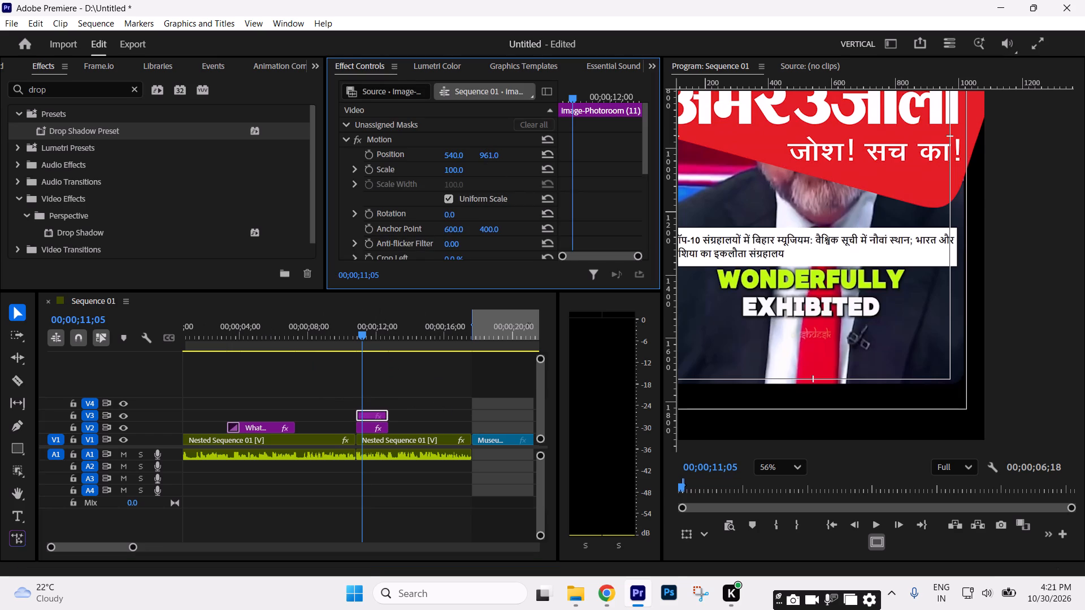
pyautogui.moveTo(491, 151); pyautogui.dragTo(789, 60)
pyautogui.moveTo(459, 172); pyautogui.dragTo(419, 172)
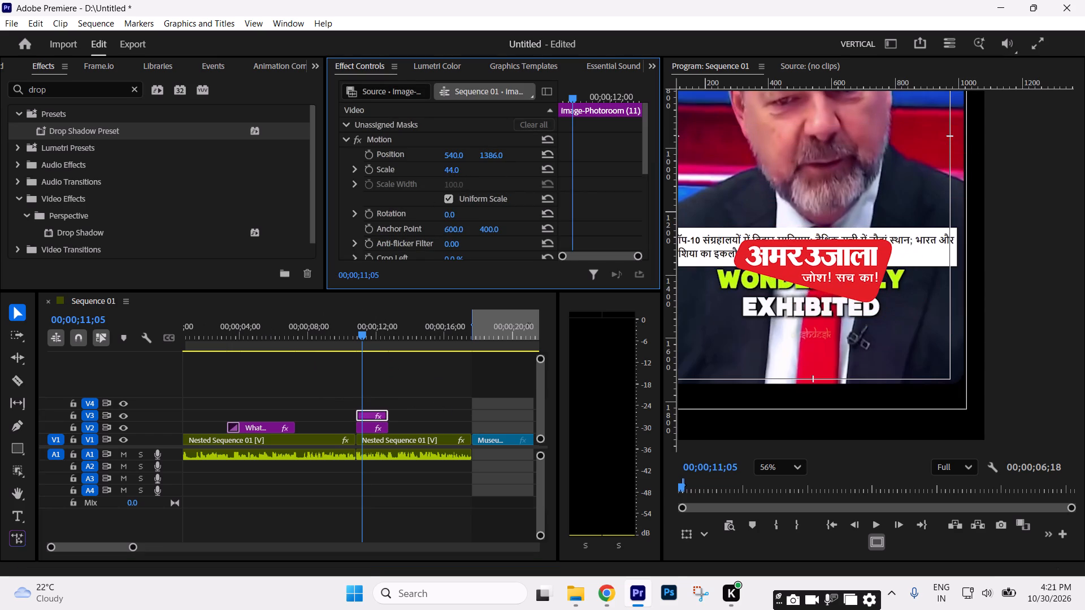
pyautogui.moveTo(419, 172); pyautogui.dragTo(421, 172)
pyautogui.moveTo(499, 156); pyautogui.dragTo(498, 155)
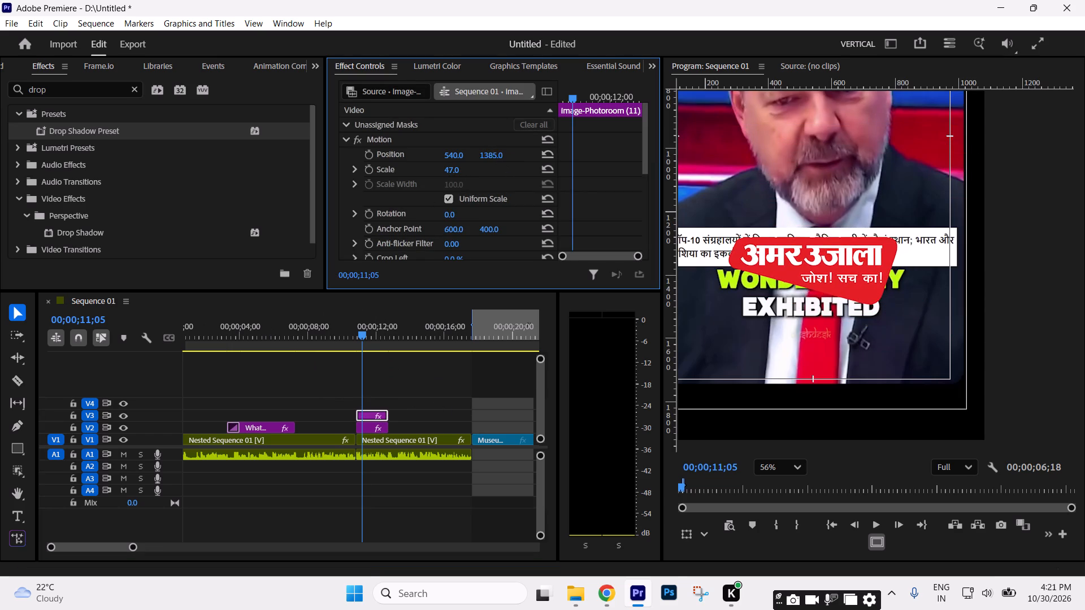
pyautogui.moveTo(498, 155); pyautogui.dragTo(528, 97)
pyautogui.click(452, 170)
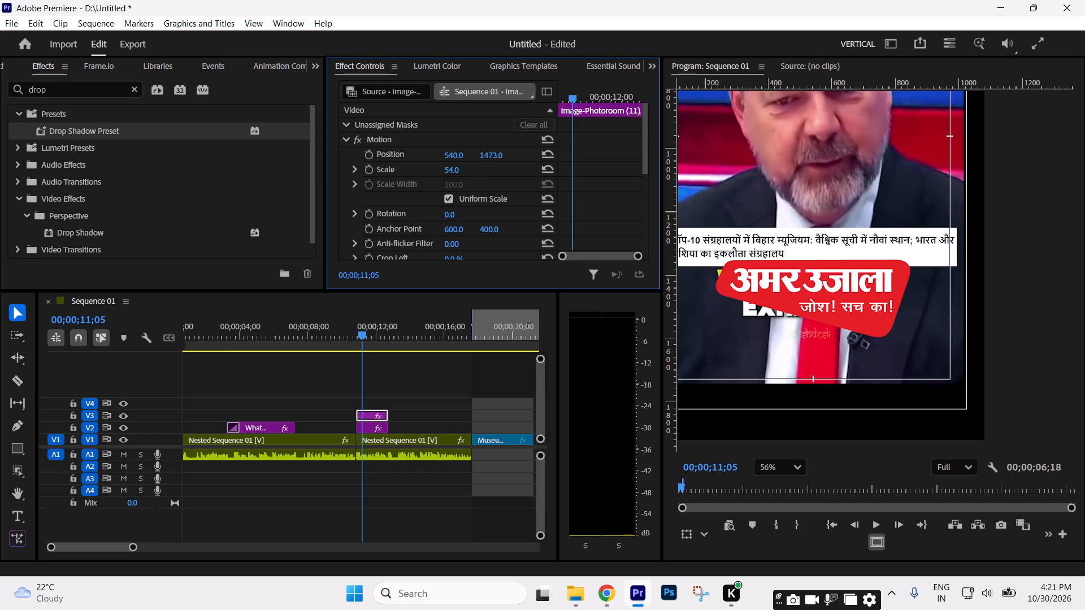
pyautogui.moveTo(450, 158); pyautogui.dragTo(439, 157)
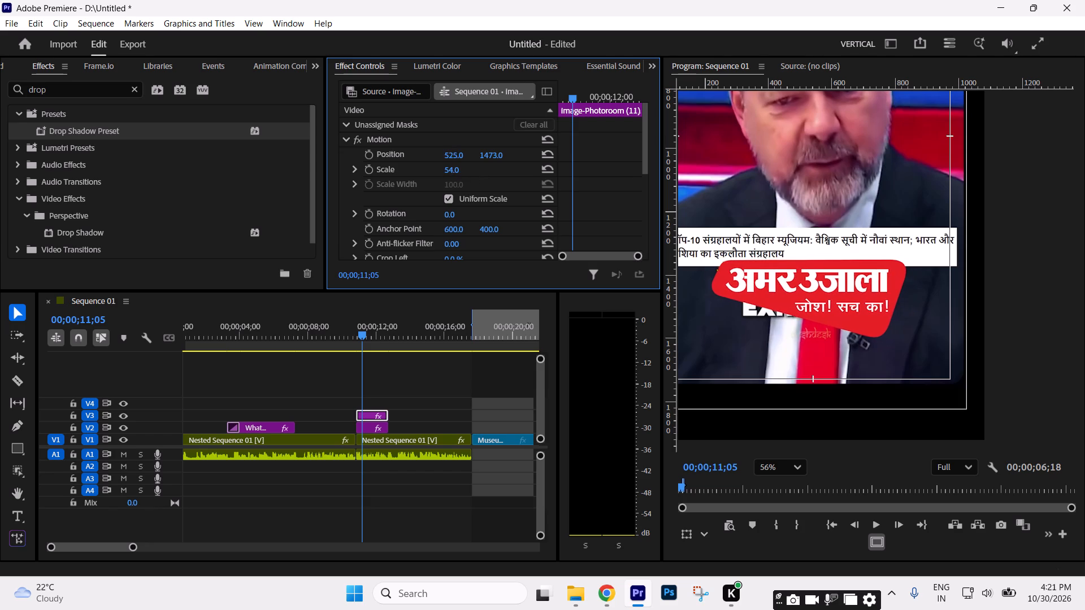
pyautogui.moveTo(439, 157); pyautogui.dragTo(444, 163)
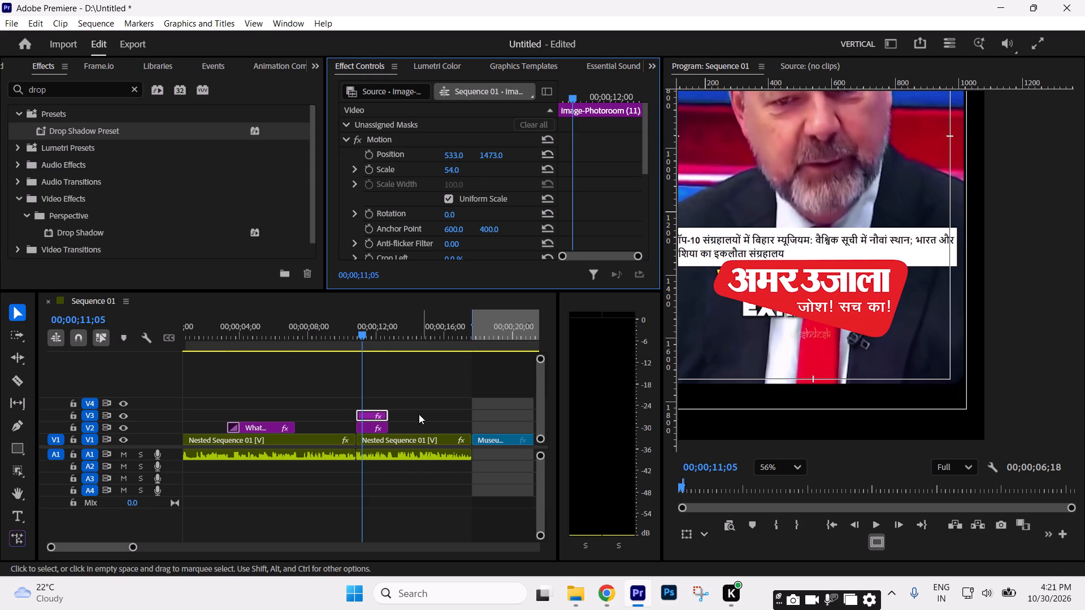
pyautogui.press('space')
pyautogui.press('space')
# Enlarge the headline screenshot clip on V2 to scale 156 and move it to position 856, 1571, below the logo.
pyautogui.click(367, 424)
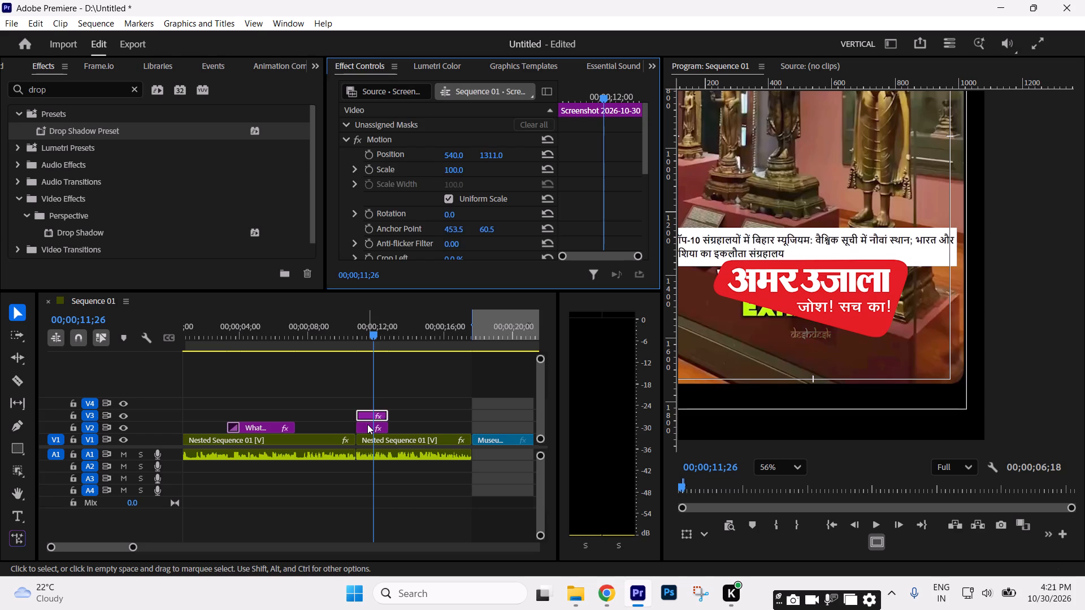
pyautogui.click(372, 430)
pyautogui.moveTo(457, 171); pyautogui.dragTo(492, 170)
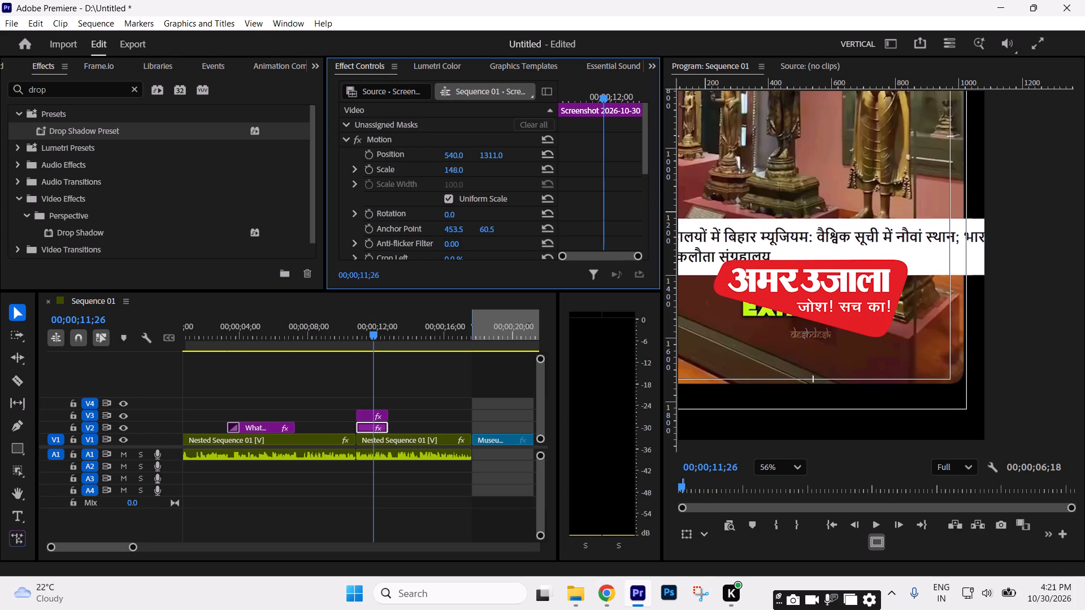
pyautogui.moveTo(492, 170); pyautogui.dragTo(496, 170)
pyautogui.moveTo(456, 157); pyautogui.dragTo(730, 179)
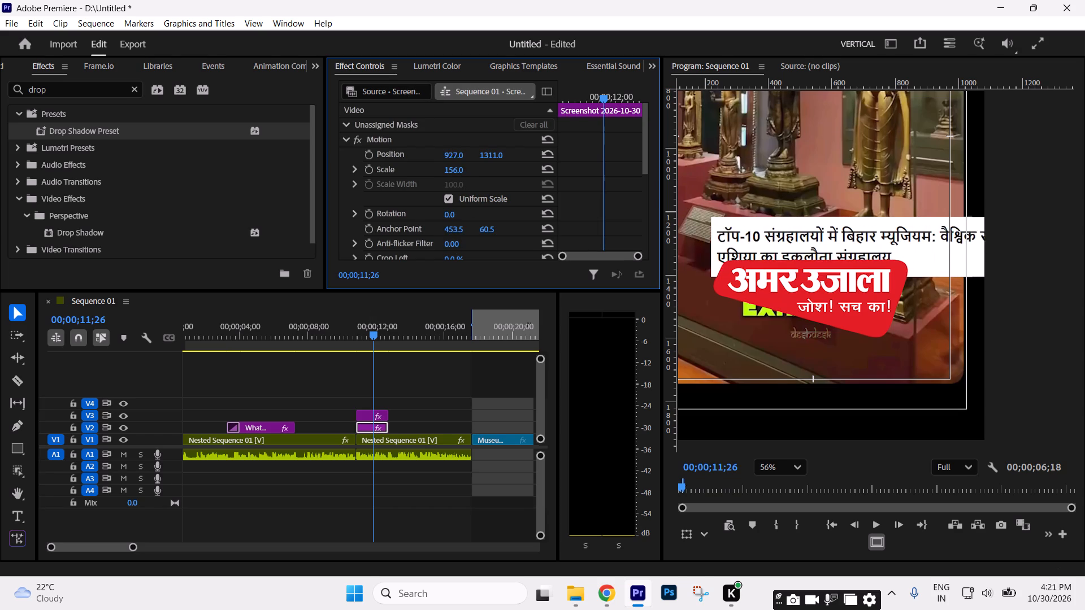
pyautogui.moveTo(730, 179); pyautogui.dragTo(680, 185)
pyautogui.moveTo(488, 156); pyautogui.dragTo(754, 92)
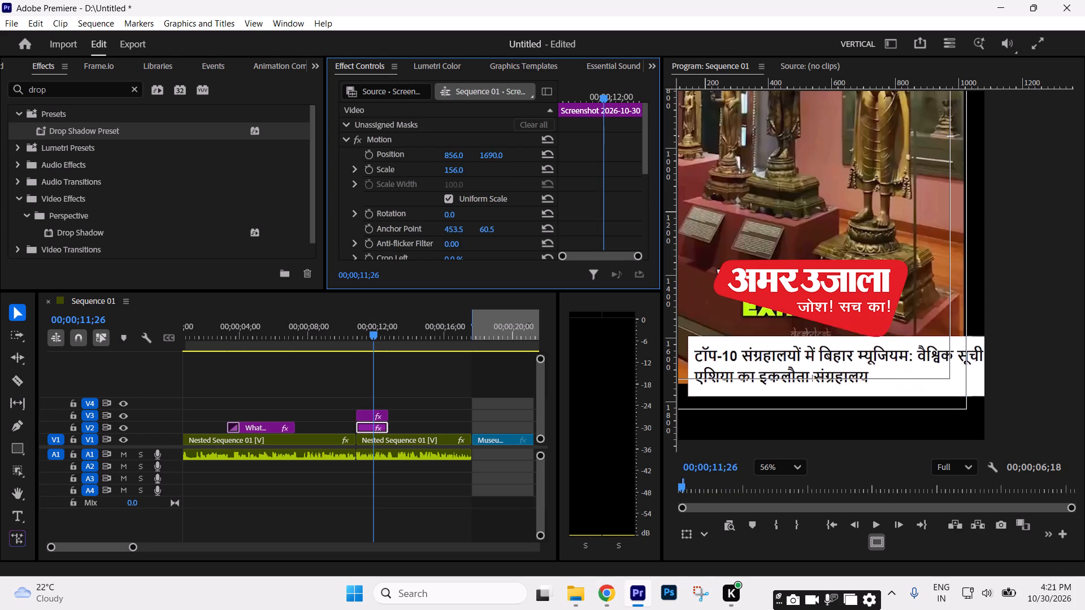
pyautogui.moveTo(754, 92); pyautogui.dragTo(671, 101)
# Swap the tracks of the two overlay clips, putting the headline screenshot on V3 and the logo on V2.
pyautogui.moveTo(374, 430); pyautogui.dragTo(374, 413)
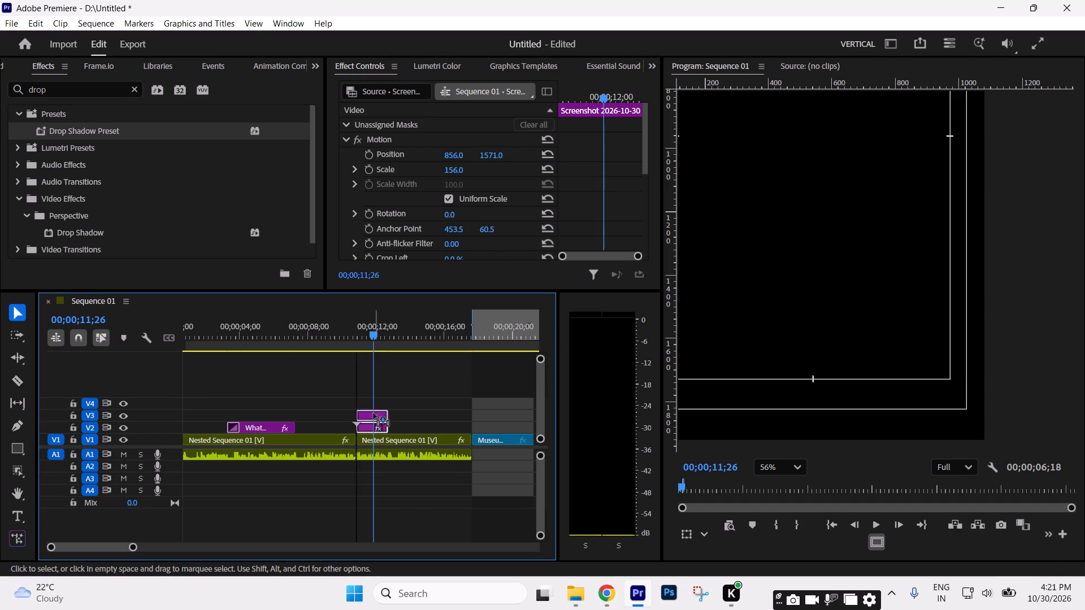
pyautogui.moveTo(374, 413); pyautogui.dragTo(373, 406)
pyautogui.moveTo(413, 380); pyautogui.dragTo(373, 417)
pyautogui.moveTo(372, 416); pyautogui.dragTo(371, 426)
pyautogui.click(435, 400)
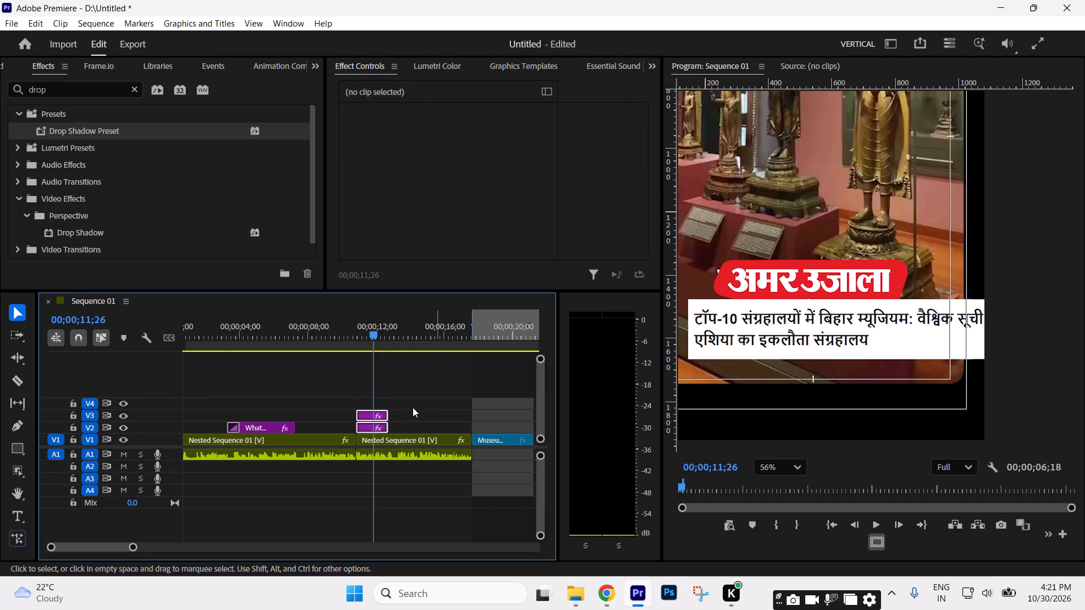
# Adjust the headline screenshot's position to 833, 1564 so it overlaps the lower part of the logo.
pyautogui.click(376, 416)
pyautogui.moveTo(488, 156); pyautogui.dragTo(488, 162)
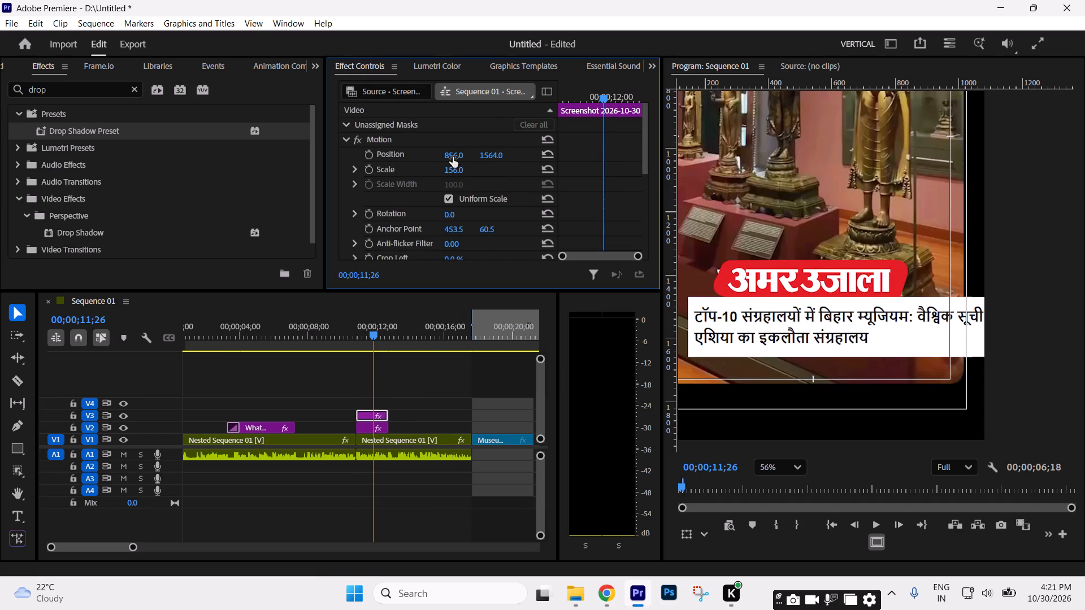
pyautogui.moveTo(453, 157); pyautogui.dragTo(437, 160)
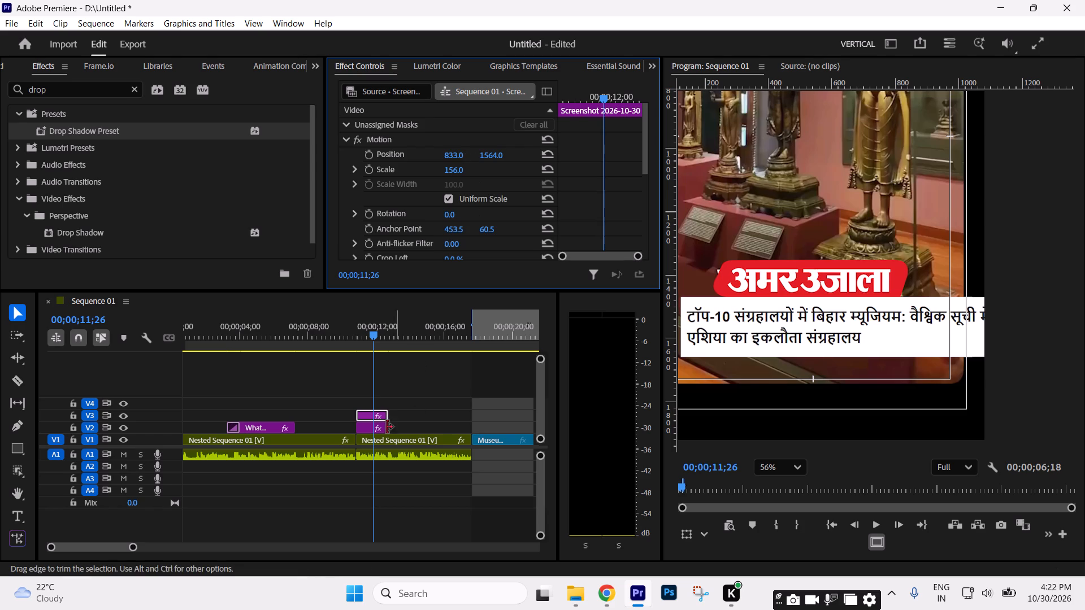
# Shift the logo clip on V2 to position 522, 1473 and set its scale to 59.
pyautogui.click(376, 429)
pyautogui.moveTo(448, 153); pyautogui.dragTo(443, 149)
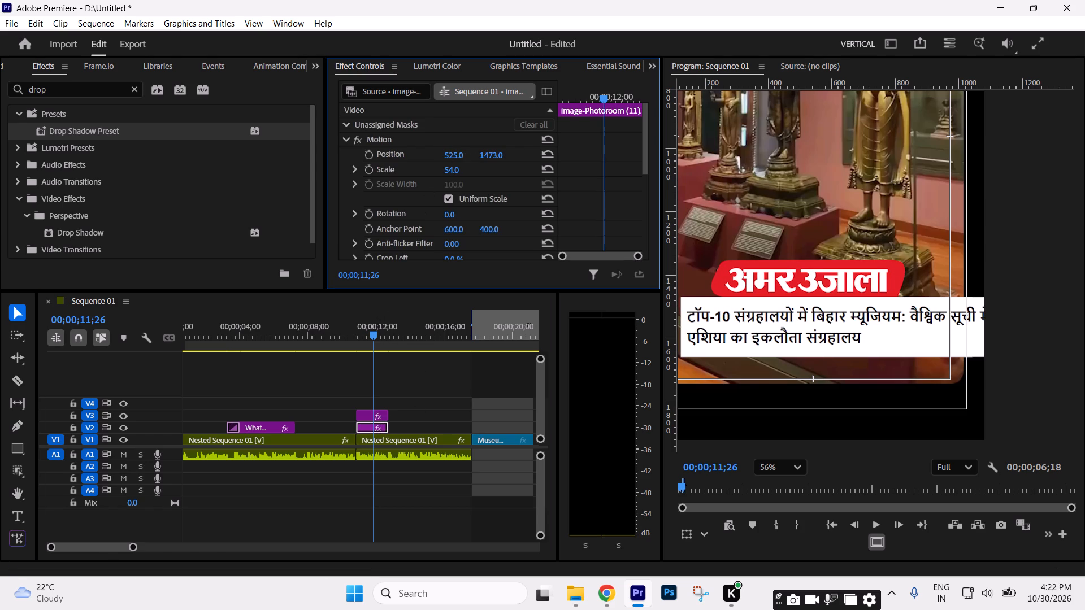
pyautogui.moveTo(443, 149); pyautogui.dragTo(439, 148)
pyautogui.press('space')
pyautogui.press('space')
pyautogui.press('space')
pyautogui.press('space')
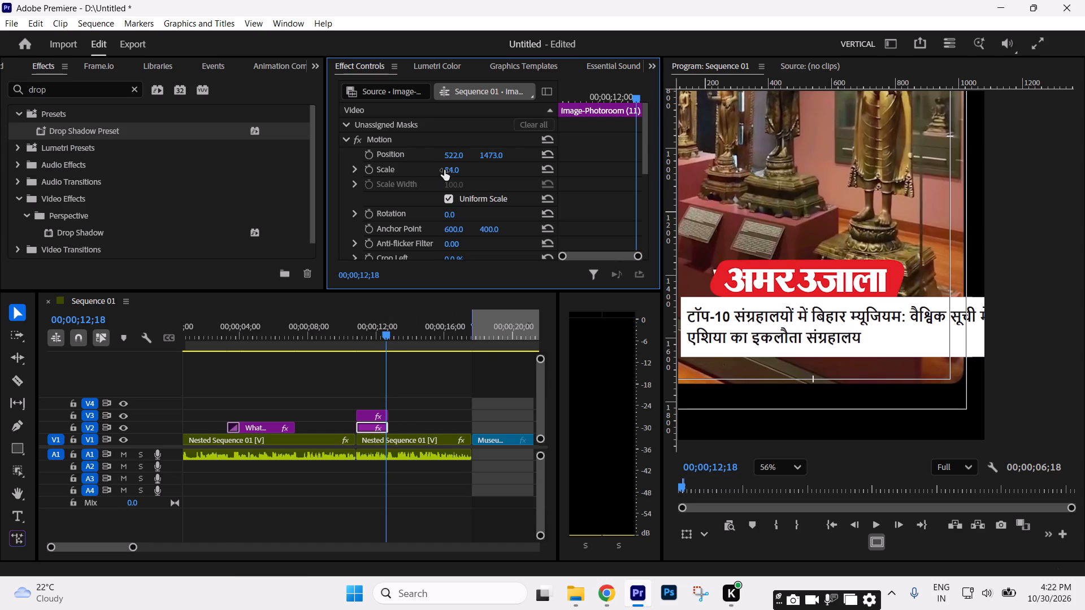
pyautogui.click(445, 170)
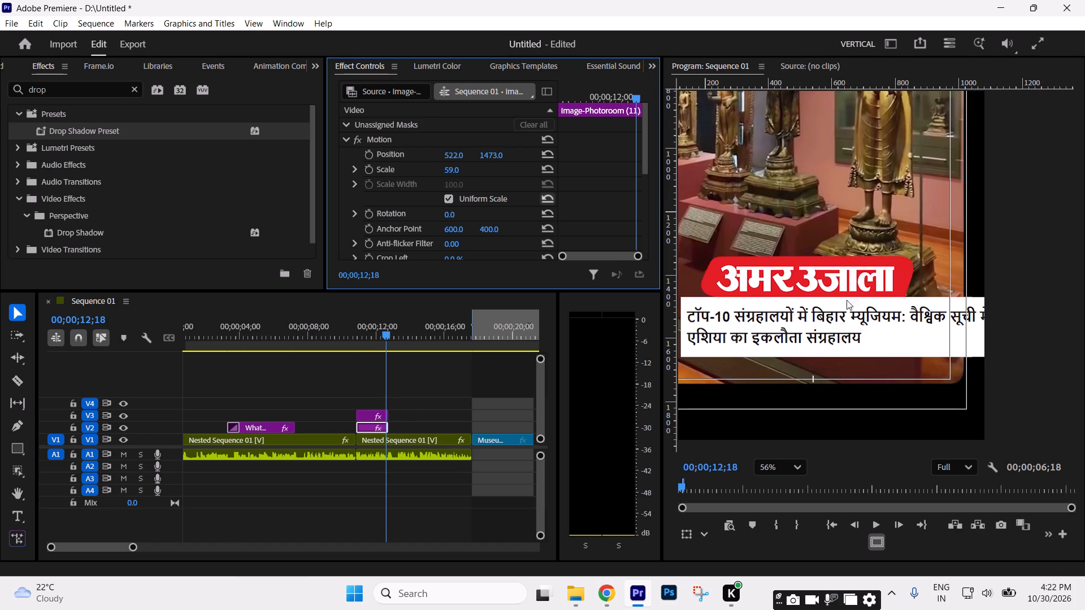
# View the logo and headline overlays in the frame at 00;00;11;24 and save the project.
pyautogui.scroll(-4, 863, 302)
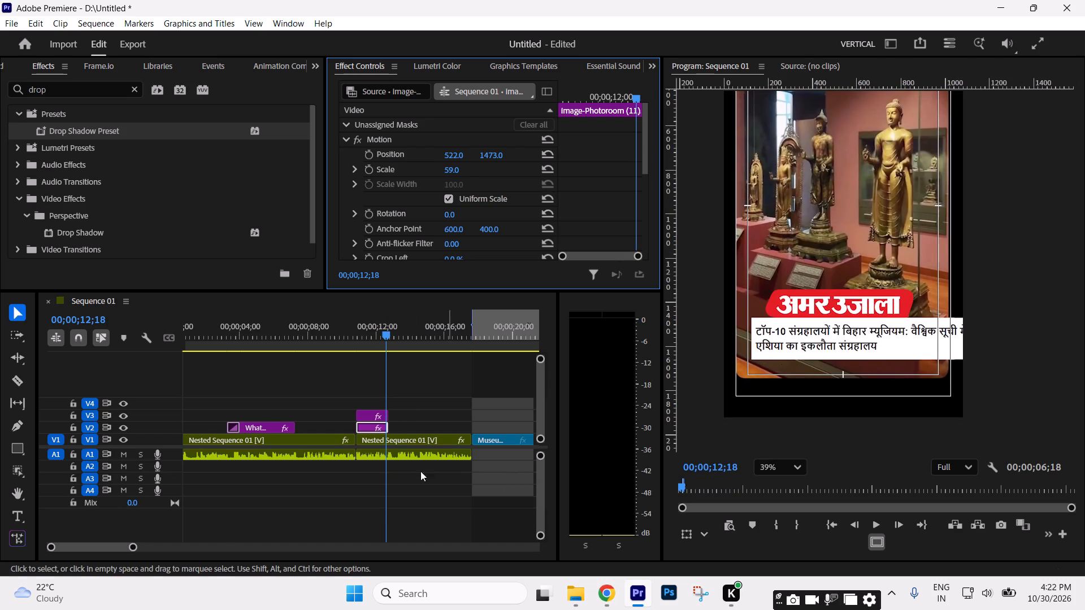
pyautogui.click(374, 338)
pyautogui.click(451, 413)
pyautogui.hotkey('ctrl', 's')
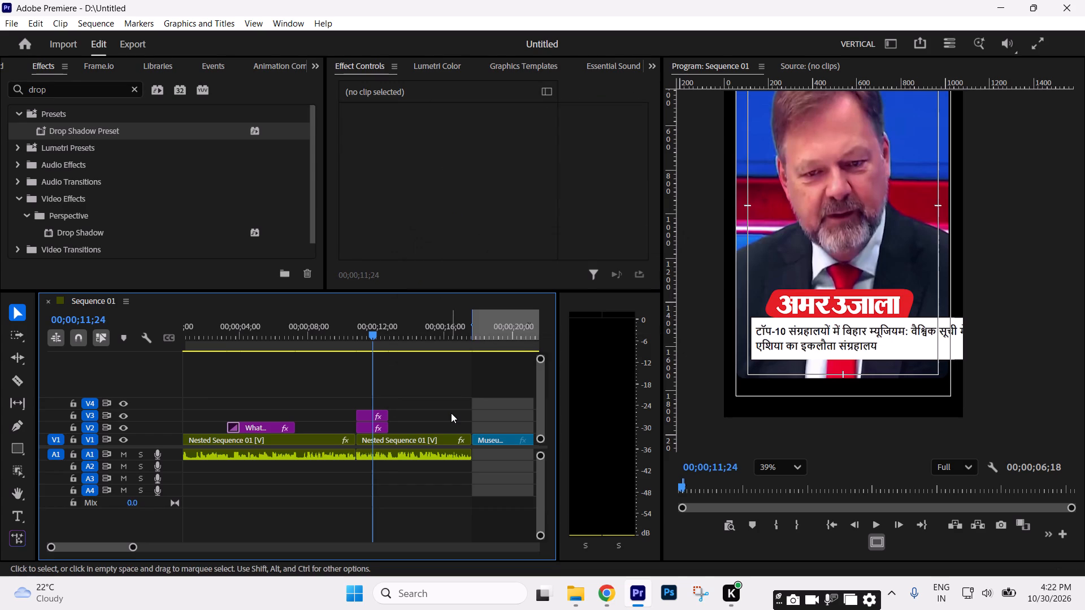
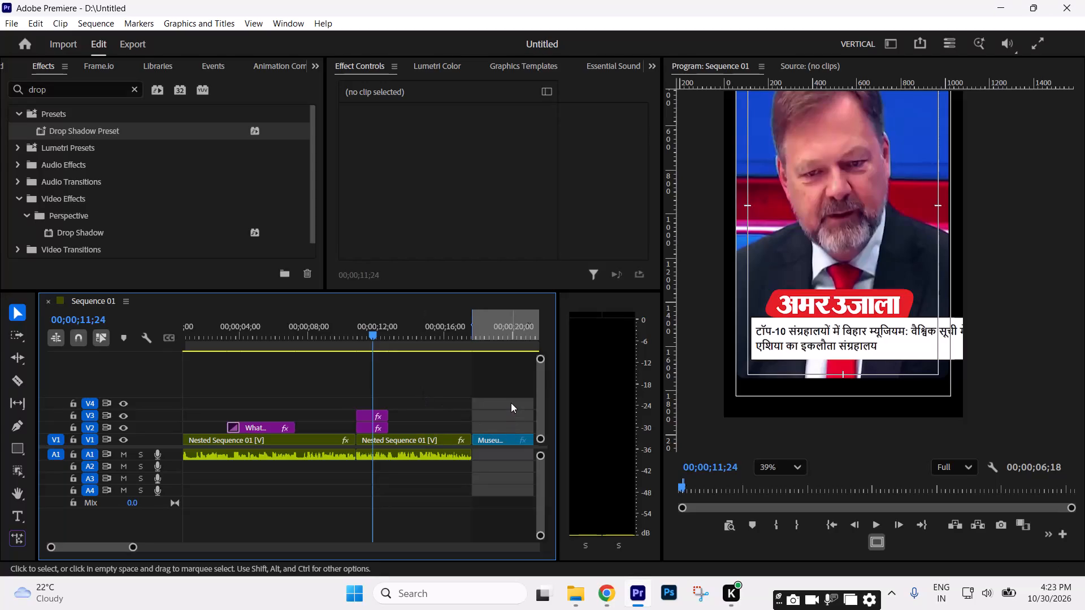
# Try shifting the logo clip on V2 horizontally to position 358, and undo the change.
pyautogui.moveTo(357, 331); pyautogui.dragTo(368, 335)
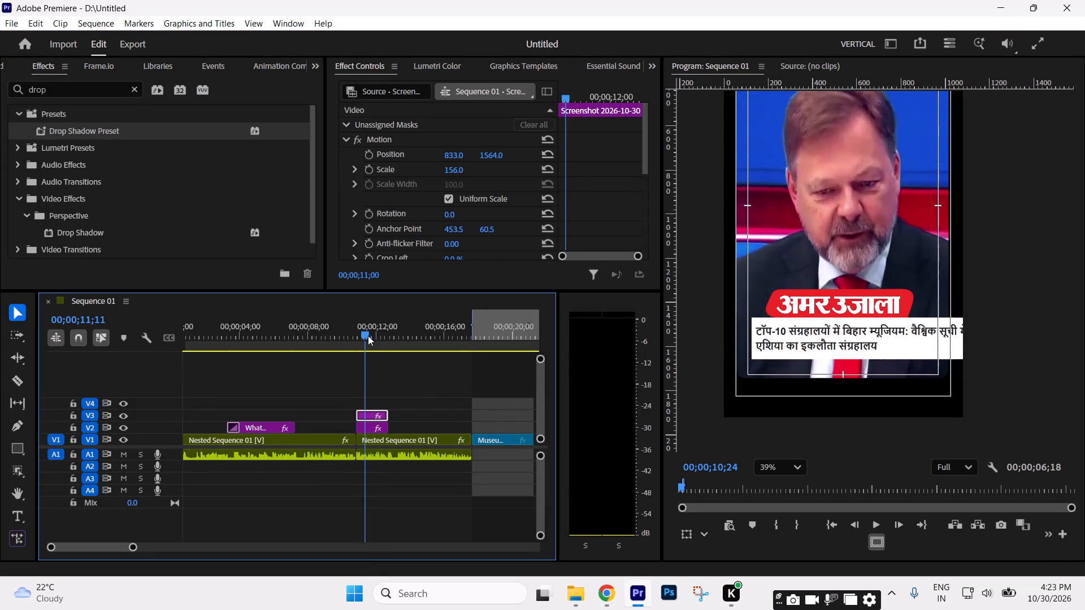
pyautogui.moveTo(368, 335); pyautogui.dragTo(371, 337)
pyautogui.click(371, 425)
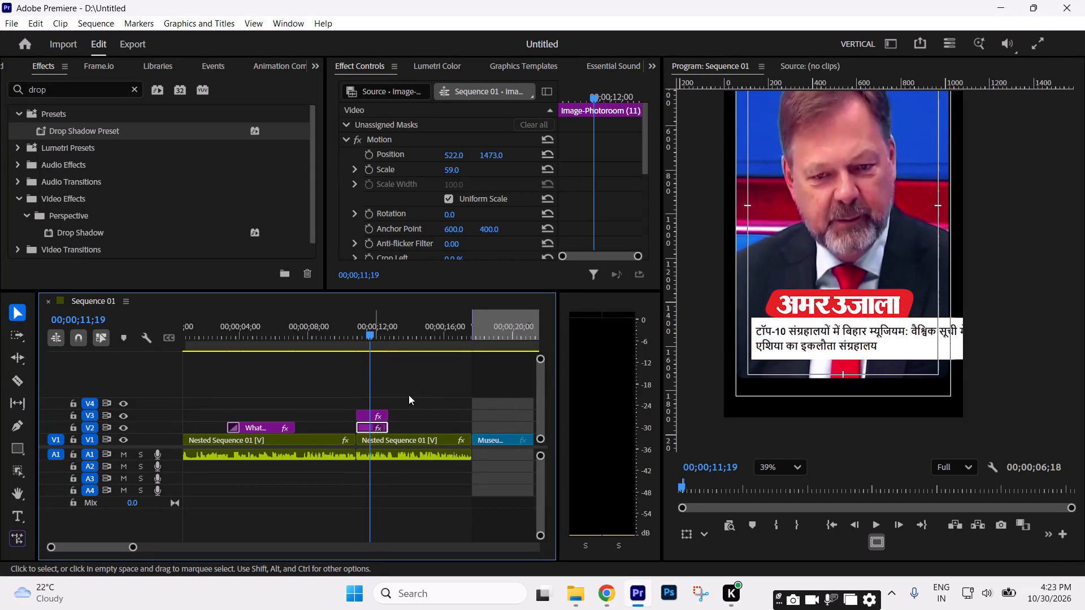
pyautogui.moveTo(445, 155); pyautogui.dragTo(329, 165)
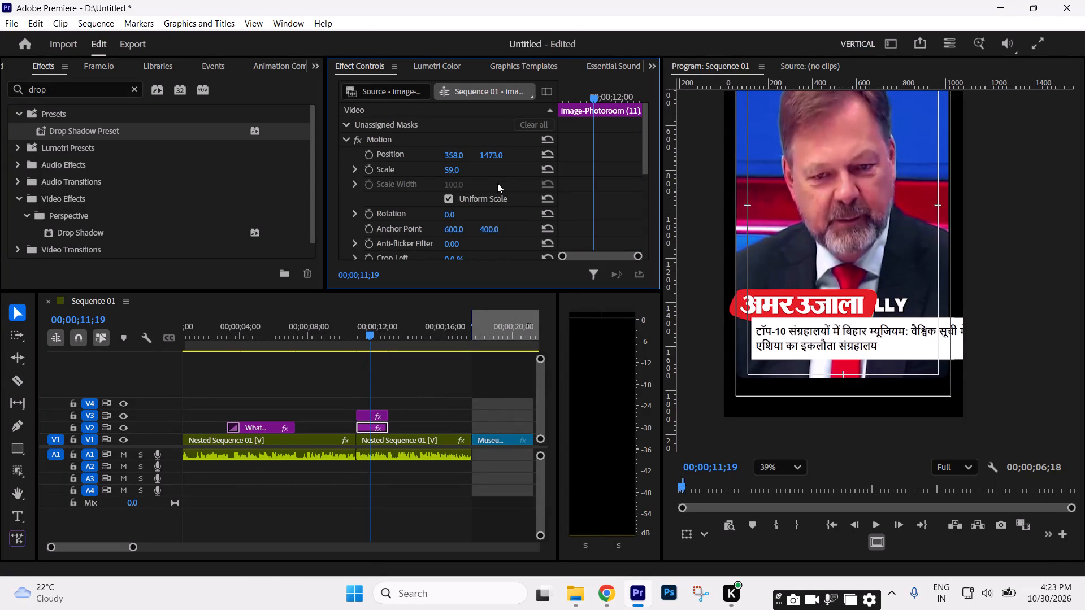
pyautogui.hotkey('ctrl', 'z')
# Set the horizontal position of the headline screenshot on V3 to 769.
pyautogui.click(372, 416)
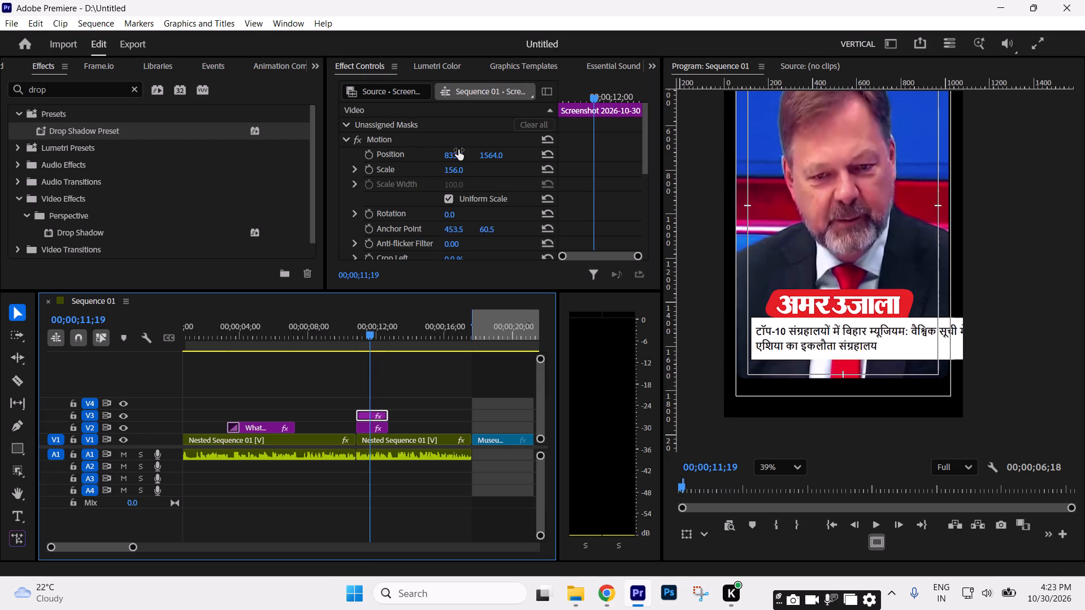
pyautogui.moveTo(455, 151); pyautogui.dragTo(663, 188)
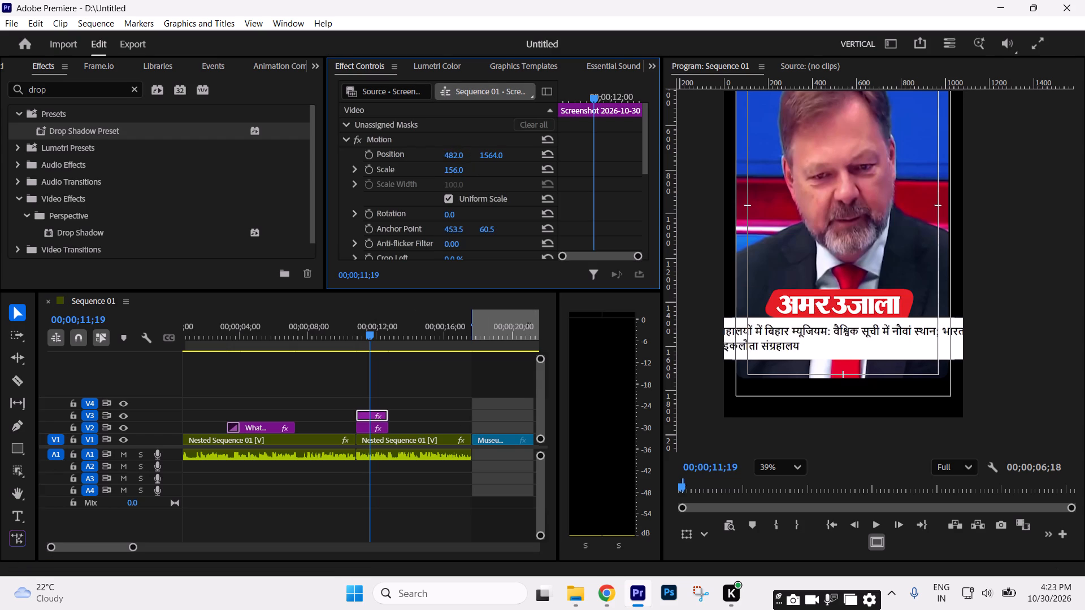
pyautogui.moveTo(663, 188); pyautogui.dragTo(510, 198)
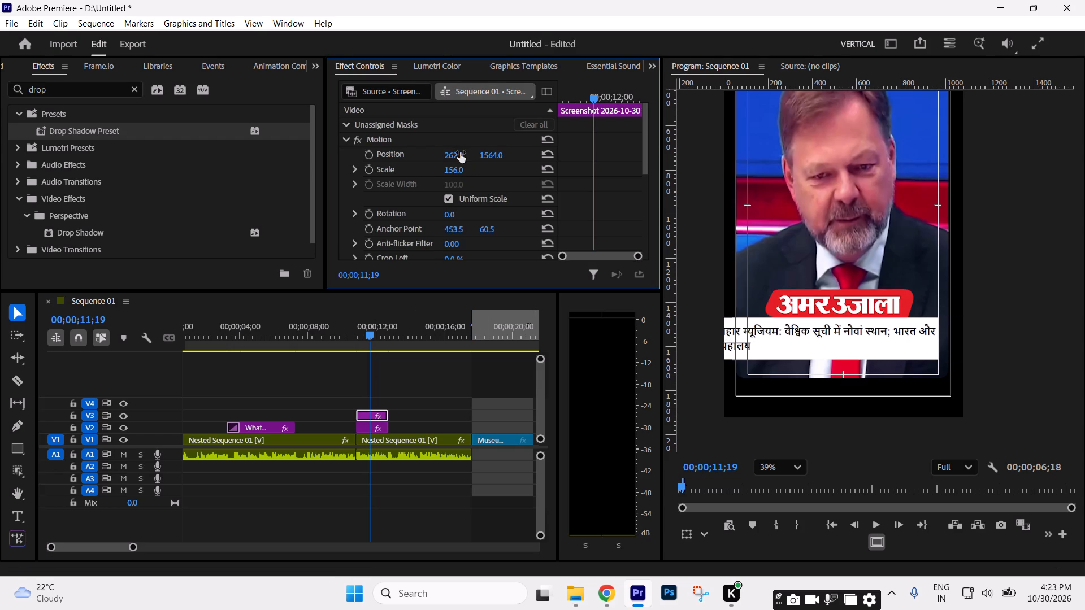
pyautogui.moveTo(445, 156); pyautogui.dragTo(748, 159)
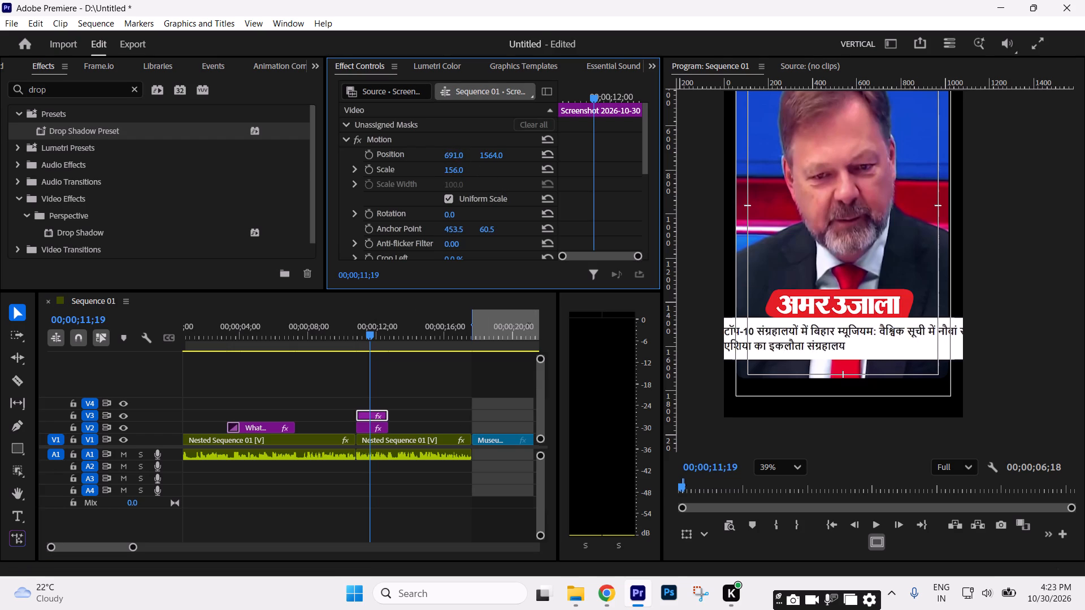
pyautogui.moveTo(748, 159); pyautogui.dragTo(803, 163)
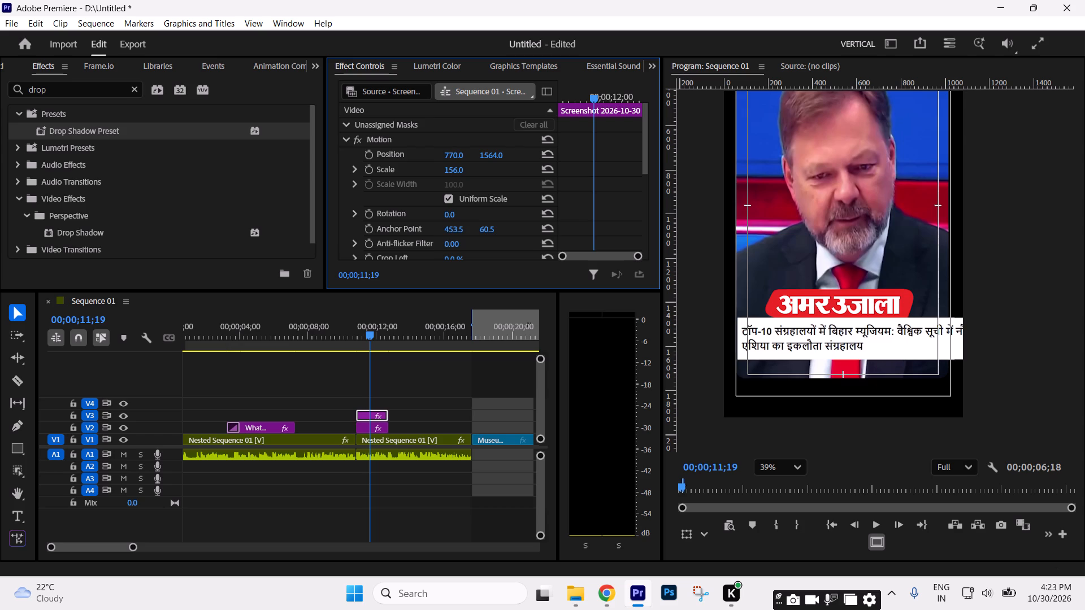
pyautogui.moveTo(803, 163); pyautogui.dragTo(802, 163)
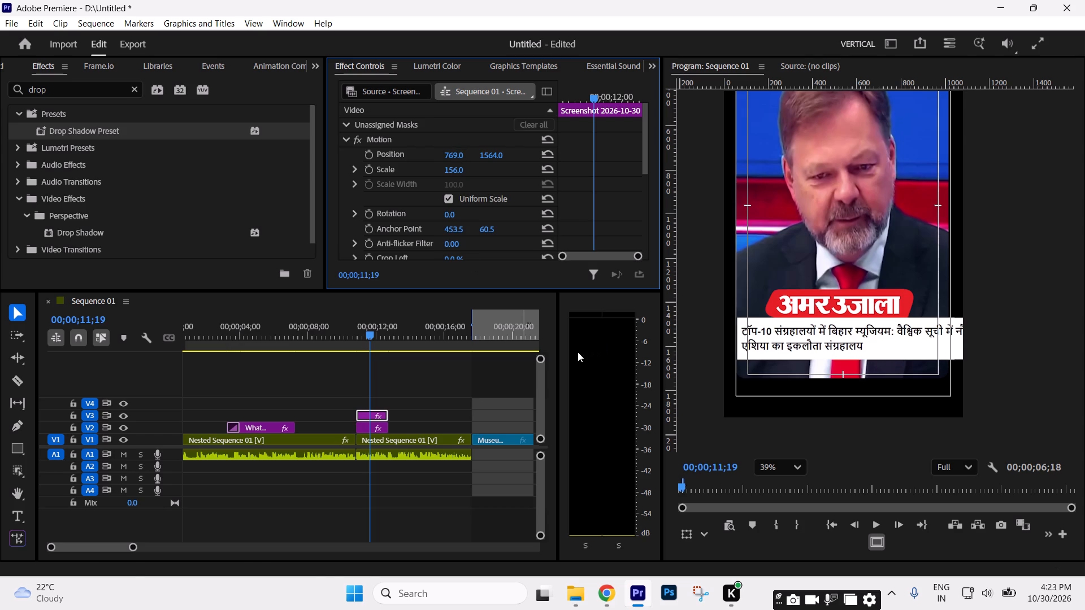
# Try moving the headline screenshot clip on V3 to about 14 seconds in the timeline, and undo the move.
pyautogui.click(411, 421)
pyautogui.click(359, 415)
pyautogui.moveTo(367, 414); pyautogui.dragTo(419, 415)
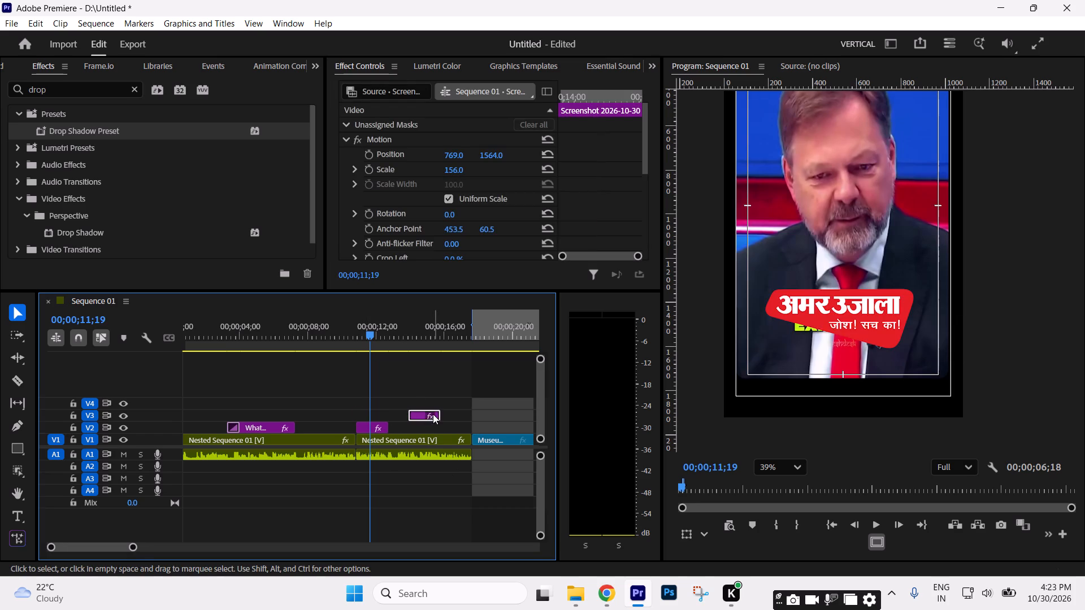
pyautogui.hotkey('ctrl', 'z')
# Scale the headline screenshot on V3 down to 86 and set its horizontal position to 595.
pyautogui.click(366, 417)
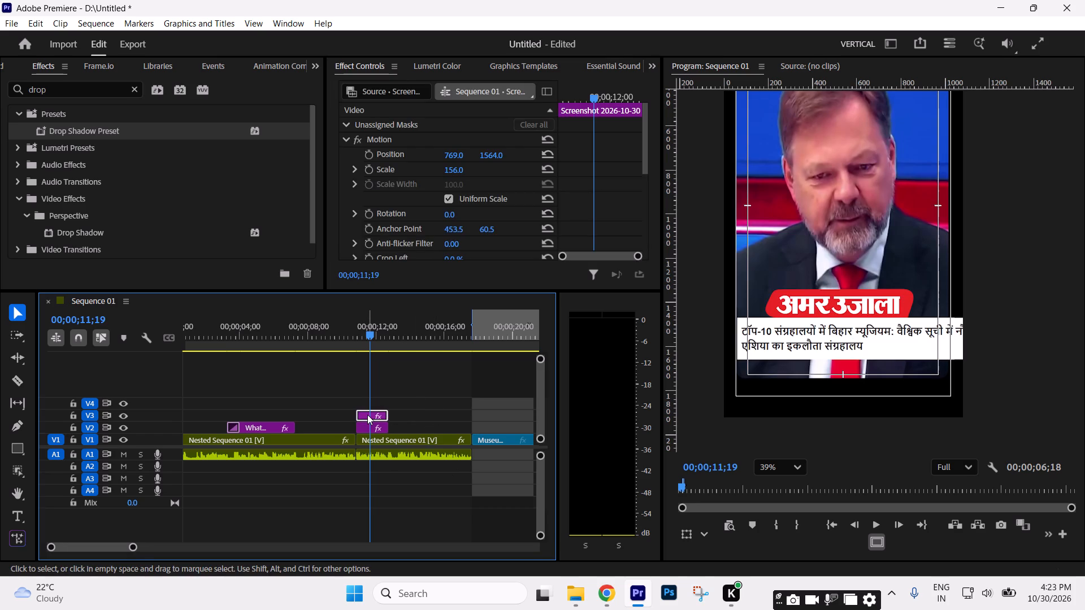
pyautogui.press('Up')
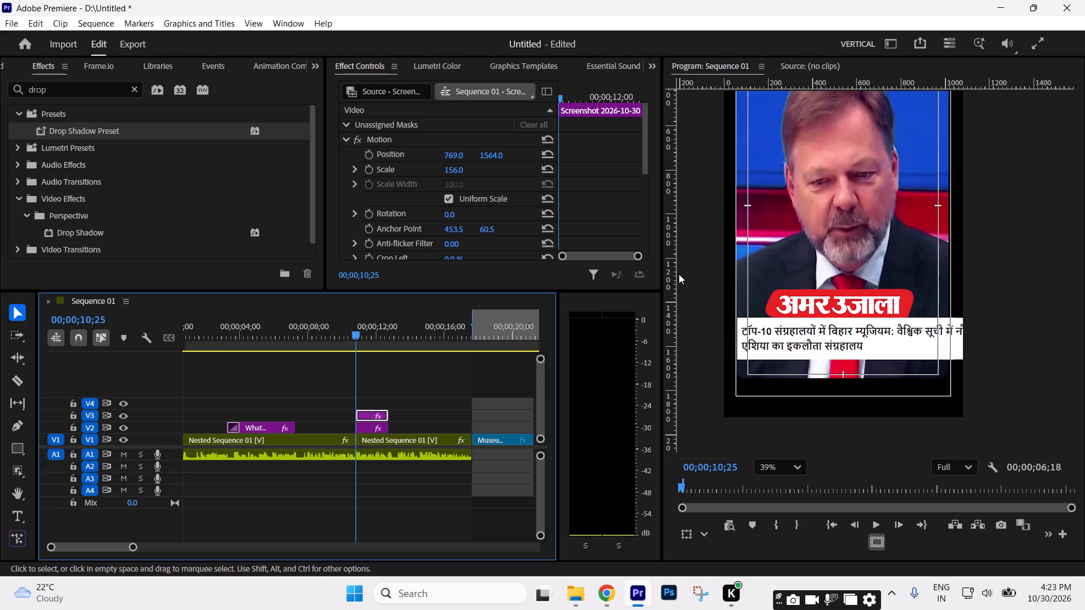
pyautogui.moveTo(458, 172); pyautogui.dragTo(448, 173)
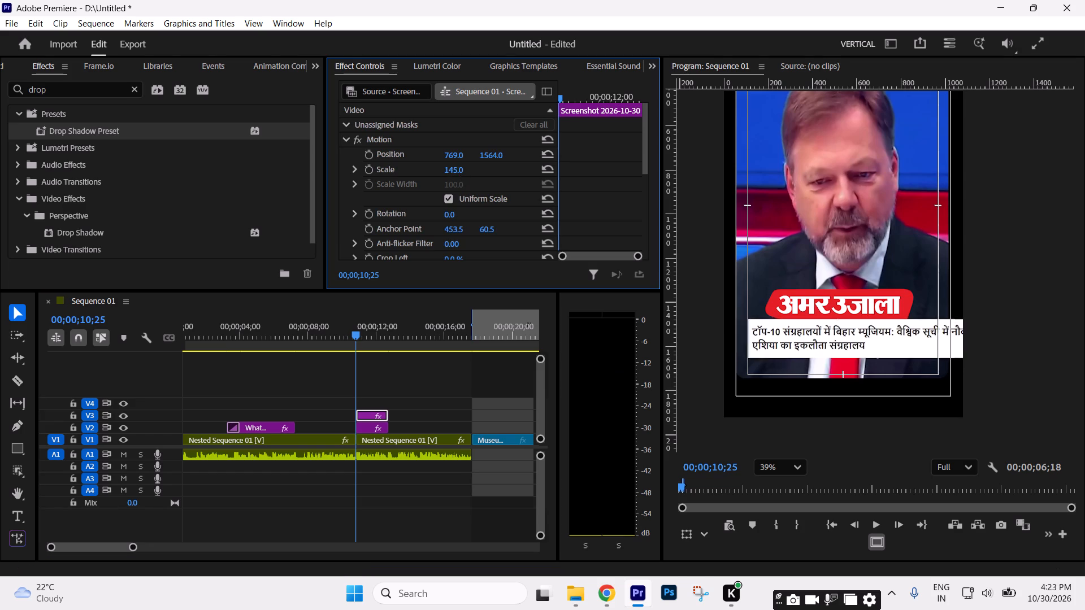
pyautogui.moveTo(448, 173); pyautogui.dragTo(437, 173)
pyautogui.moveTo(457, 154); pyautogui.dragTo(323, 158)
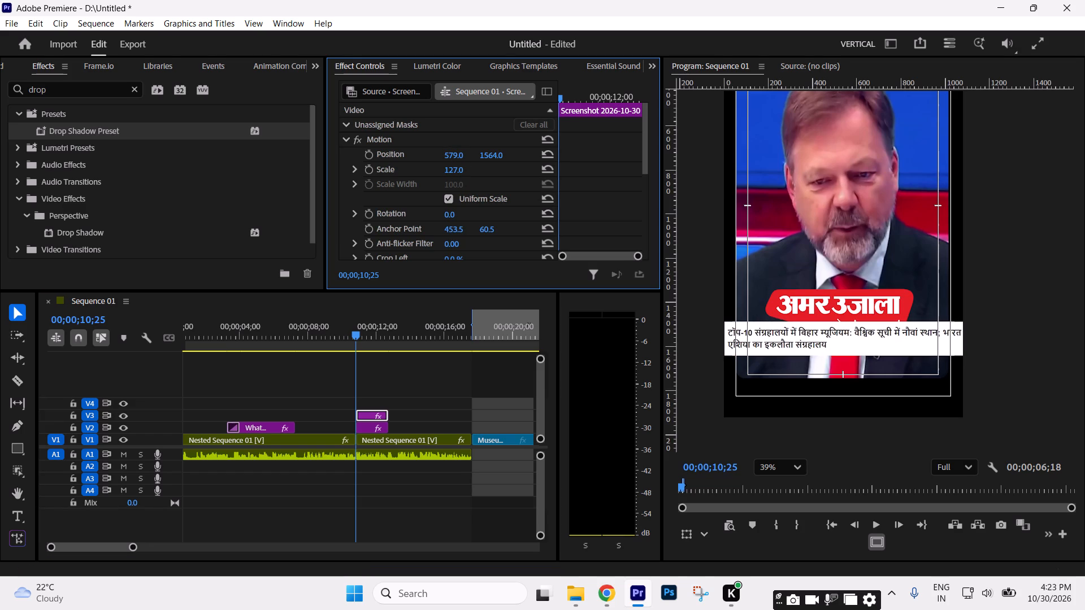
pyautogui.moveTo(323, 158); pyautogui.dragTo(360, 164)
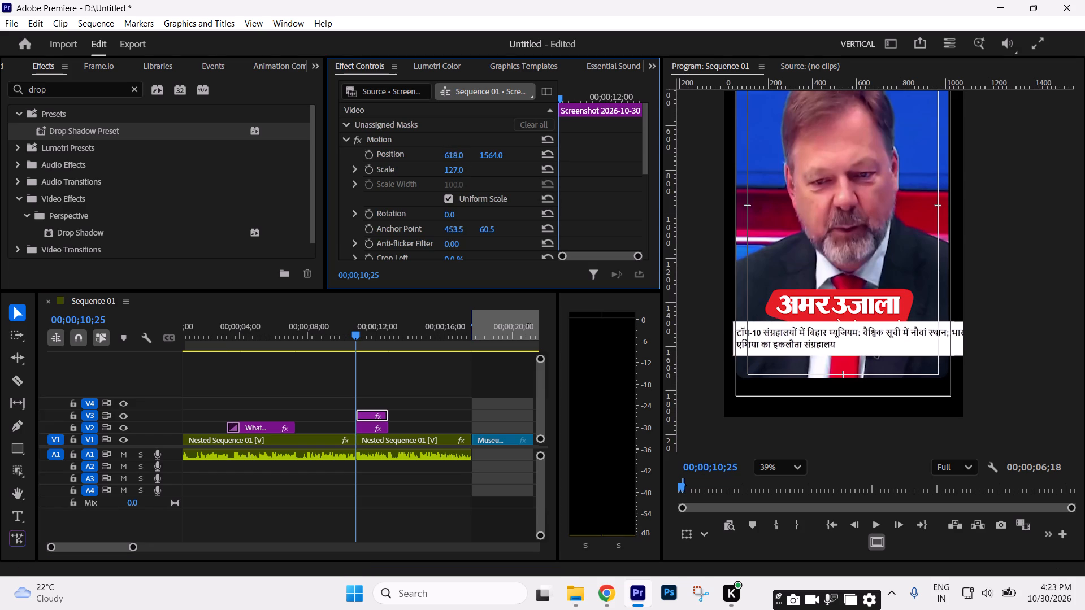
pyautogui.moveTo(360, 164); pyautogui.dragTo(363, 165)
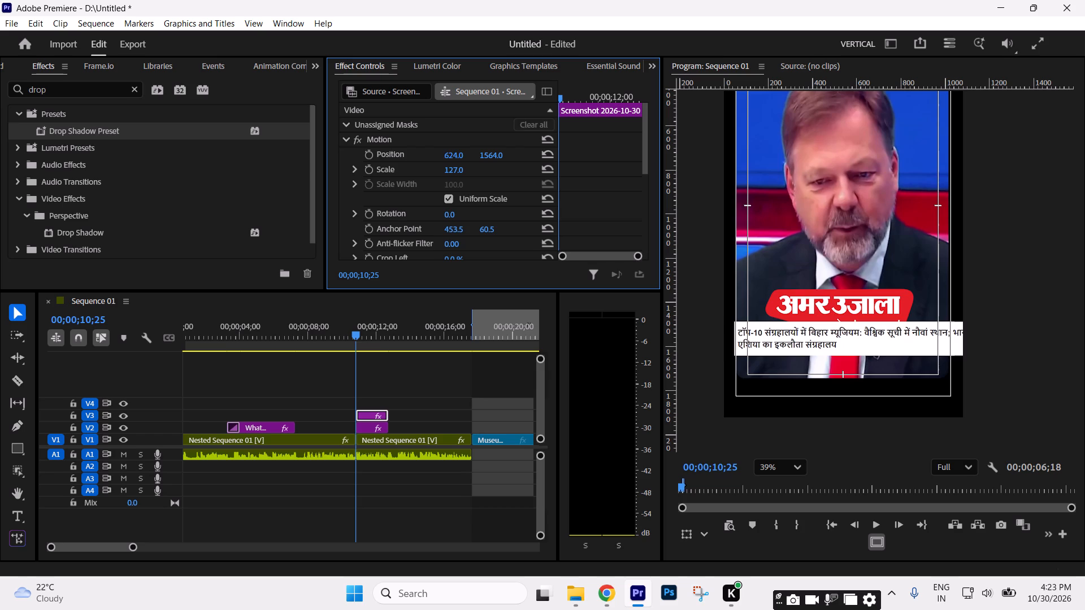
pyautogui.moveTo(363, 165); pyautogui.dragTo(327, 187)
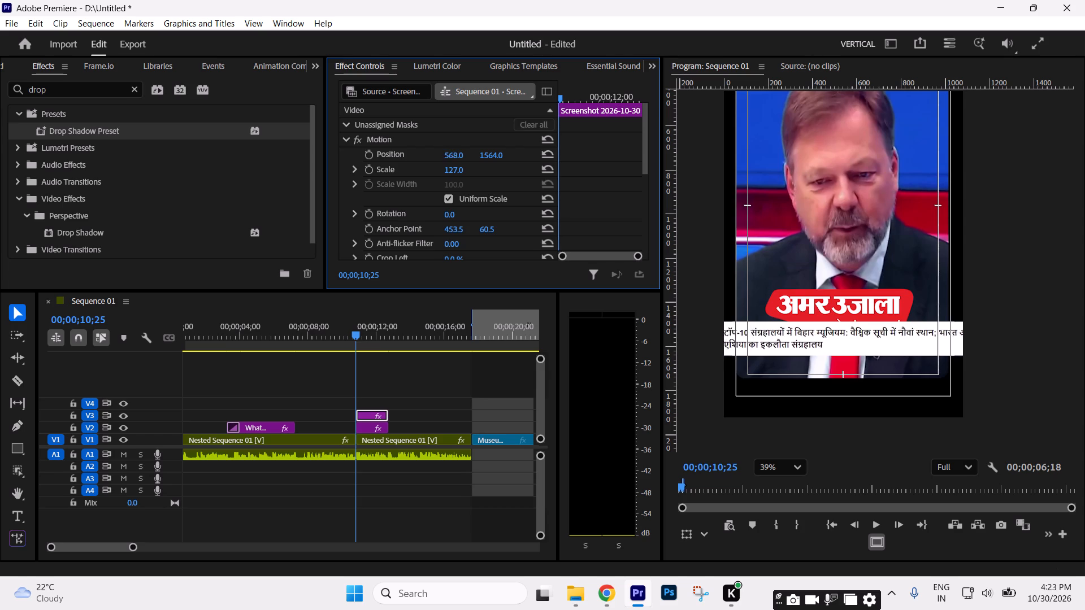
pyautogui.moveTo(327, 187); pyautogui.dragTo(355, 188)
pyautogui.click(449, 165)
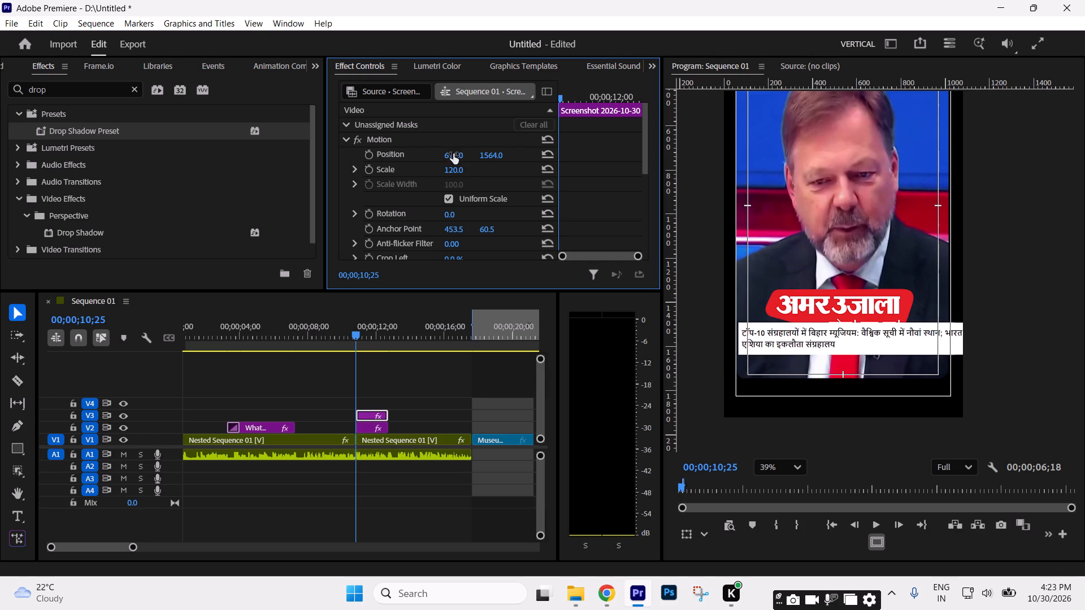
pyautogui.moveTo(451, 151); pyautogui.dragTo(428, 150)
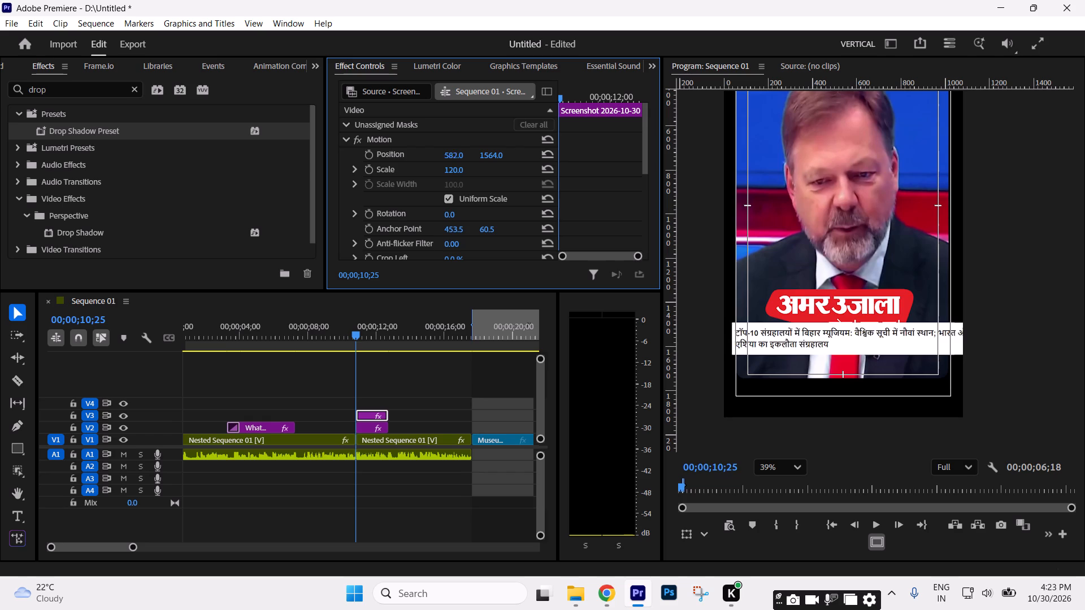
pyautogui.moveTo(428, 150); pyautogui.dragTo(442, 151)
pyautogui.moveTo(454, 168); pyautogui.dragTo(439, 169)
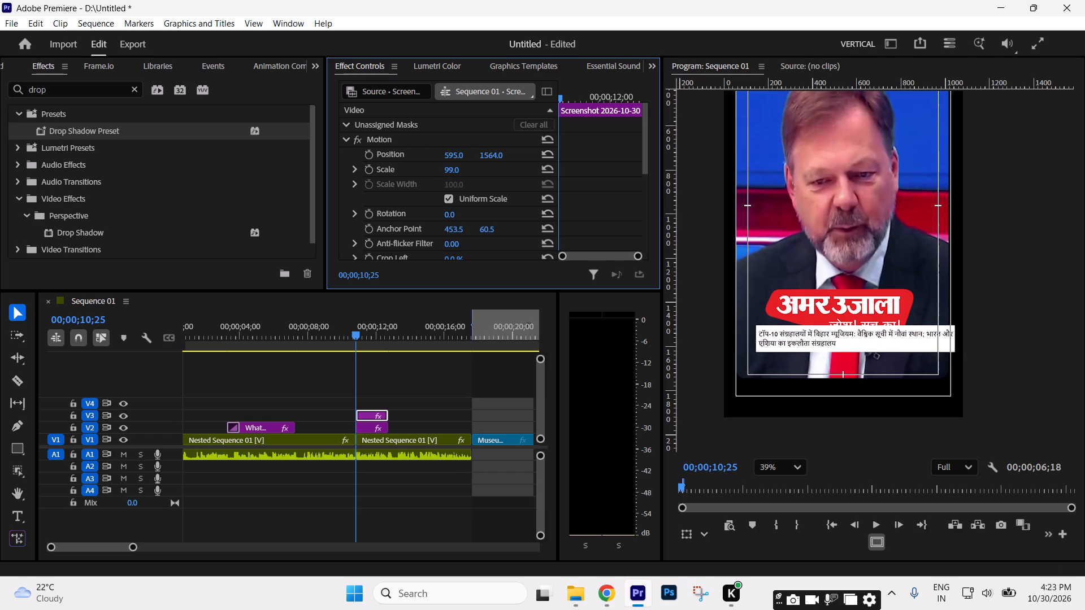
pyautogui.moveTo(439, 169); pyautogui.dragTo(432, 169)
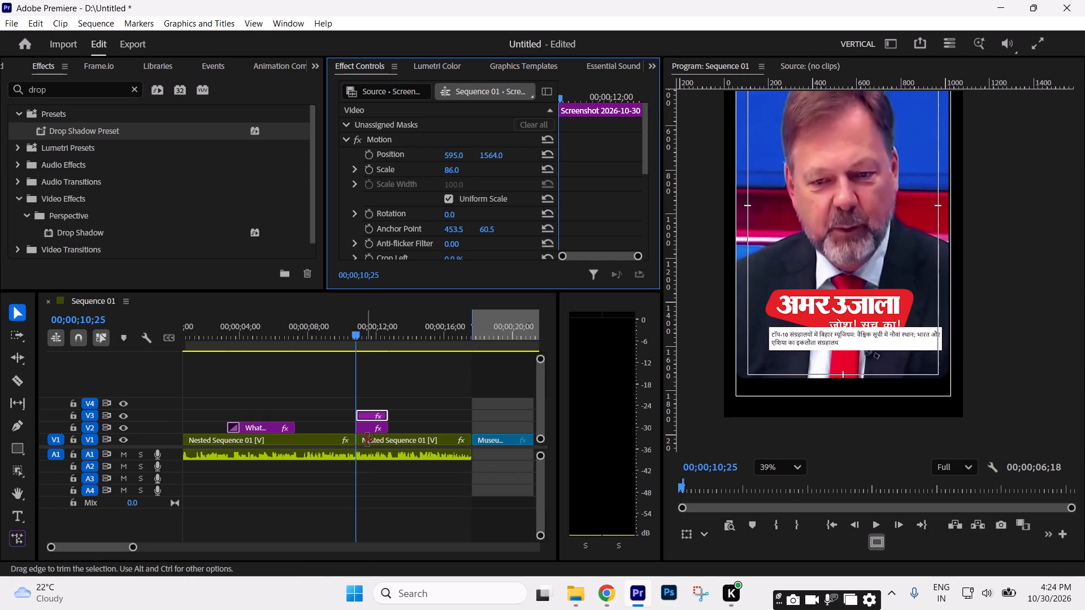
# Adjust the scale of the second Nested Sequence 01 clip on V1 to 169.
pyautogui.click(366, 440)
pyautogui.click(368, 439)
pyautogui.click(460, 172)
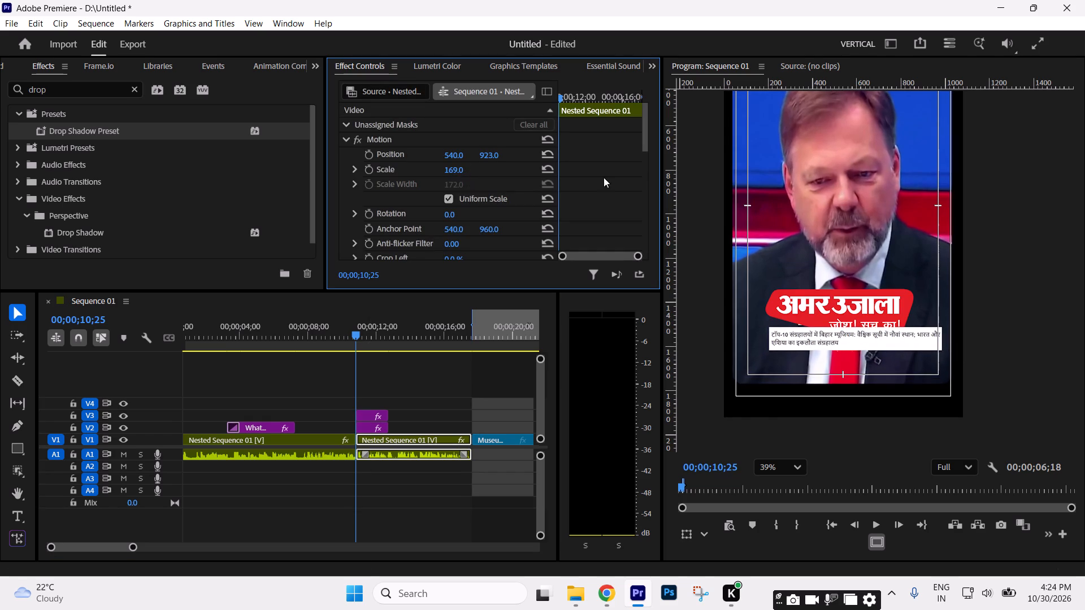
# Scale the second Nested Sequence 01 clip on V1 to 173 and set its position to 545, 951.
pyautogui.scroll(6, 778, 177)
pyautogui.scroll(-6, 802, 188)
pyautogui.moveTo(782, 471); pyautogui.dragTo(777, 308)
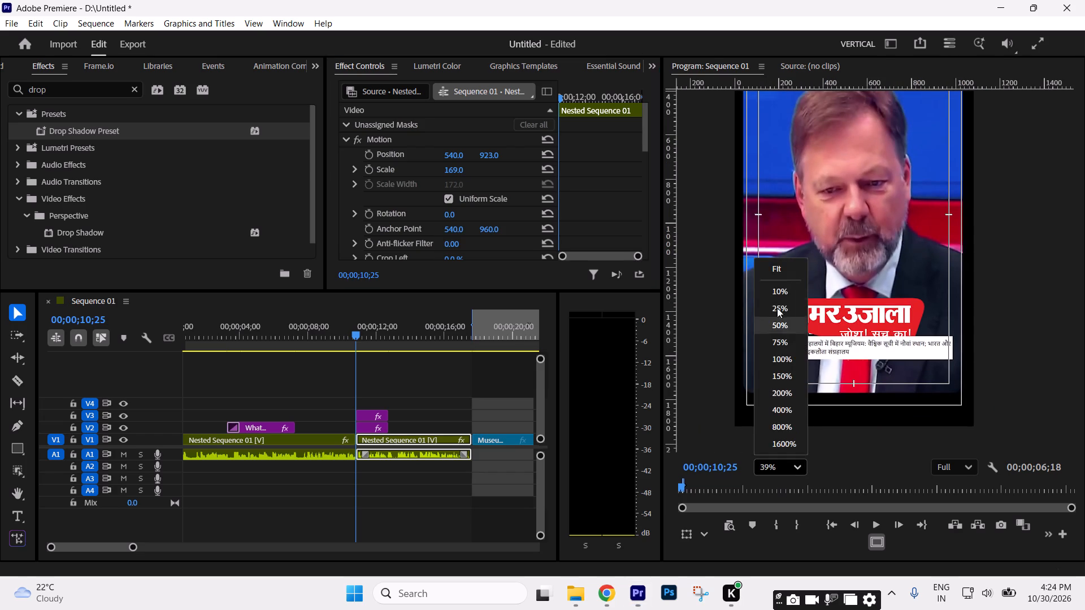
pyautogui.moveTo(777, 308); pyautogui.dragTo(776, 272)
pyautogui.scroll(6, 875, 246)
pyautogui.scroll(-6, 875, 246)
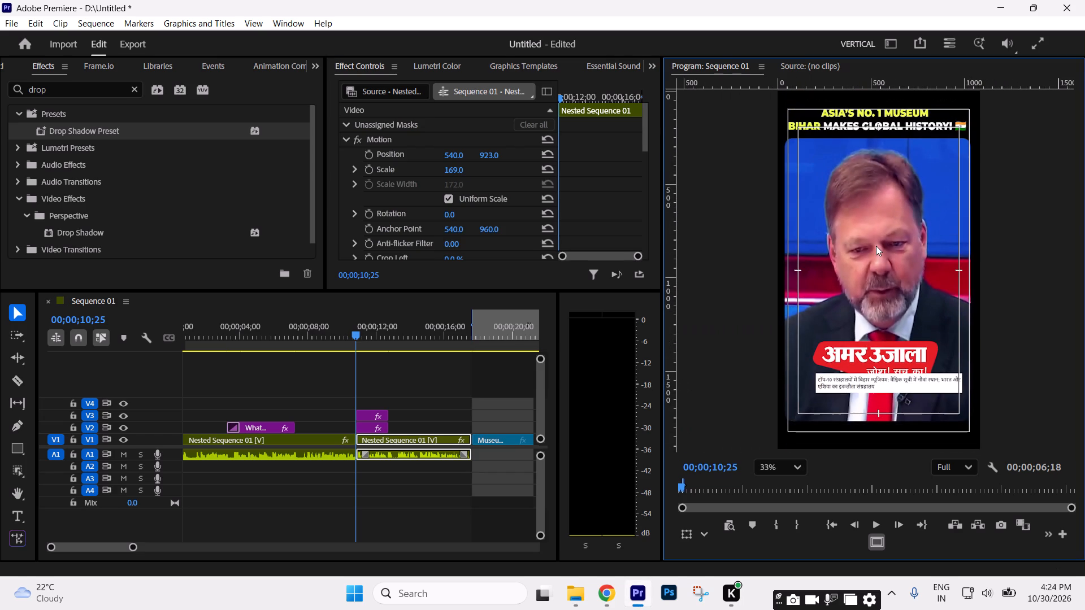
pyautogui.click(454, 167)
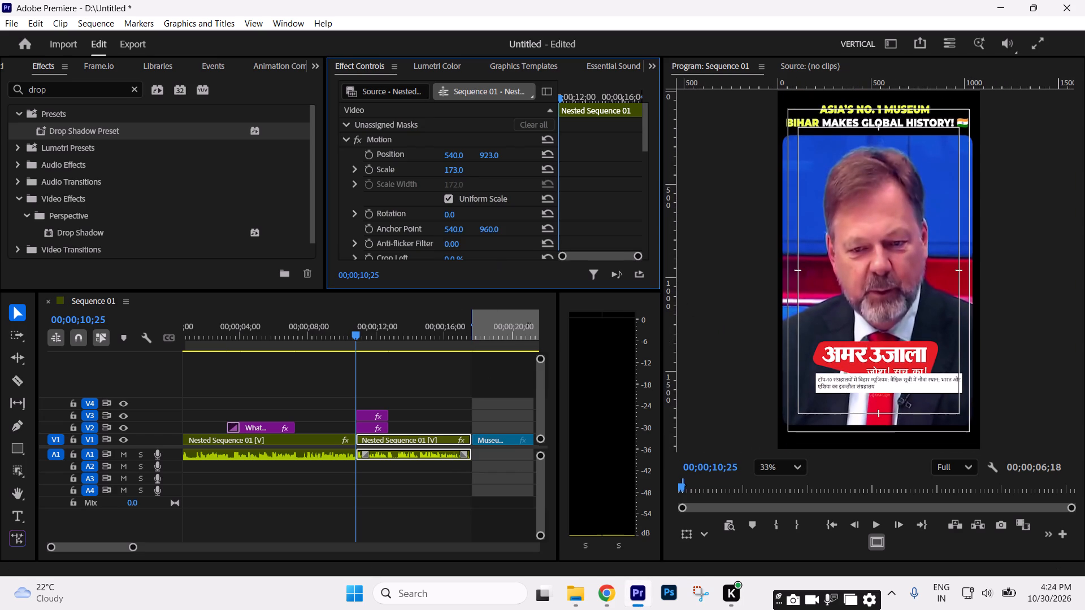
pyautogui.click(451, 156)
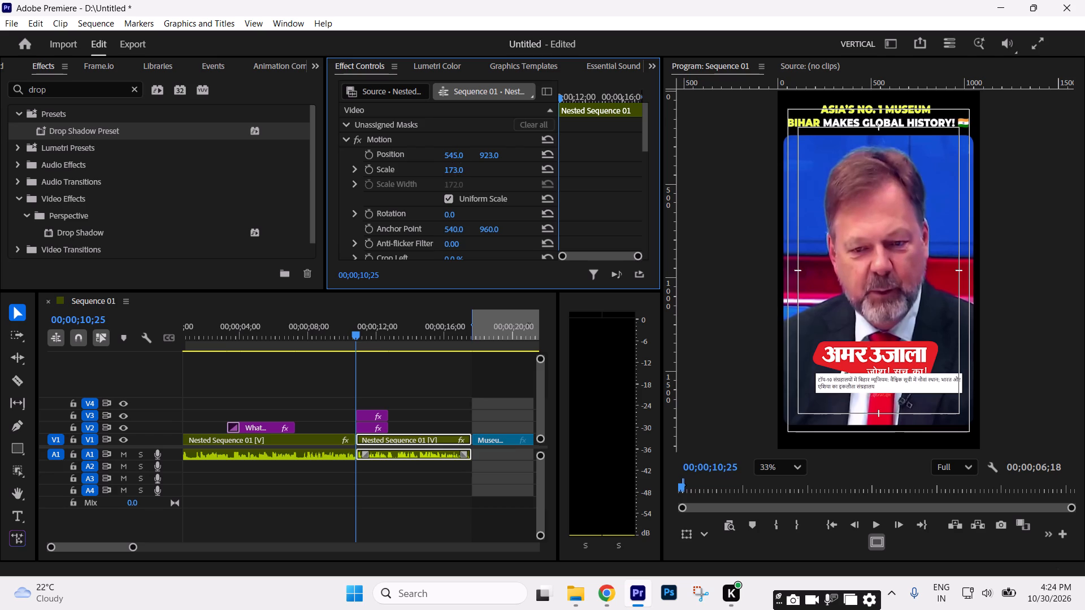
pyautogui.moveTo(484, 155); pyautogui.dragTo(488, 135)
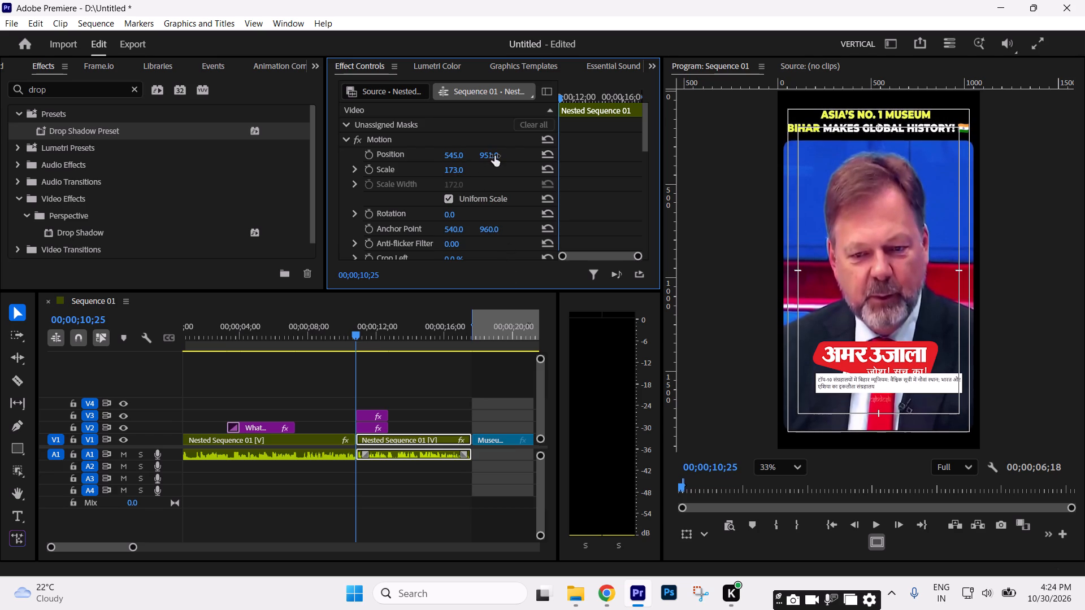
# Copy the Motion settings of the second Nested Sequence 01 clip onto the first one on V1.
pyautogui.click(372, 142)
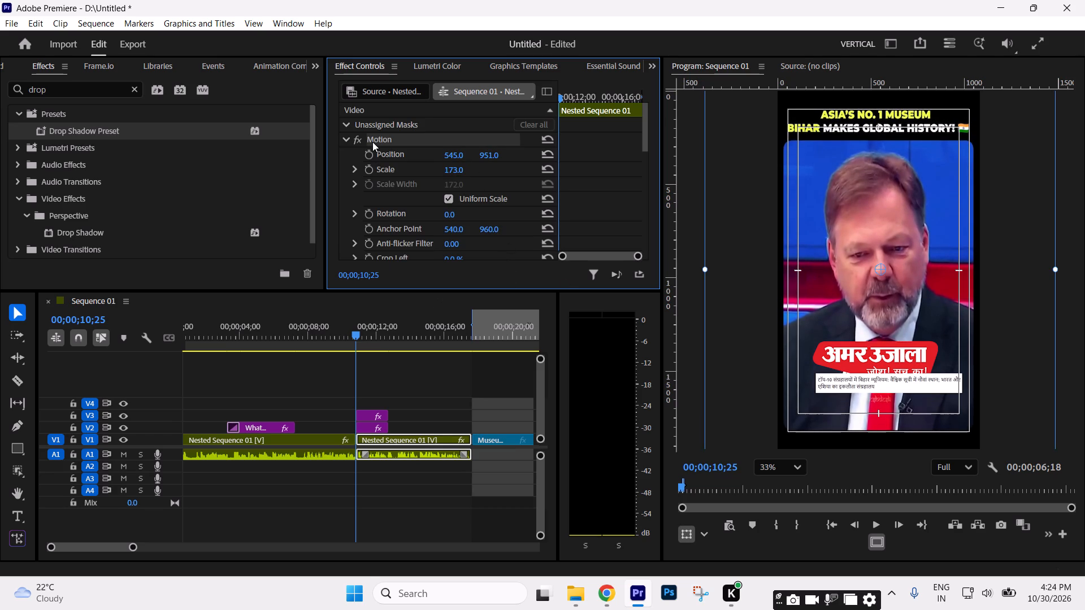
pyautogui.hotkey('ctrl', 'c')
pyautogui.click(312, 438)
pyautogui.hotkey('ctrl', 'v')
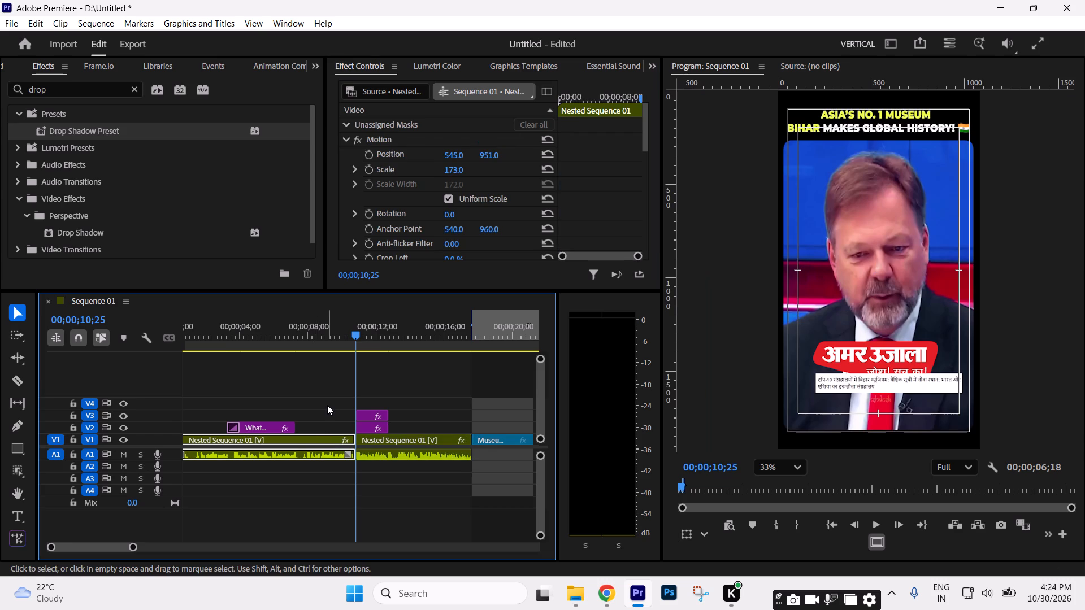
pyautogui.click(327, 402)
# Set the vertical position of the WhatsApp image on V2 to 1564 and play back briefly from there.
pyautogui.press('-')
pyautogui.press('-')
pyautogui.moveTo(222, 337); pyautogui.dragTo(208, 339)
pyautogui.press('=')
pyautogui.press('=')
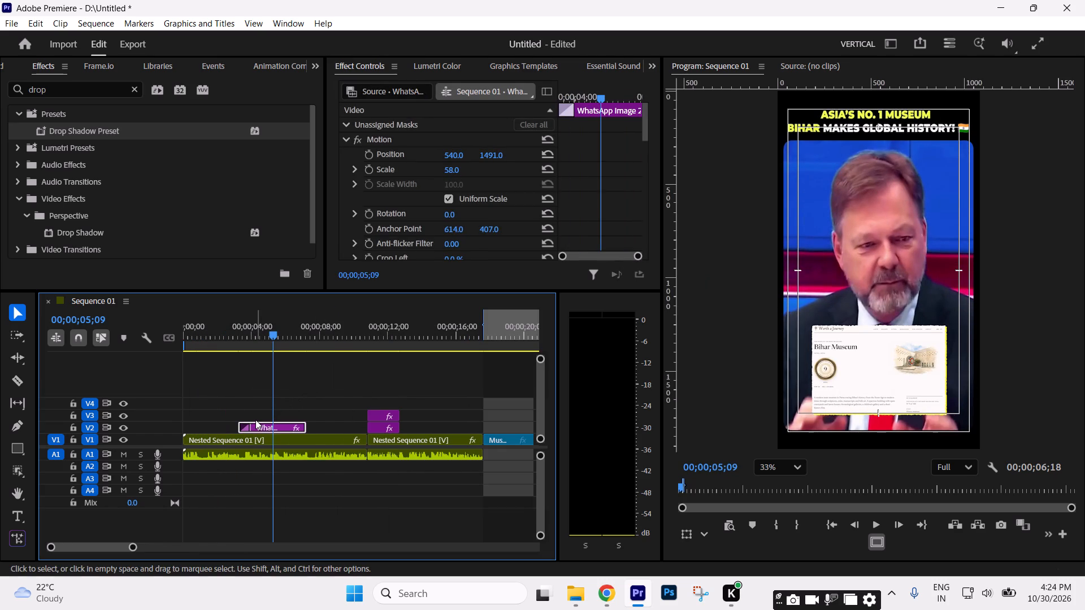
pyautogui.moveTo(488, 155); pyautogui.dragTo(504, 98)
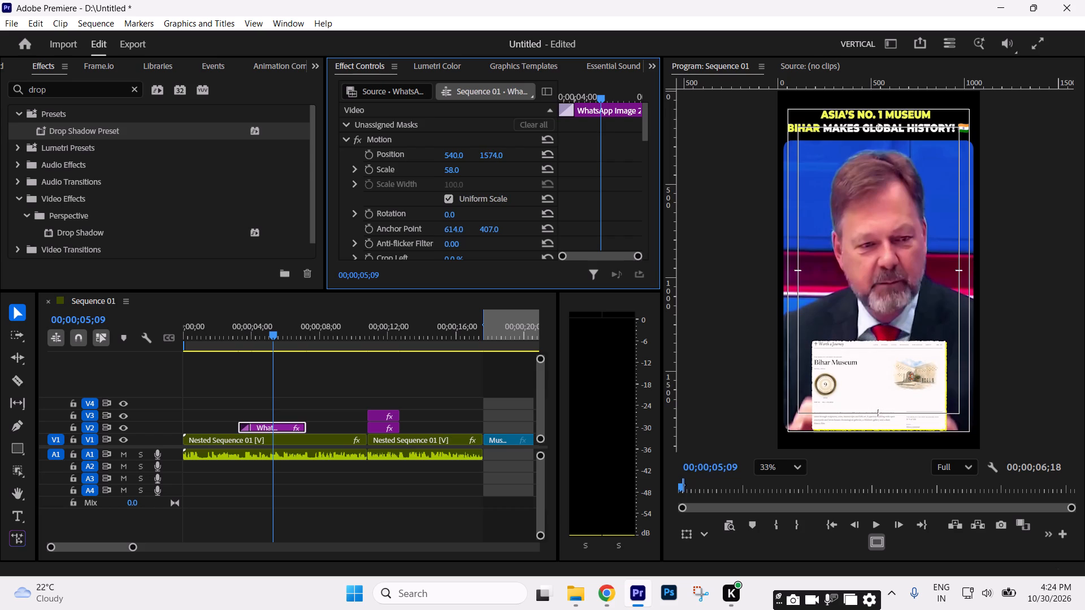
pyautogui.moveTo(504, 98); pyautogui.dragTo(504, 106)
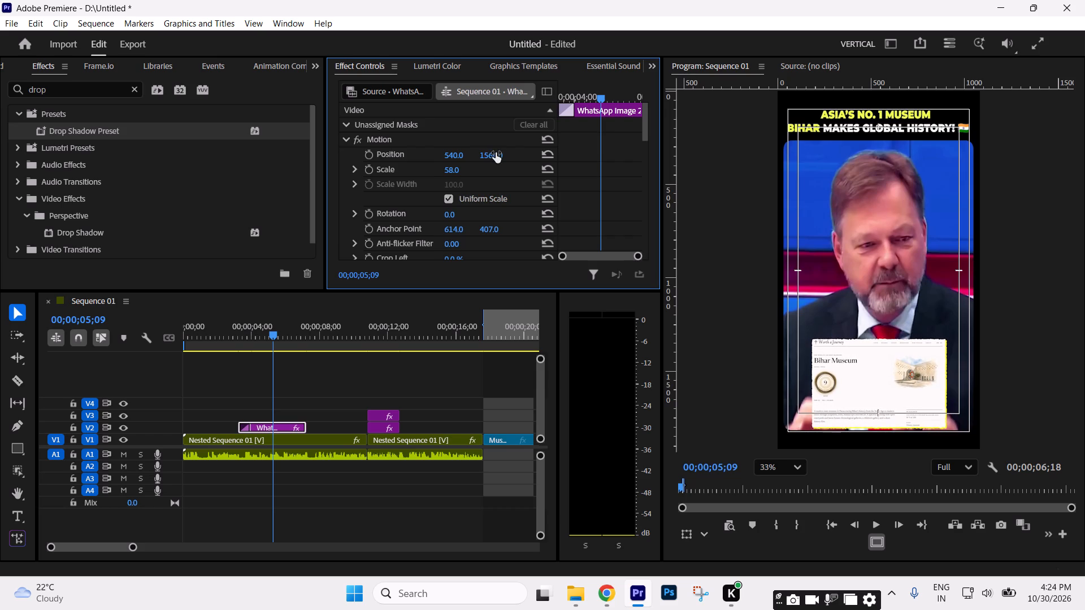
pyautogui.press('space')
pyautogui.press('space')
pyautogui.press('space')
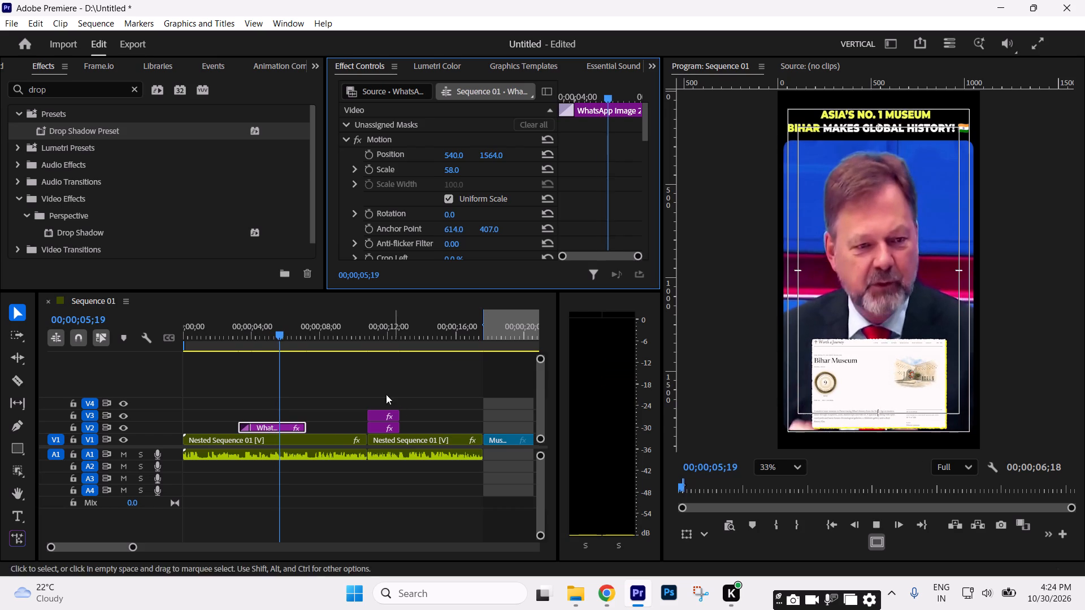
# Scale the headline screenshot on V3 to 106 and set its position to 532, 1615.
pyautogui.moveTo(365, 337); pyautogui.dragTo(379, 341)
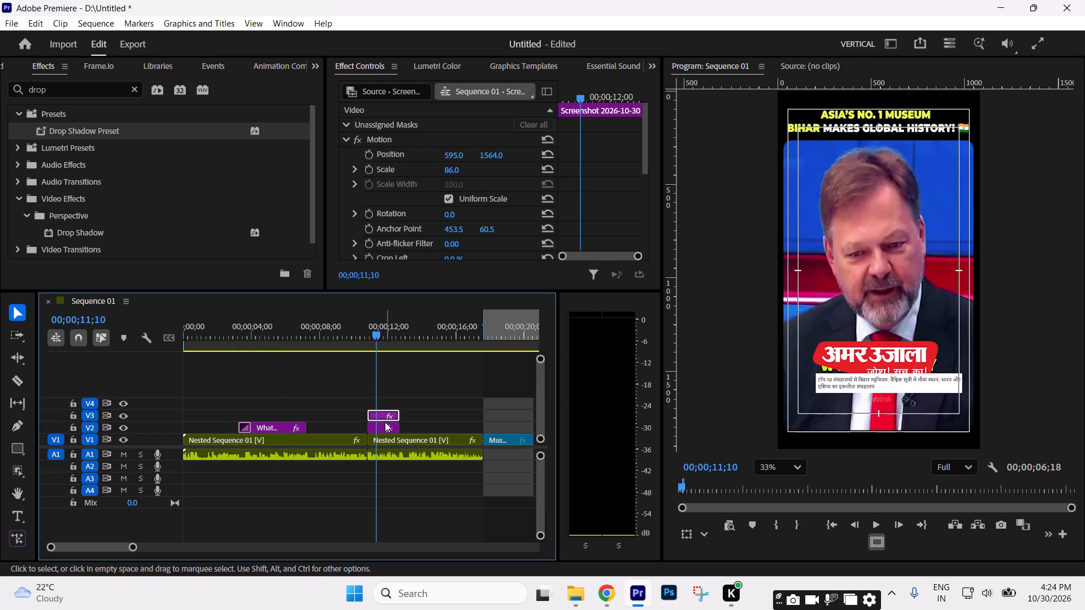
pyautogui.click(385, 414)
pyautogui.moveTo(490, 156); pyautogui.dragTo(498, 116)
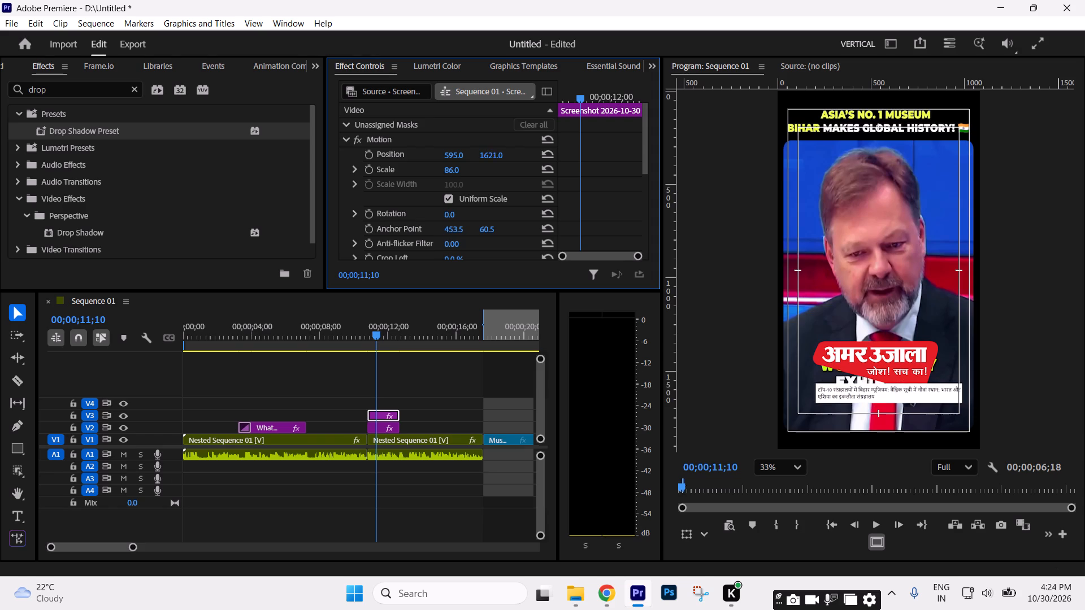
pyautogui.moveTo(498, 116); pyautogui.dragTo(499, 121)
pyautogui.moveTo(459, 159); pyautogui.dragTo(401, 159)
pyautogui.moveTo(448, 174); pyautogui.dragTo(459, 175)
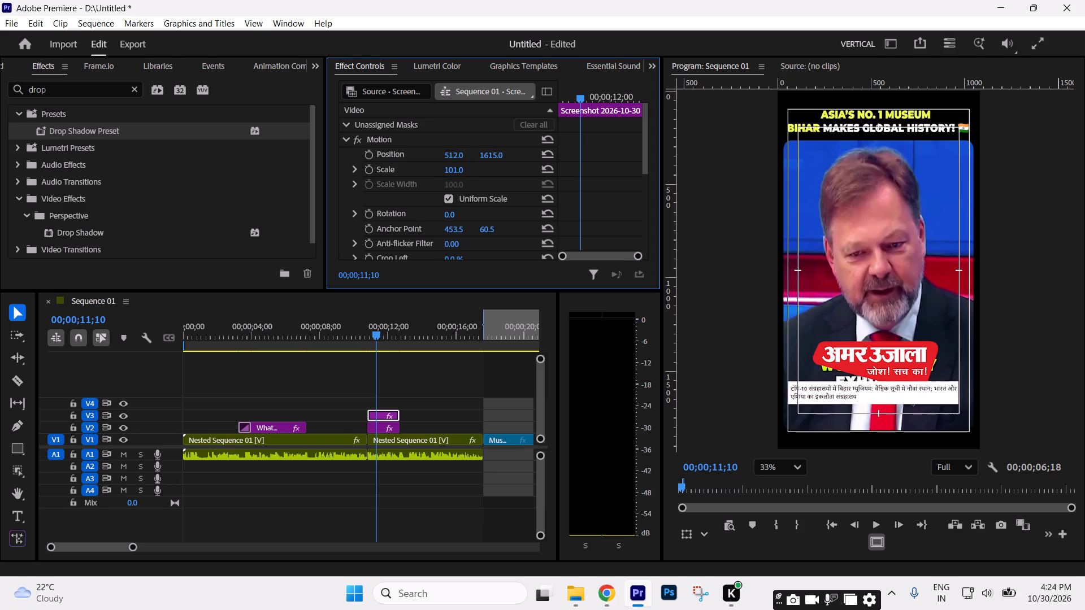
pyautogui.moveTo(459, 175); pyautogui.dragTo(463, 176)
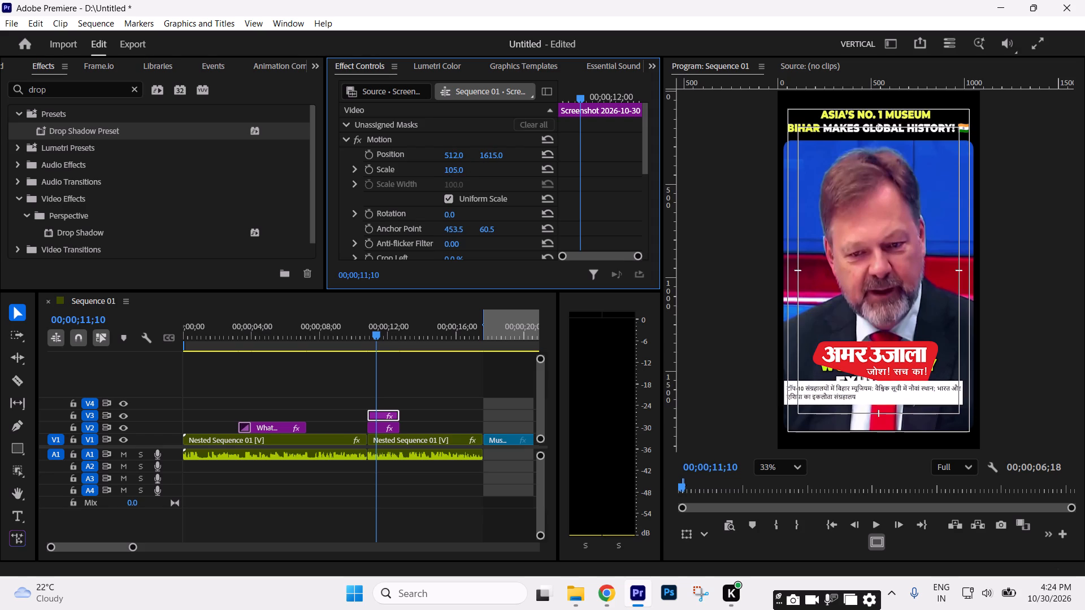
pyautogui.moveTo(463, 176); pyautogui.dragTo(464, 176)
pyautogui.moveTo(460, 154); pyautogui.dragTo(484, 157)
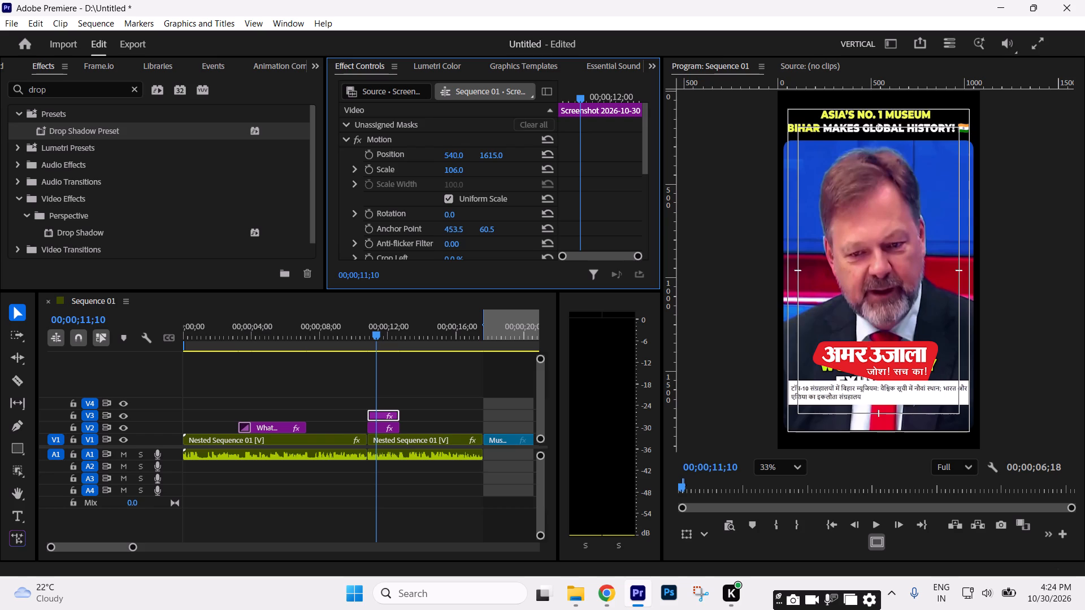
pyautogui.moveTo(484, 157); pyautogui.dragTo(477, 155)
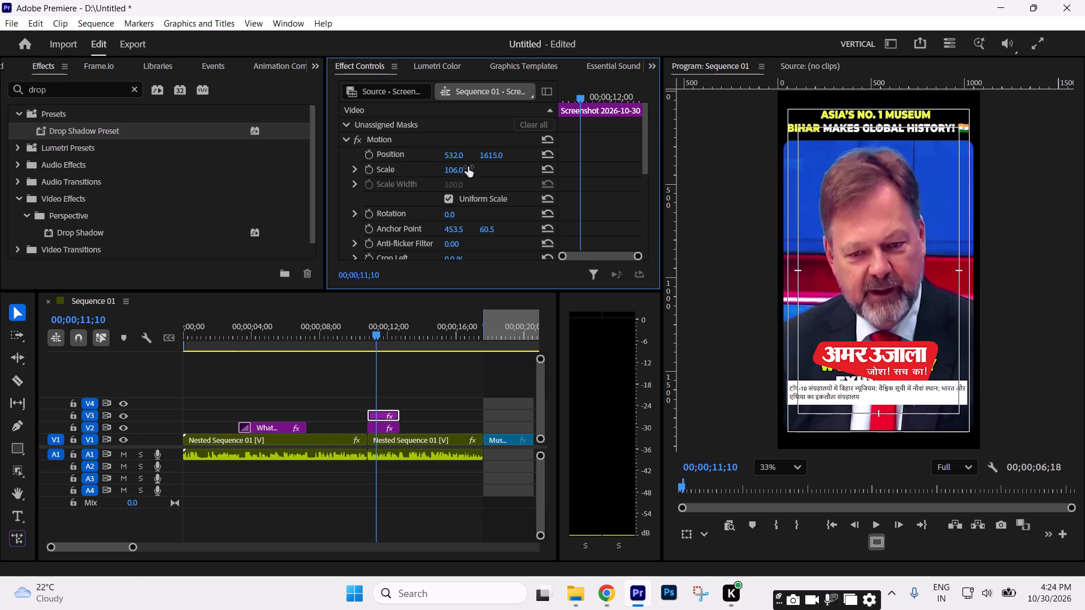
# Lower the logo clip on V2 to vertical position 1548 so its bottom edge tucks behind the headline screenshot.
pyautogui.click(377, 431)
pyautogui.moveTo(489, 155); pyautogui.dragTo(503, 127)
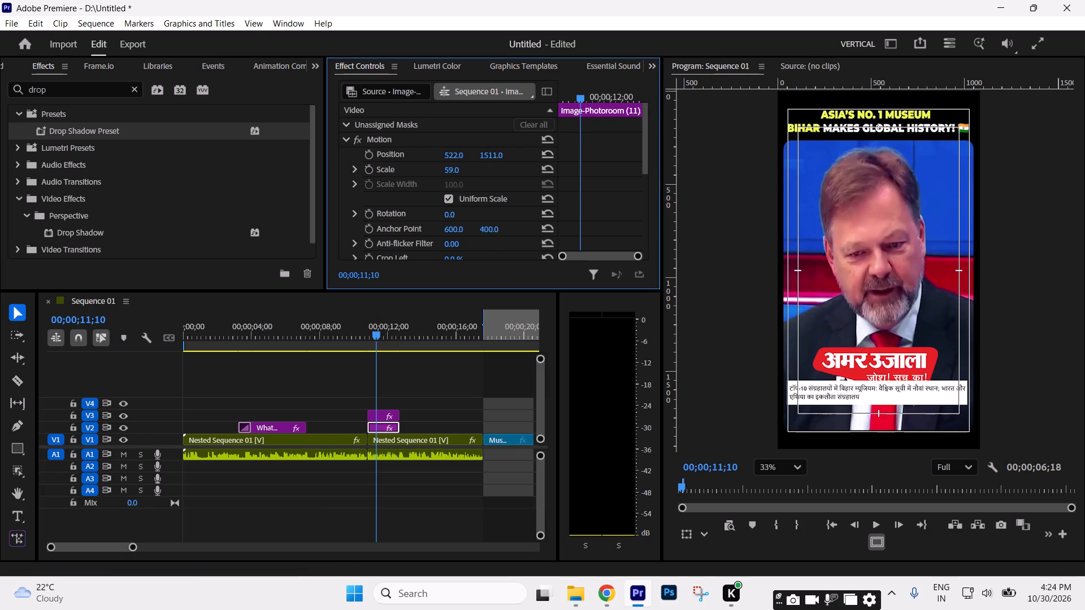
pyautogui.moveTo(503, 127); pyautogui.dragTo(510, 83)
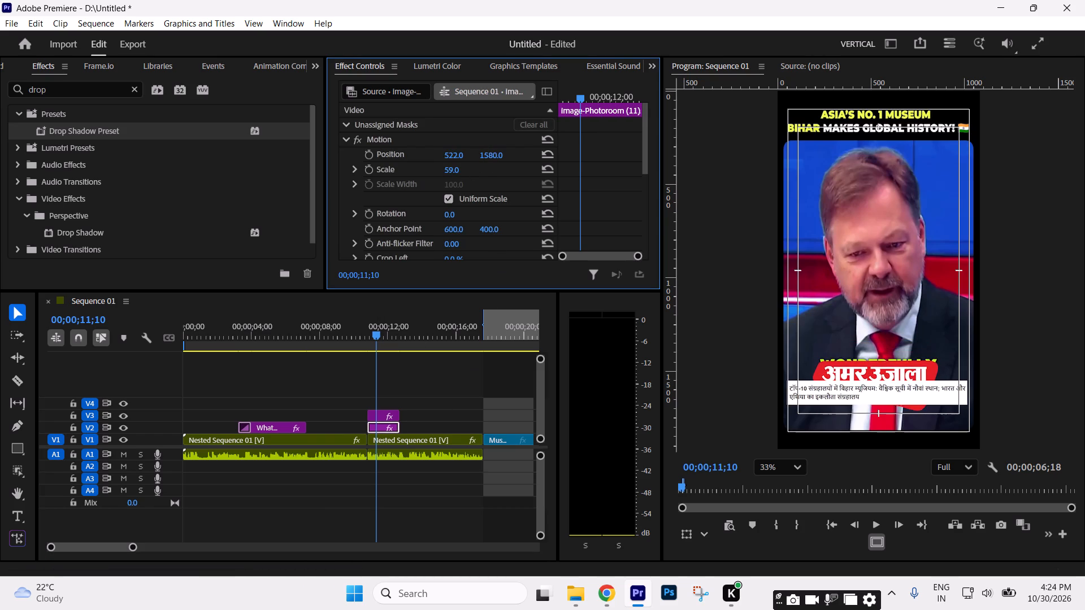
pyautogui.moveTo(510, 83); pyautogui.dragTo(511, 103)
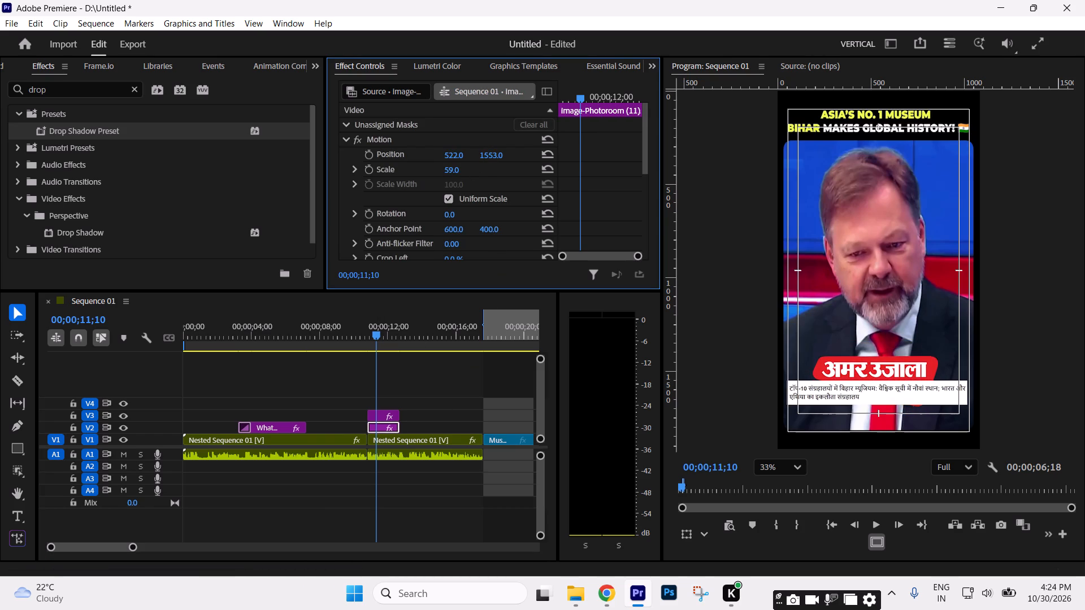
pyautogui.moveTo(511, 103); pyautogui.dragTo(511, 107)
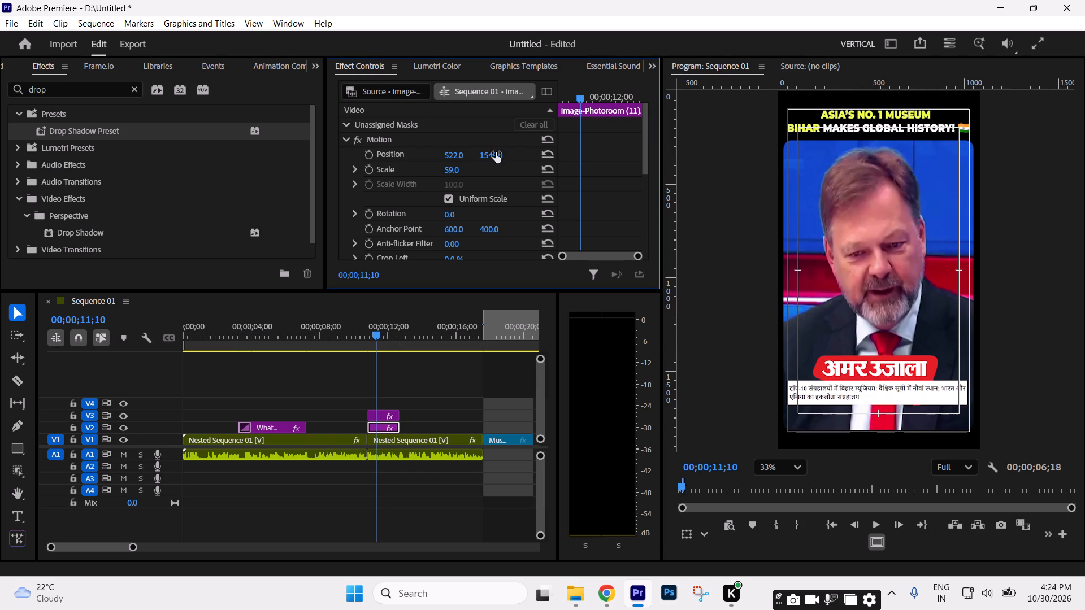
# Play a short section of the sequence from 00;00;11;10 to check the logo and headline overlays.
pyautogui.press('space')
pyautogui.press('space')
pyautogui.click(439, 398)
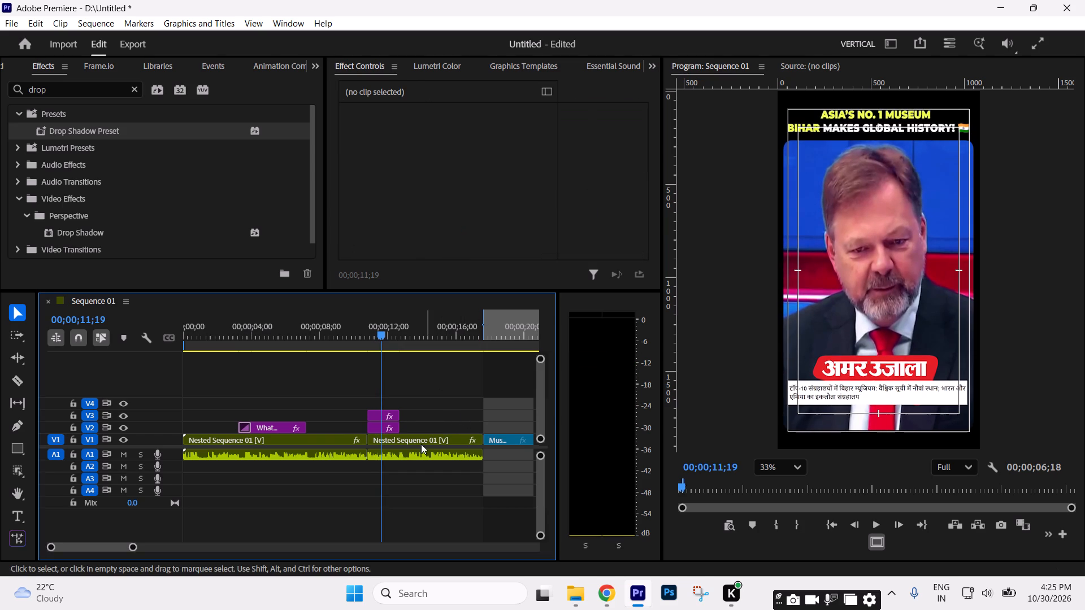
pyautogui.click(437, 406)
# Look through the Wipe, Transformers, Slide, Dissolve and Animation video transitions for an entrance animation for the headline screenshot.
pyautogui.moveTo(131, 547); pyautogui.dragTo(112, 545)
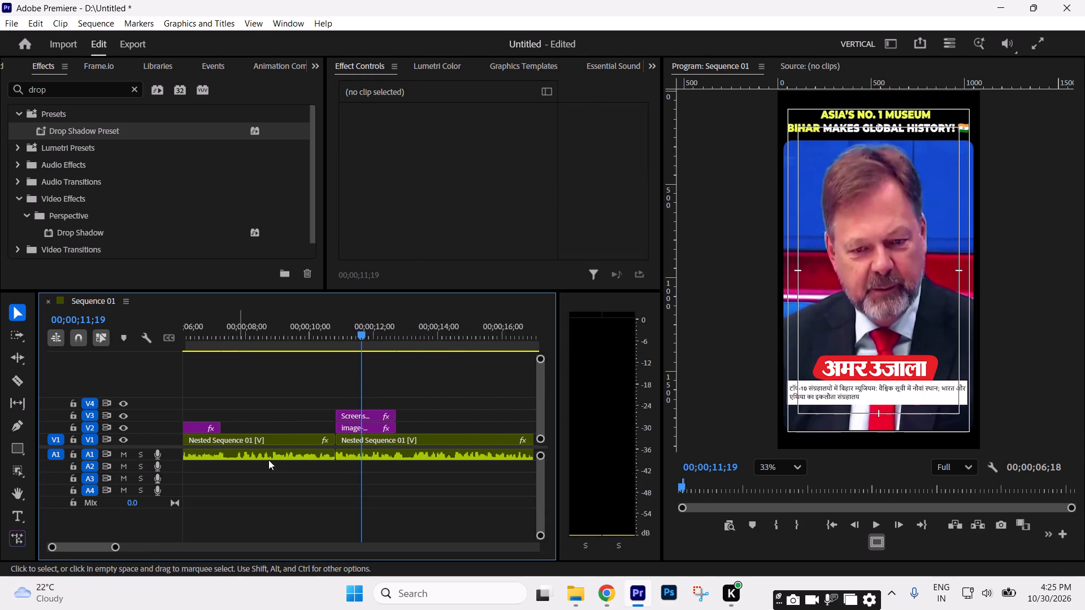
pyautogui.click(346, 427)
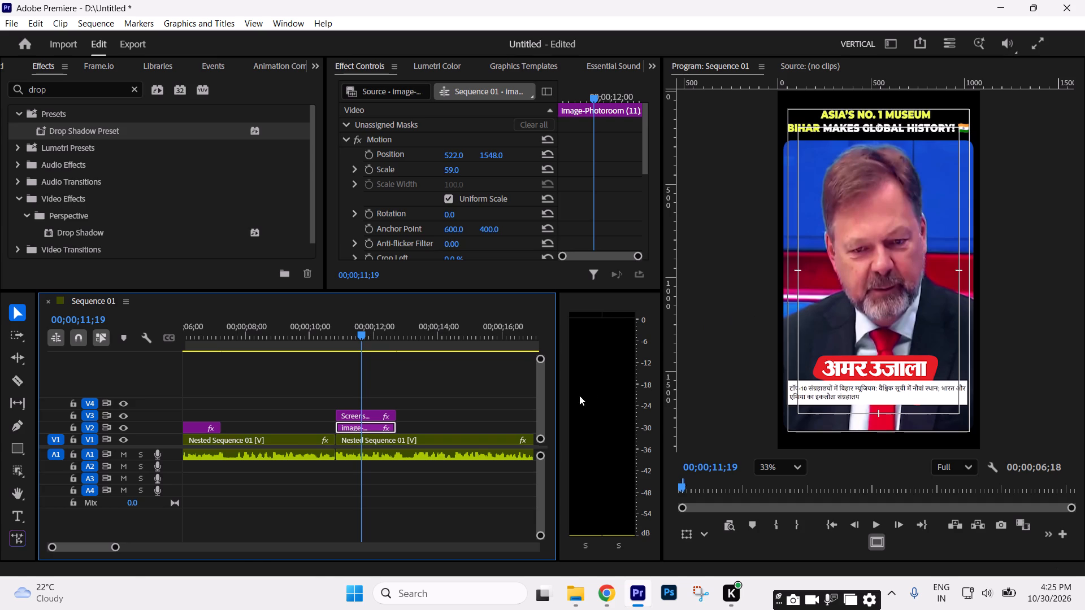
pyautogui.click(429, 401)
pyautogui.click(360, 412)
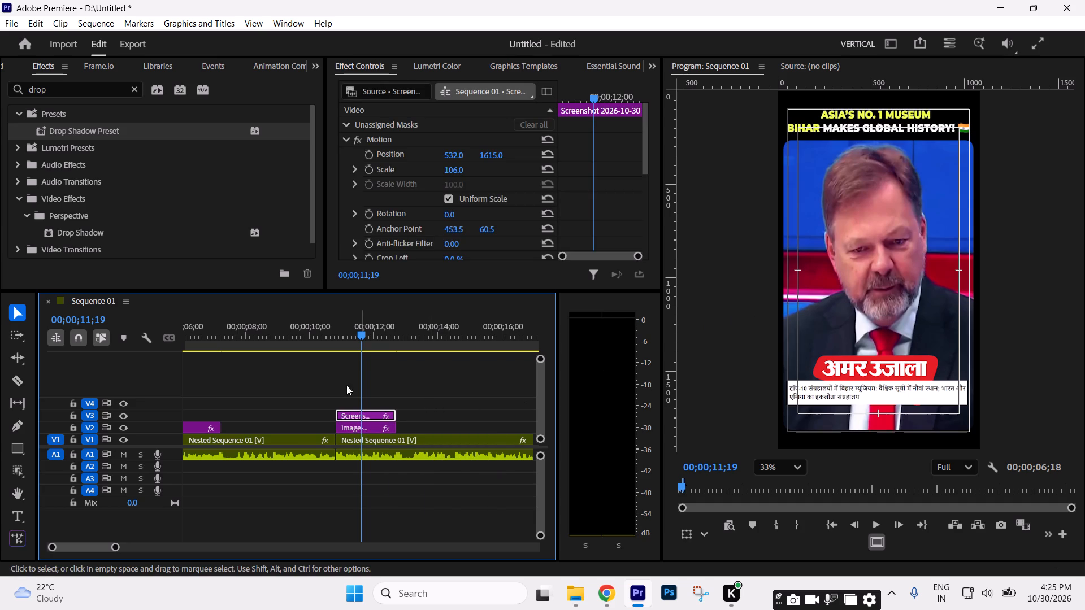
pyautogui.click(133, 87)
pyautogui.click(17, 114)
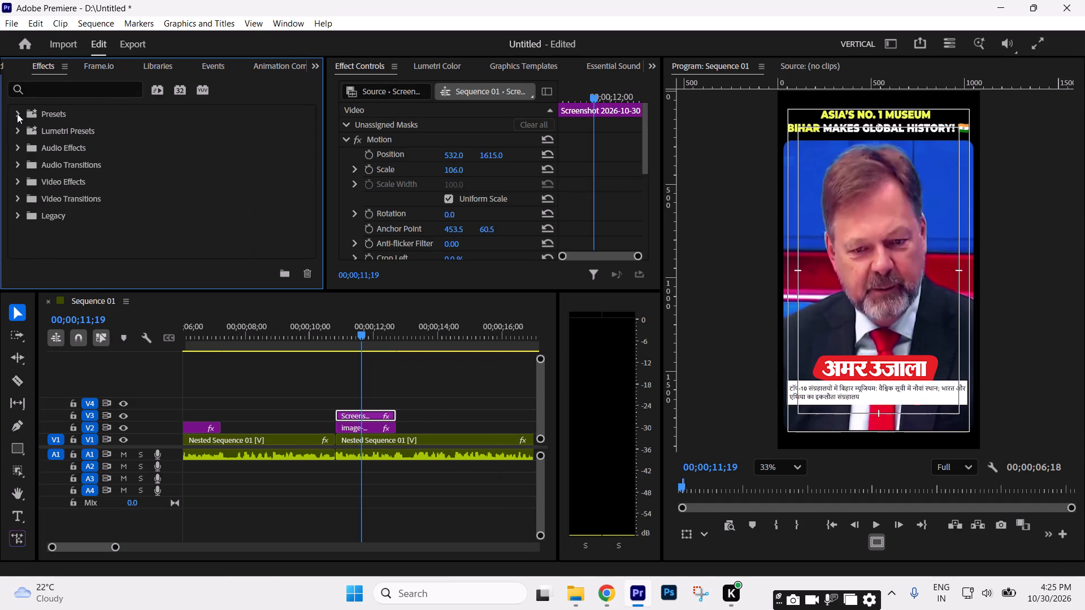
pyautogui.click(21, 195)
pyautogui.scroll(-7, 138, 201)
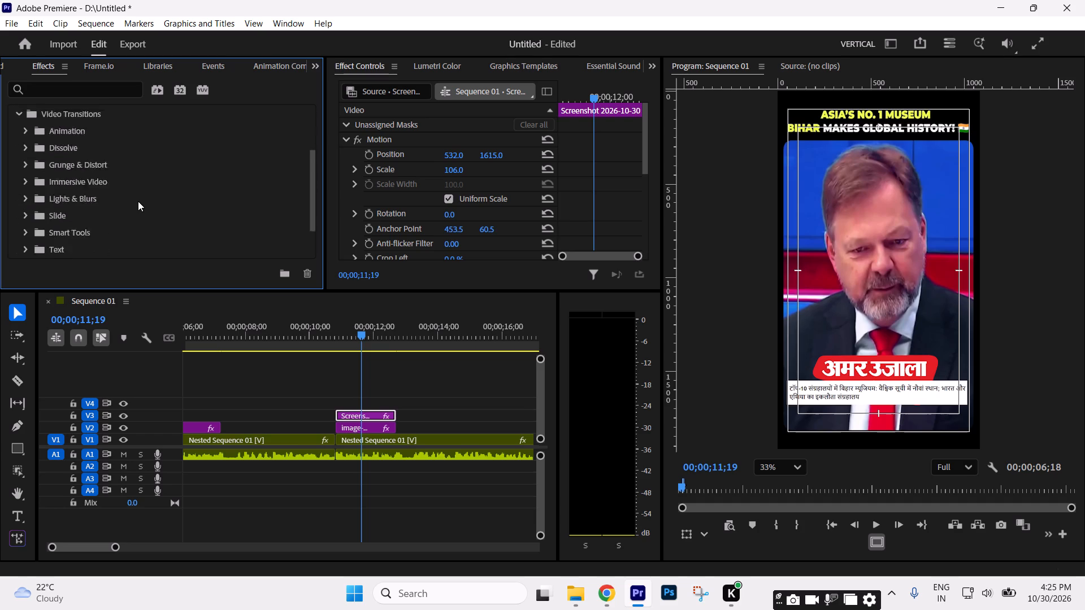
pyautogui.scroll(-3, 138, 201)
pyautogui.click(23, 234)
pyautogui.scroll(-12, 125, 203)
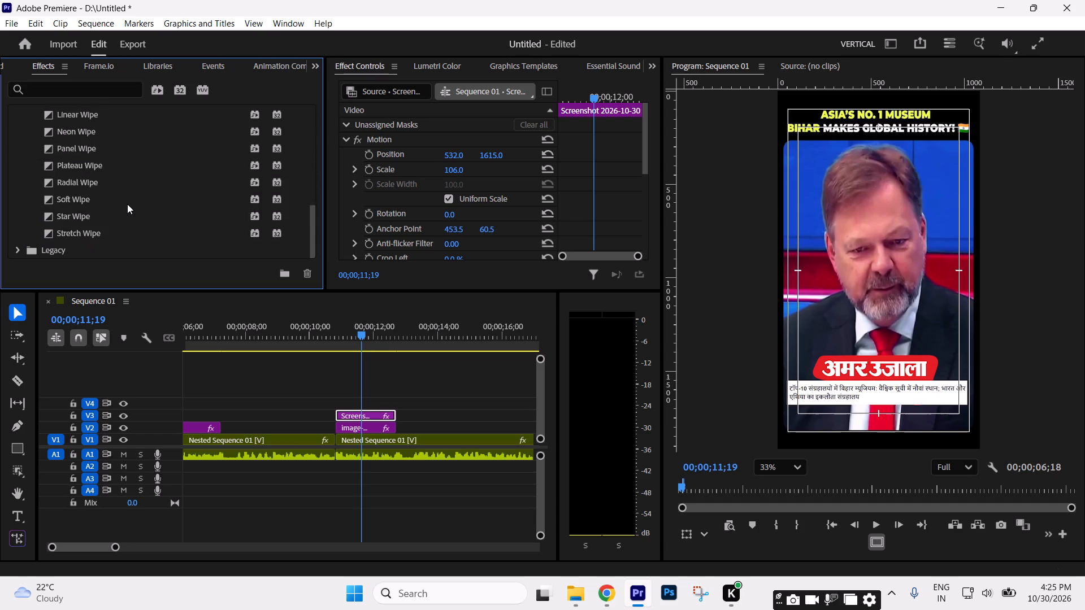
pyautogui.scroll(7, 127, 204)
pyautogui.click(20, 177)
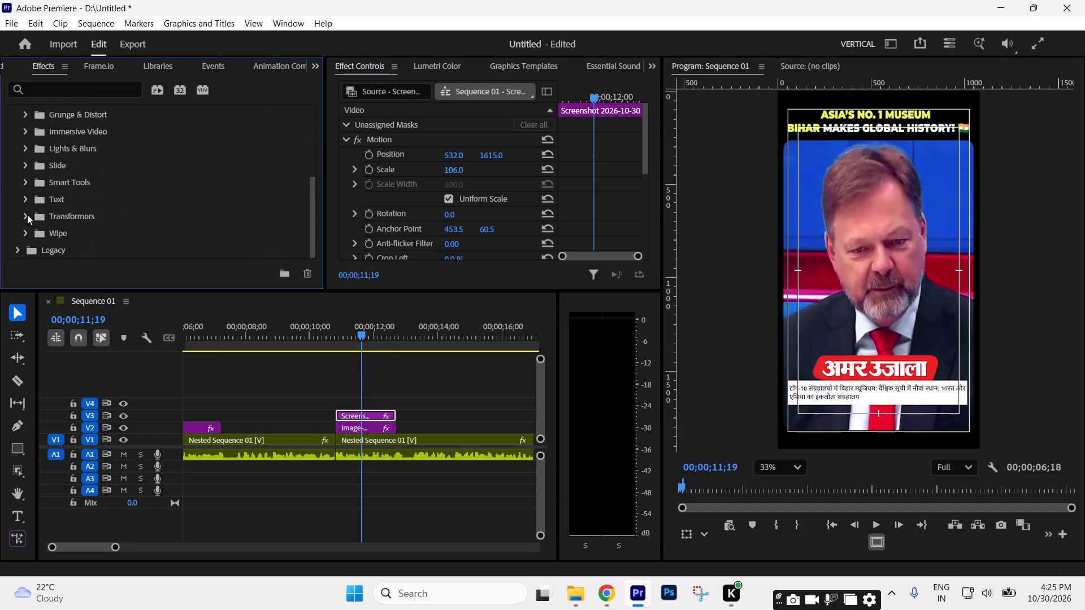
pyautogui.click(27, 215)
pyautogui.scroll(-10, 137, 201)
pyautogui.scroll(7, 137, 201)
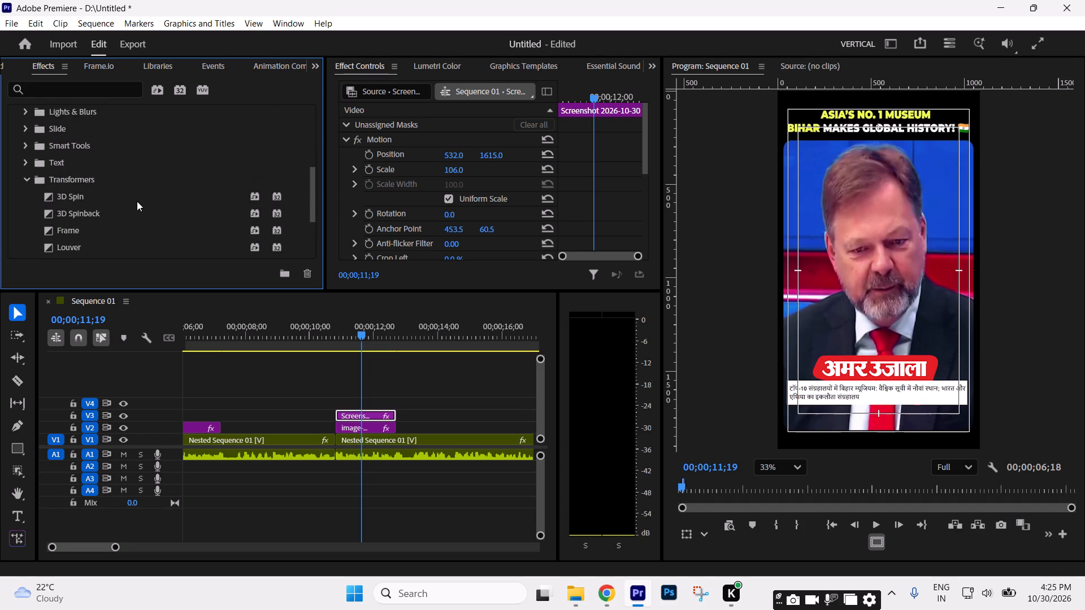
pyautogui.scroll(2, 137, 201)
pyautogui.click(27, 208)
pyautogui.scroll(1, 31, 163)
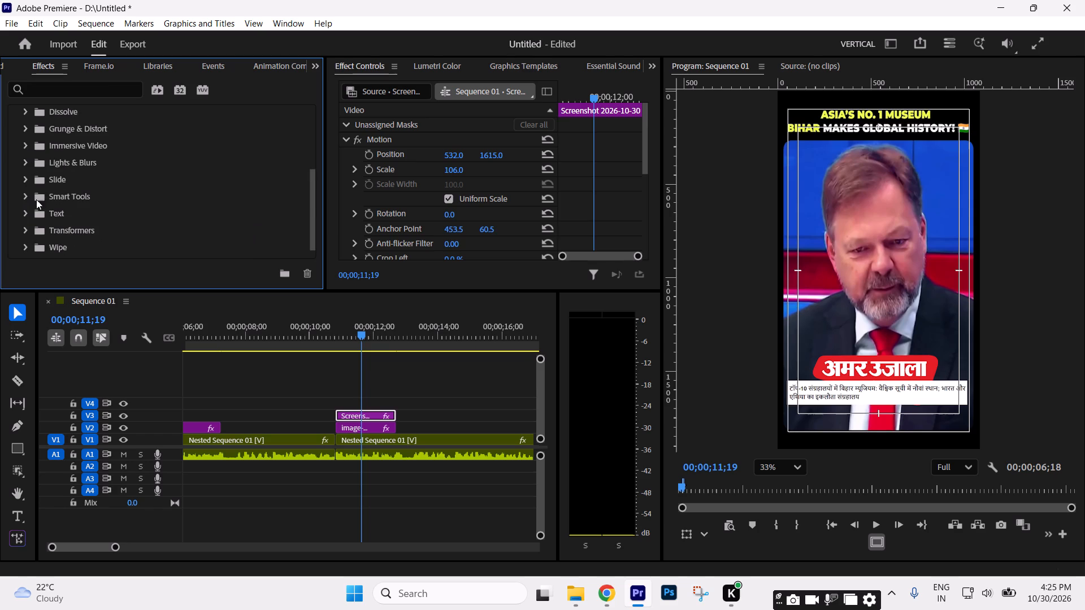
pyautogui.click(18, 181)
pyautogui.scroll(-4, 88, 219)
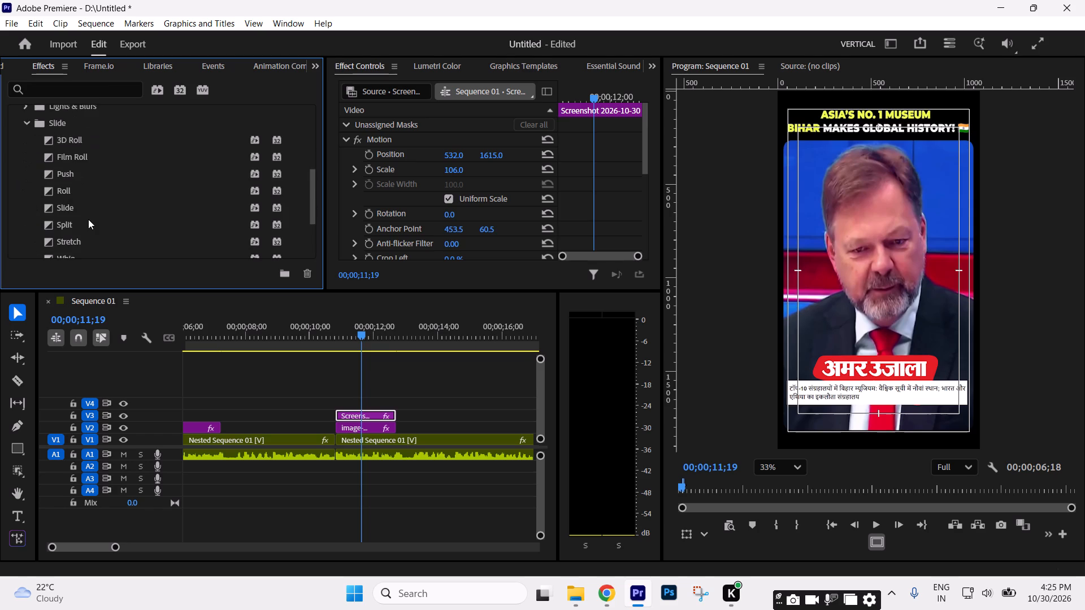
pyautogui.scroll(-3, 88, 219)
pyautogui.scroll(8, 89, 215)
pyautogui.click(26, 195)
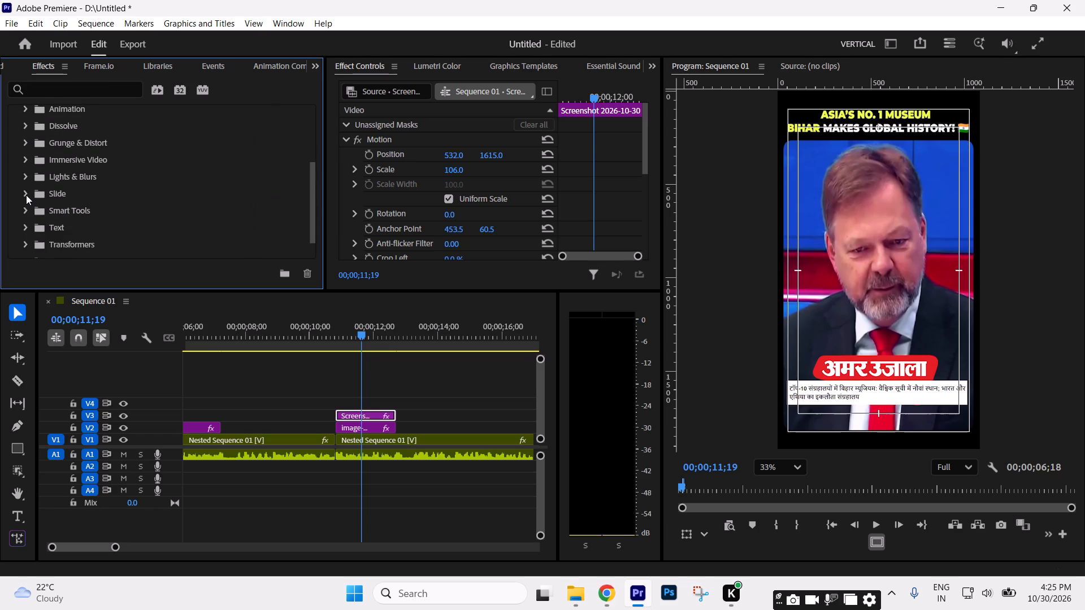
pyautogui.scroll(2, 28, 192)
pyautogui.click(27, 151)
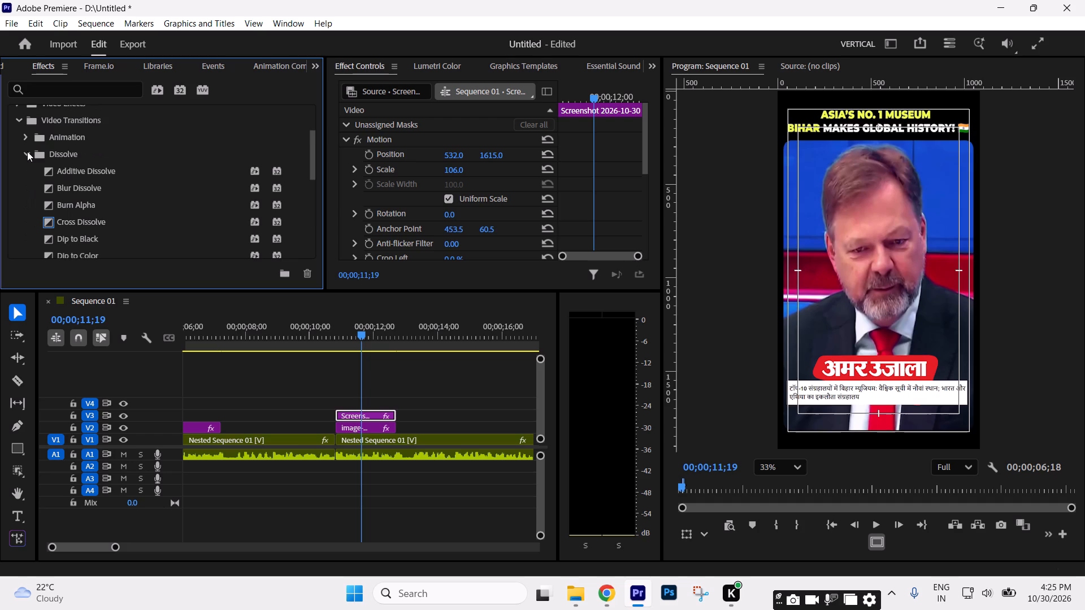
pyautogui.scroll(-4, 67, 191)
pyautogui.scroll(5, 68, 194)
pyautogui.click(24, 152)
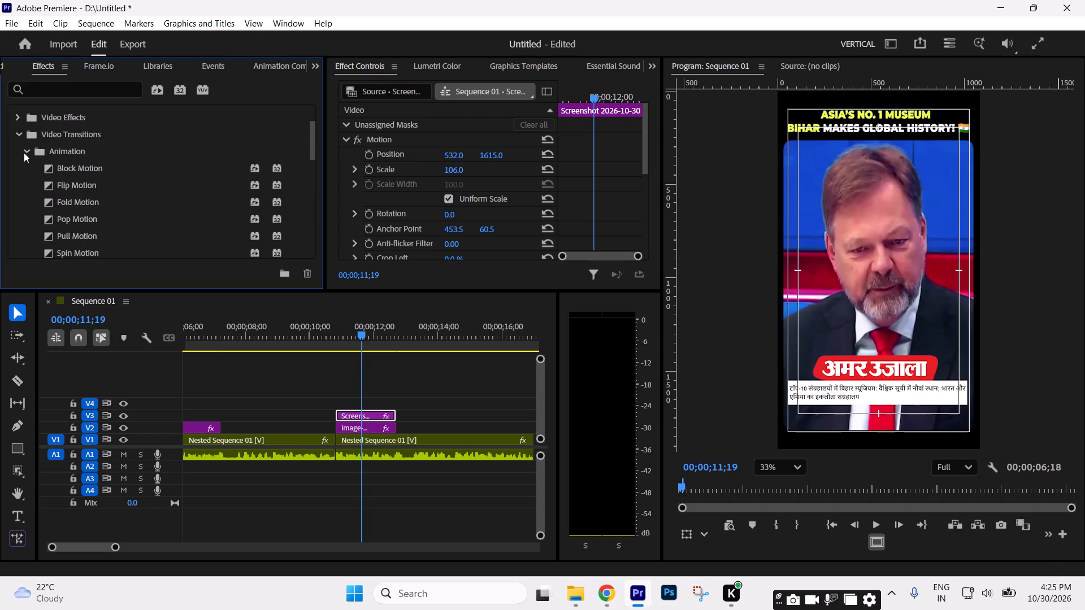
pyautogui.scroll(-3, 85, 208)
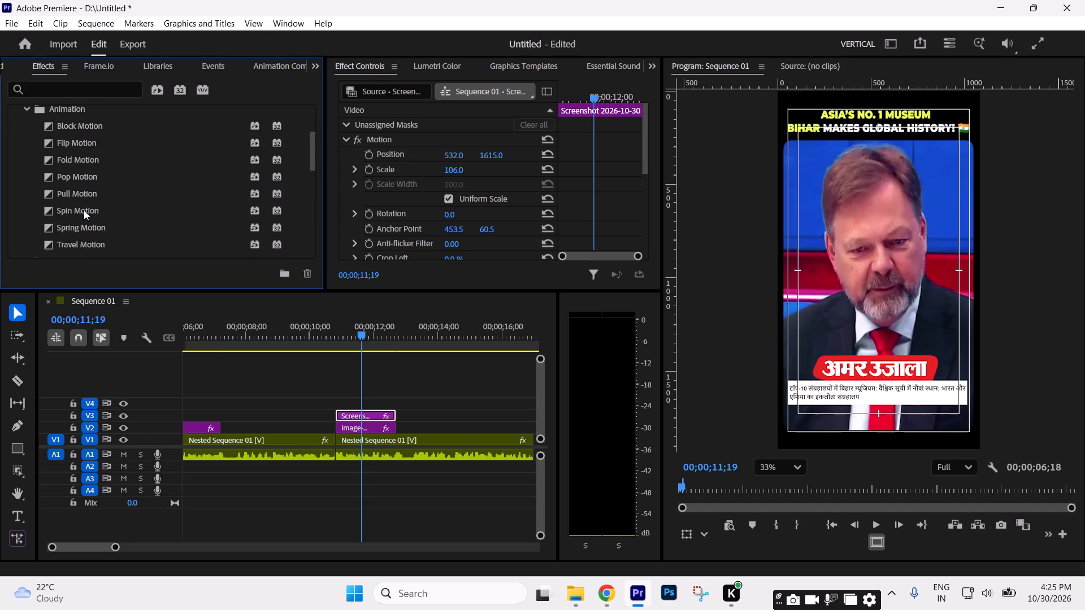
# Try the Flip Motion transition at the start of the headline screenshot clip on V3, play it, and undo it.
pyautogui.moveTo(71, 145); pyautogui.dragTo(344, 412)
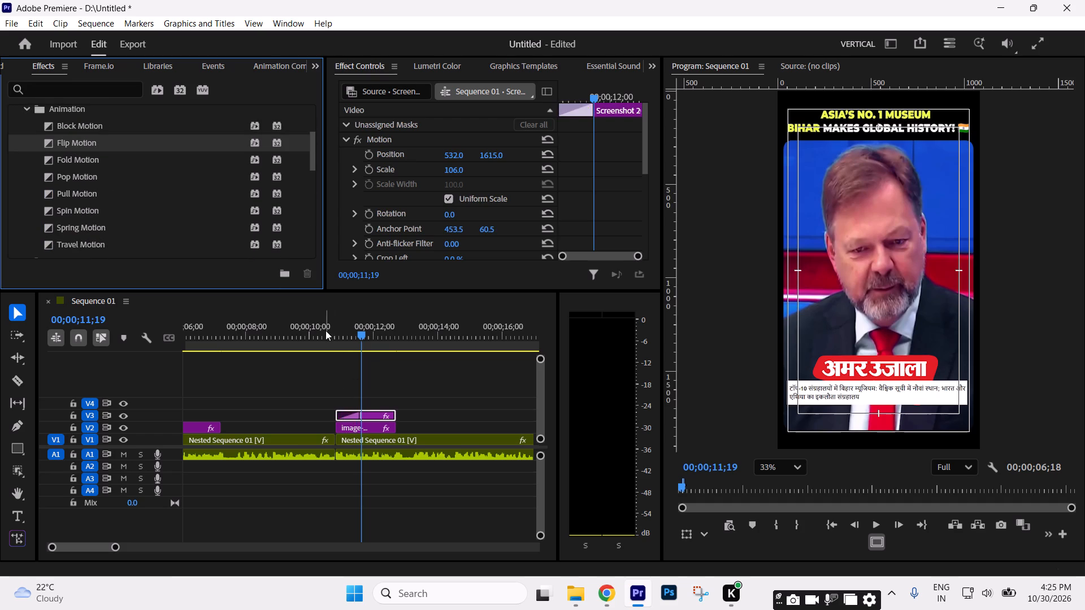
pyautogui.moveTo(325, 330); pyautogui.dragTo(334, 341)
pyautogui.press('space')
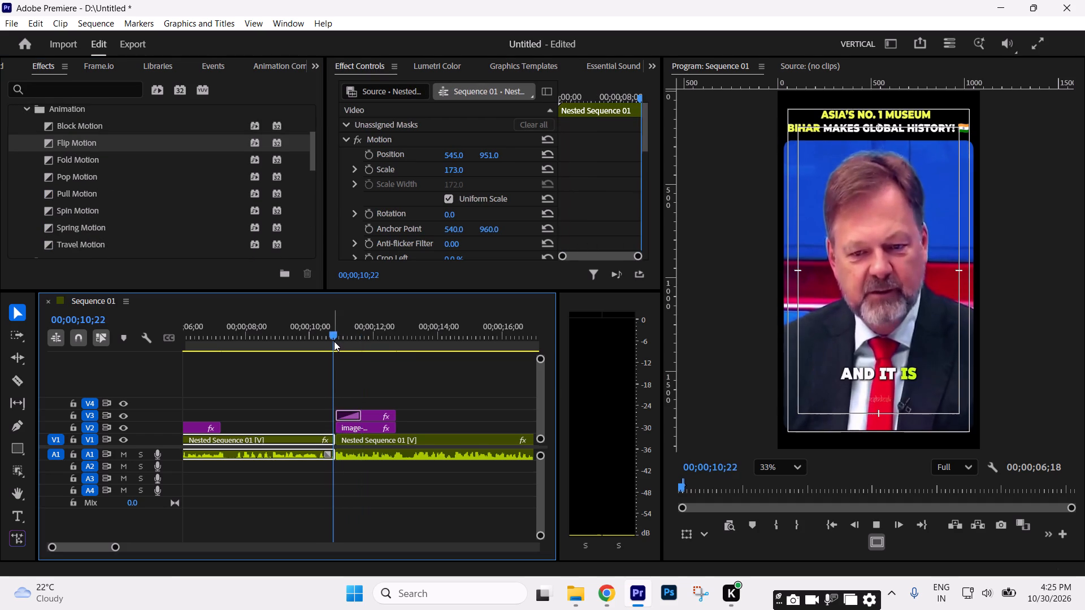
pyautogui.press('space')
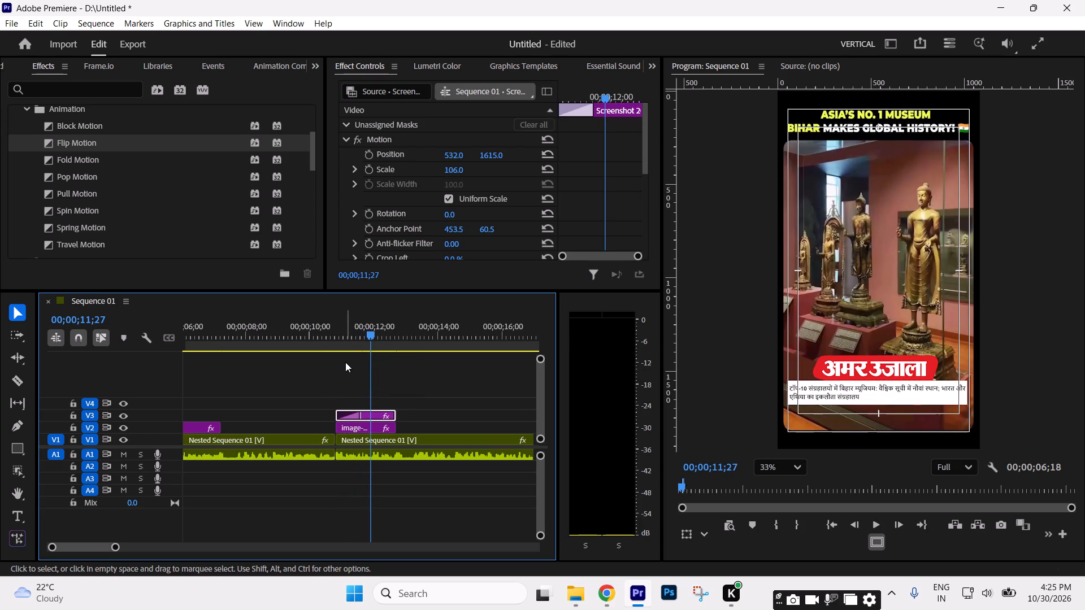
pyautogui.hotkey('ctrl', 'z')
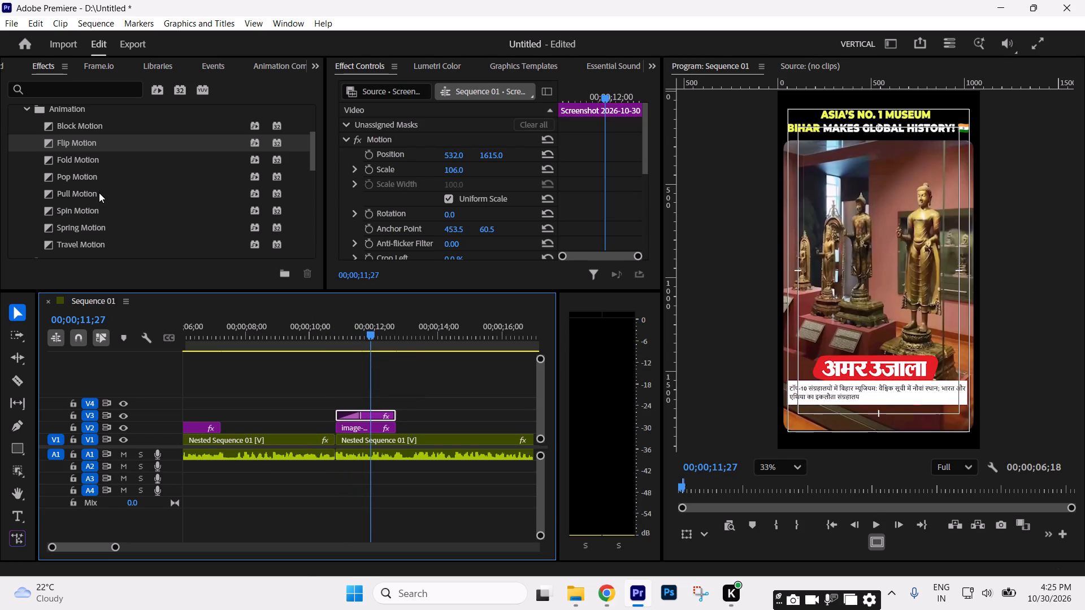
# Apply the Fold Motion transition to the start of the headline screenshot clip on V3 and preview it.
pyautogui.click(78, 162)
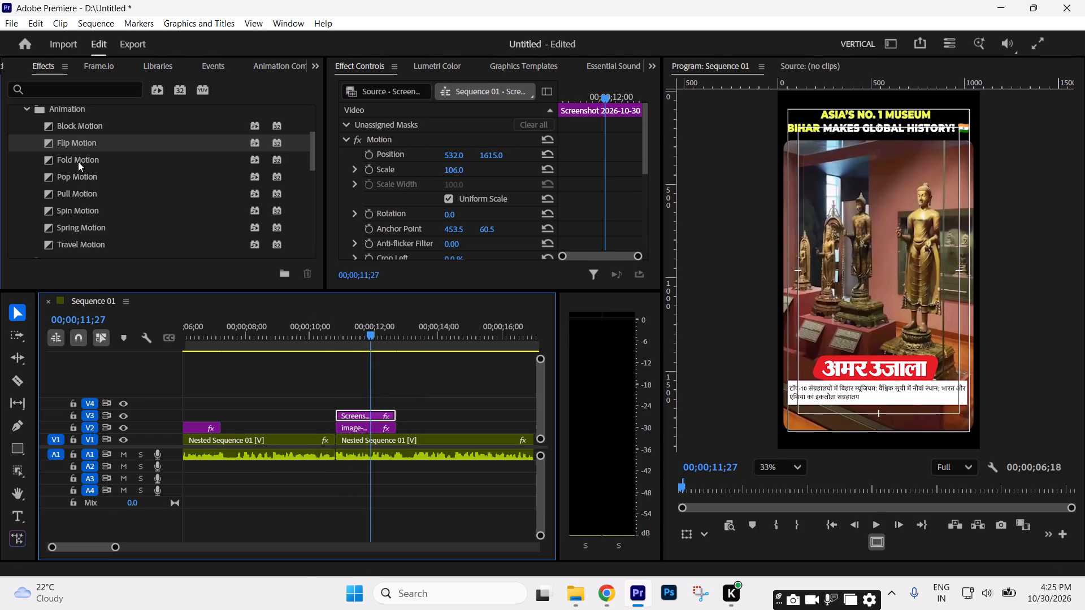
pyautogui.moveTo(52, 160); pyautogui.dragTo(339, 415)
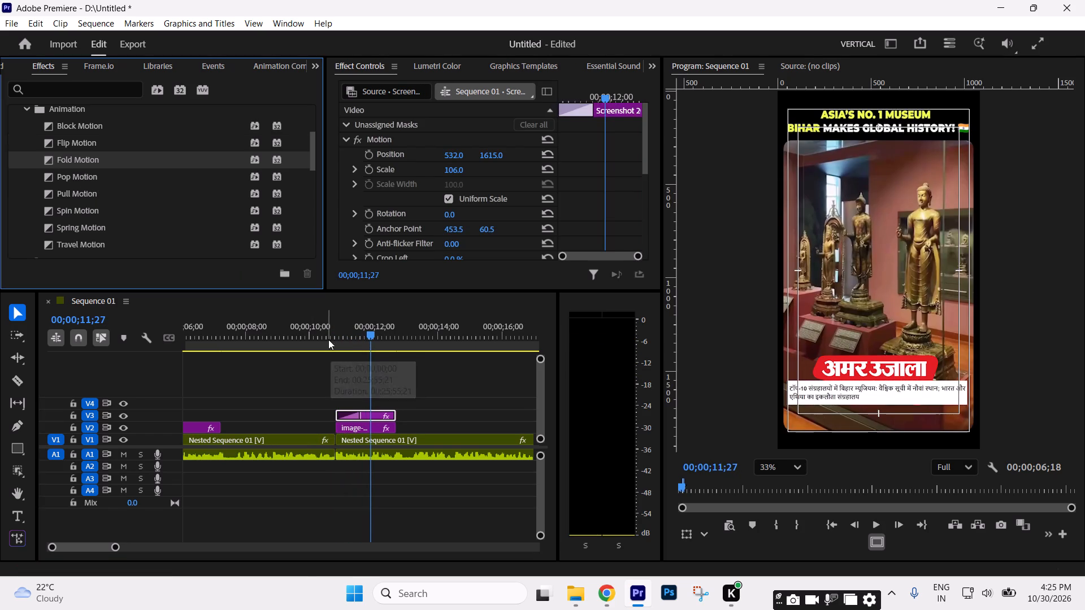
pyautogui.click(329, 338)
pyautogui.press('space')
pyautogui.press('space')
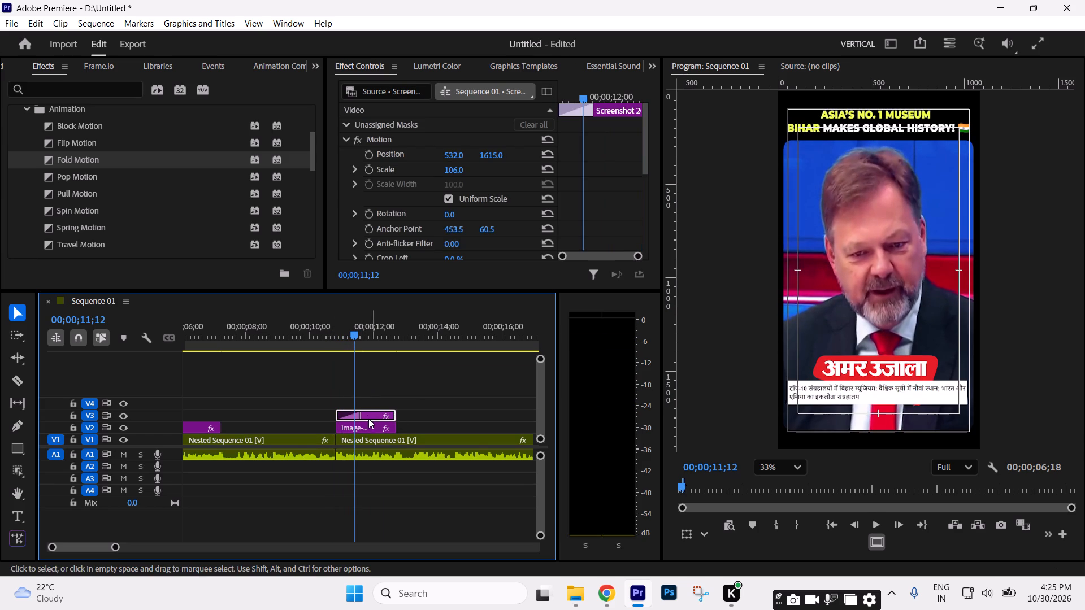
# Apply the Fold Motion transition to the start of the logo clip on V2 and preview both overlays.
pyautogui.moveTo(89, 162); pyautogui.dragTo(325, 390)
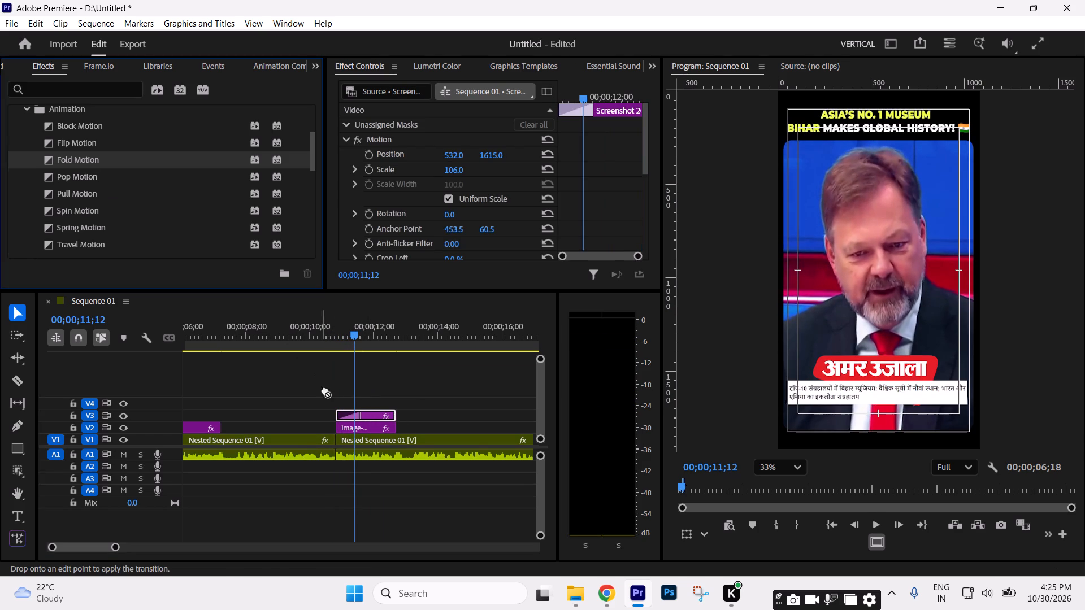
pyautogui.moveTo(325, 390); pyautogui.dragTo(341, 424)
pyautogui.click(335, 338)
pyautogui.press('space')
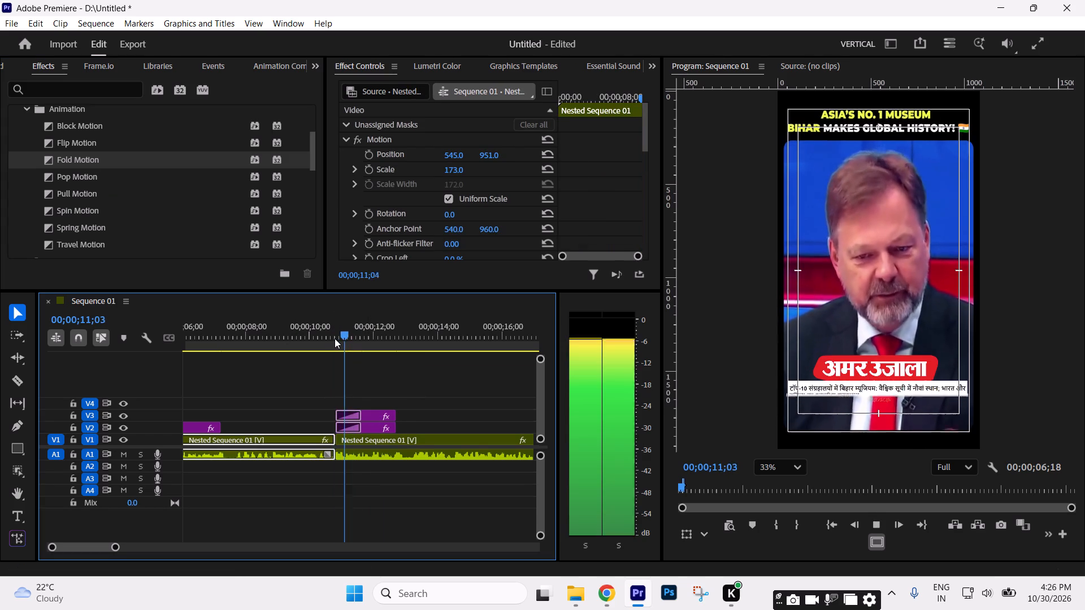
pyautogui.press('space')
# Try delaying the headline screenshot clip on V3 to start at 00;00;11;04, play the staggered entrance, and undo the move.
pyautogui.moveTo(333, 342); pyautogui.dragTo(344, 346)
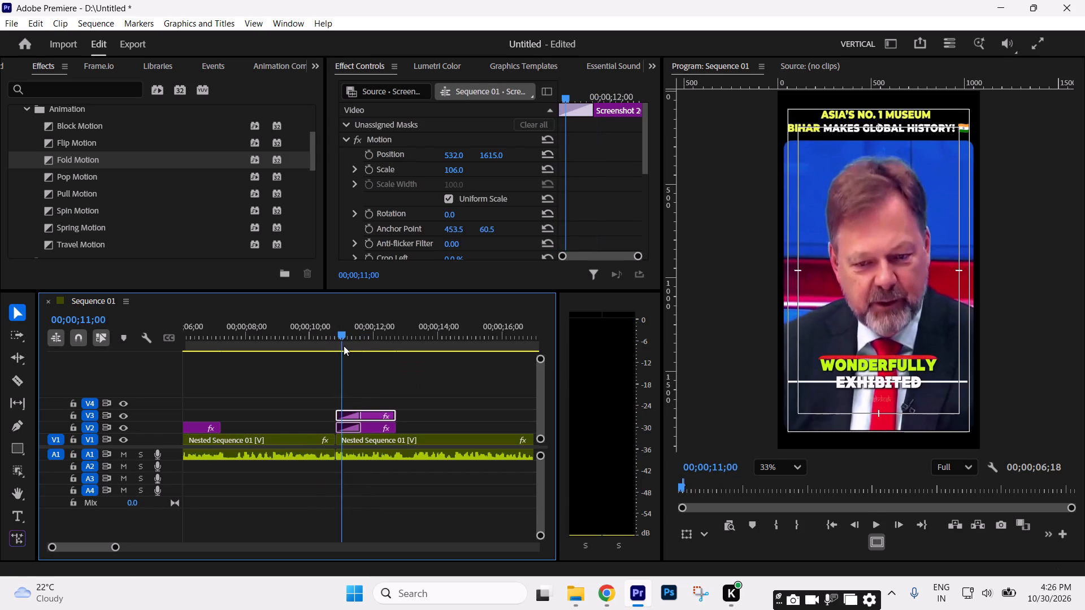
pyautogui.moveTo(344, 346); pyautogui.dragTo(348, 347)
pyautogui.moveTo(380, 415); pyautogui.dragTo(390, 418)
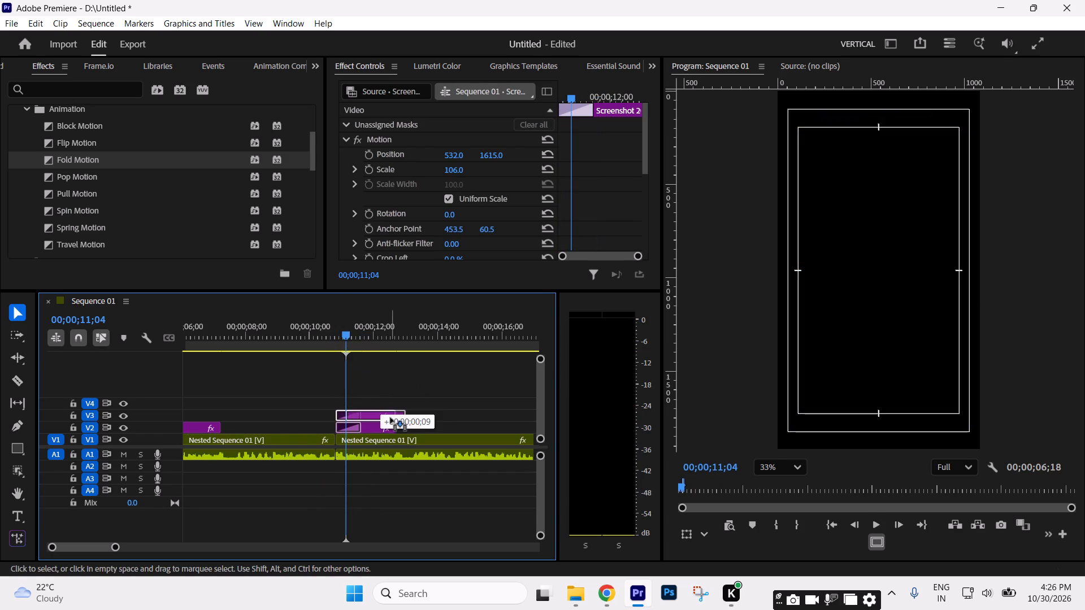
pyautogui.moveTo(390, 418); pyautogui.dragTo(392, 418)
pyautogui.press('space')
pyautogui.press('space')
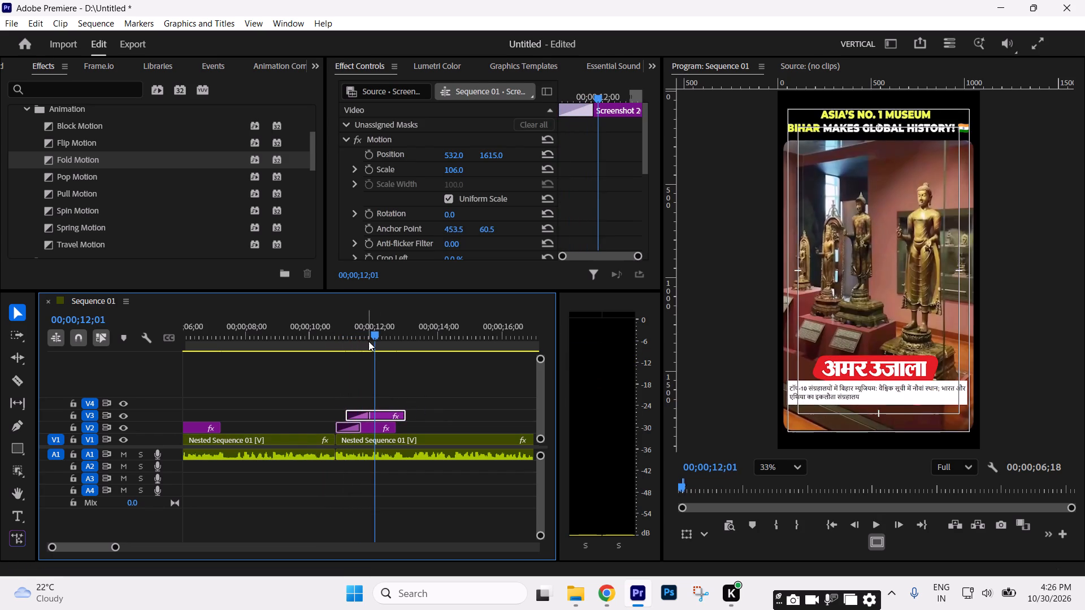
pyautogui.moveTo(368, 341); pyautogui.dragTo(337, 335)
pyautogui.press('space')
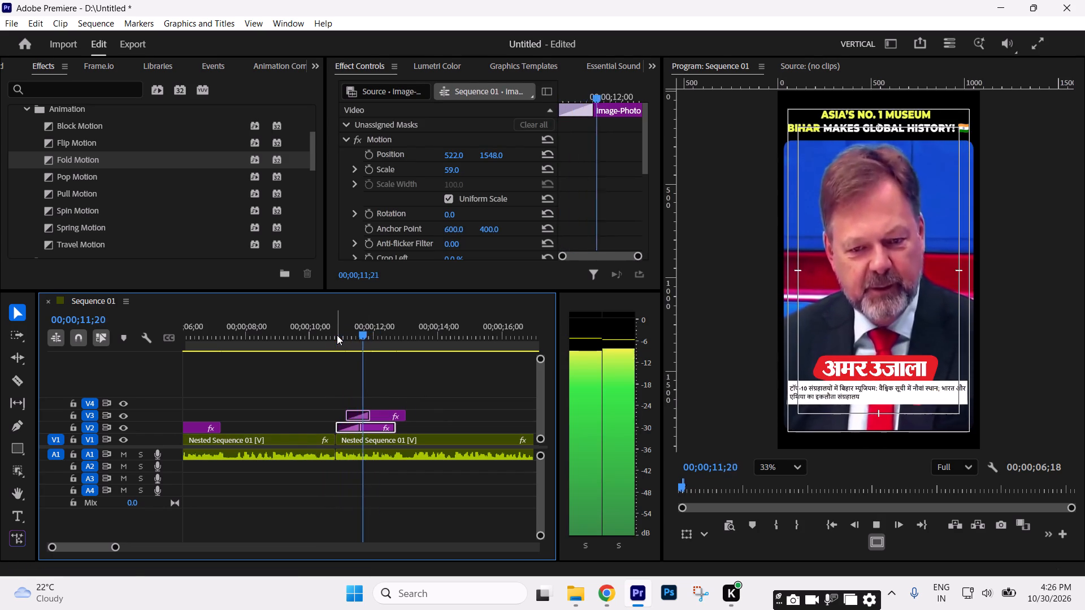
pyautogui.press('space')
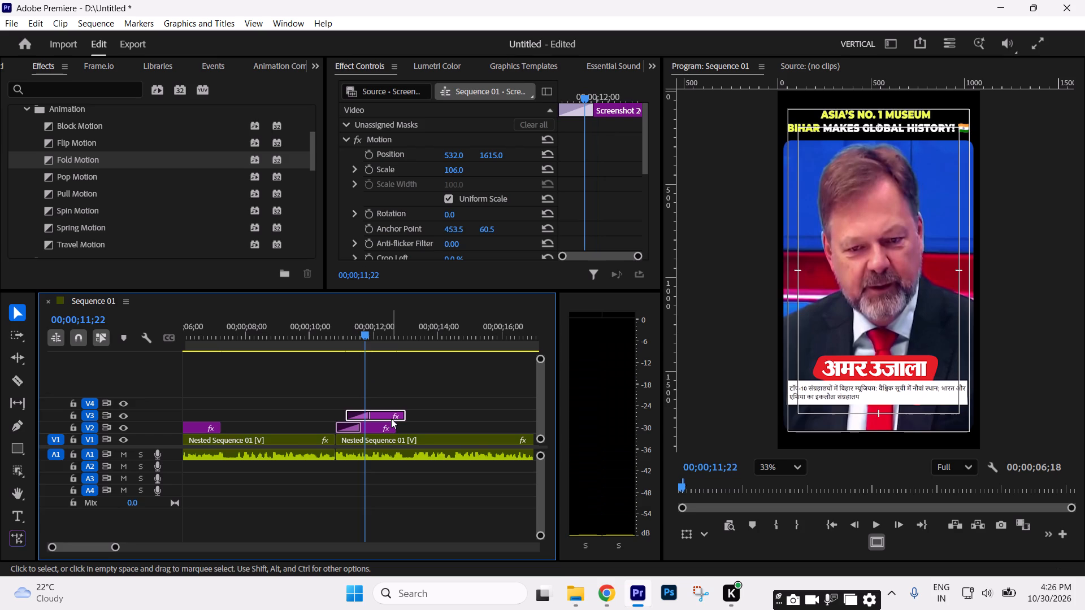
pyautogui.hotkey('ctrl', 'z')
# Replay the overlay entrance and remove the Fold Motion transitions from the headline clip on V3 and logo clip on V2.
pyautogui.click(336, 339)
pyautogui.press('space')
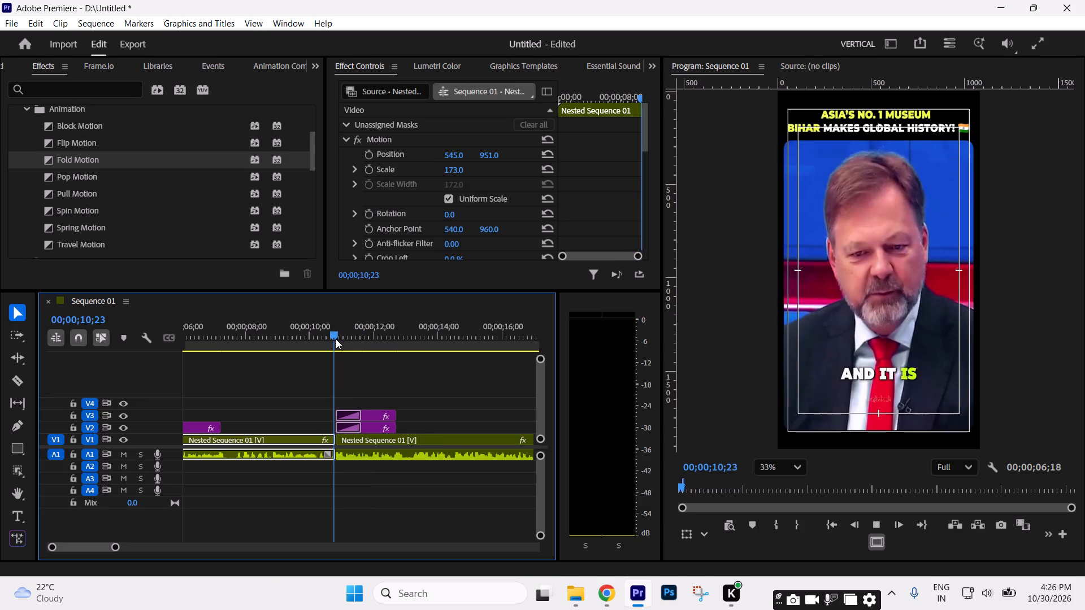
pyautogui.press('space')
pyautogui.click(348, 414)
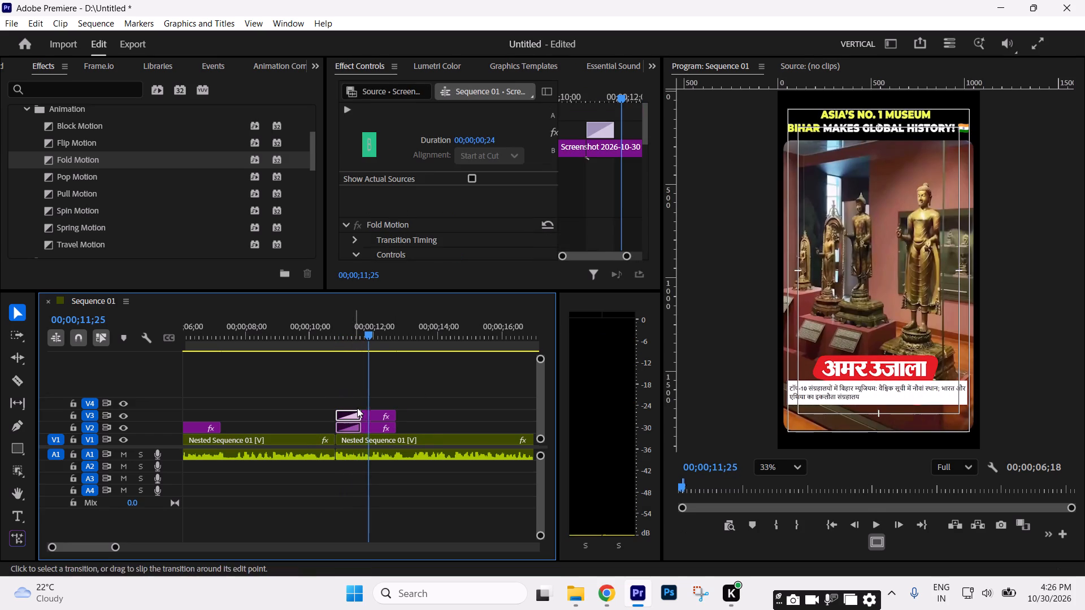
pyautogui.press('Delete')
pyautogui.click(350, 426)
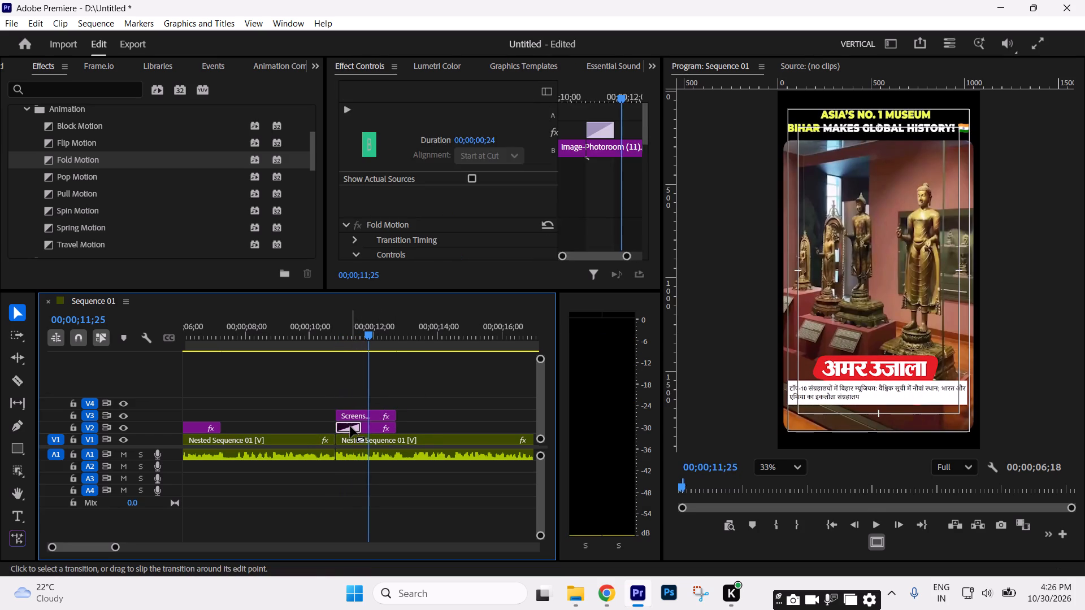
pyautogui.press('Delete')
# Nest the headline screenshot and logo clips together into one nested sequence, keeping the default name.
pyautogui.moveTo(418, 382); pyautogui.dragTo(376, 429)
pyautogui.rightClick(376, 429)
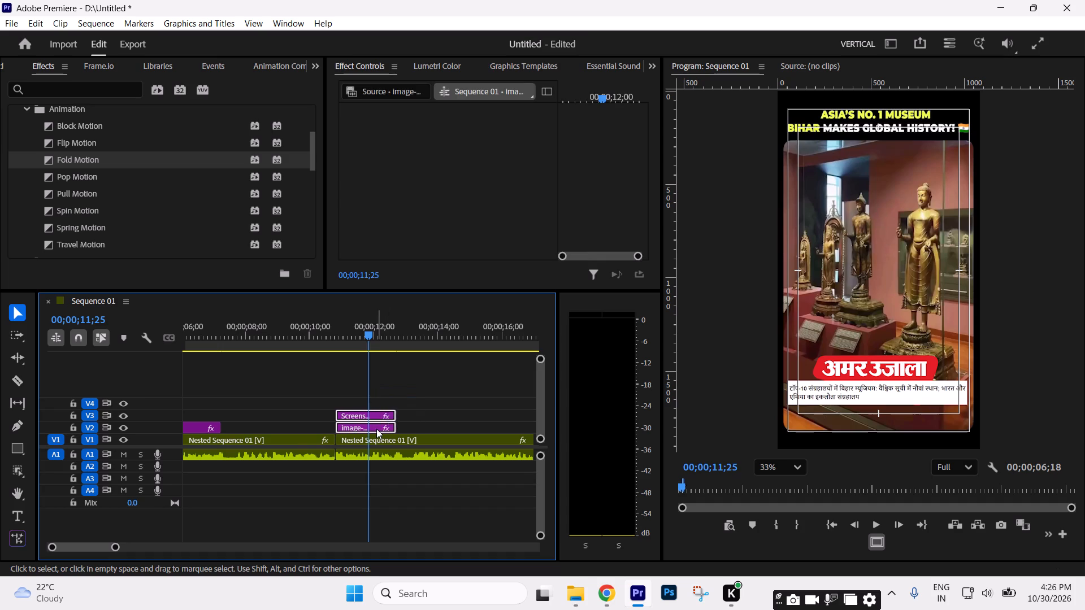
pyautogui.click(409, 346)
pyautogui.press('Return')
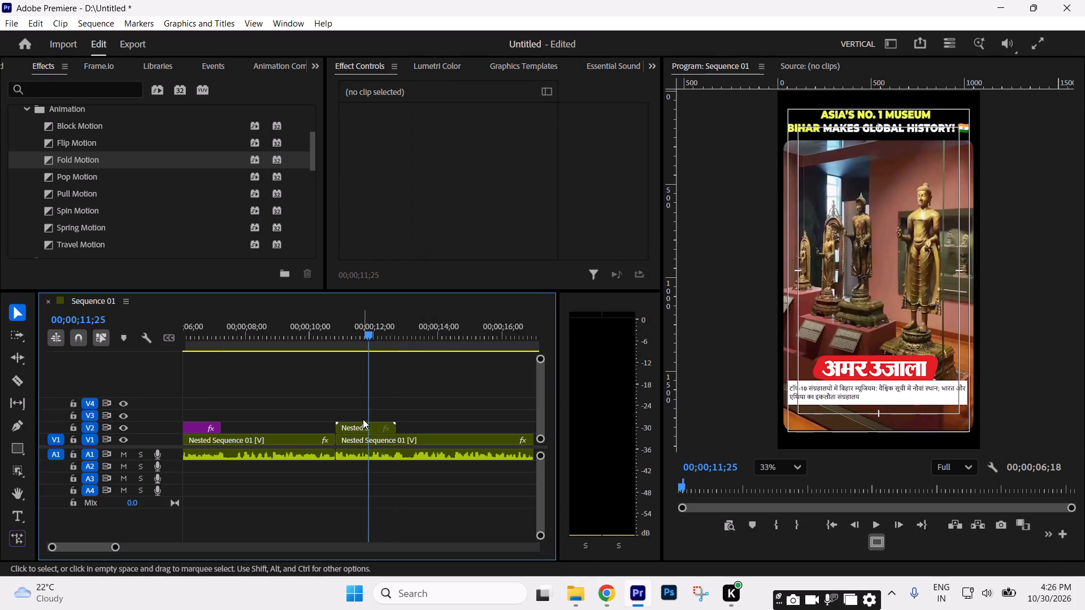
# Apply the Fold Motion transition to the start of the nested logo and headline clip on V2.
pyautogui.click(362, 427)
pyautogui.moveTo(114, 163); pyautogui.dragTo(345, 419)
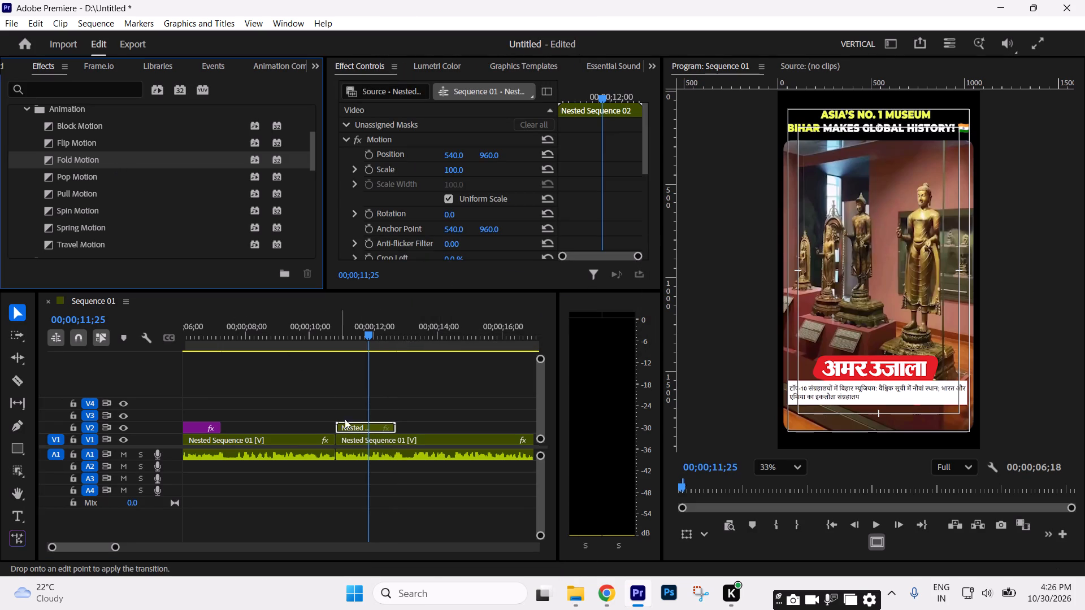
pyautogui.moveTo(345, 419); pyautogui.dragTo(345, 415)
pyautogui.click(329, 338)
pyautogui.press('space')
pyautogui.press('space')
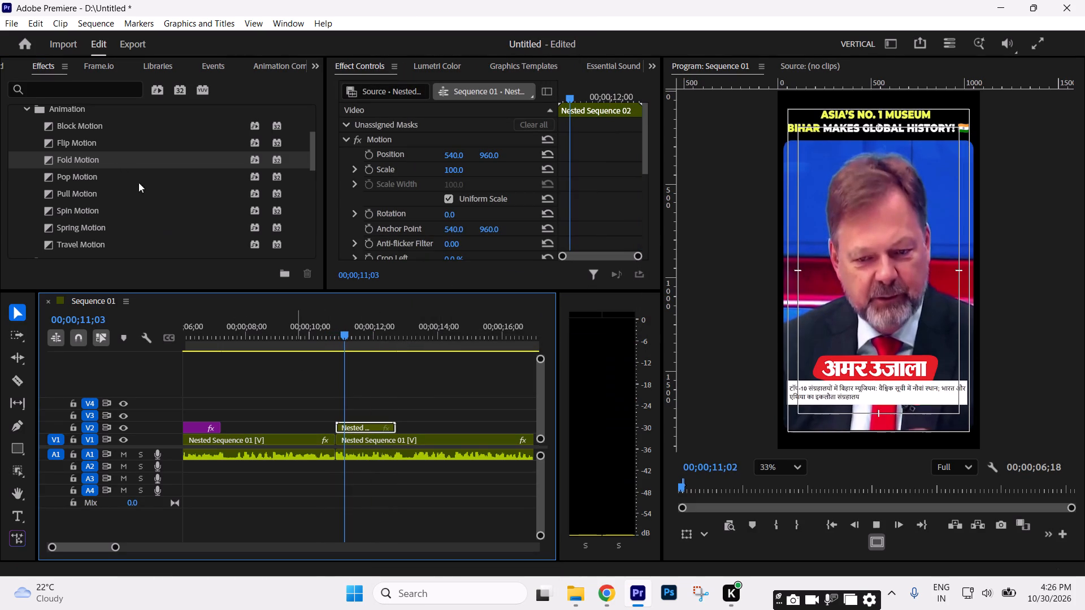
pyautogui.moveTo(128, 160); pyautogui.dragTo(343, 429)
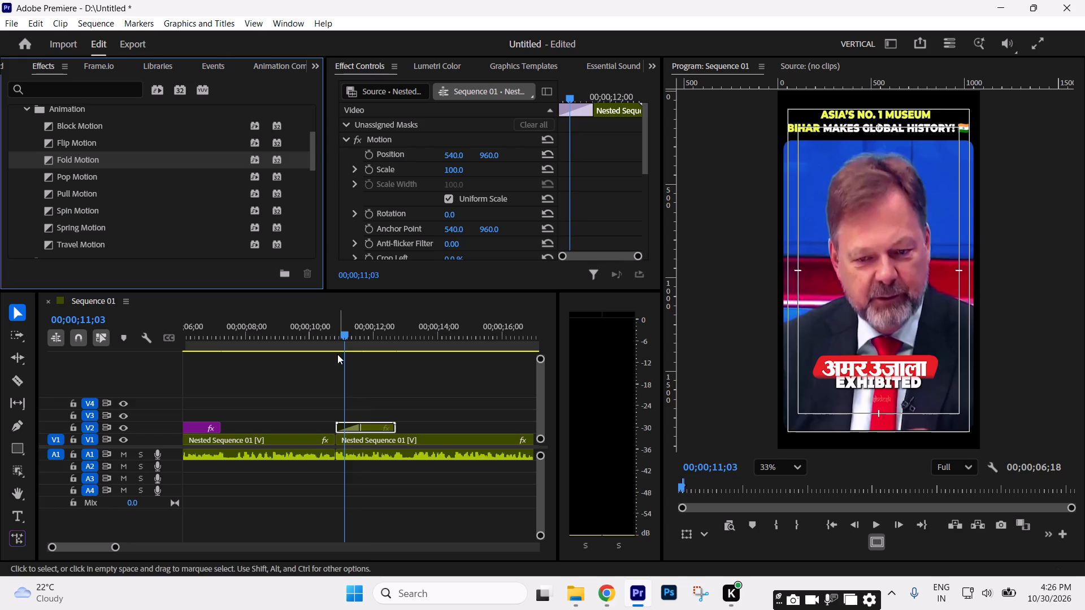
# Play back the nested overlay's Fold Motion entrance around 00;00;11 several times to check its animation.
pyautogui.moveTo(338, 335); pyautogui.dragTo(332, 334)
pyautogui.press('space')
pyautogui.press('space')
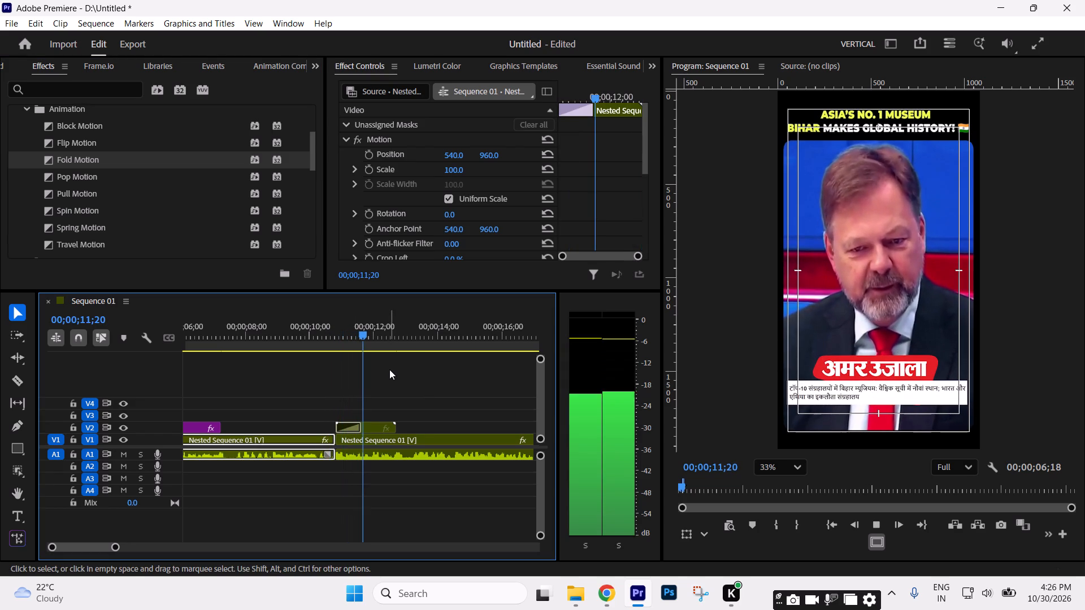
pyautogui.moveTo(322, 338); pyautogui.dragTo(339, 343)
pyautogui.press('space')
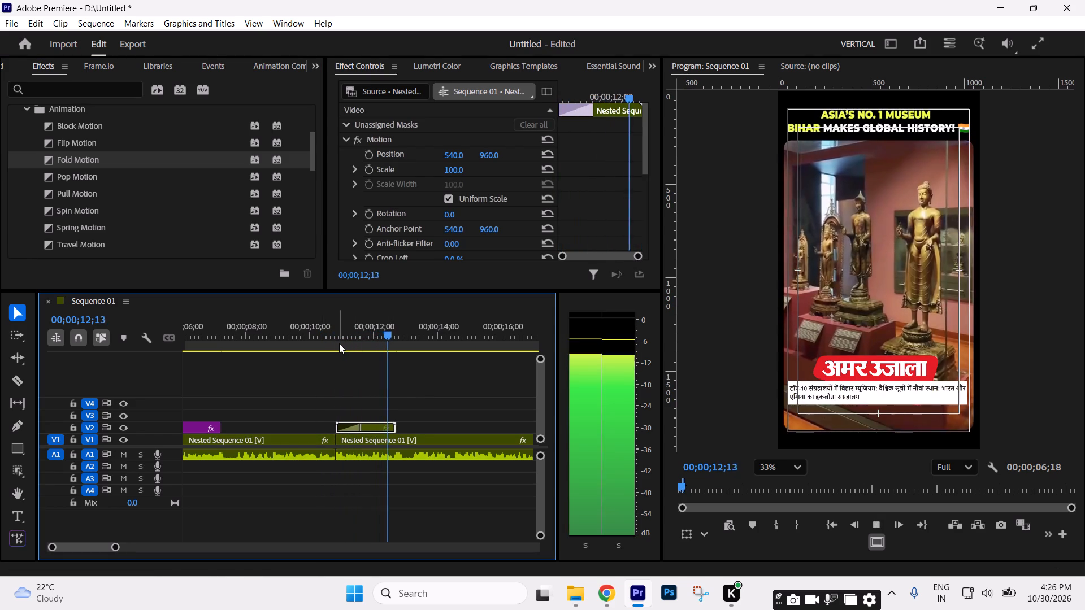
pyautogui.press('space')
pyautogui.press('space')
pyautogui.click(348, 337)
pyautogui.press('space')
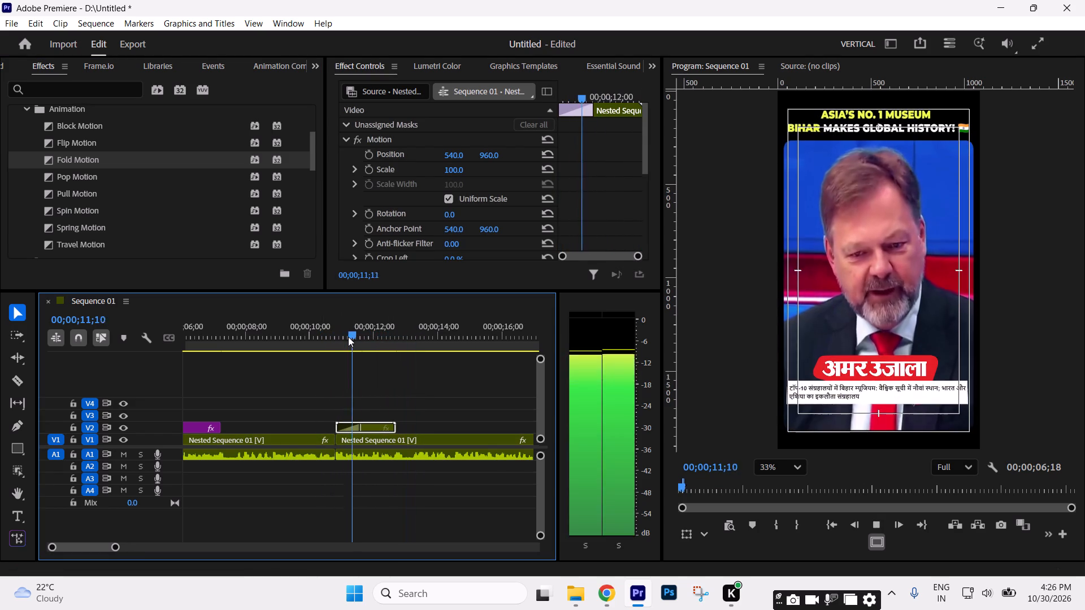
pyautogui.press('space')
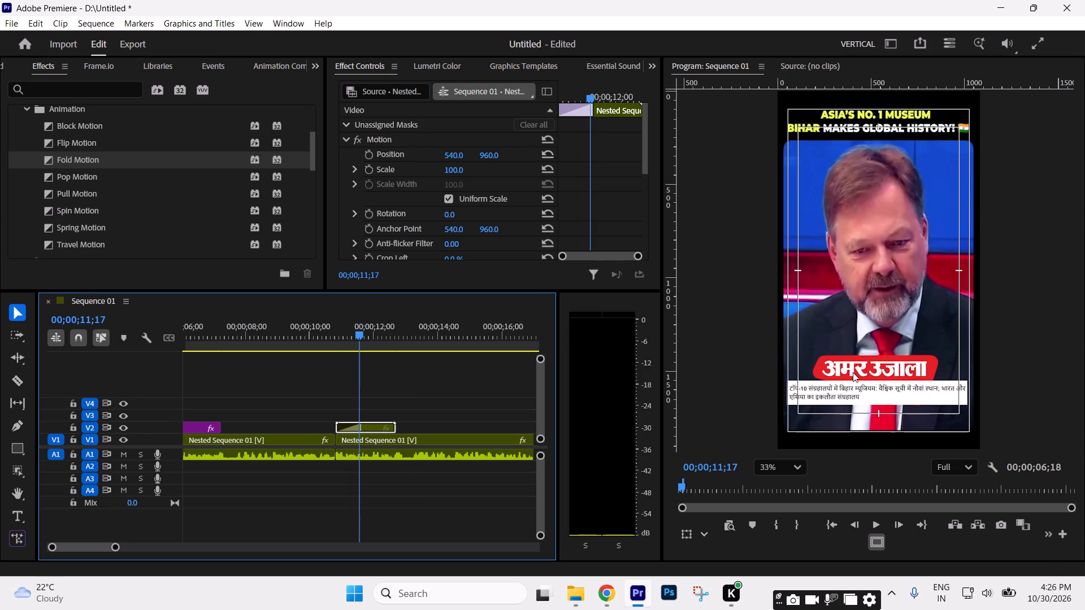
# Set the nested overlay's Scale to 103 and its horizontal Position to 549 so the headline strip spans the video frame.
pyautogui.scroll(10, 857, 375)
pyautogui.scroll(-3, 857, 375)
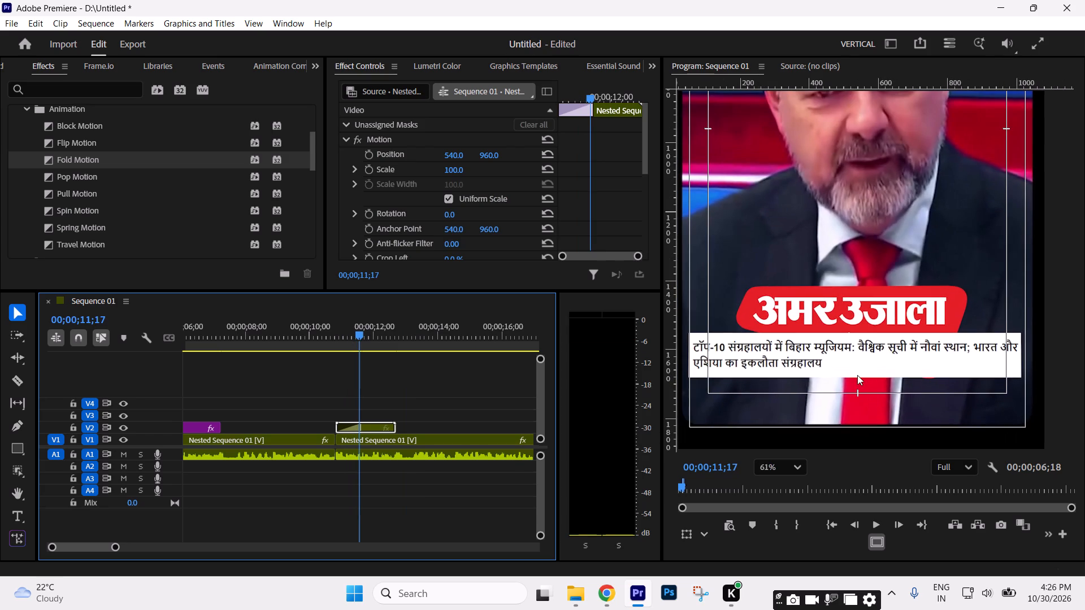
pyautogui.scroll(-1, 857, 375)
pyautogui.scroll(2, 857, 375)
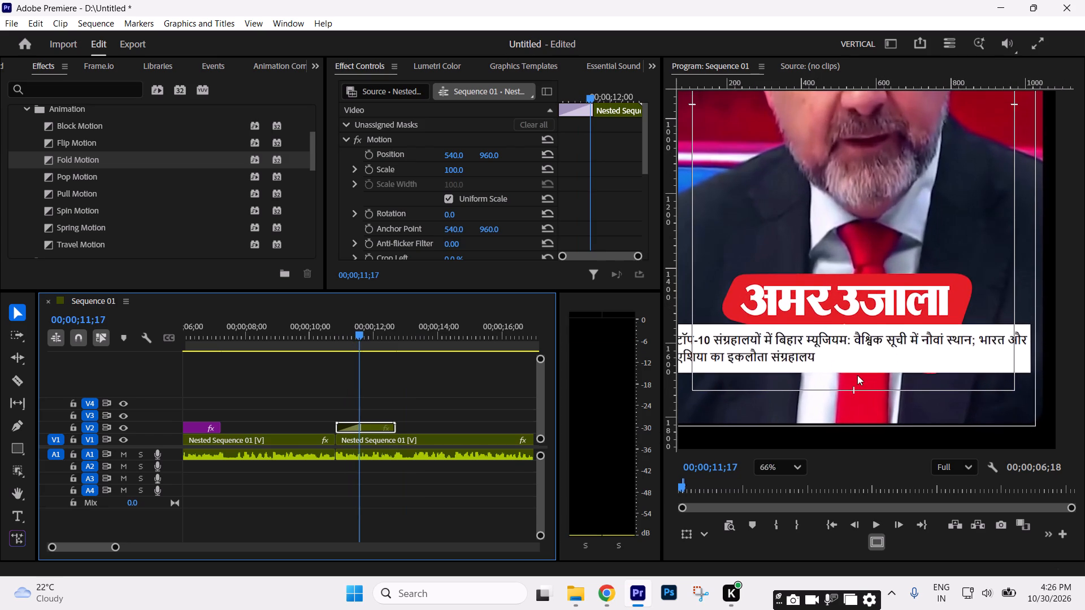
pyautogui.scroll(-1, 857, 375)
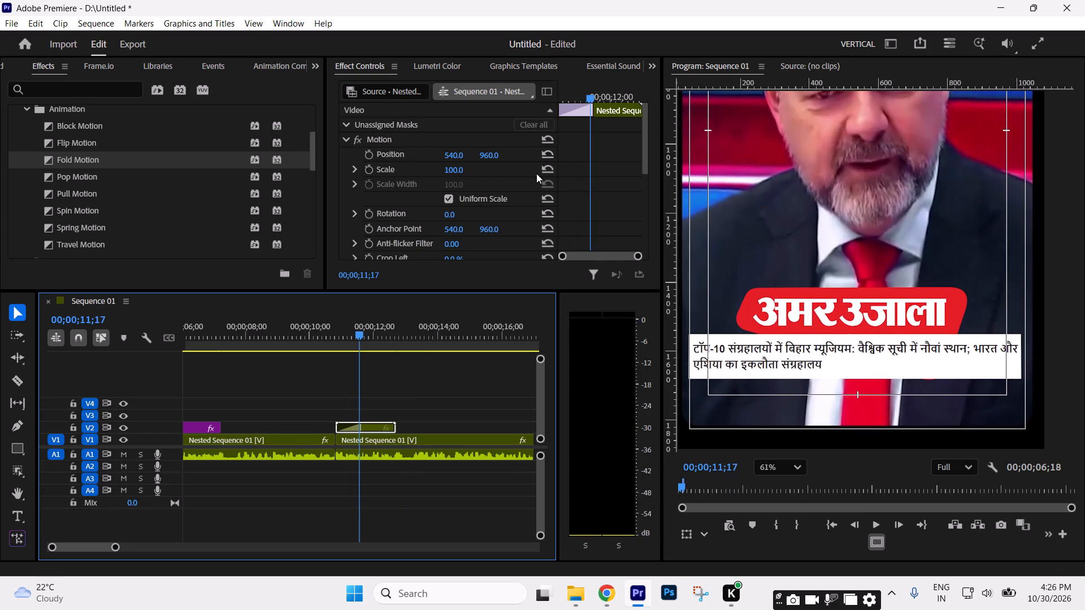
pyautogui.moveTo(459, 170); pyautogui.dragTo(465, 173)
pyautogui.click(456, 150)
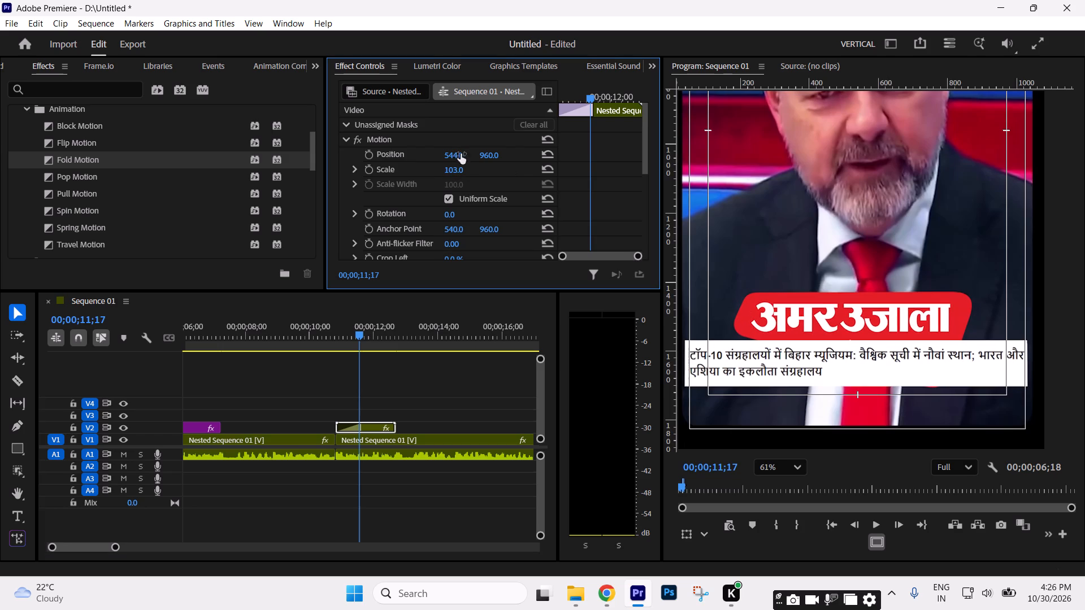
pyautogui.scroll(-1, 743, 358)
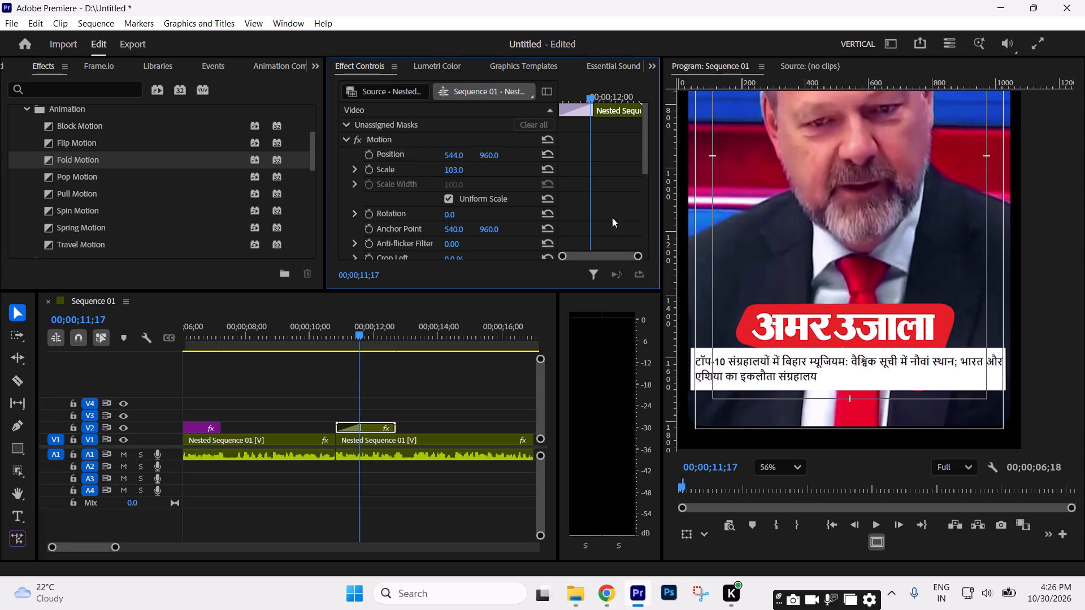
pyautogui.moveTo(449, 154); pyautogui.dragTo(455, 155)
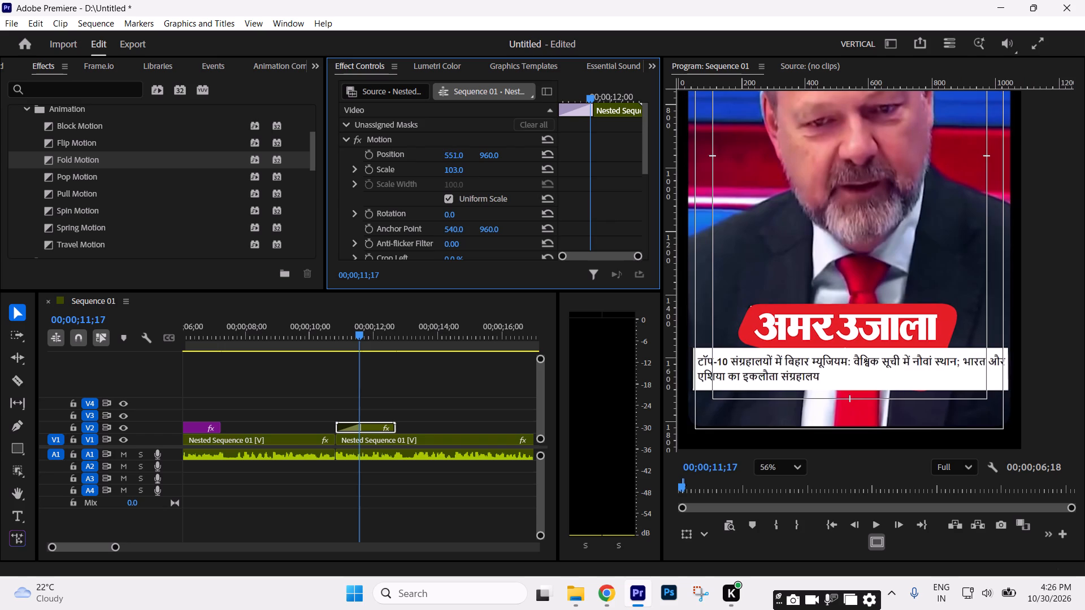
pyautogui.moveTo(455, 155); pyautogui.dragTo(454, 155)
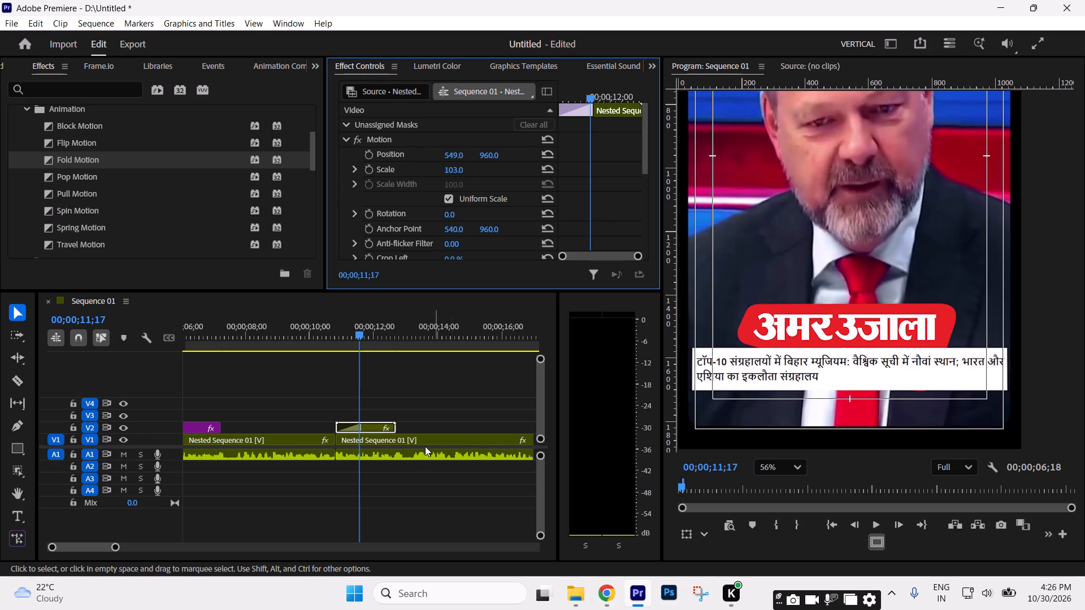
# Replay the web page overlay's entrance near 00;00;04 and the Amar Ujala overlay's entrance from 00;00;10;21.
pyautogui.click(433, 403)
pyautogui.press('-')
pyautogui.click(435, 404)
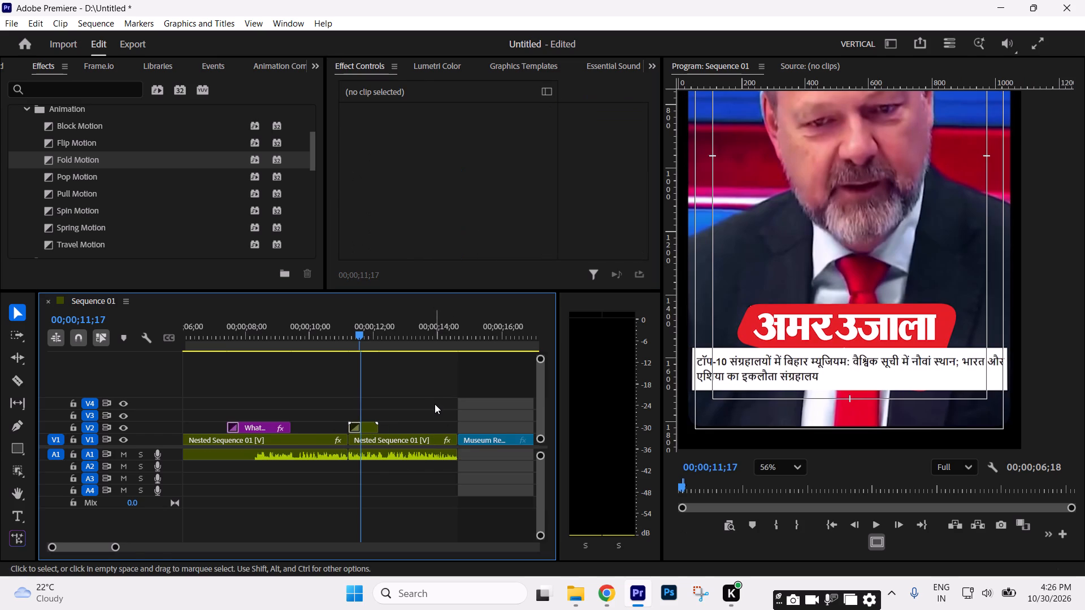
pyautogui.press('-')
pyautogui.click(431, 404)
pyautogui.click(341, 422)
pyautogui.click(214, 344)
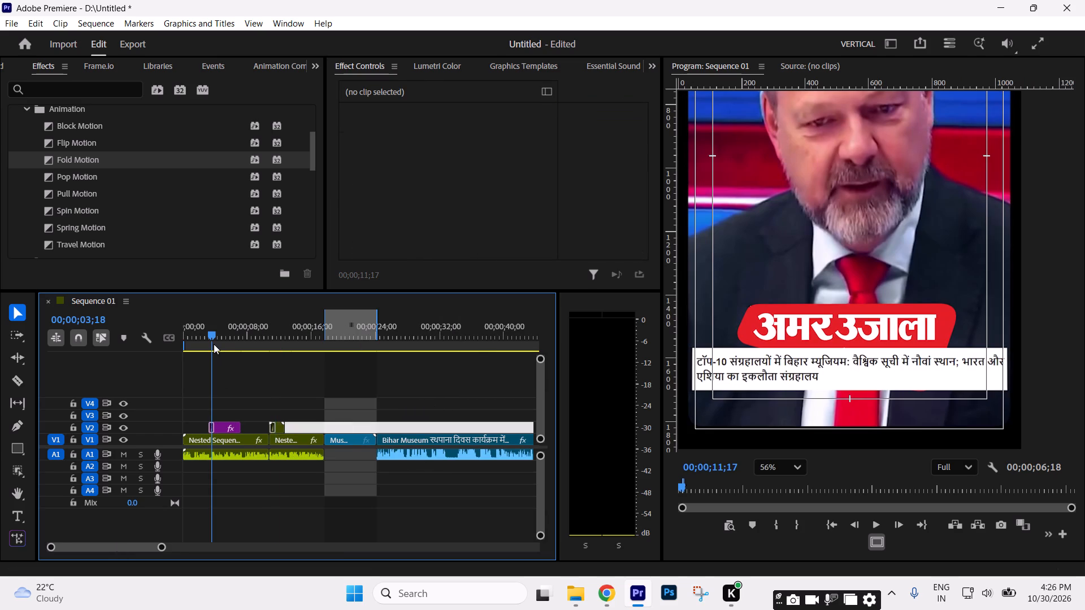
pyautogui.write('=')
pyautogui.press('space')
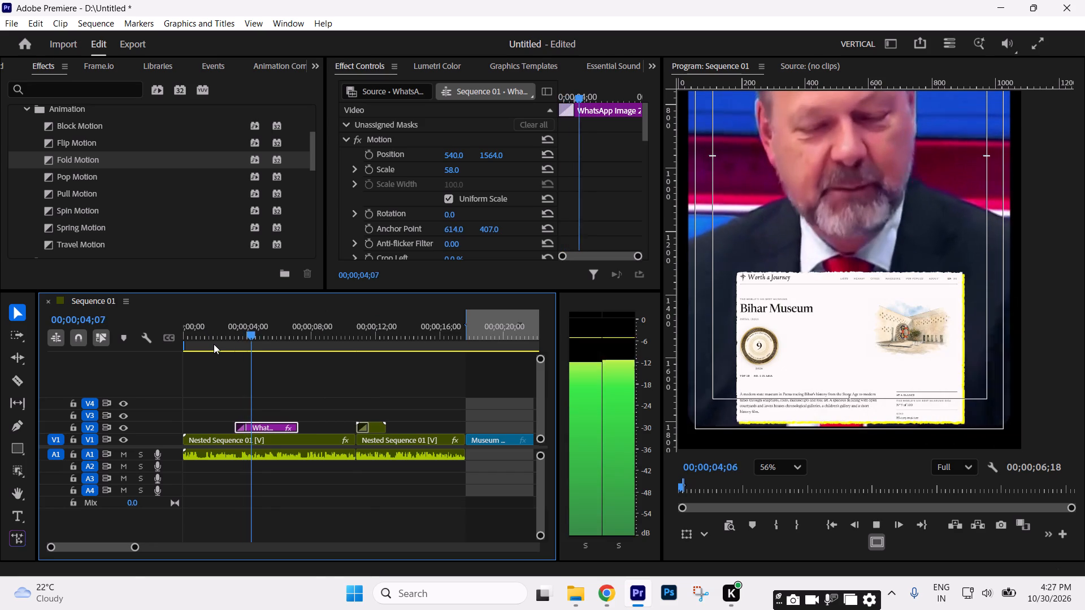
pyautogui.press('space')
pyautogui.moveTo(236, 332); pyautogui.dragTo(252, 337)
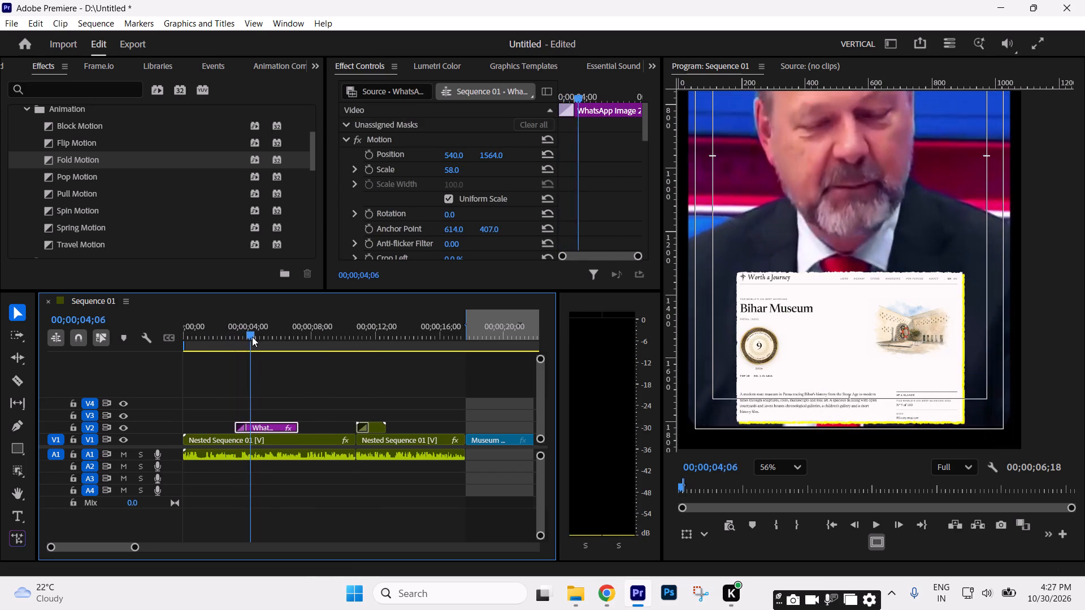
pyautogui.moveTo(252, 337); pyautogui.dragTo(357, 364)
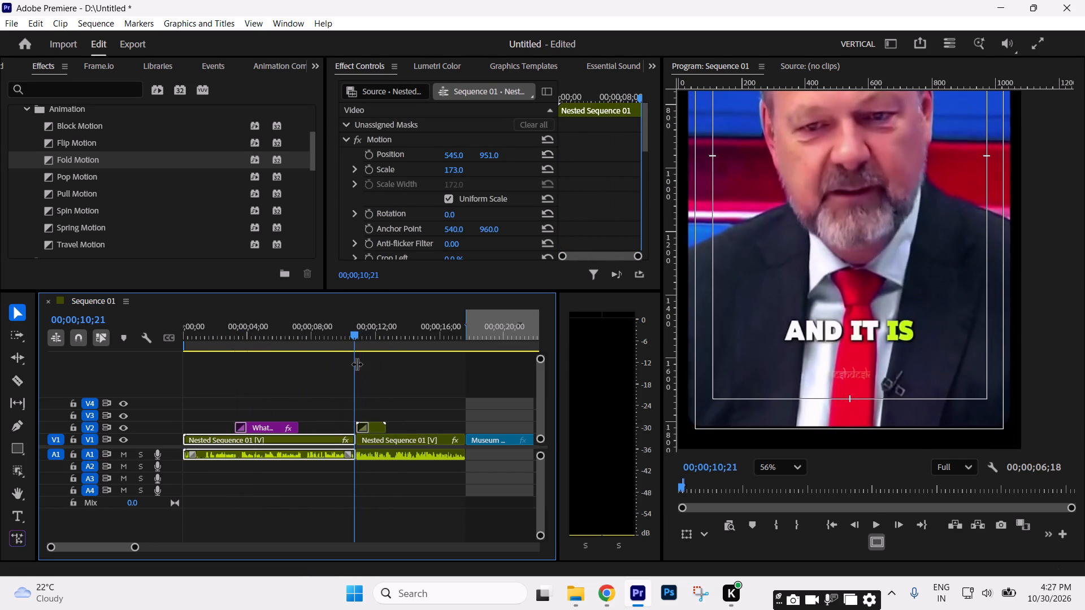
pyautogui.press('space')
pyautogui.press('space')
pyautogui.click(432, 415)
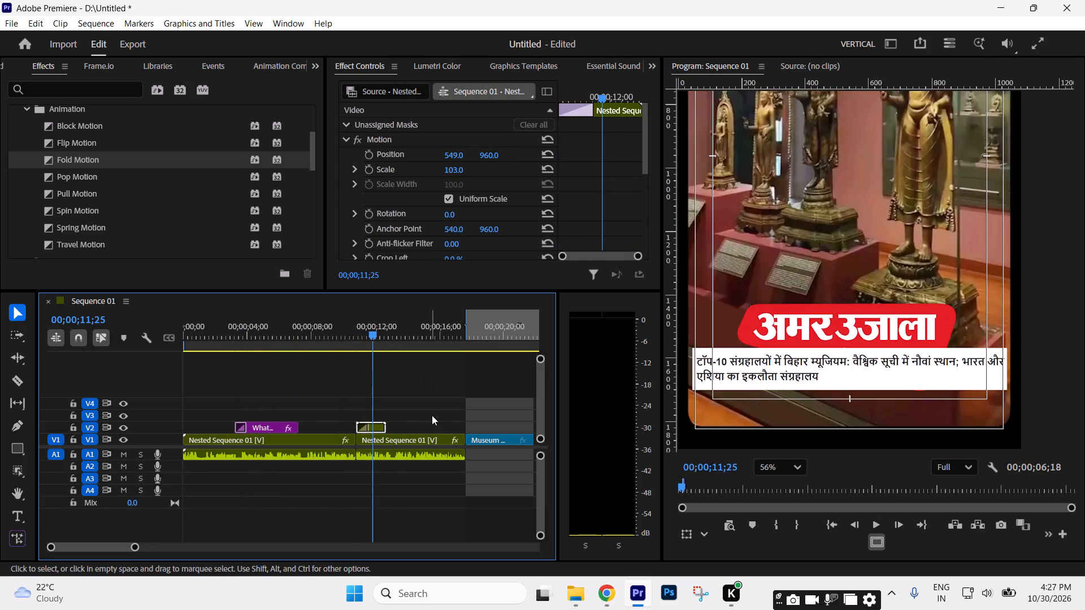
# Move the ETV Bharat logo and headline image clips from around 00;14;42 onto V3 and V2 above the Bihar Museum speech clip.
pyautogui.write('--')
pyautogui.press('=')
pyautogui.press('=')
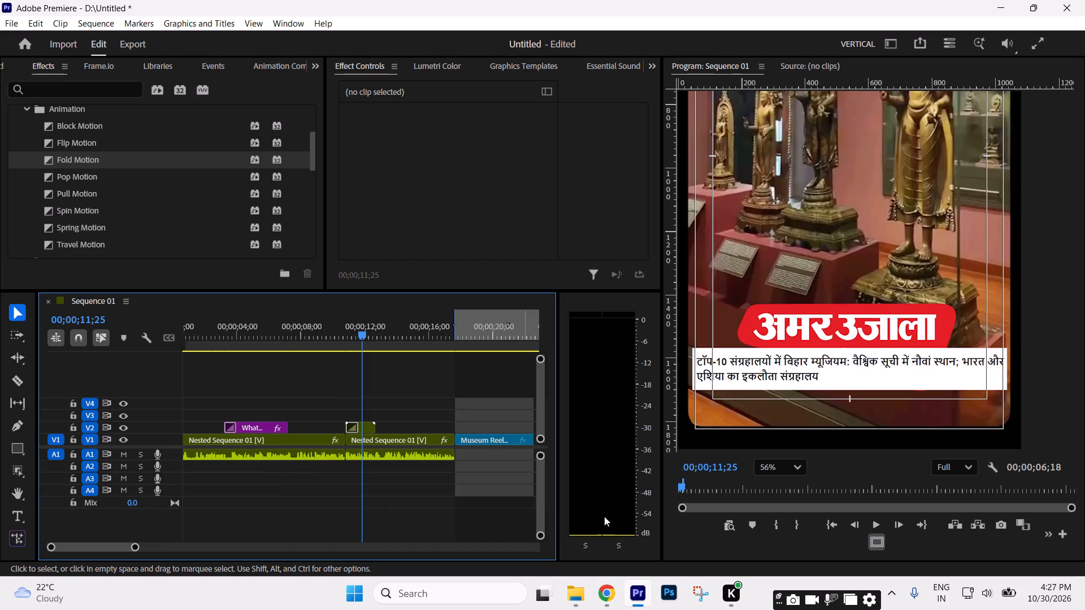
pyautogui.moveTo(137, 547); pyautogui.dragTo(275, 552)
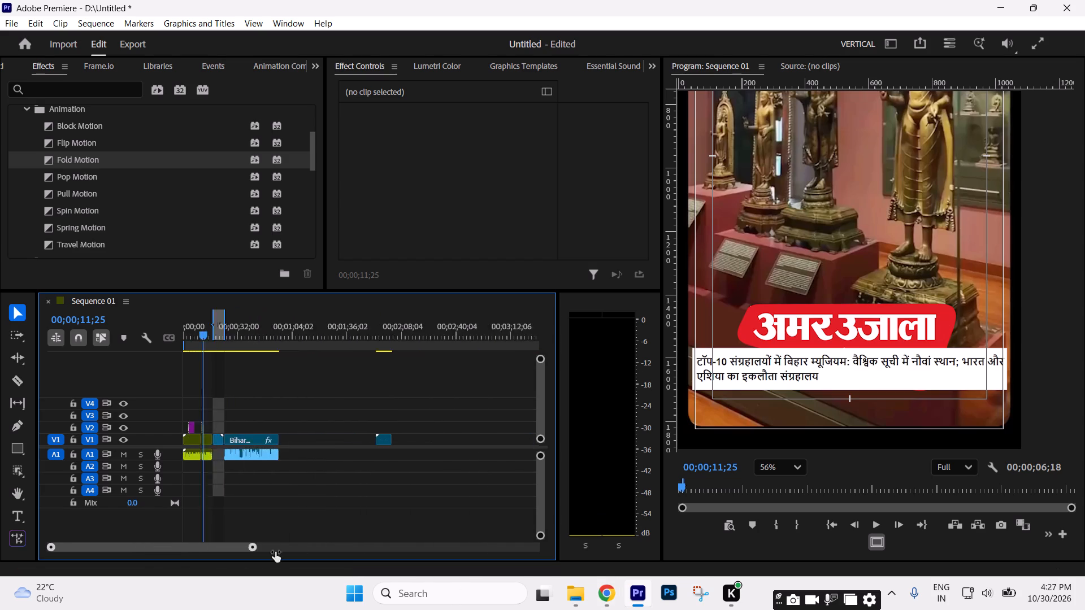
pyautogui.moveTo(275, 552); pyautogui.dragTo(424, 547)
pyautogui.moveTo(479, 332); pyautogui.dragTo(484, 334)
pyautogui.moveTo(472, 400); pyautogui.dragTo(492, 459)
pyautogui.moveTo(482, 429); pyautogui.dragTo(244, 404)
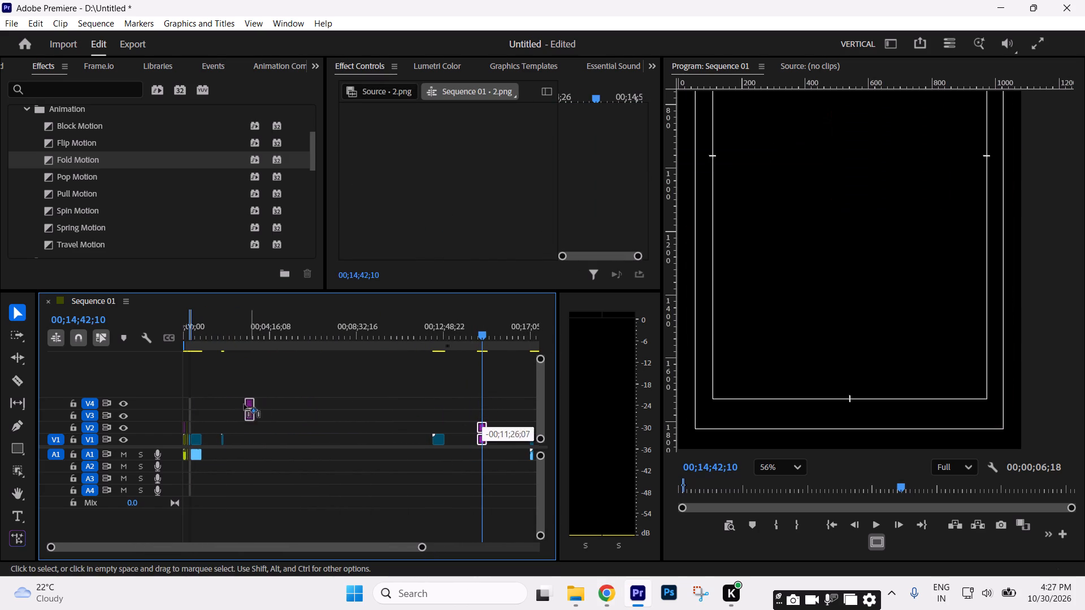
pyautogui.moveTo(244, 404); pyautogui.dragTo(197, 415)
# Play the end of the second Nested Sequence 01 clip from about 00;00;15 to its cut into the Museum Reel clip.
pyautogui.moveTo(218, 341); pyautogui.dragTo(199, 341)
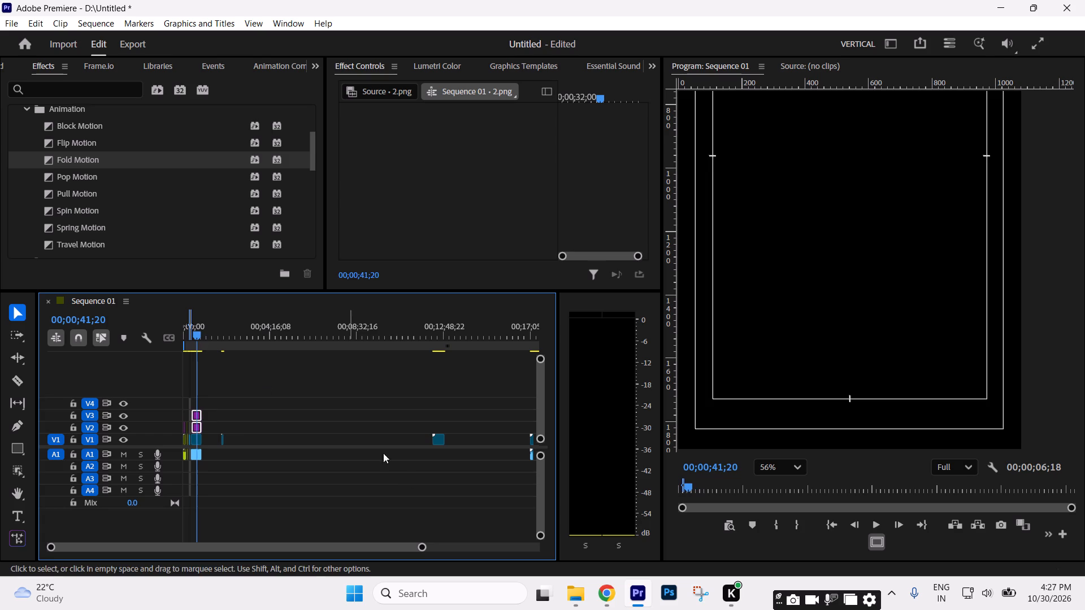
pyautogui.moveTo(423, 548); pyautogui.dragTo(157, 524)
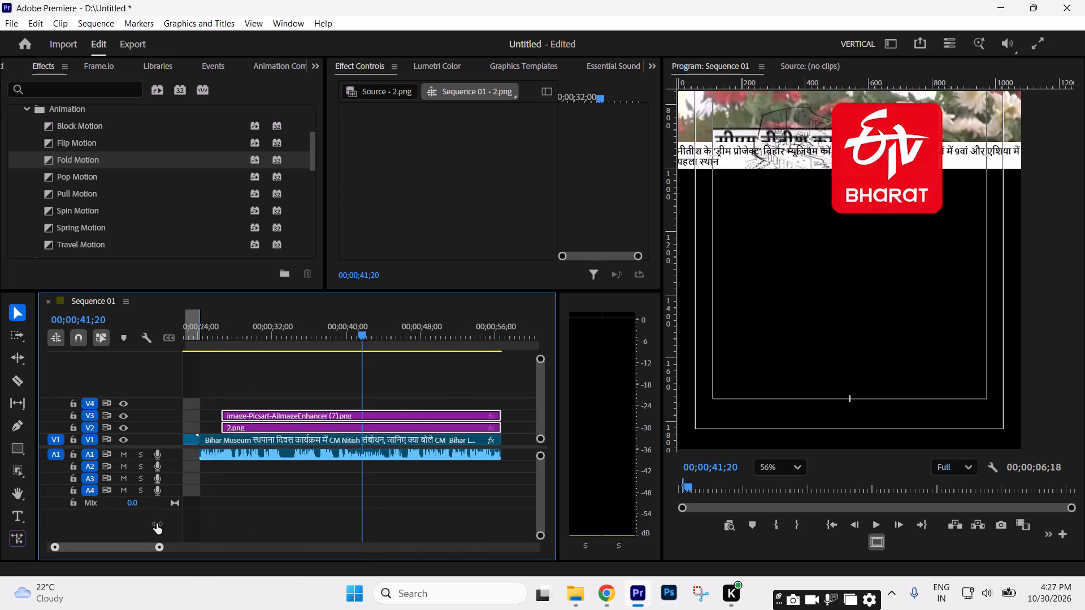
pyautogui.moveTo(157, 524); pyautogui.dragTo(170, 526)
pyautogui.moveTo(146, 551); pyautogui.dragTo(125, 551)
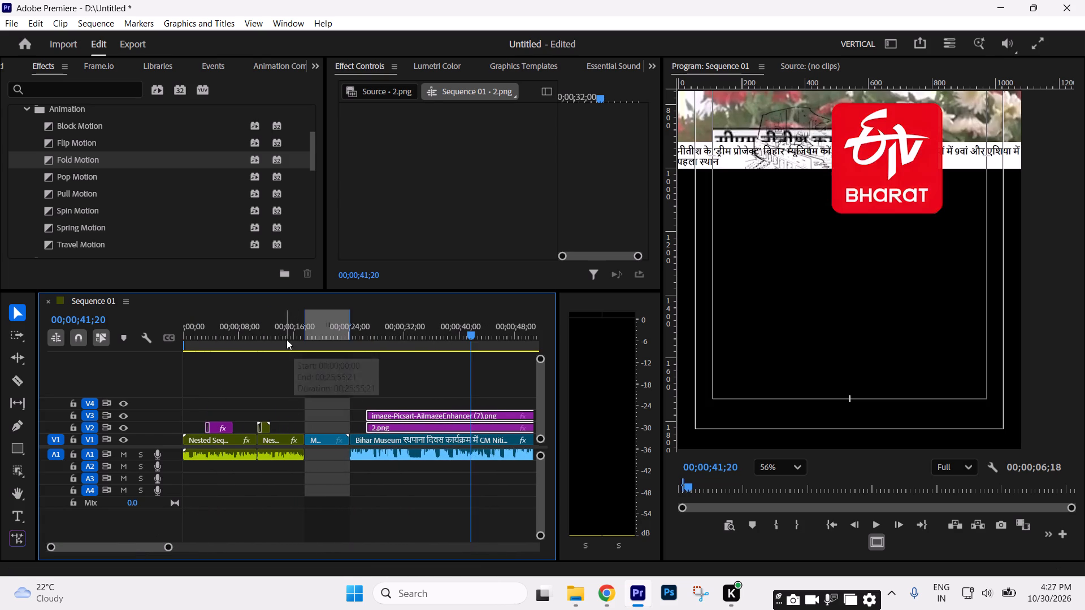
pyautogui.click(287, 339)
pyautogui.press('space')
pyautogui.press('space')
pyautogui.press('space')
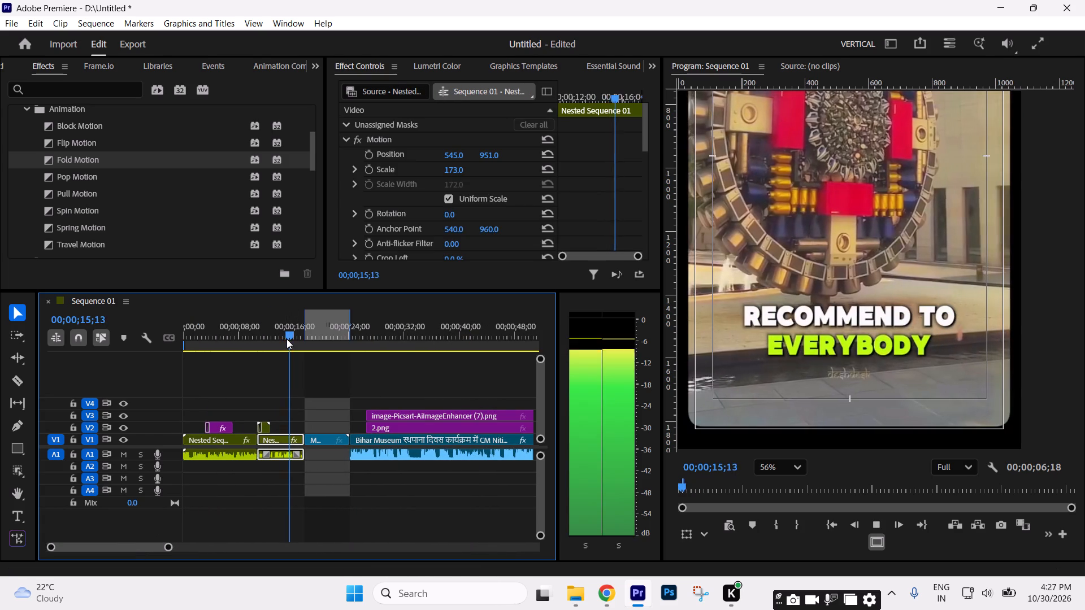
pyautogui.press('space')
pyautogui.press('space')
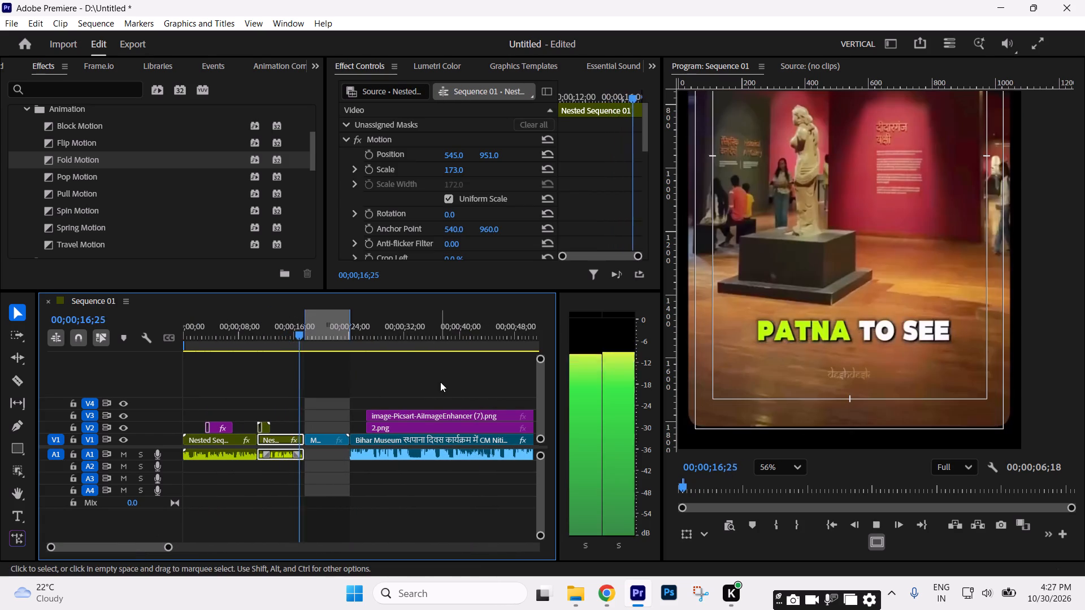
pyautogui.press('space')
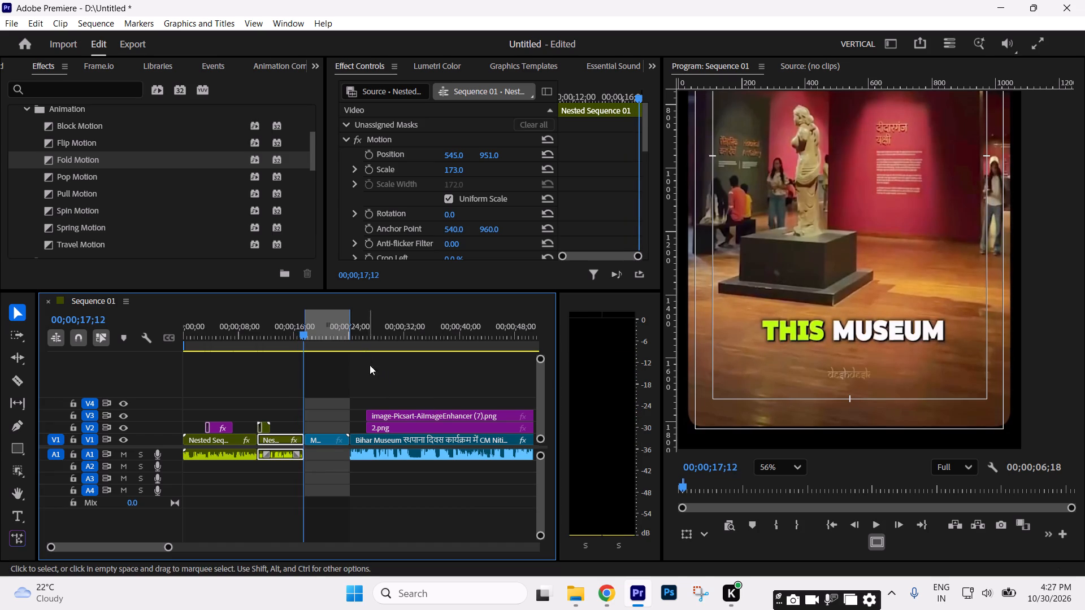
# Enlarge the ETV Bharat logo clip on V3 to a Scale of just under 125.
pyautogui.moveTo(407, 373); pyautogui.dragTo(420, 417)
pyautogui.moveTo(392, 338); pyautogui.dragTo(399, 341)
pyautogui.click(465, 387)
pyautogui.click(447, 413)
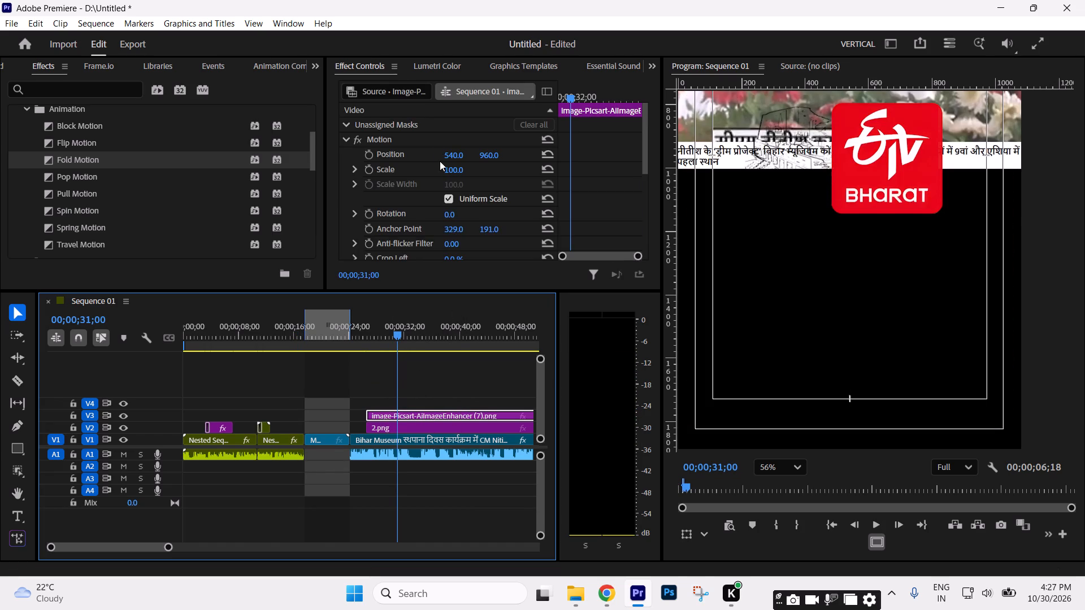
pyautogui.moveTo(451, 167); pyautogui.dragTo(439, 178)
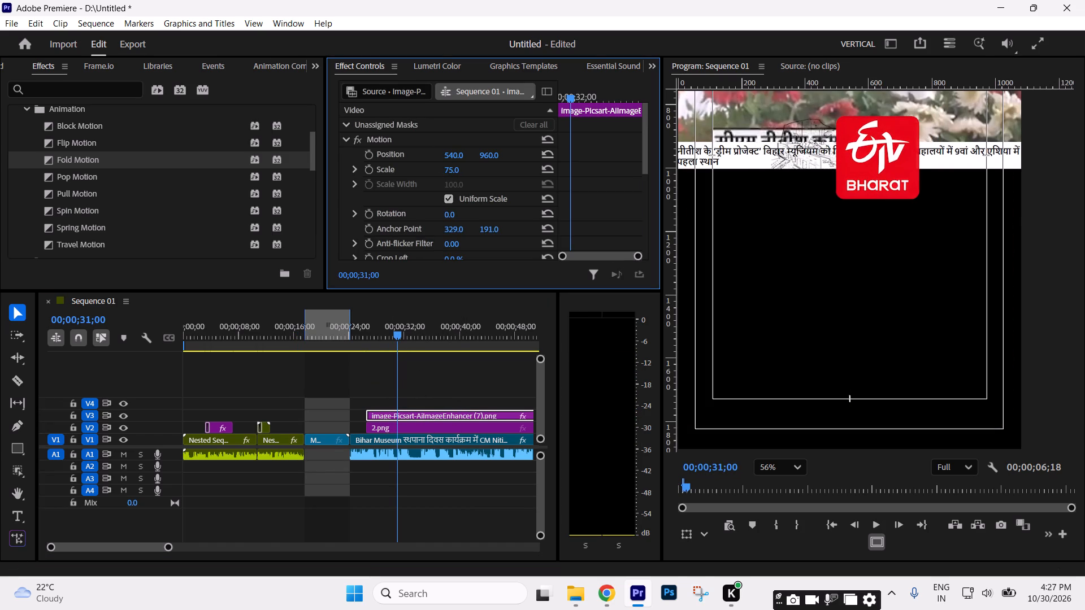
pyautogui.moveTo(439, 178); pyautogui.dragTo(488, 189)
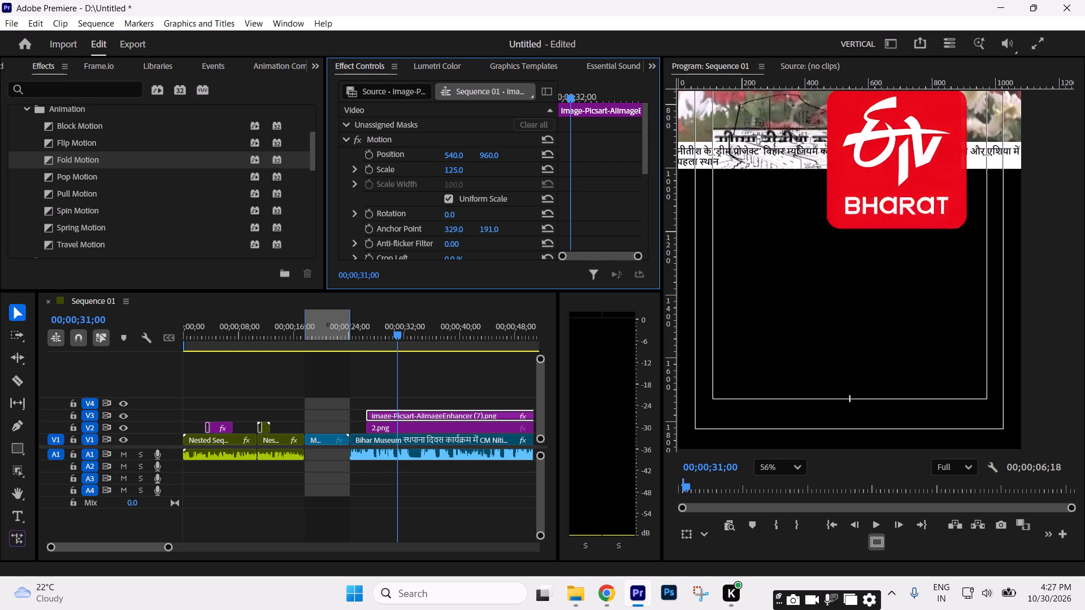
pyautogui.moveTo(488, 189); pyautogui.dragTo(485, 189)
# Set the Crop Left of the ETV Bharat logo clip on V3 to 41%.
pyautogui.scroll(-5, 623, 210)
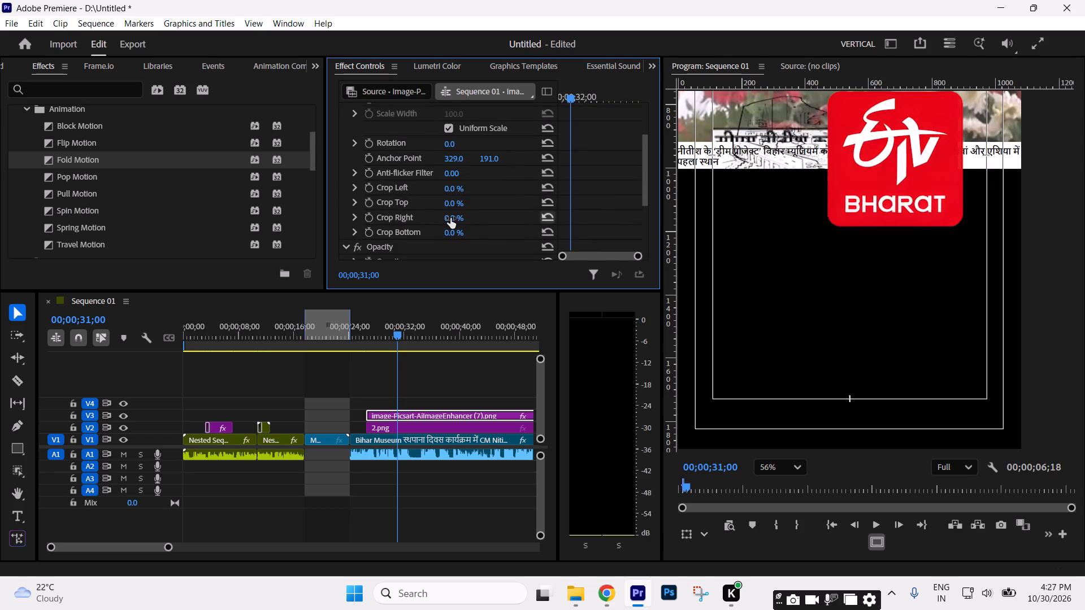
pyautogui.moveTo(451, 218); pyautogui.dragTo(461, 217)
pyautogui.hotkey('ctrl', 'z')
pyautogui.moveTo(453, 189); pyautogui.dragTo(484, 193)
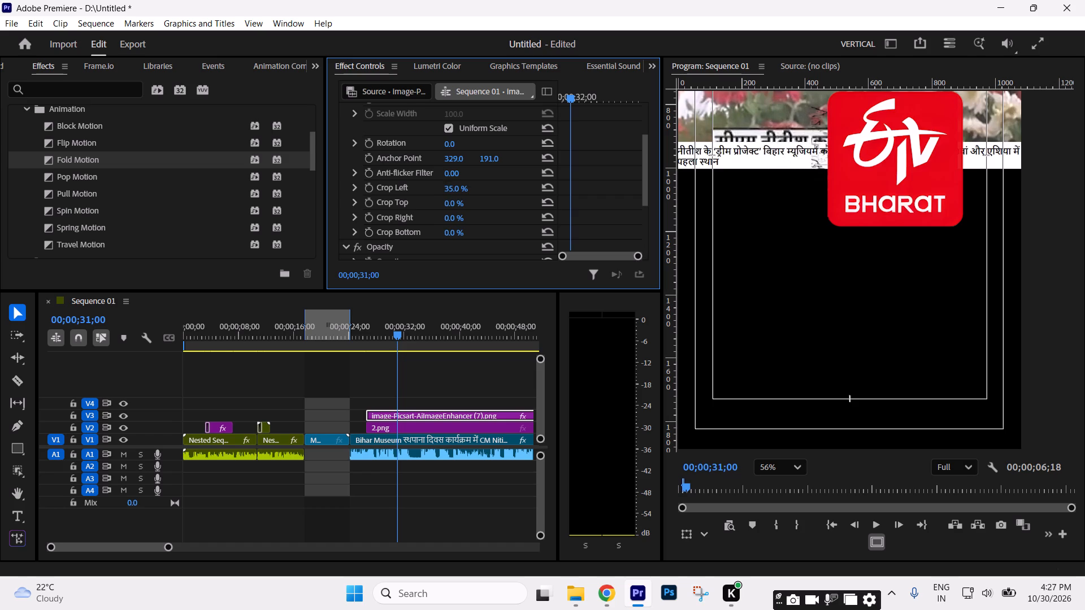
pyautogui.moveTo(484, 193); pyautogui.dragTo(487, 193)
pyautogui.moveTo(487, 193); pyautogui.dragTo(488, 193)
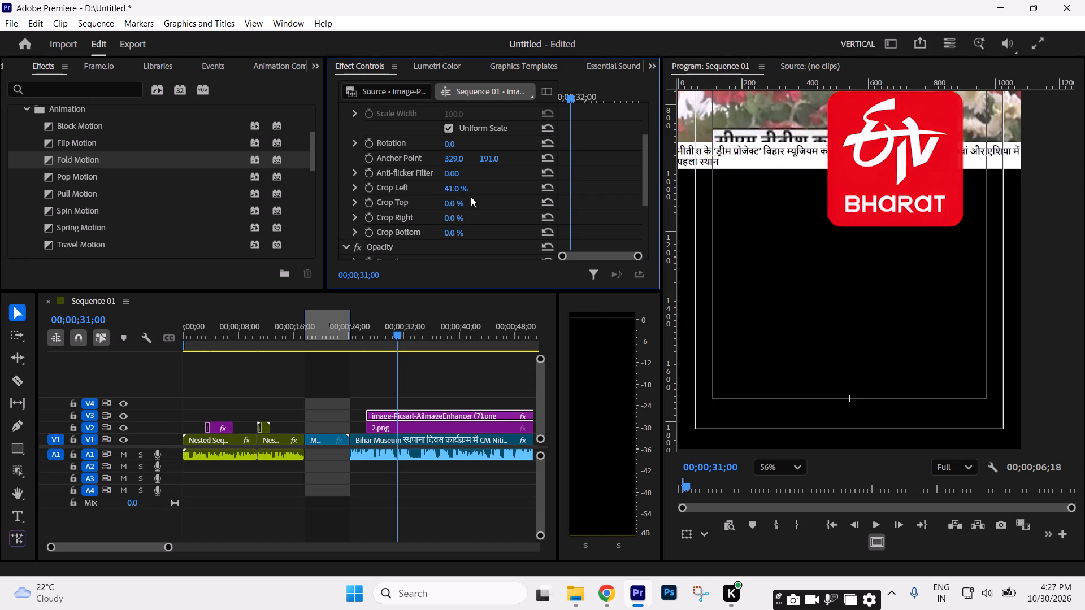
# Shift the web page overlay clip on V2 earlier so it starts at 00;00;02;26, on the "OF INDIA" caption, checking its entrance in playback.
pyautogui.moveTo(229, 331); pyautogui.dragTo(147, 345)
pyautogui.press('space')
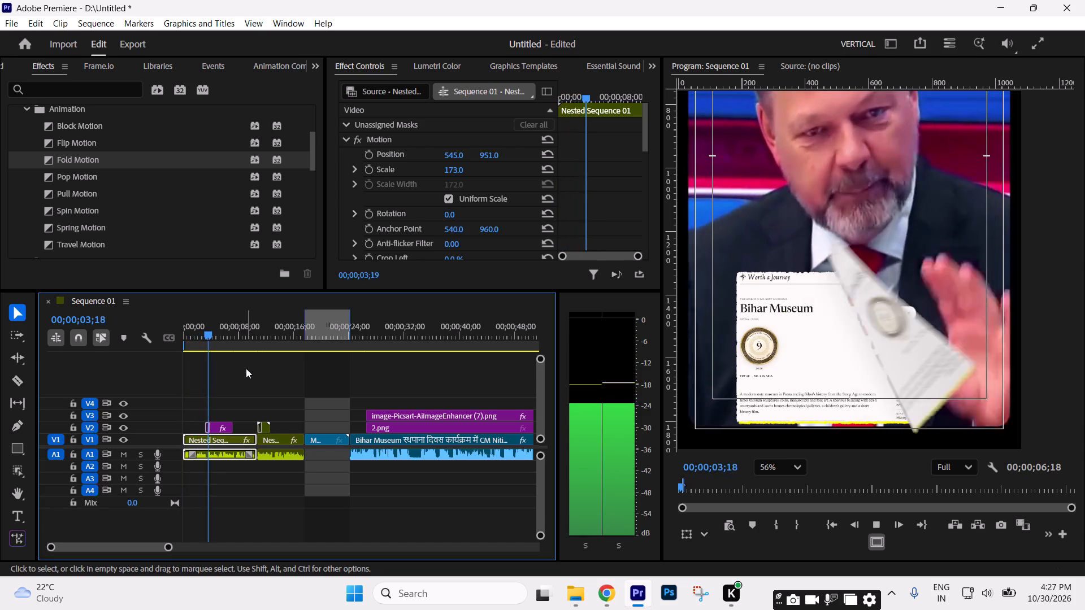
pyautogui.press('space')
pyautogui.moveTo(216, 328); pyautogui.dragTo(215, 328)
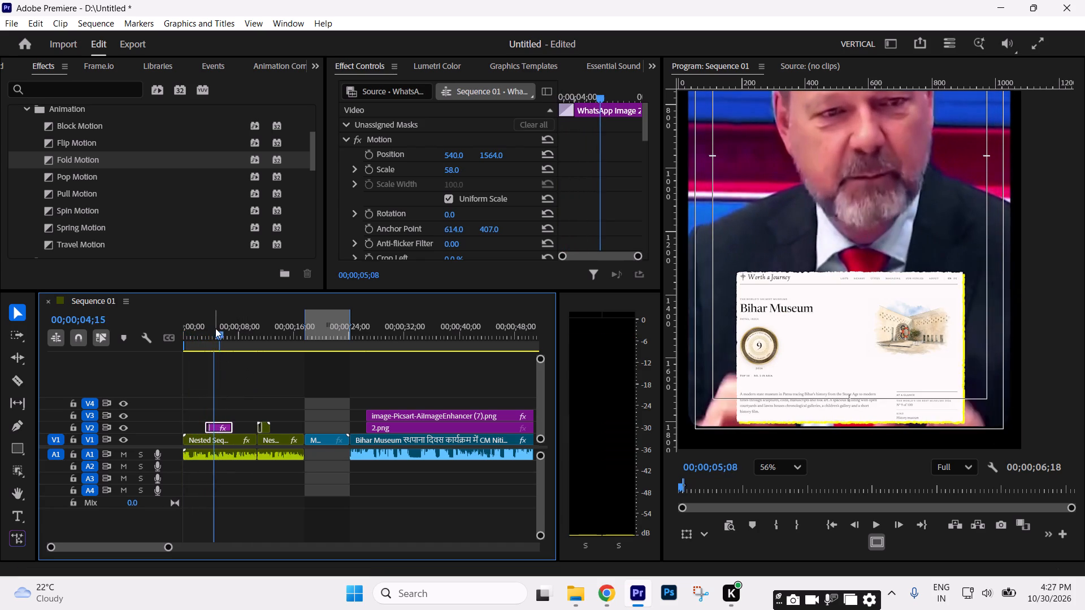
pyautogui.moveTo(215, 328); pyautogui.dragTo(207, 328)
pyautogui.write('===')
pyautogui.press('Left')
pyautogui.press('Left')
pyautogui.press('Left')
pyautogui.press('Left')
pyautogui.press('Left')
pyautogui.press('Right')
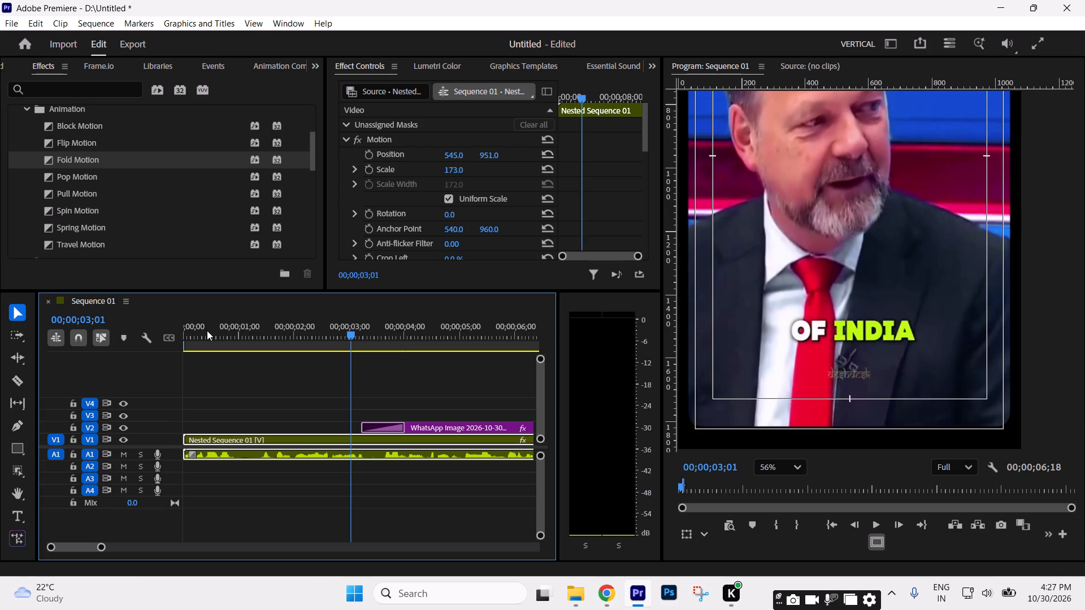
pyautogui.press('Right')
pyautogui.moveTo(424, 428); pyautogui.dragTo(418, 427)
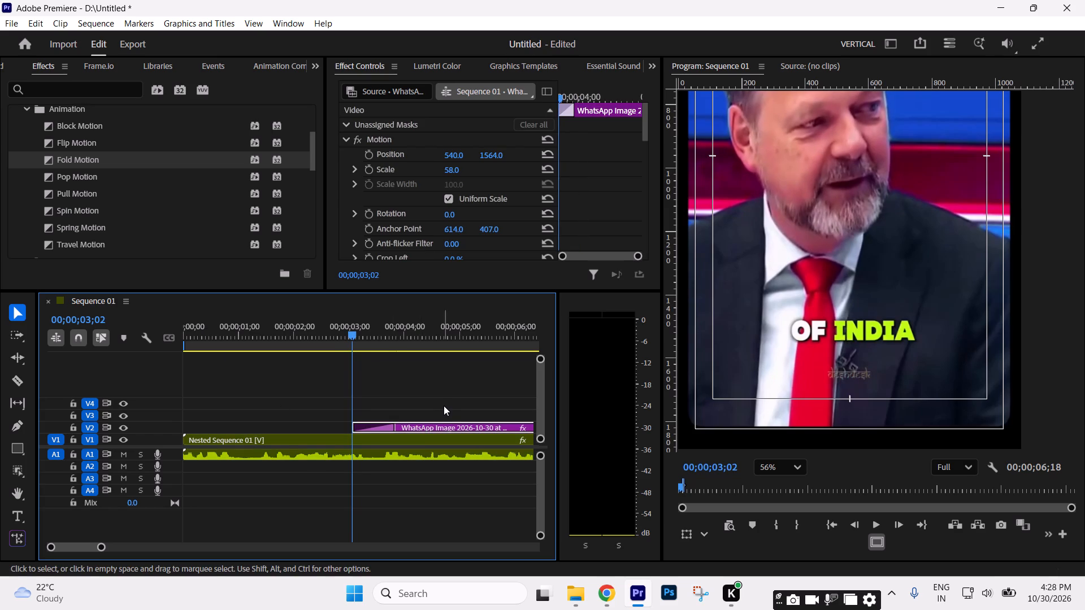
pyautogui.press('space')
pyautogui.press('space')
pyautogui.moveTo(313, 339); pyautogui.dragTo(322, 340)
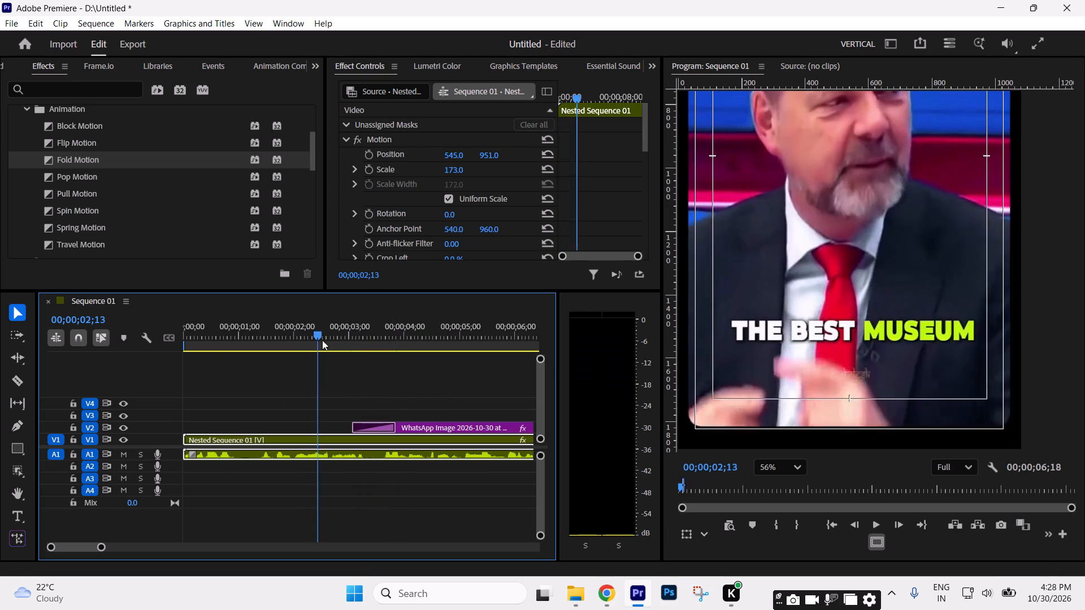
pyautogui.moveTo(322, 340); pyautogui.dragTo(344, 349)
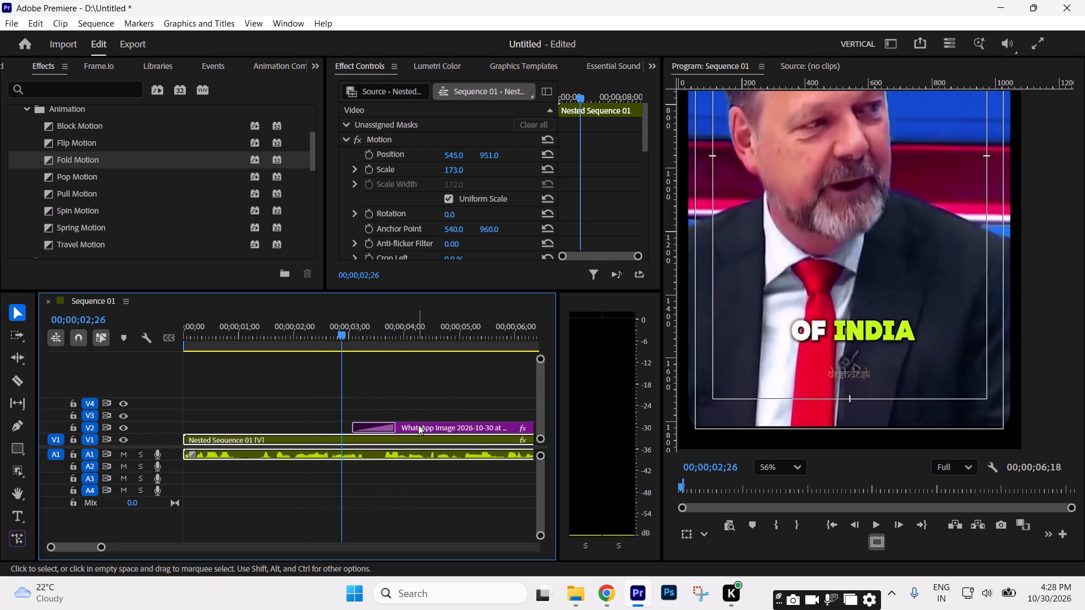
pyautogui.moveTo(418, 425); pyautogui.dragTo(409, 425)
pyautogui.press('space')
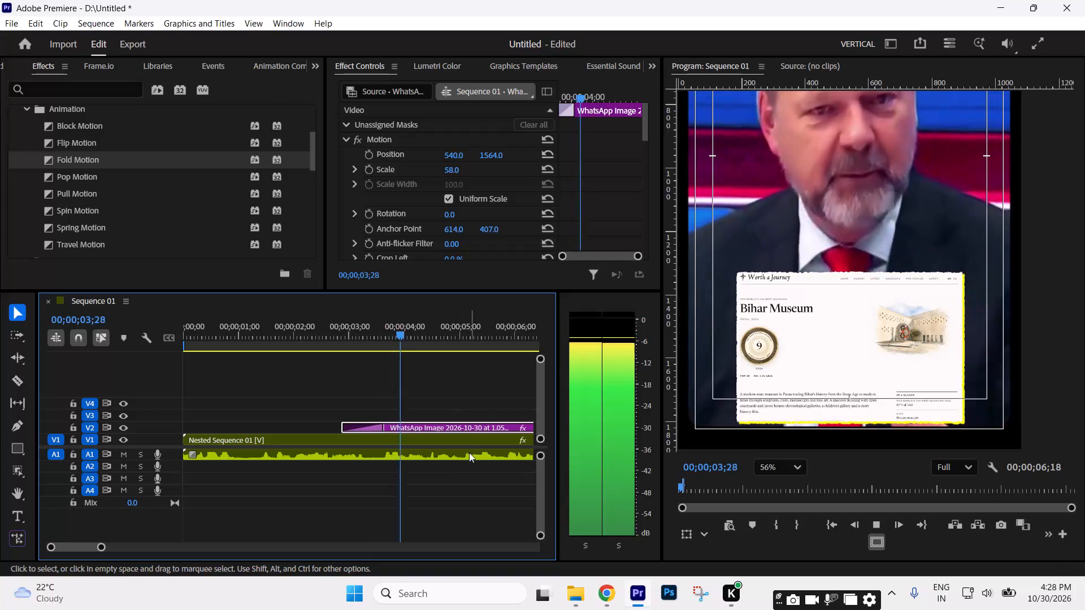
# Play on from the web page overlay through the Amar Ujala overlay to the "RECOMMEND TO EVERYBODY" caption at 00;00;14;07.
pyautogui.moveTo(104, 546); pyautogui.dragTo(149, 552)
pyautogui.press('space')
pyautogui.press('space')
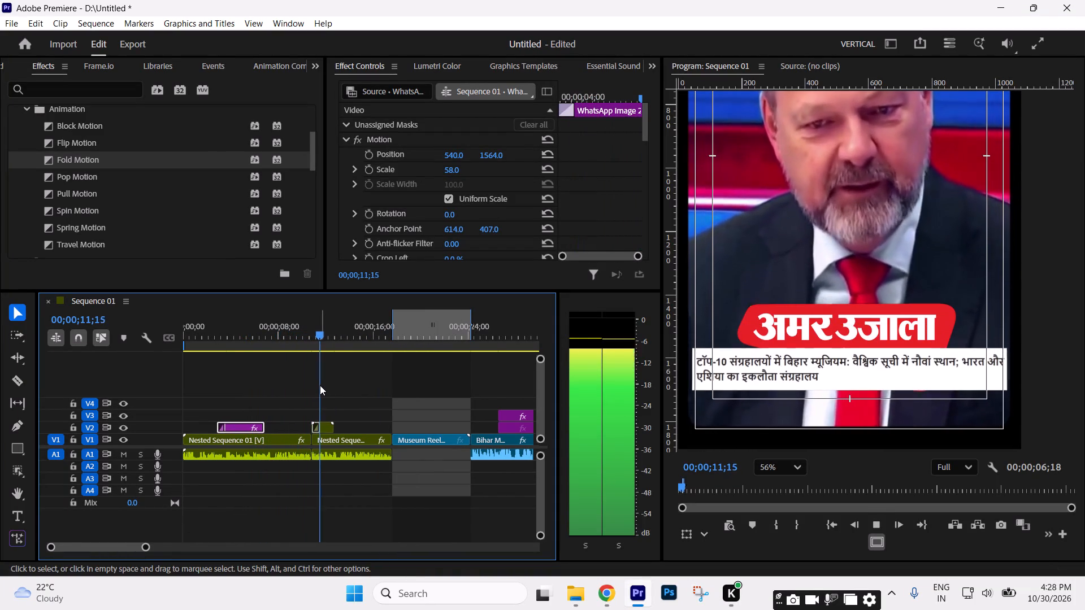
pyautogui.press('space')
pyautogui.press('space')
pyautogui.press('space')
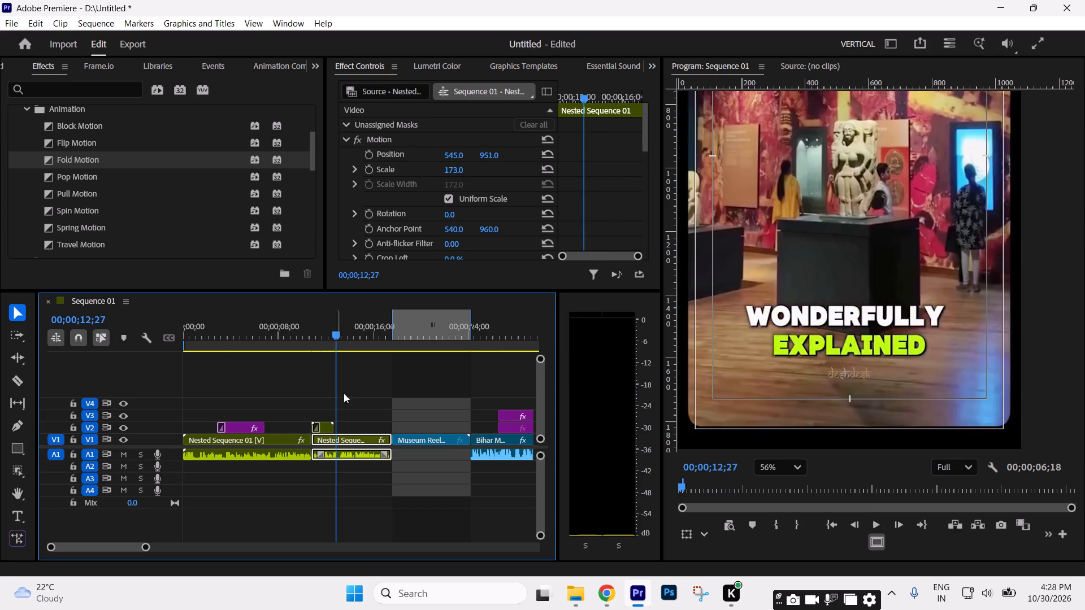
pyautogui.press('space')
pyautogui.press('space')
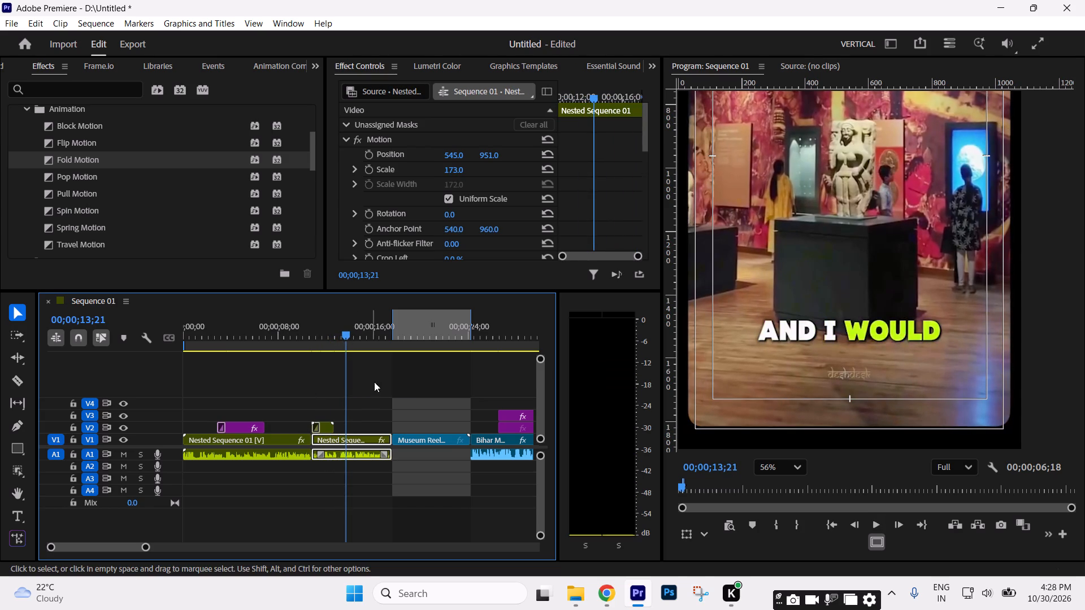
pyautogui.press('space')
pyautogui.press('space')
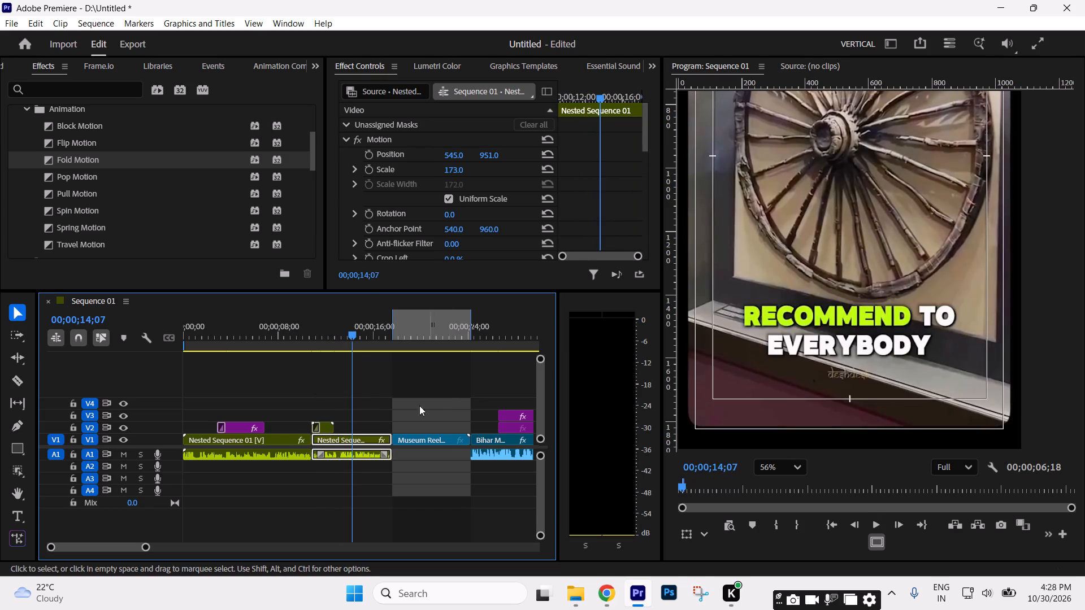
# Move the ETV Bharat logo clip on V3 and the 2.png headline on V2 to start at 00;00;15;20, on the "WHO GOES TO" caption.
pyautogui.moveTo(357, 330); pyautogui.dragTo(374, 339)
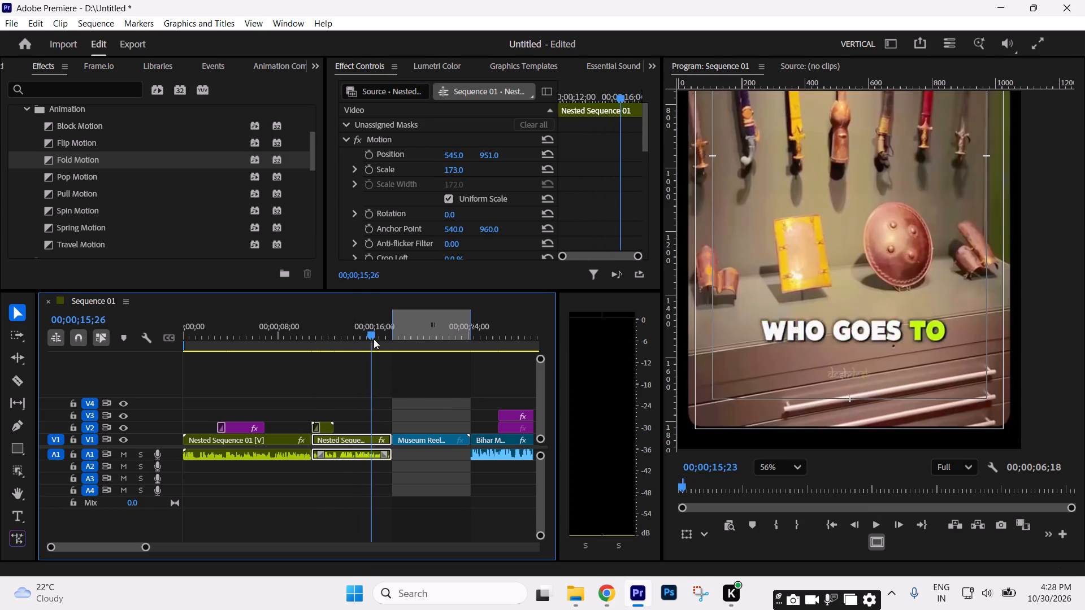
pyautogui.moveTo(374, 339); pyautogui.dragTo(370, 339)
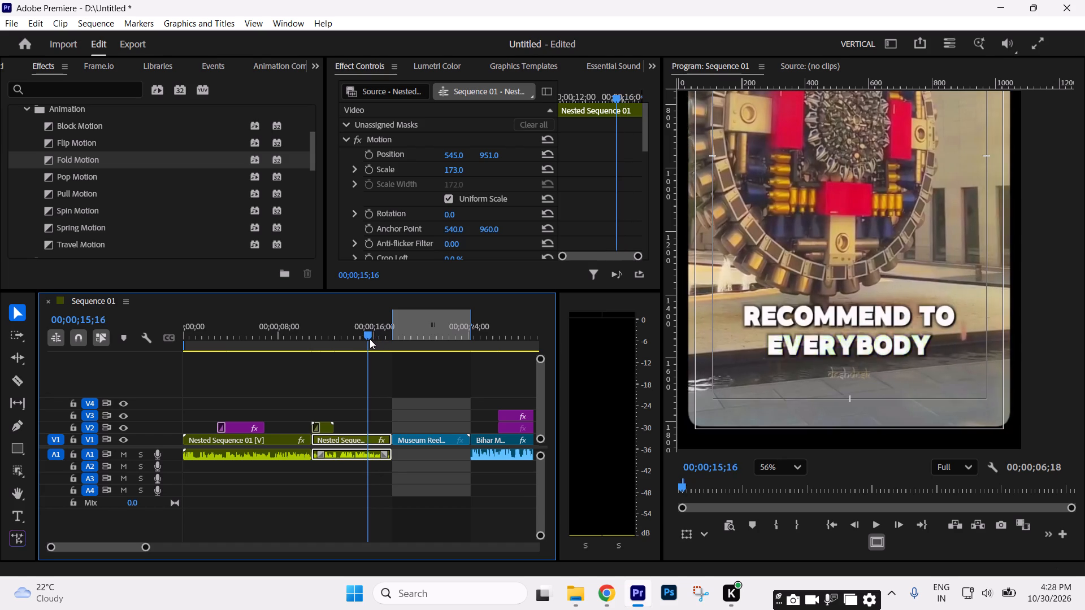
pyautogui.moveTo(370, 339); pyautogui.dragTo(372, 339)
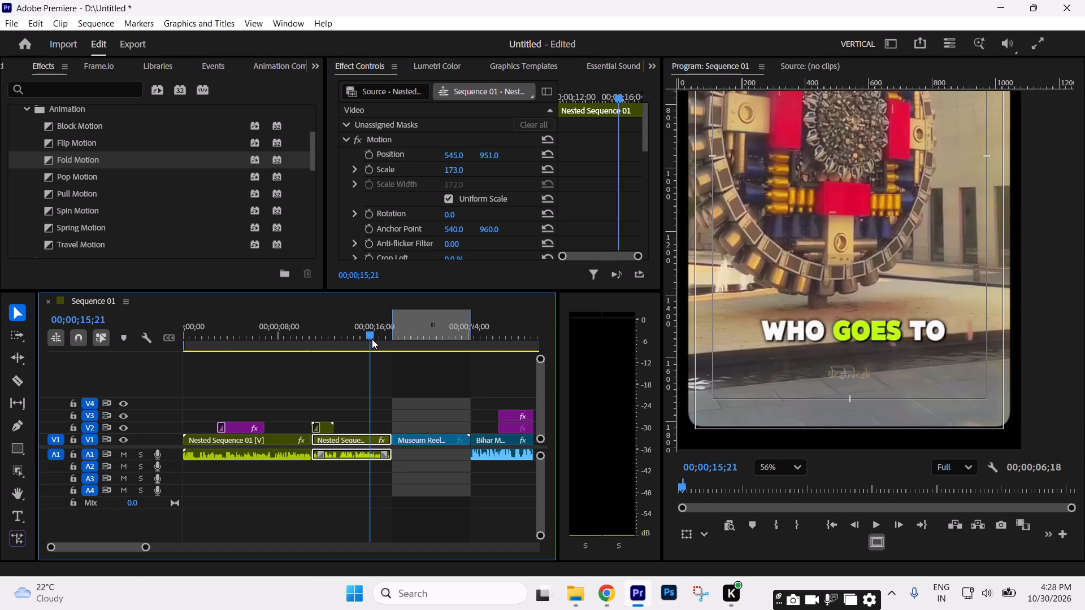
pyautogui.press('Left')
pyautogui.click(446, 406)
pyautogui.press('-')
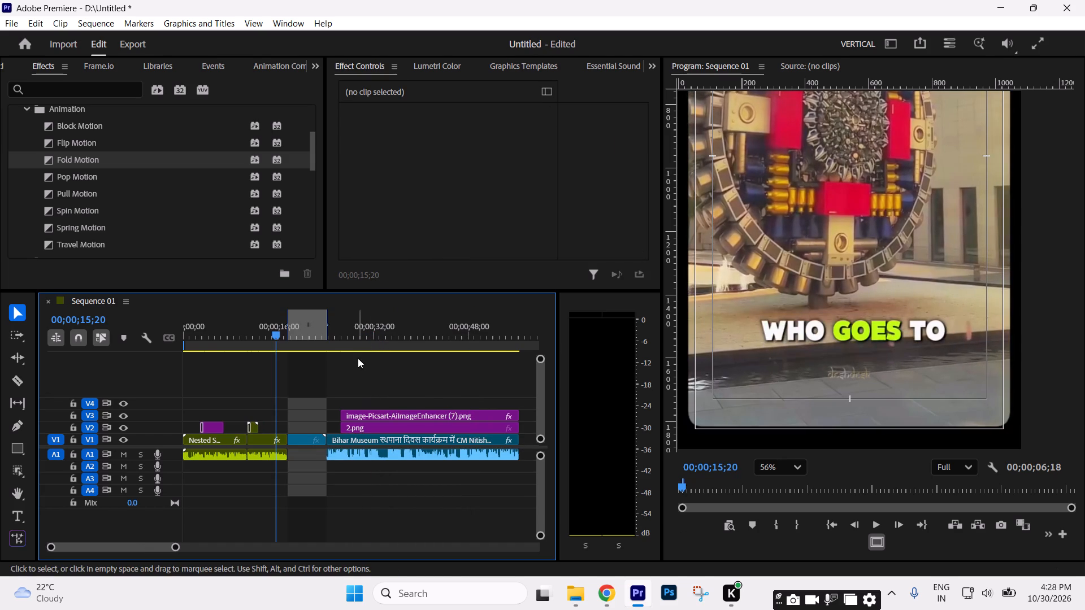
pyautogui.moveTo(370, 415); pyautogui.dragTo(309, 415)
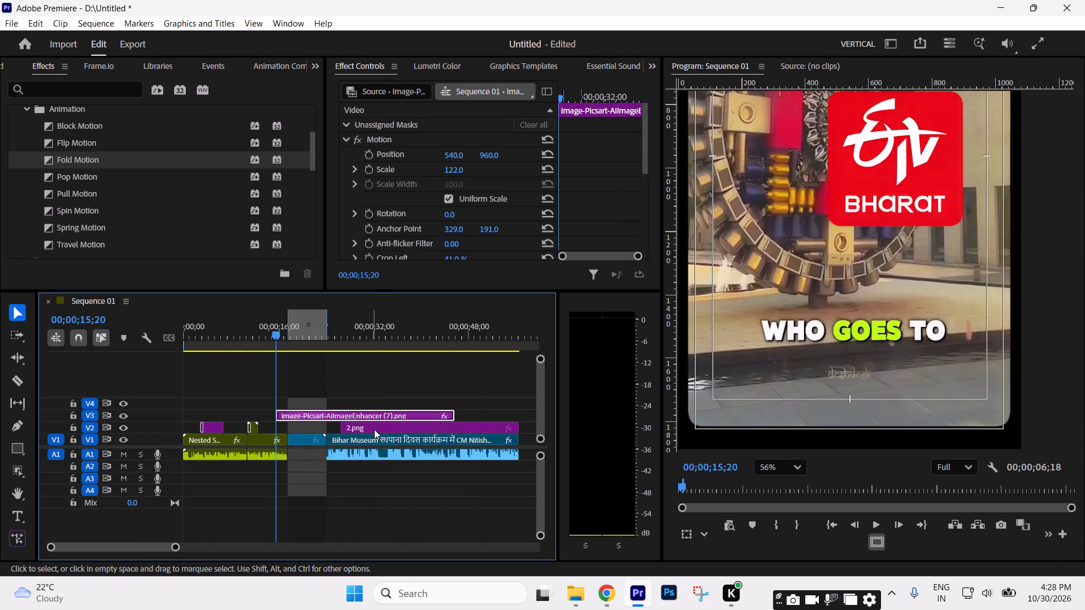
pyautogui.moveTo(374, 429); pyautogui.dragTo(308, 428)
pyautogui.press('=')
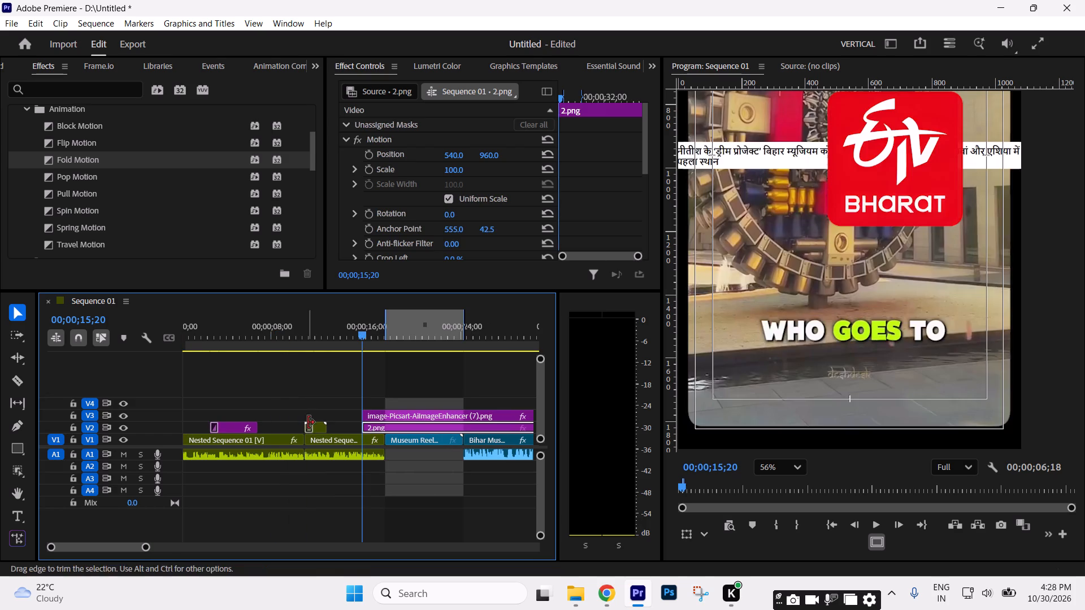
pyautogui.press('space')
pyautogui.press('space')
# Shrink the ETV Bharat logo to a Scale of 75 and place it just above the caption, at Position 411 by about 1310.
pyautogui.click(381, 416)
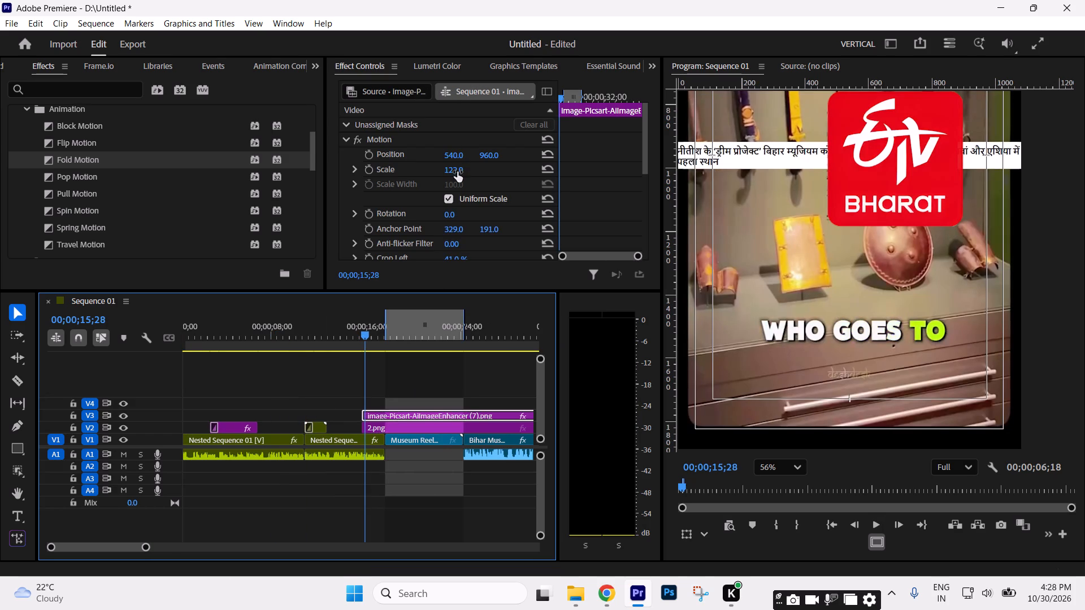
pyautogui.moveTo(457, 172); pyautogui.dragTo(437, 177)
pyautogui.moveTo(456, 155); pyautogui.dragTo(366, 164)
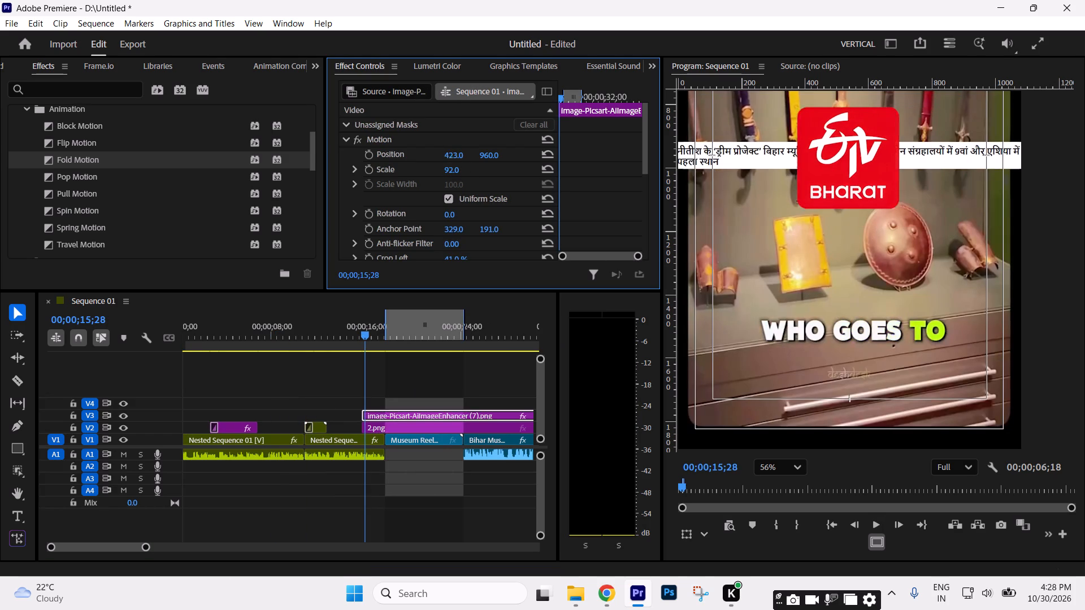
pyautogui.moveTo(366, 164); pyautogui.dragTo(367, 171)
pyautogui.moveTo(489, 156); pyautogui.dragTo(732, 55)
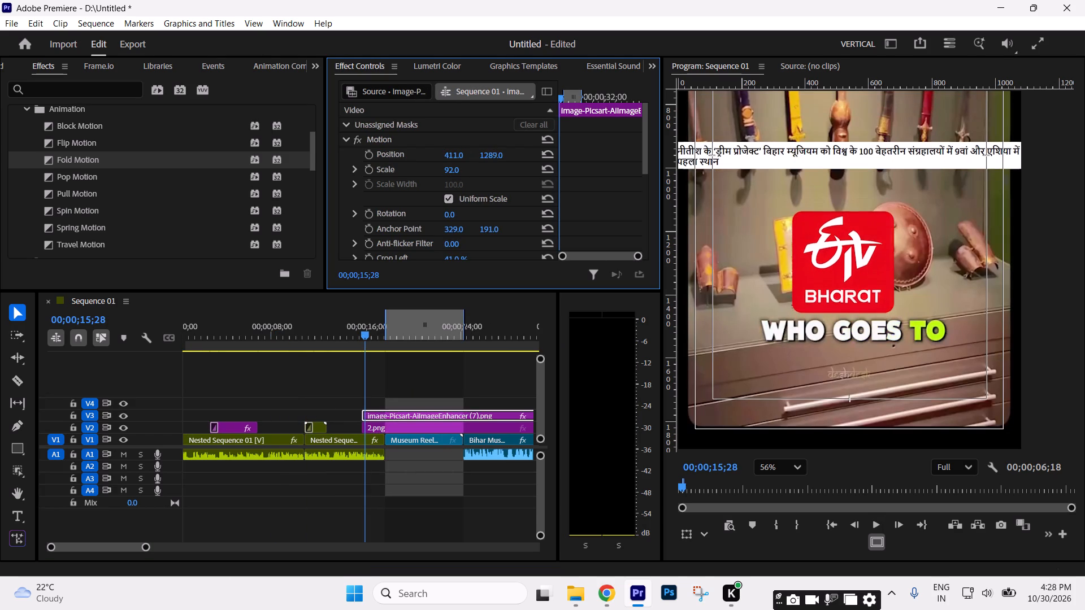
pyautogui.moveTo(732, 55); pyautogui.dragTo(732, 56)
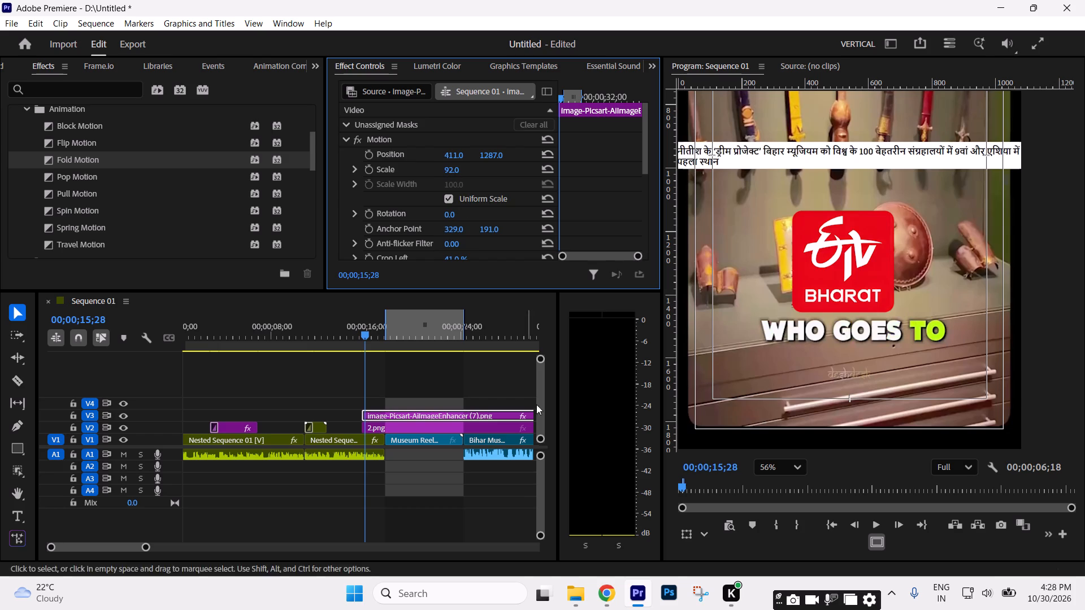
pyautogui.scroll(-5, 896, 337)
pyautogui.moveTo(770, 462); pyautogui.dragTo(782, 271)
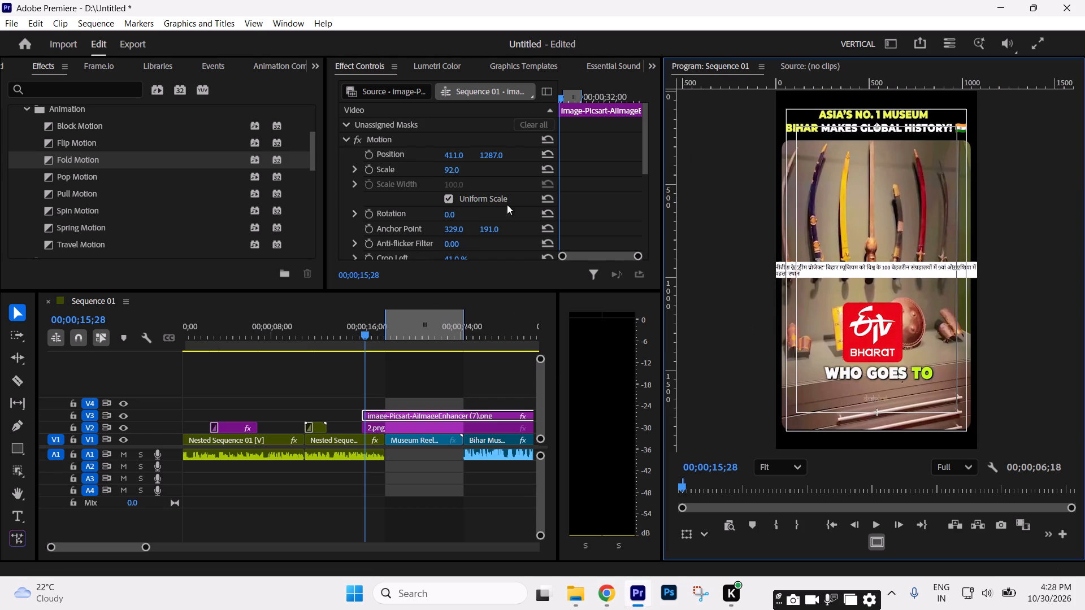
pyautogui.moveTo(448, 172); pyautogui.dragTo(439, 170)
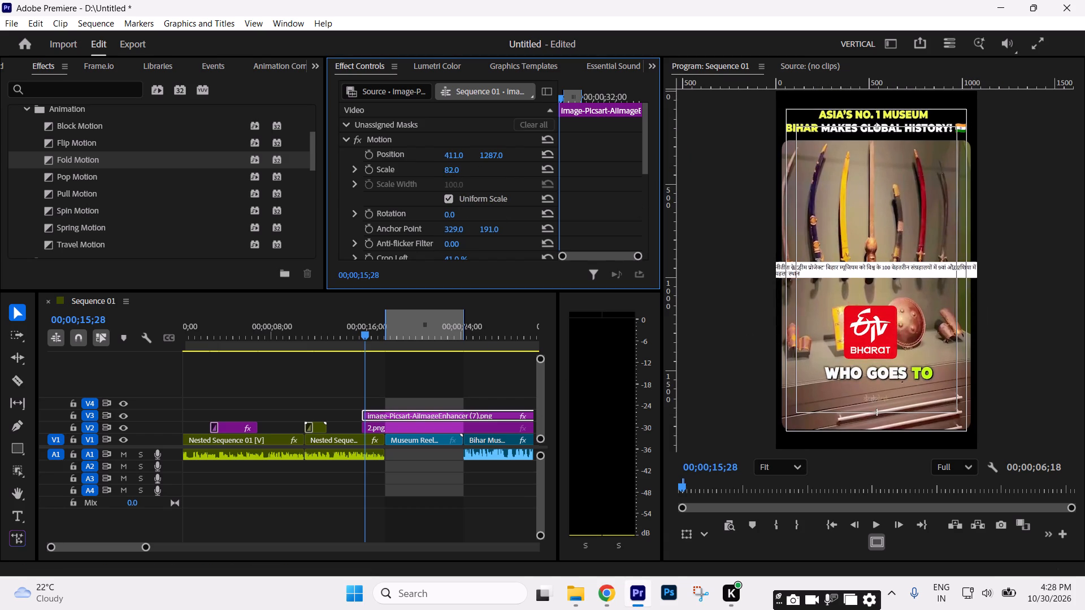
pyautogui.moveTo(439, 170); pyautogui.dragTo(433, 170)
pyautogui.moveTo(486, 154); pyautogui.dragTo(489, 141)
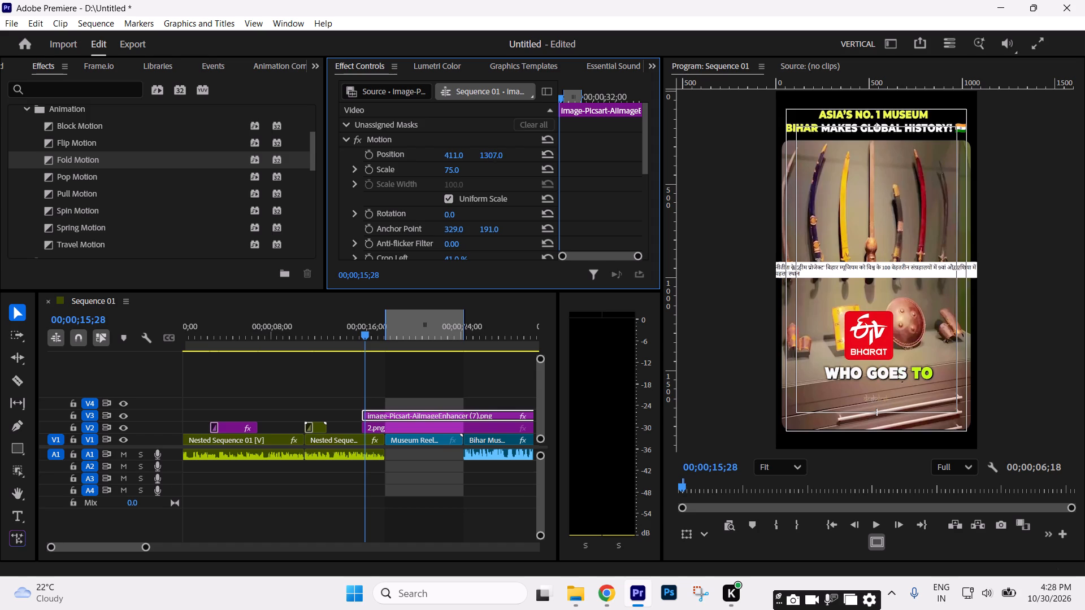
pyautogui.moveTo(489, 141); pyautogui.dragTo(489, 139)
# Place the 2.png headline just below the ETV Bharat logo at vertical Position 1511 and set its Scale to 96.
pyautogui.click(390, 430)
pyautogui.moveTo(488, 152); pyautogui.dragTo(697, 106)
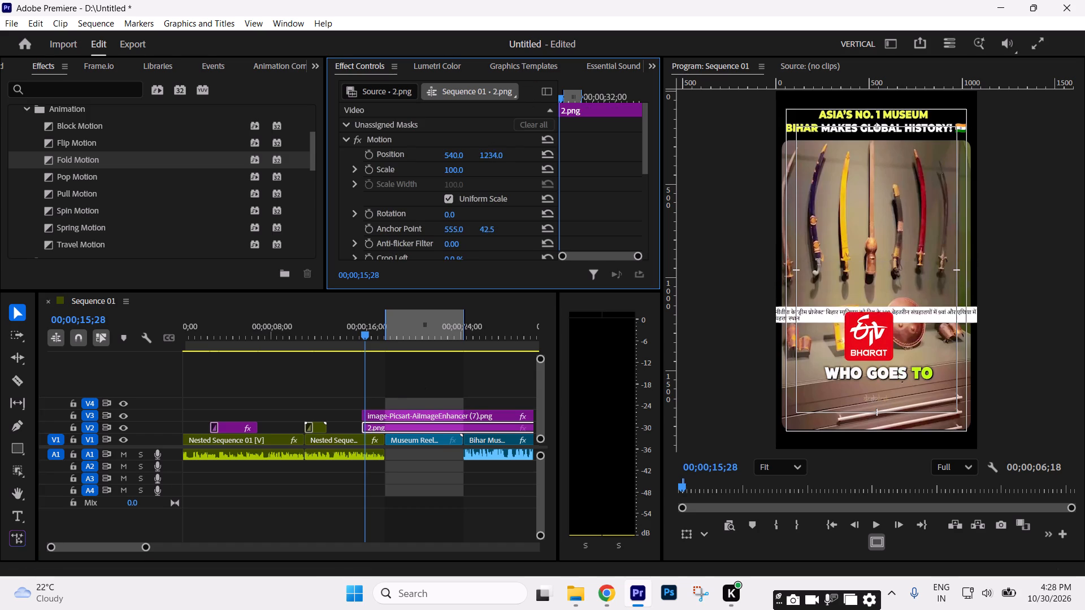
pyautogui.moveTo(697, 106); pyautogui.dragTo(877, 64)
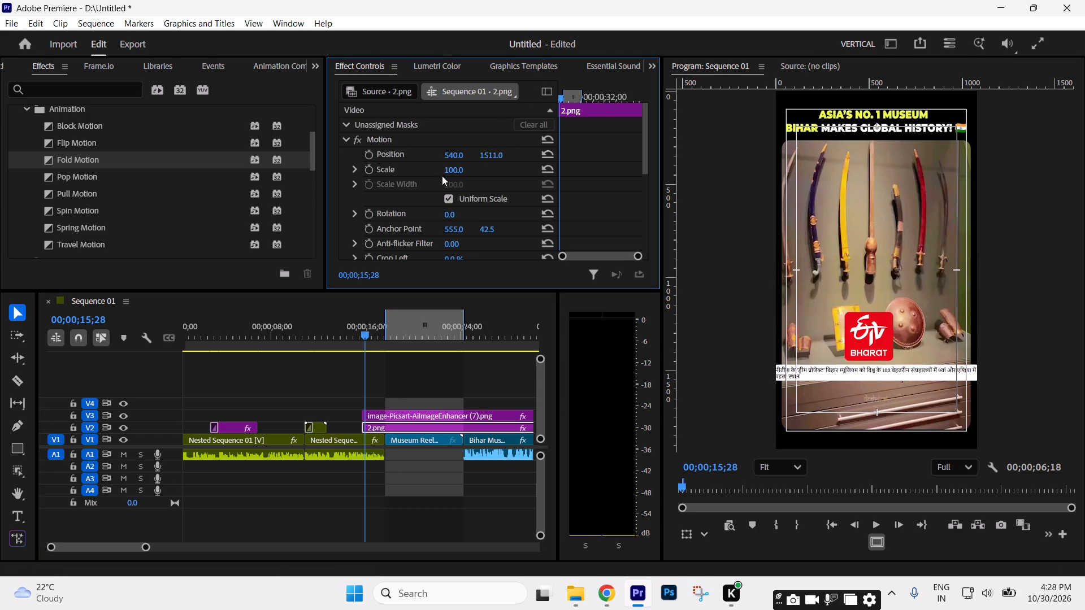
pyautogui.moveTo(458, 167); pyautogui.dragTo(459, 167)
pyautogui.moveTo(459, 167); pyautogui.dragTo(471, 181)
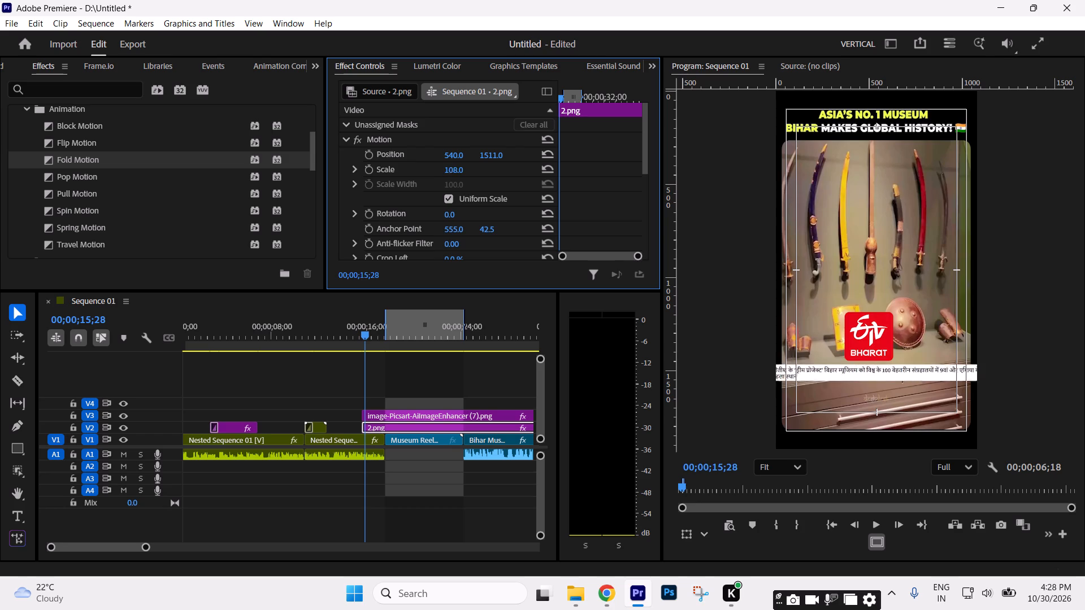
pyautogui.moveTo(471, 181); pyautogui.dragTo(463, 187)
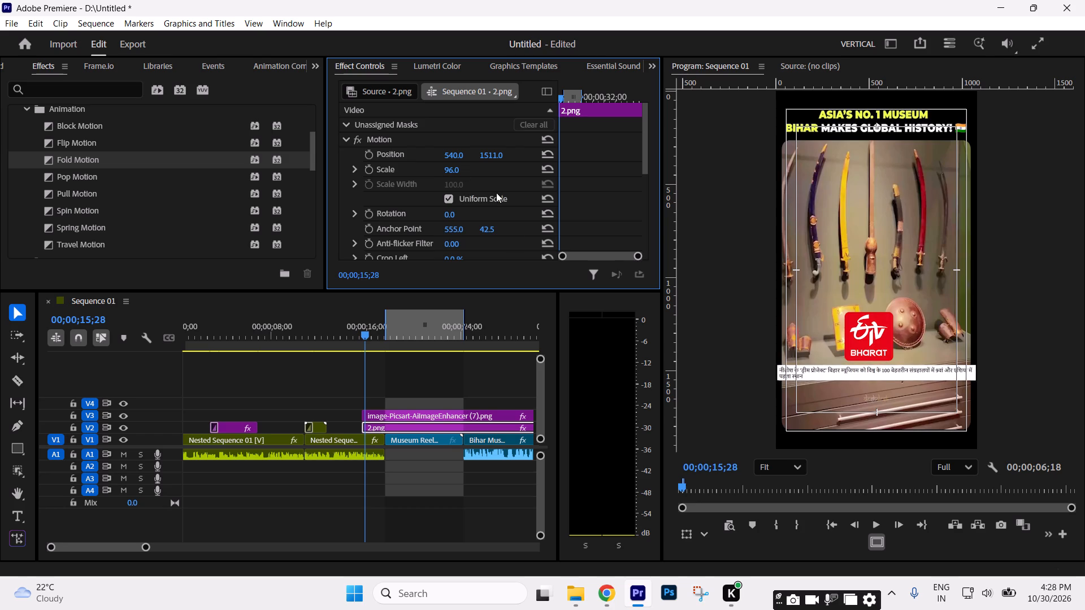
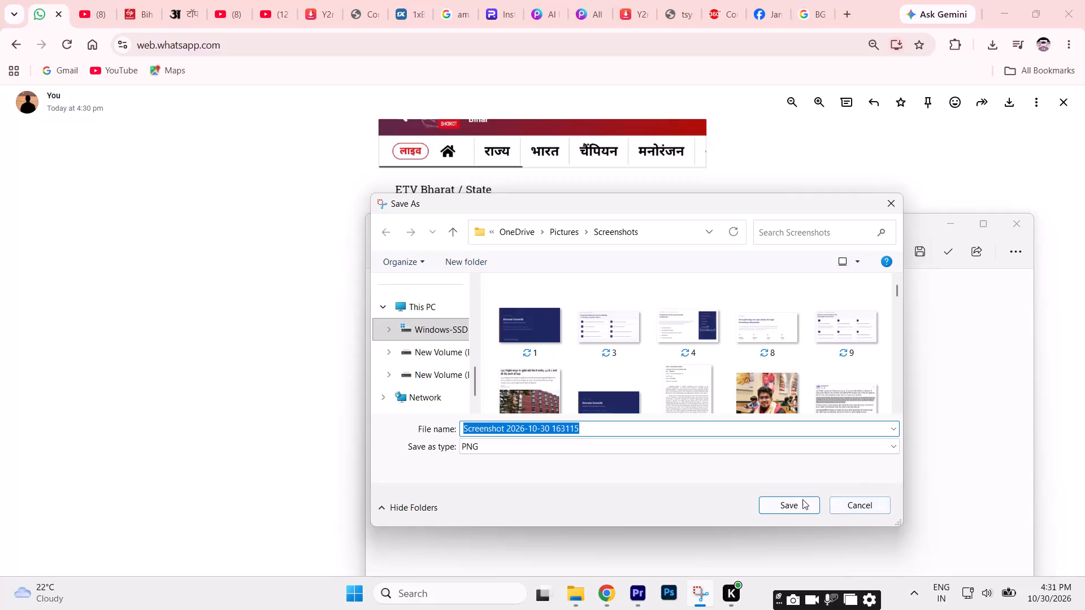
# Save the ETV Bharat headline screenshot to the Desktop as a PNG under its suggested file name.
pyautogui.scroll(5, 414, 381)
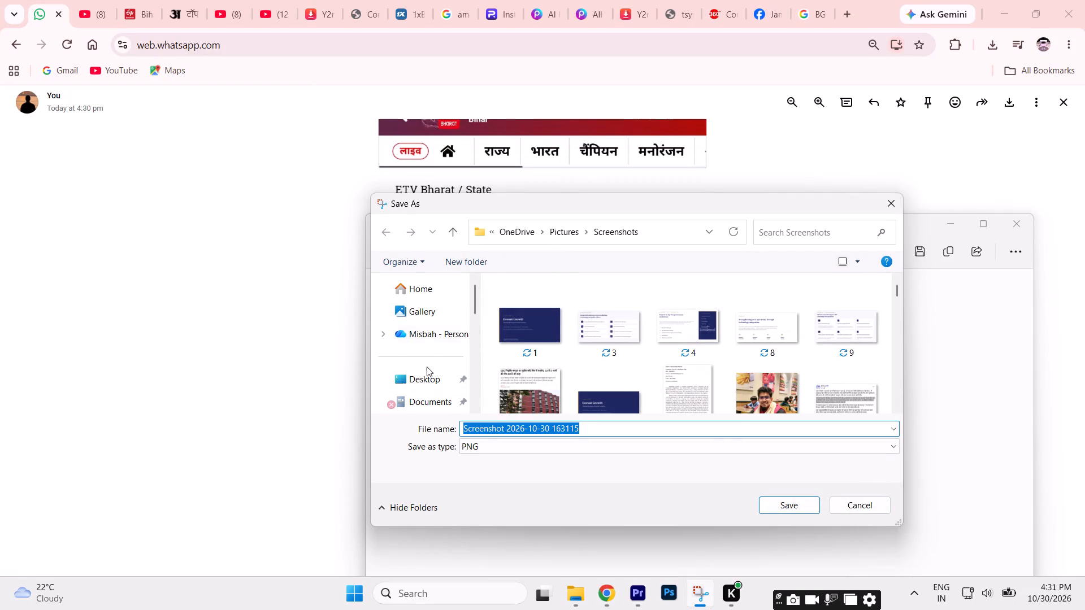
pyautogui.click(432, 382)
pyautogui.click(792, 506)
# Switch to Premiere and import Screenshot 2026-10-30 163115.png from the Desktop into the project.
pyautogui.click(645, 598)
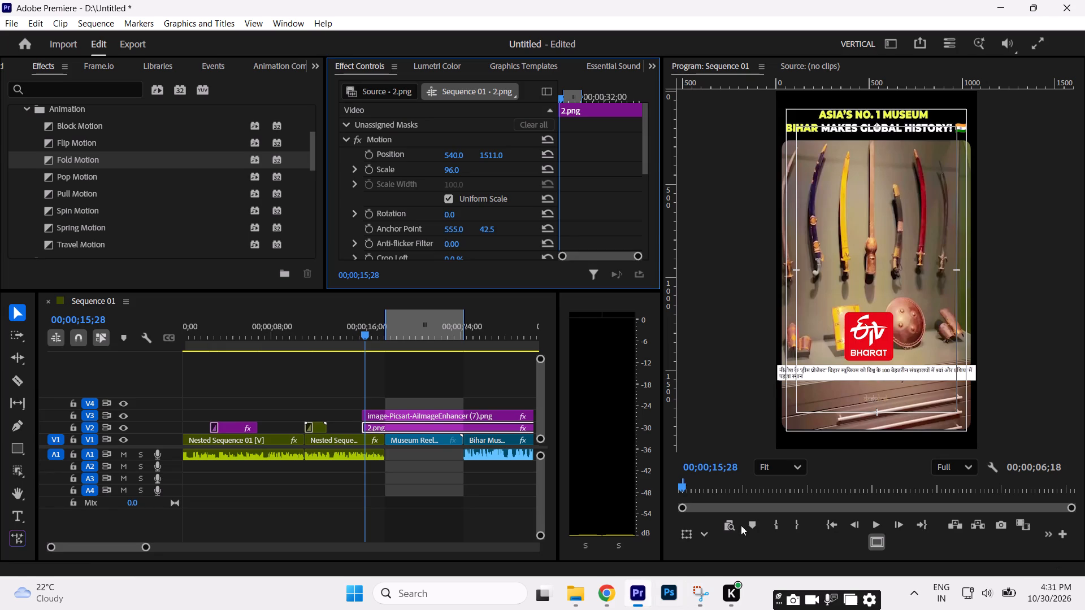
pyautogui.click(290, 391)
pyautogui.moveTo(313, 65); pyautogui.dragTo(352, 157)
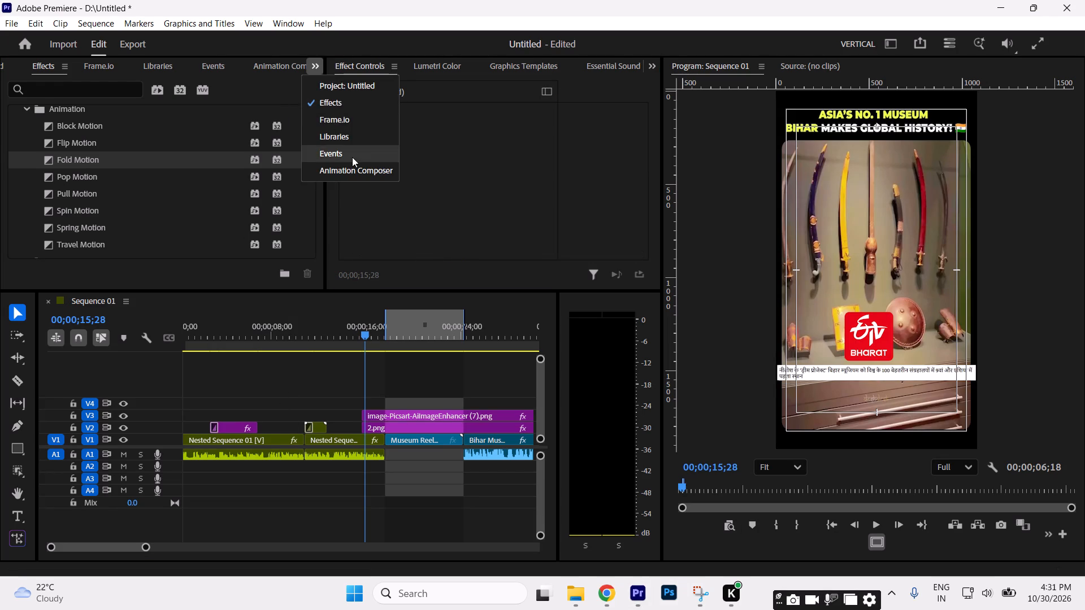
pyautogui.moveTo(352, 157); pyautogui.dragTo(353, 168)
pyautogui.moveTo(312, 67); pyautogui.dragTo(332, 133)
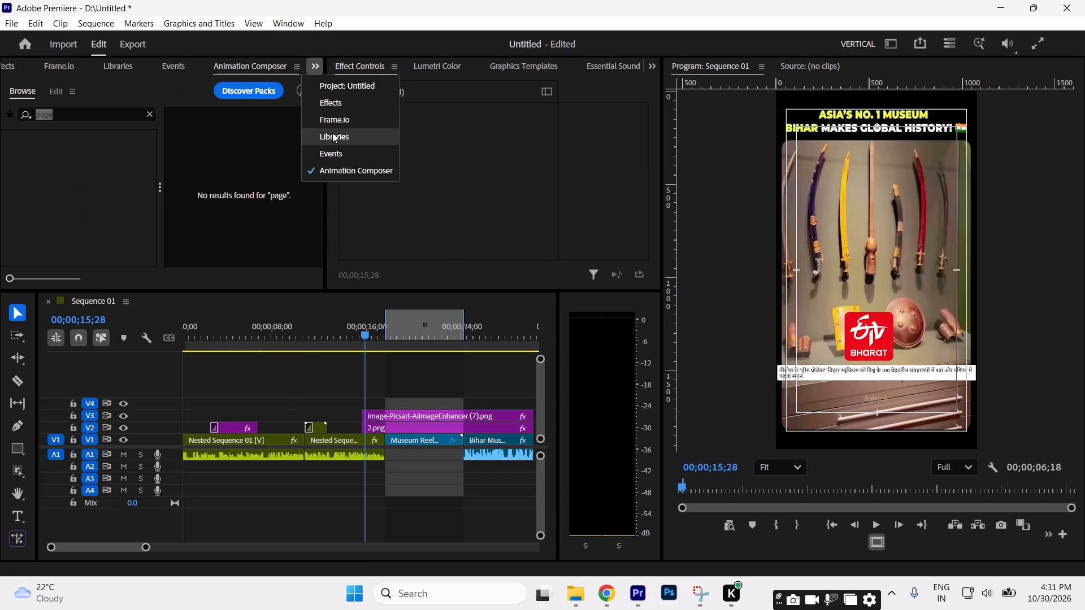
pyautogui.moveTo(332, 133); pyautogui.dragTo(326, 98)
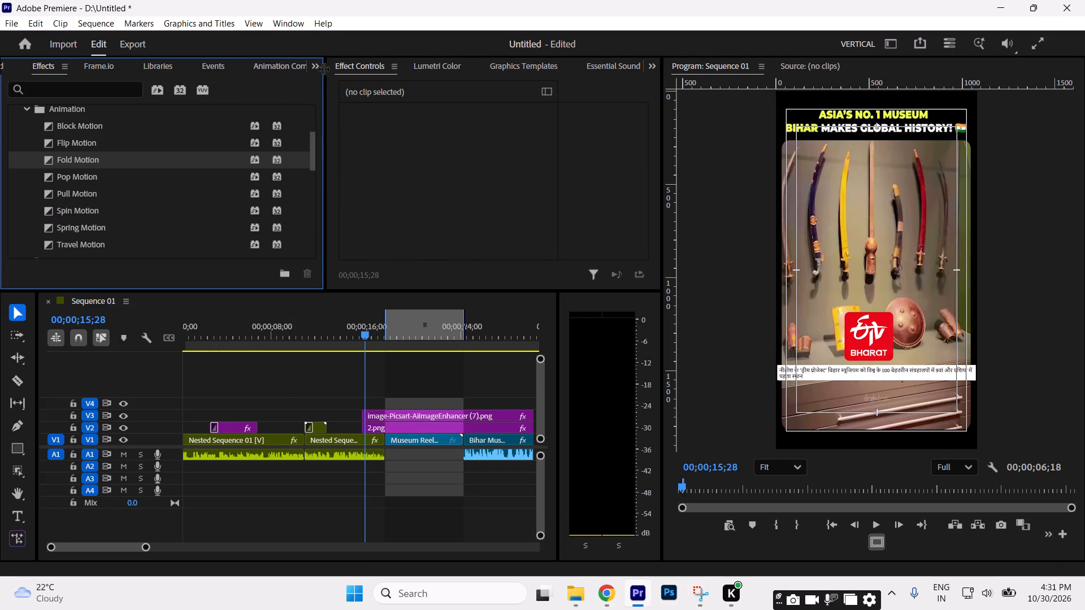
pyautogui.moveTo(321, 67); pyautogui.dragTo(320, 84)
pyautogui.doubleClick(209, 219)
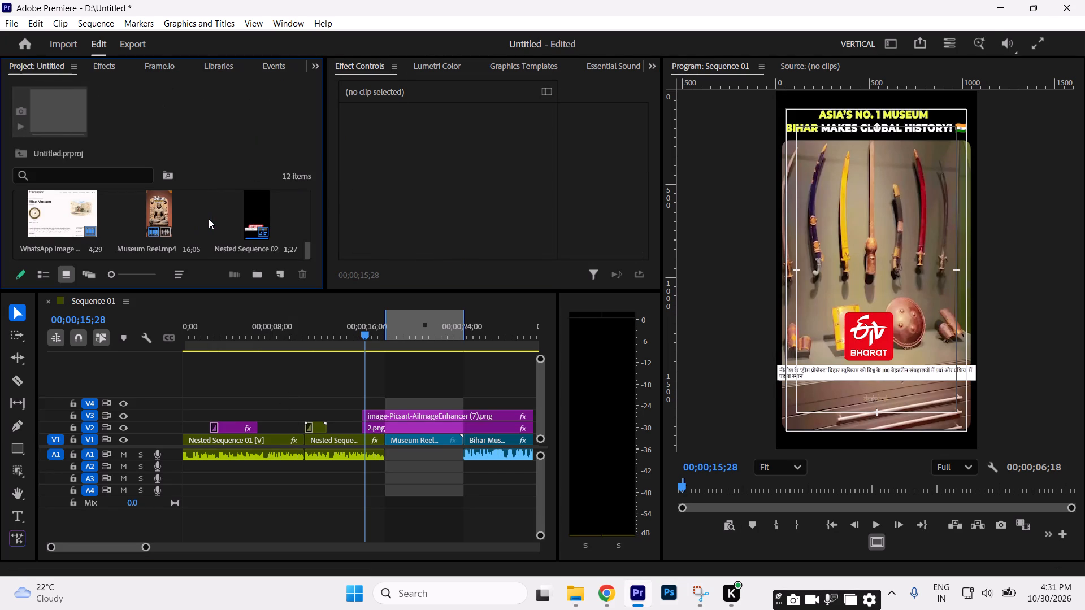
pyautogui.scroll(3, 66, 263)
pyautogui.click(210, 262)
pyautogui.press('Return')
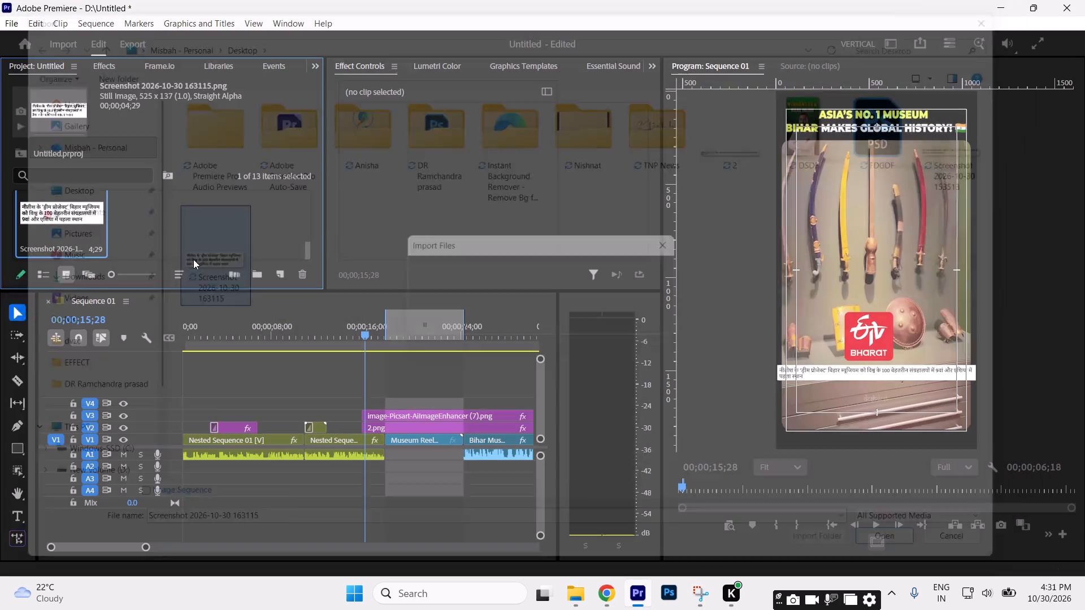
# Replace the 2.png headline with the new headline screenshot, placed on V4 at the start of the ETV Bharat logo clip.
pyautogui.moveTo(41, 226); pyautogui.dragTo(359, 400)
pyautogui.click(410, 417)
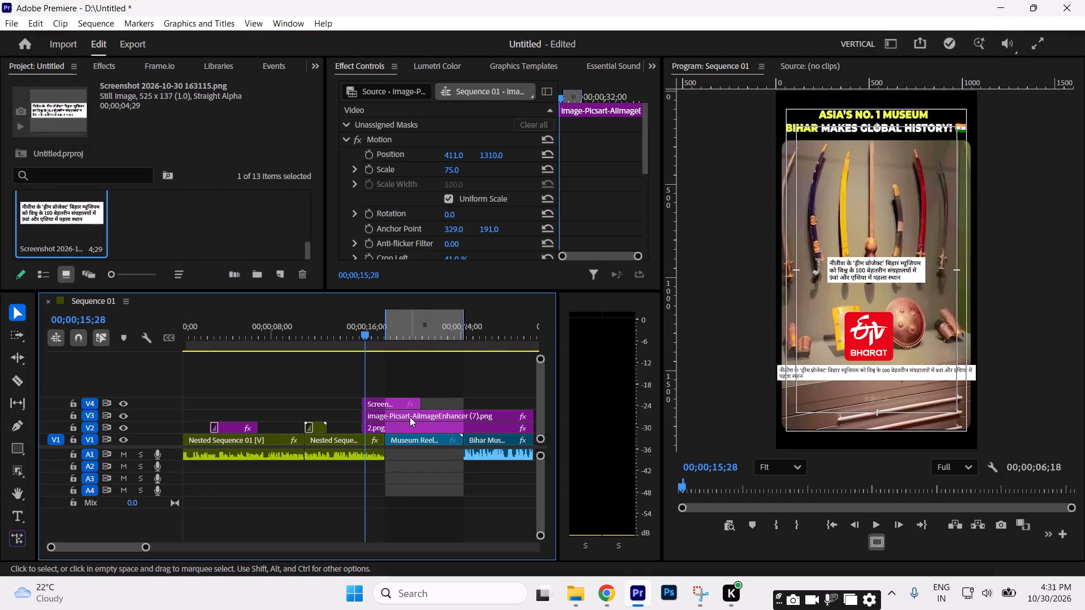
pyautogui.press('Delete')
pyautogui.hotkey('ctrl', 'z')
pyautogui.click(412, 428)
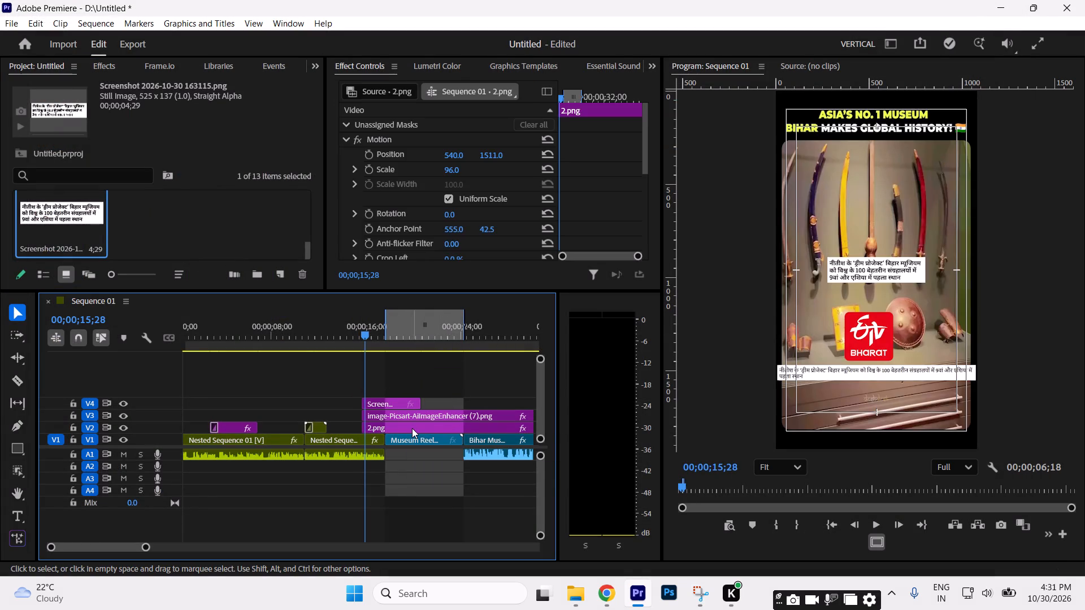
pyautogui.press('Delete')
# Move the ETV Bharat logo to V2 and the headline screenshot to V3, splitting both where the Museum Reel clip starts on V1.
pyautogui.press('space')
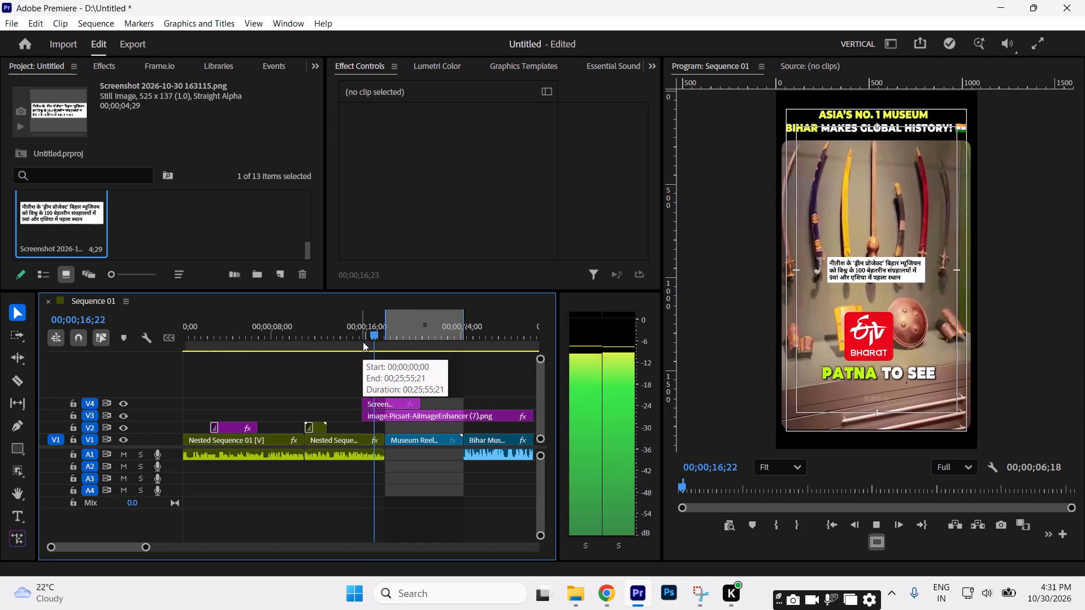
pyautogui.press('space')
pyautogui.press('space')
pyautogui.press('space')
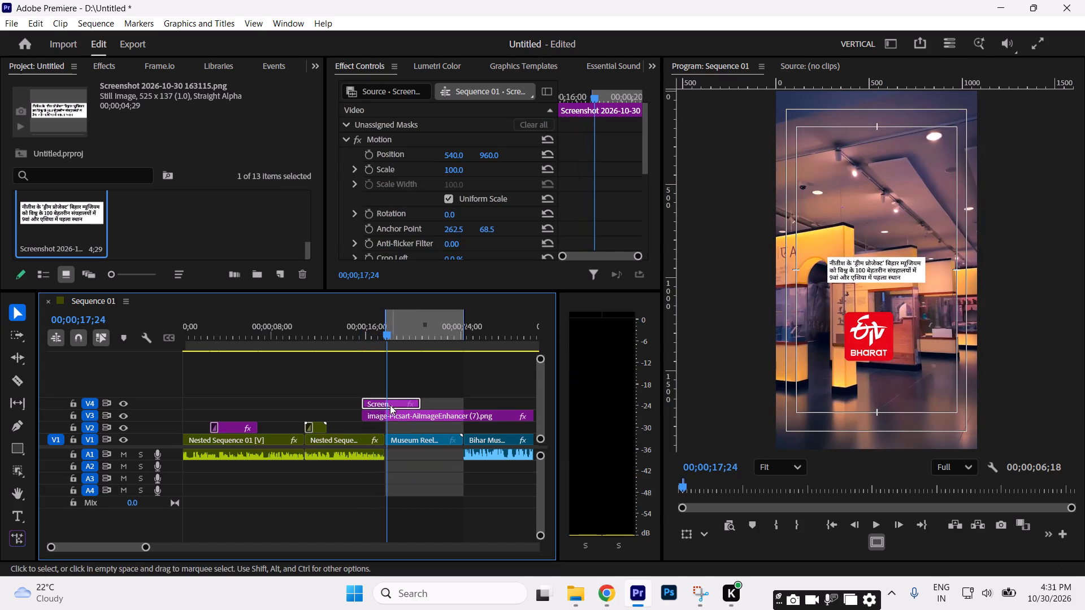
pyautogui.moveTo(391, 413); pyautogui.dragTo(392, 426)
pyautogui.press('c')
pyautogui.click(382, 426)
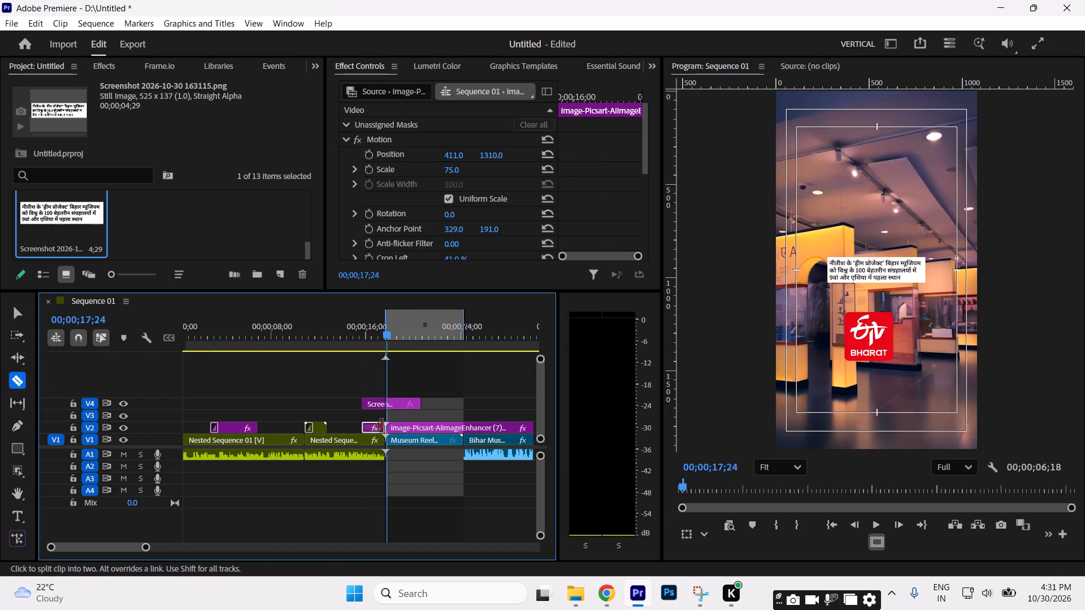
pyautogui.press('v')
pyautogui.moveTo(377, 399); pyautogui.dragTo(379, 415)
pyautogui.press('c')
pyautogui.click(384, 415)
pyautogui.press('v')
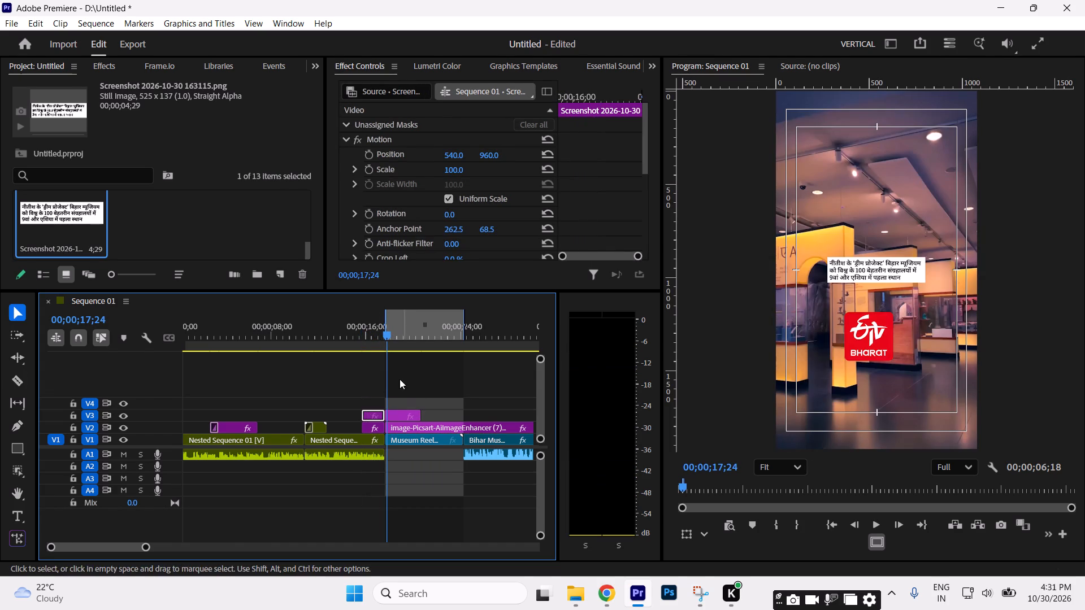
# Delete the parts of the headline screenshot and ETV Bharat logo clips that lie after the cut.
pyautogui.moveTo(387, 336); pyautogui.dragTo(396, 342)
pyautogui.moveTo(434, 393); pyautogui.dragTo(413, 414)
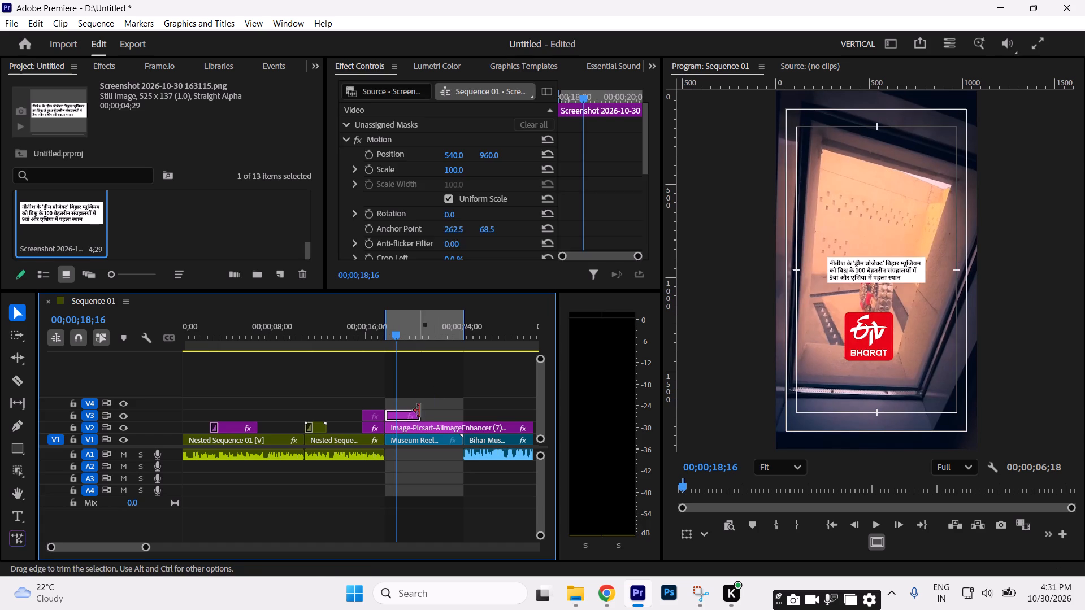
pyautogui.press('Delete')
pyautogui.hotkey('ctrl', 'z')
pyautogui.moveTo(380, 336); pyautogui.dragTo(394, 340)
pyautogui.press('Delete')
pyautogui.click(426, 421)
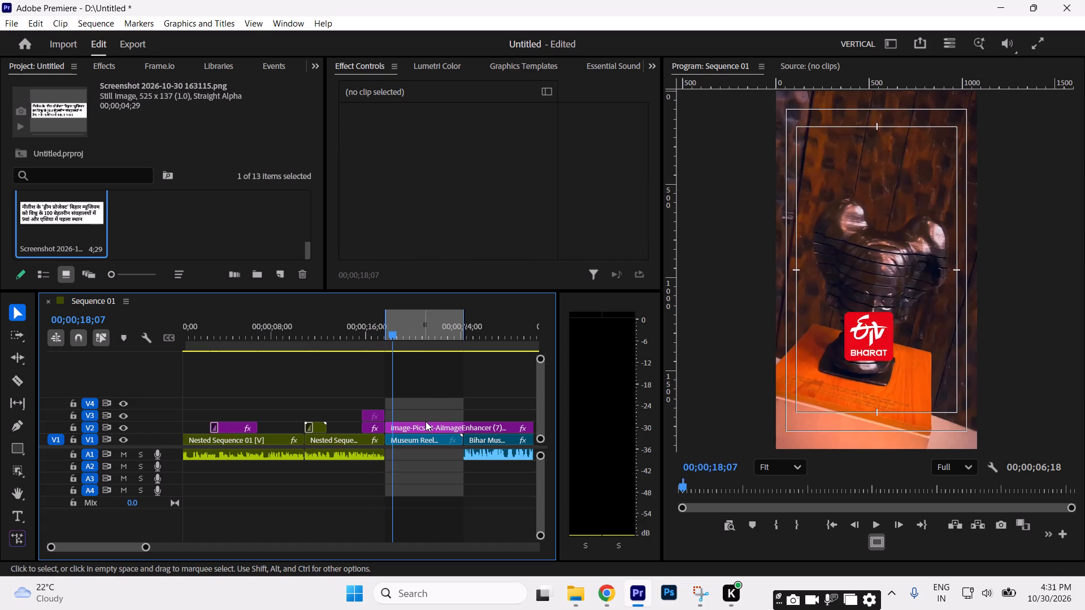
pyautogui.click(424, 429)
pyautogui.press('Delete')
# Enlarge the headline screenshot to a Scale of 158 and move it below the logo at vertical Position 1578.
pyautogui.moveTo(378, 335); pyautogui.dragTo(372, 337)
pyautogui.moveTo(456, 171); pyautogui.dragTo(505, 167)
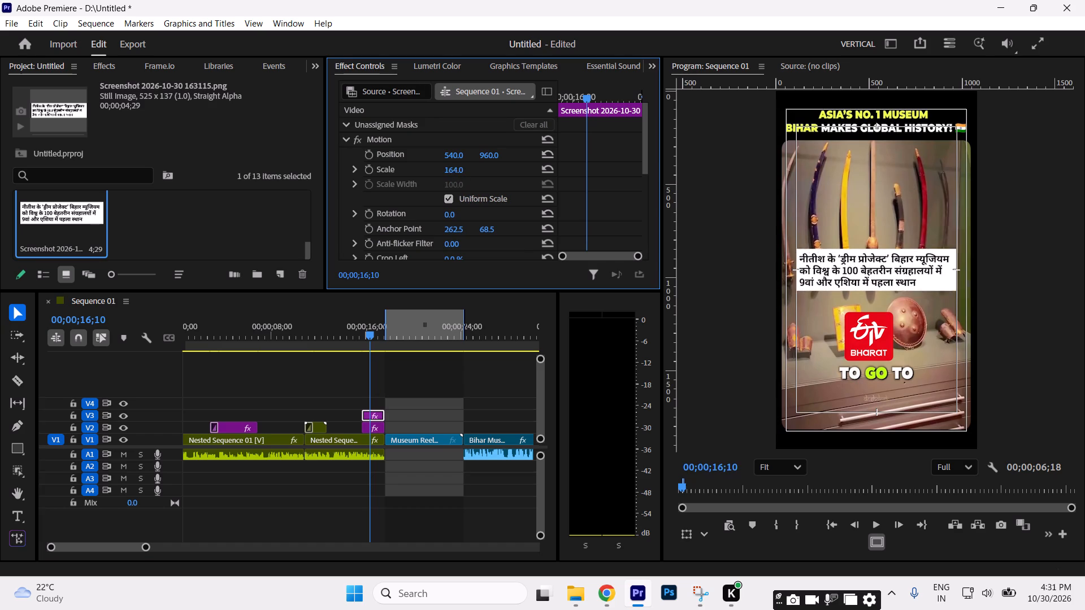
pyautogui.moveTo(505, 167); pyautogui.dragTo(496, 167)
pyautogui.moveTo(491, 158); pyautogui.dragTo(499, 151)
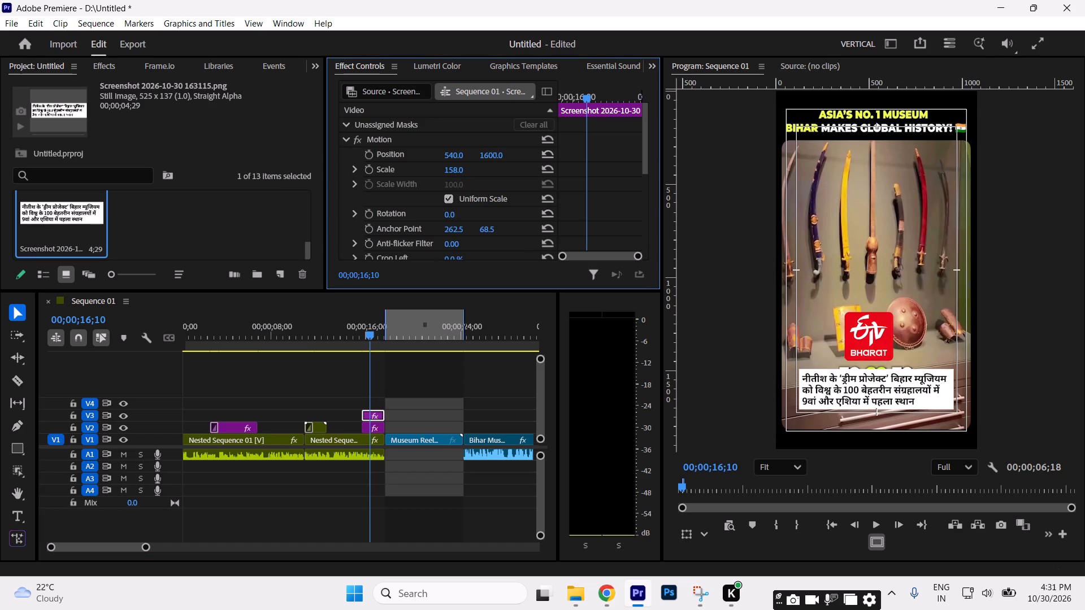
pyautogui.moveTo(499, 151); pyautogui.dragTo(483, 160)
# Set the horizontal Position of the ETV Bharat logo to 140 and of the headline screenshot to 579.
pyautogui.click(369, 428)
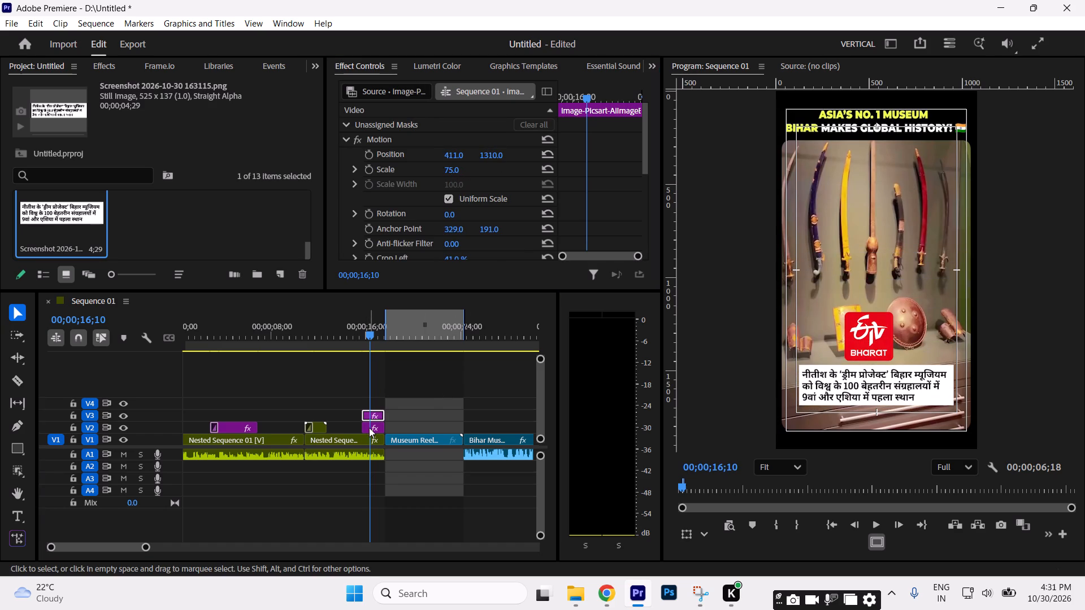
pyautogui.moveTo(451, 156); pyautogui.dragTo(259, 179)
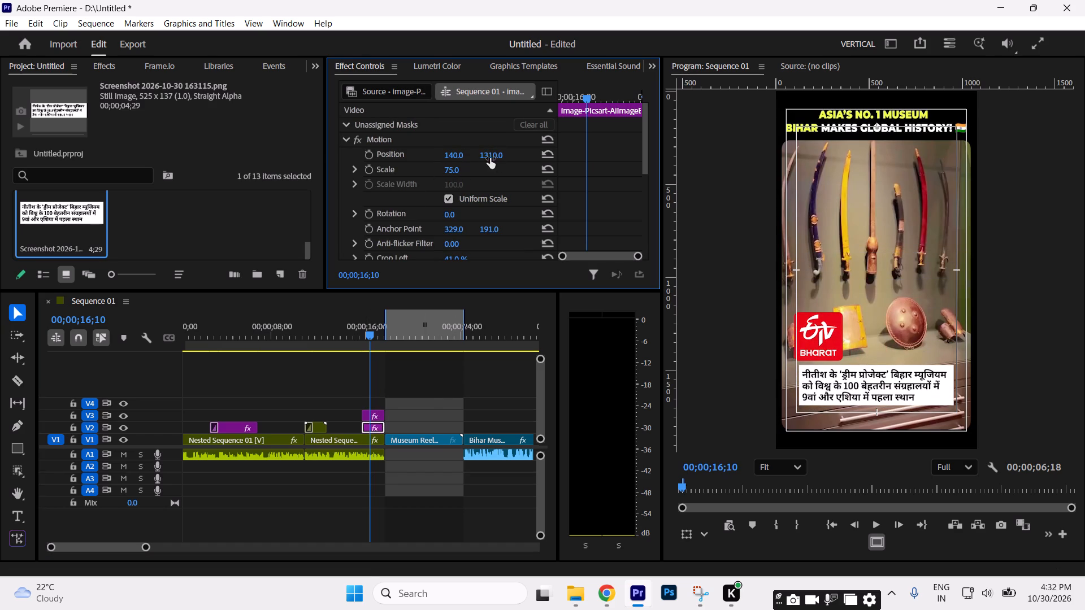
pyautogui.click(370, 416)
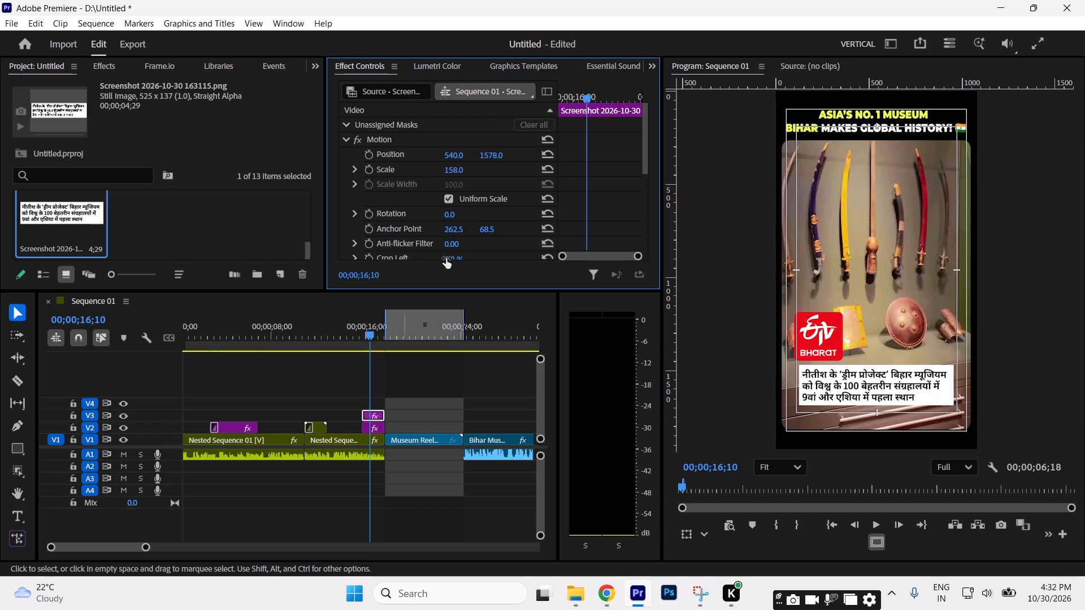
pyautogui.moveTo(449, 152); pyautogui.dragTo(476, 156)
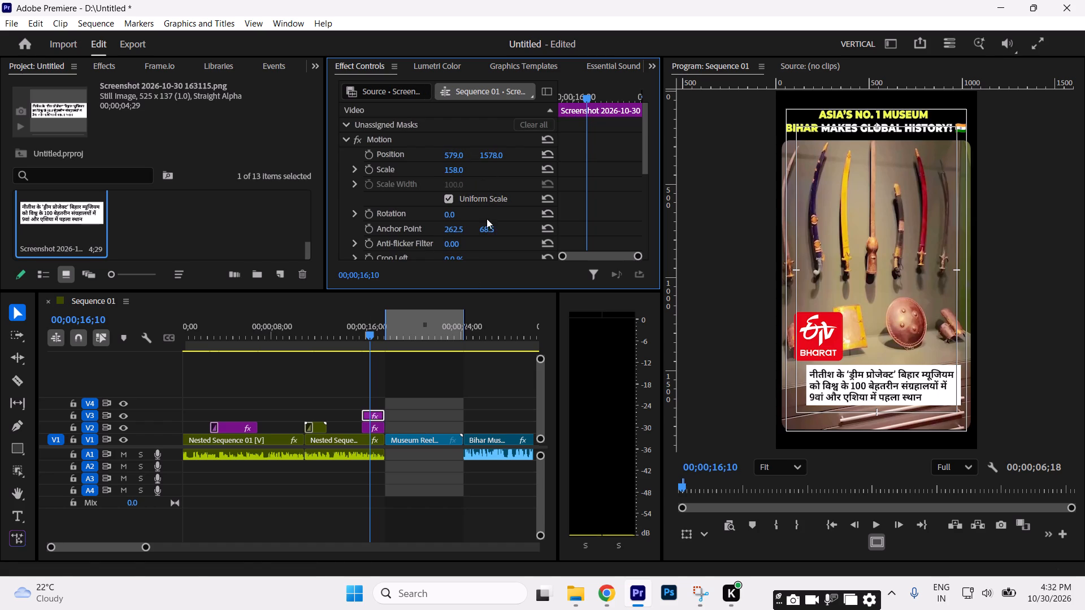
# Shrink the ETV Bharat logo to a Scale of 48 and lower it to the headline's top corner at vertical Position 1389.
pyautogui.click(374, 428)
pyautogui.moveTo(453, 171); pyautogui.dragTo(444, 172)
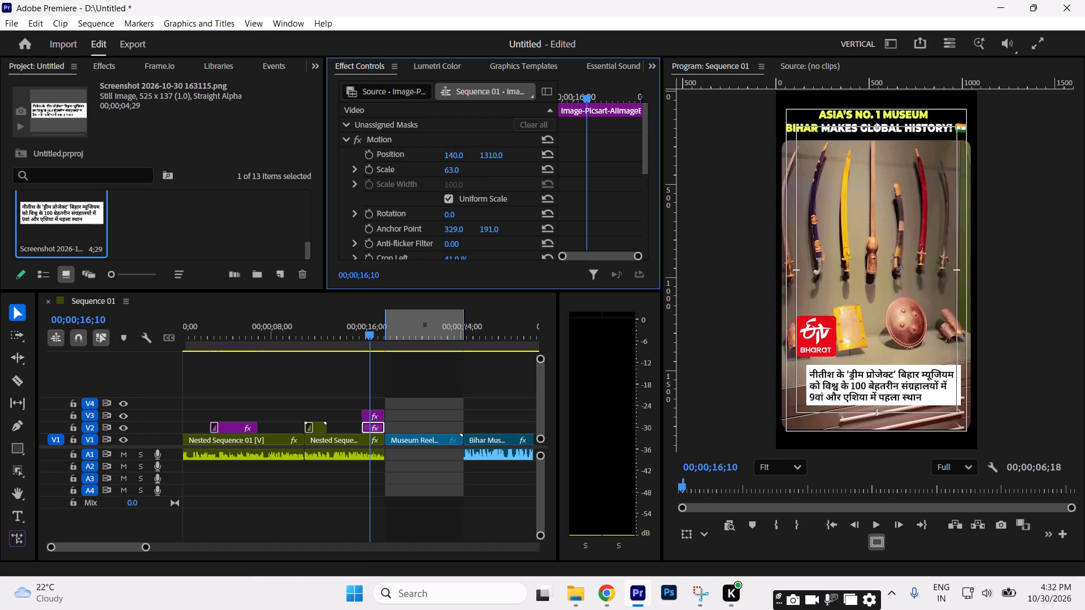
pyautogui.moveTo(444, 172); pyautogui.dragTo(434, 174)
pyautogui.moveTo(489, 152); pyautogui.dragTo(526, 99)
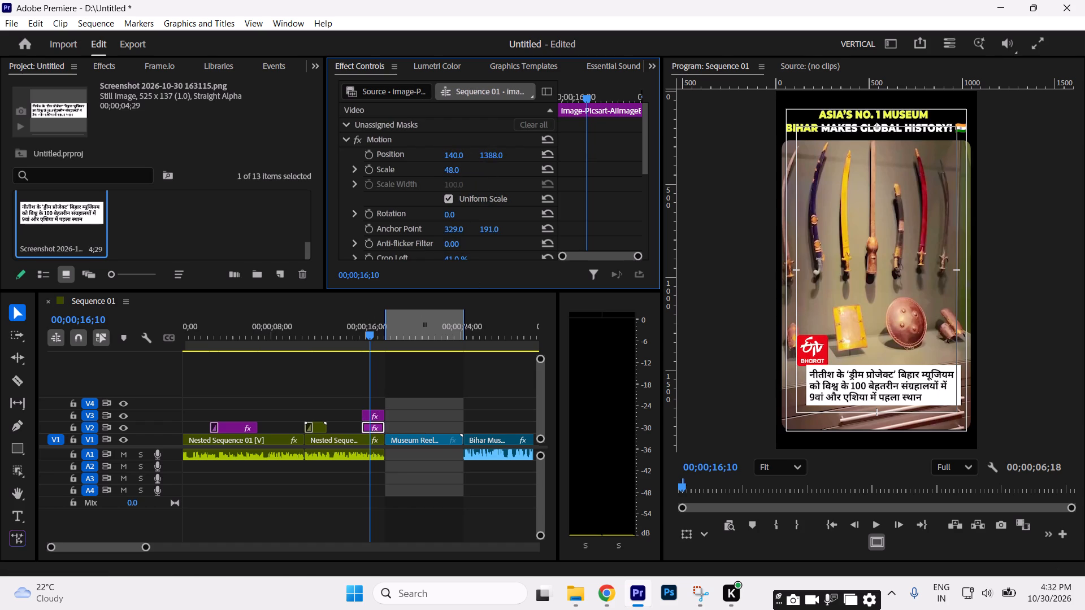
pyautogui.moveTo(526, 99); pyautogui.dragTo(528, 98)
# Swap the overlay tracks so the ETV Bharat logo is on V3 above the headline screenshot on V2.
pyautogui.moveTo(377, 426); pyautogui.dragTo(377, 413)
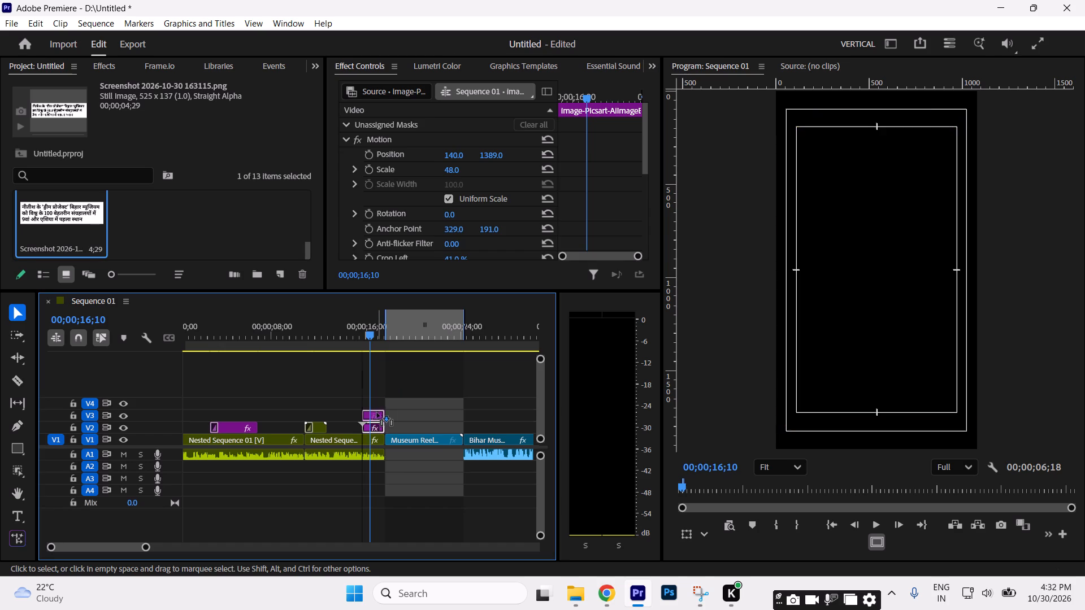
pyautogui.moveTo(377, 413); pyautogui.dragTo(378, 404)
pyautogui.moveTo(437, 368); pyautogui.dragTo(355, 425)
pyautogui.moveTo(378, 413); pyautogui.dragTo(376, 424)
pyautogui.click(435, 401)
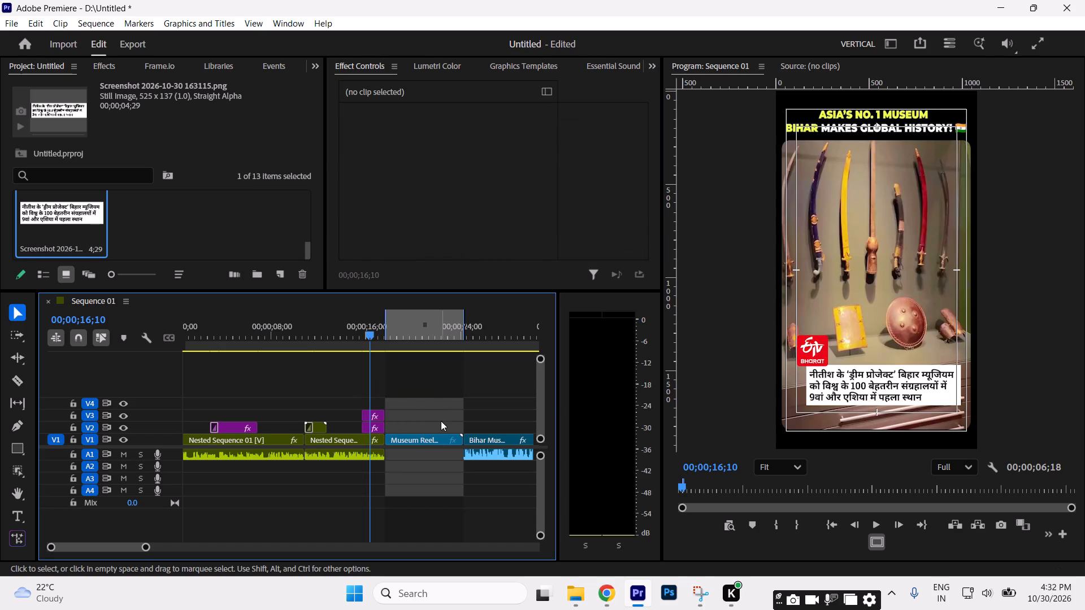
pyautogui.click(409, 409)
# Shift the ETV Bharat logo outward to horizontal Position 109 so it overlaps the headline's corner.
pyautogui.click(375, 415)
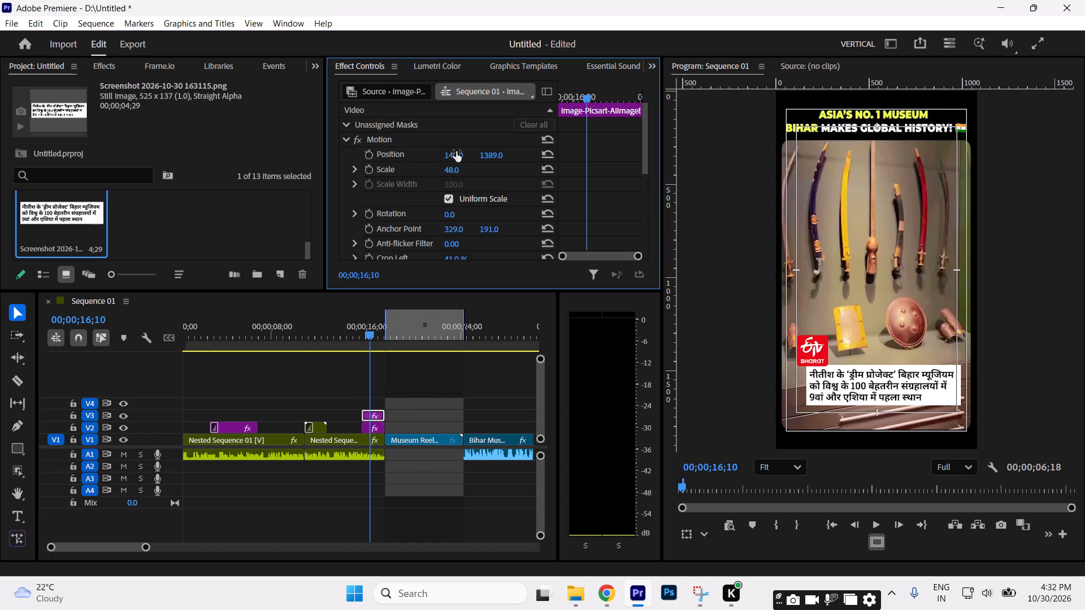
pyautogui.moveTo(456, 151); pyautogui.dragTo(433, 154)
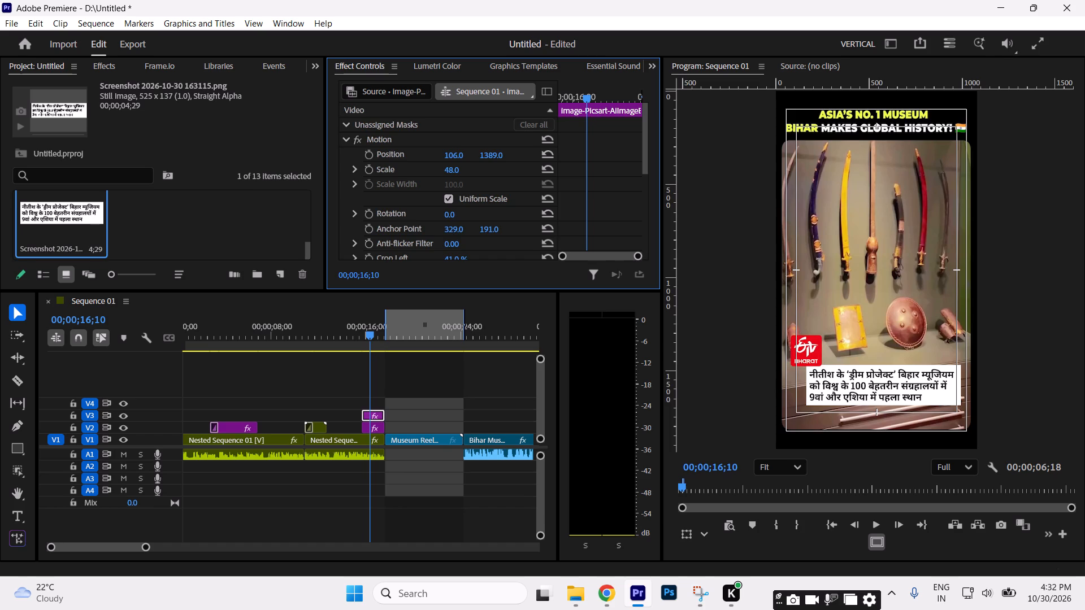
pyautogui.moveTo(433, 154); pyautogui.dragTo(435, 155)
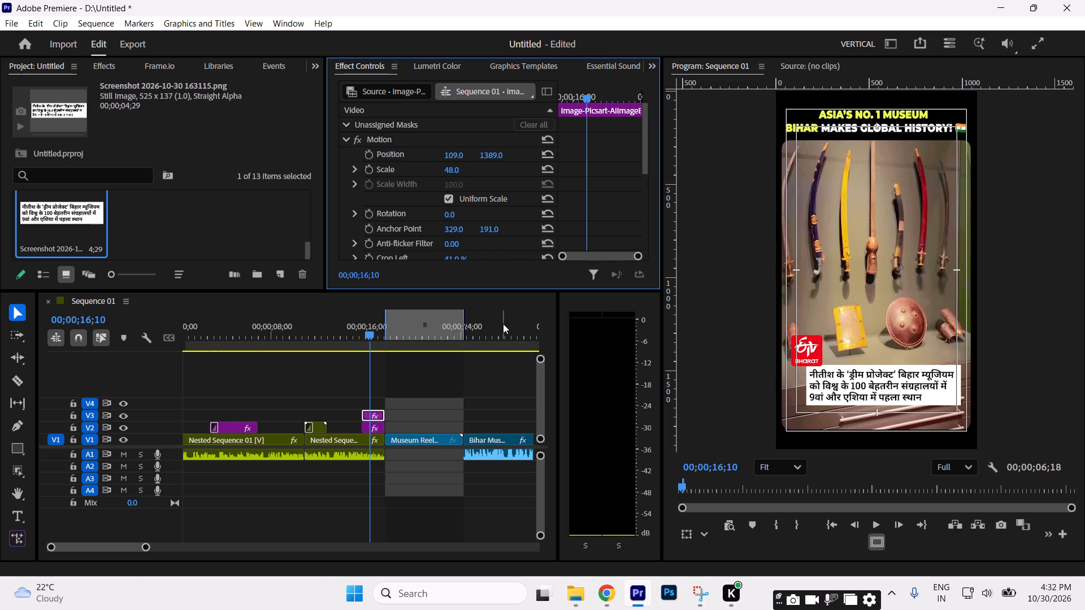
pyautogui.click(438, 415)
pyautogui.click(372, 427)
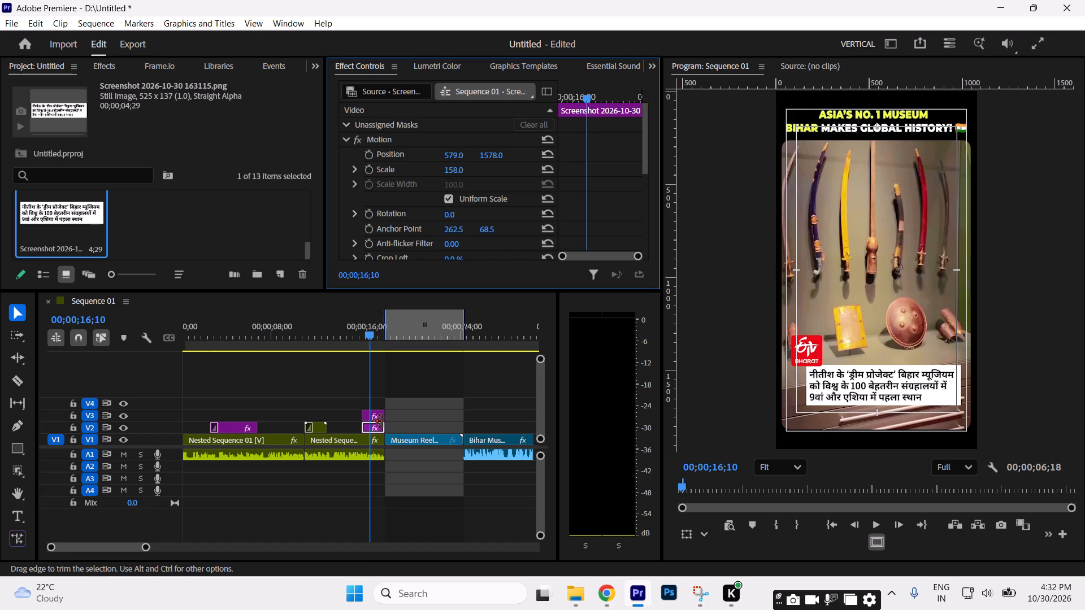
# Play the start of the Amar Ujala overlay and the start of the ETV Bharat overlay to compare them.
pyautogui.moveTo(297, 339); pyautogui.dragTo(305, 338)
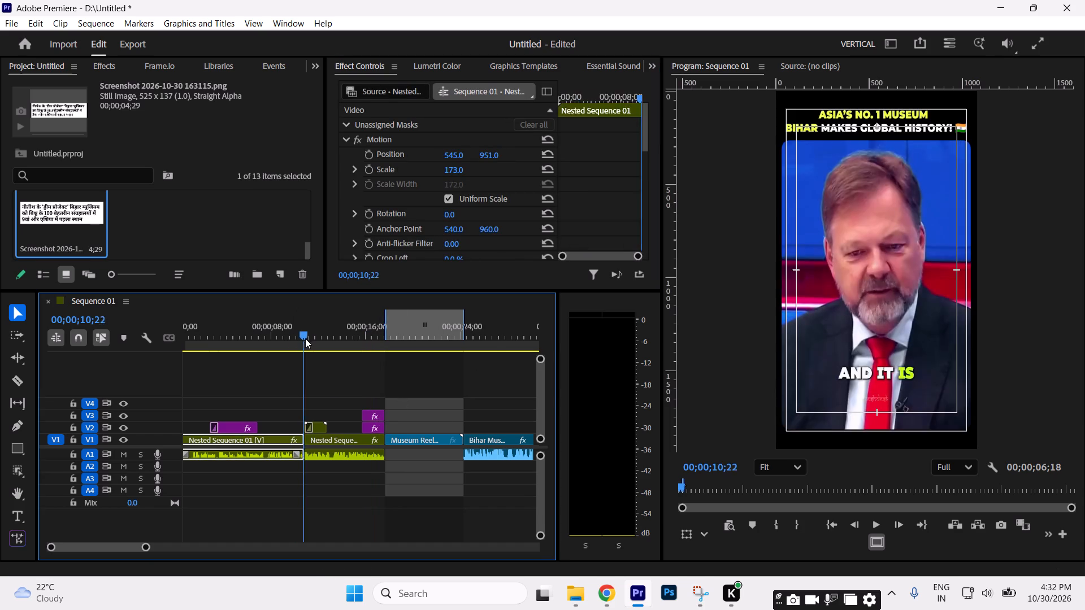
pyautogui.moveTo(305, 338); pyautogui.dragTo(307, 339)
pyautogui.press('space')
pyautogui.press('space')
pyautogui.moveTo(360, 340); pyautogui.dragTo(366, 341)
pyautogui.press('space')
pyautogui.press('space')
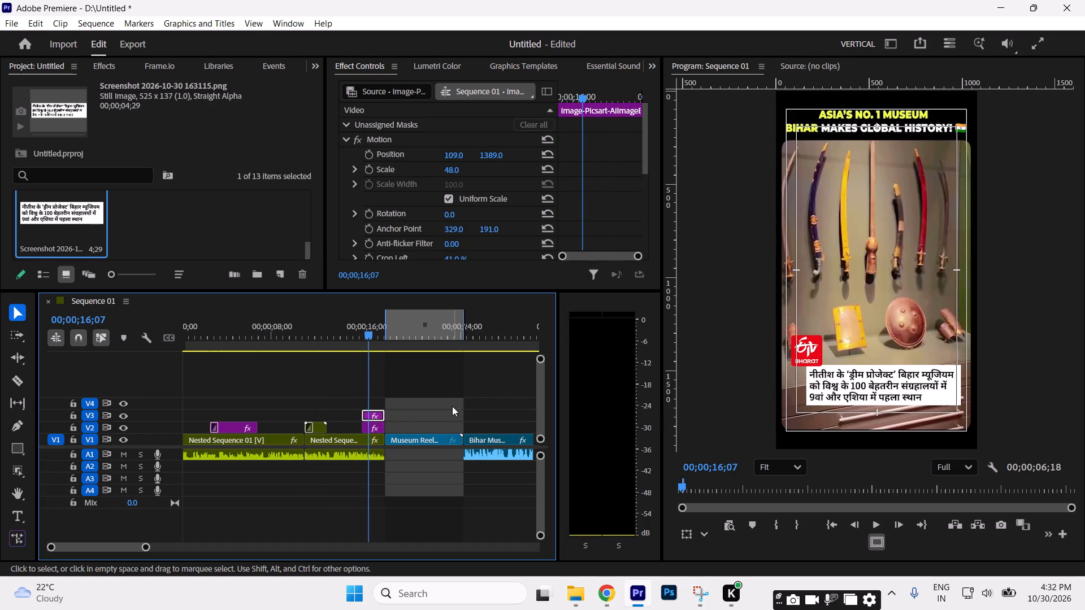
# Nest the ETV Bharat logo and headline screenshot clips together under the default name.
pyautogui.moveTo(452, 400); pyautogui.dragTo(379, 426)
pyautogui.rightClick(379, 426)
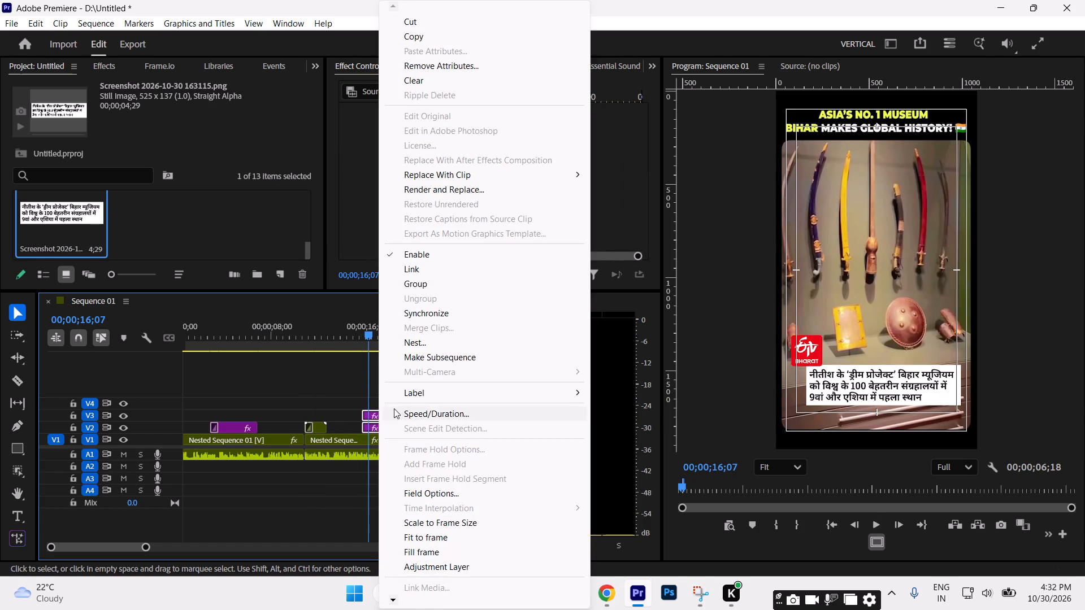
pyautogui.click(409, 338)
pyautogui.press('Return')
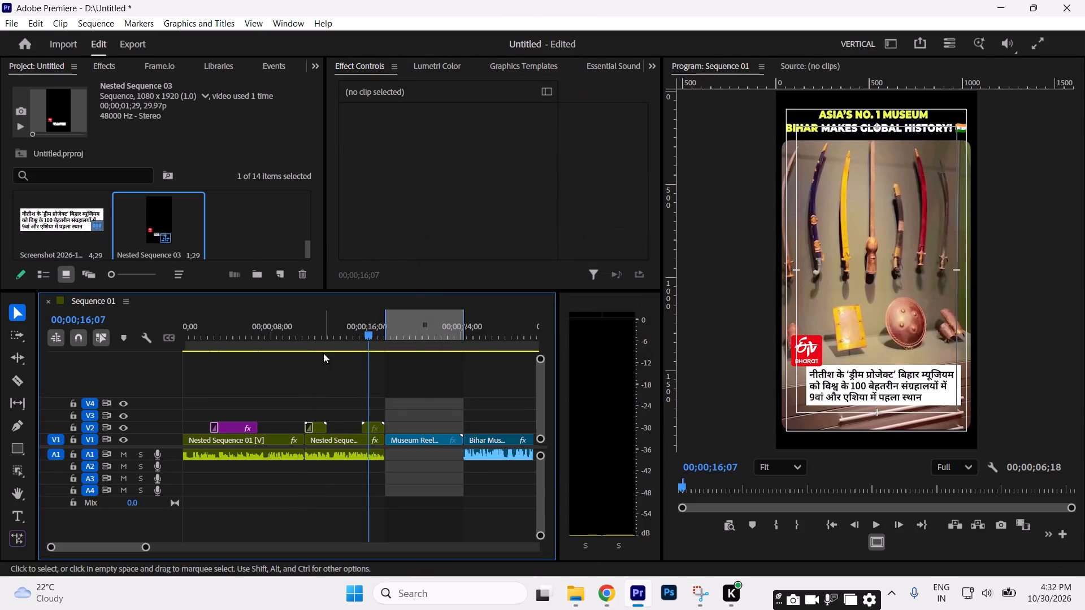
# Go to the Amar Ujala overlay at about 00;00;12;01.
pyautogui.click(320, 340)
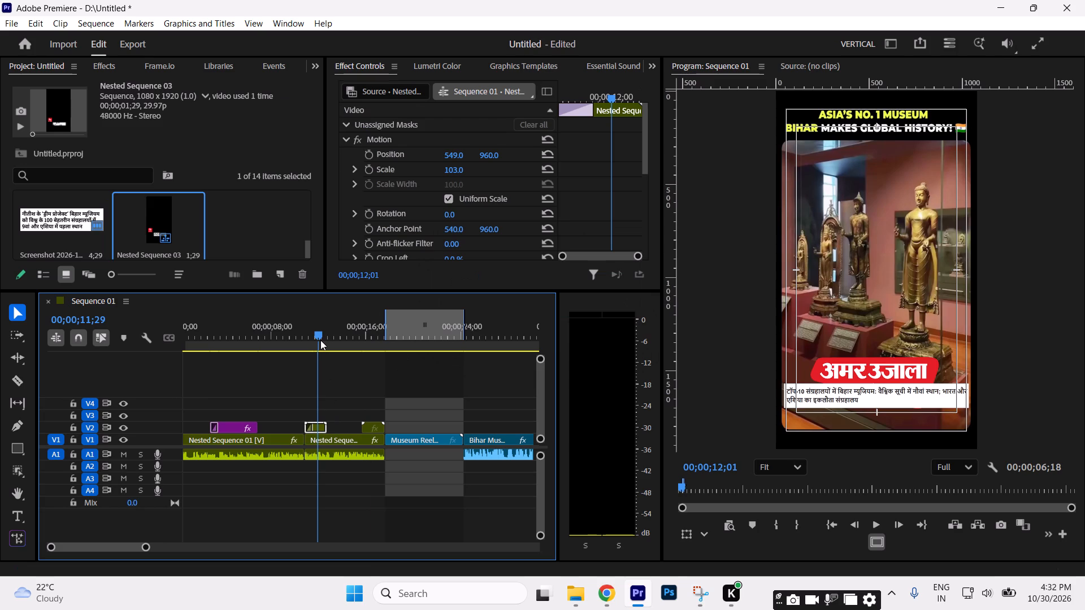
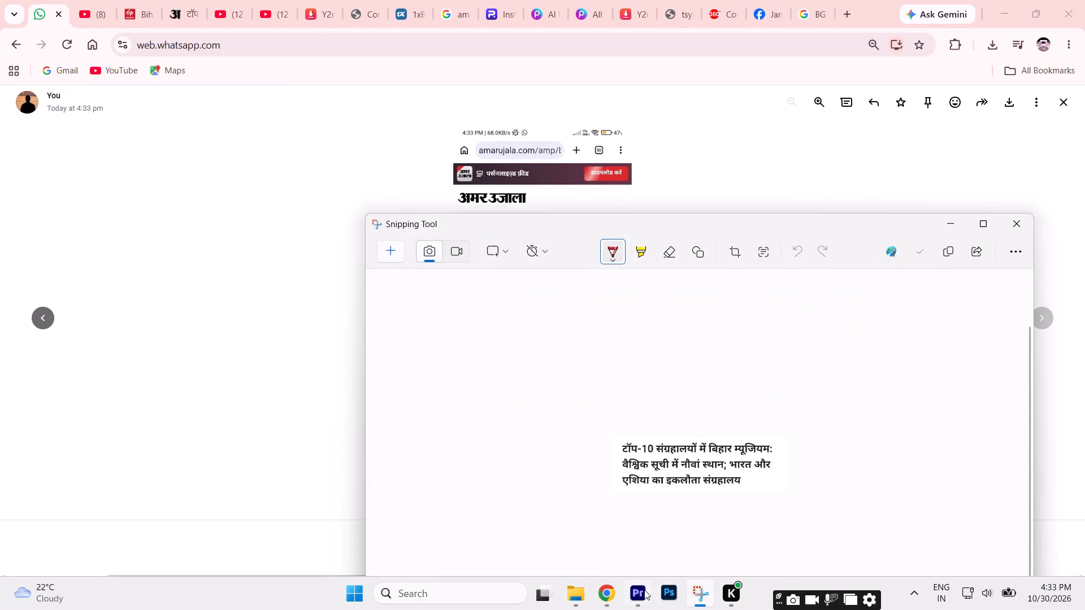
# Switch to Premiere and import the headline screenshots 163115 and 163348 from the Desktop into the project.
pyautogui.click(643, 590)
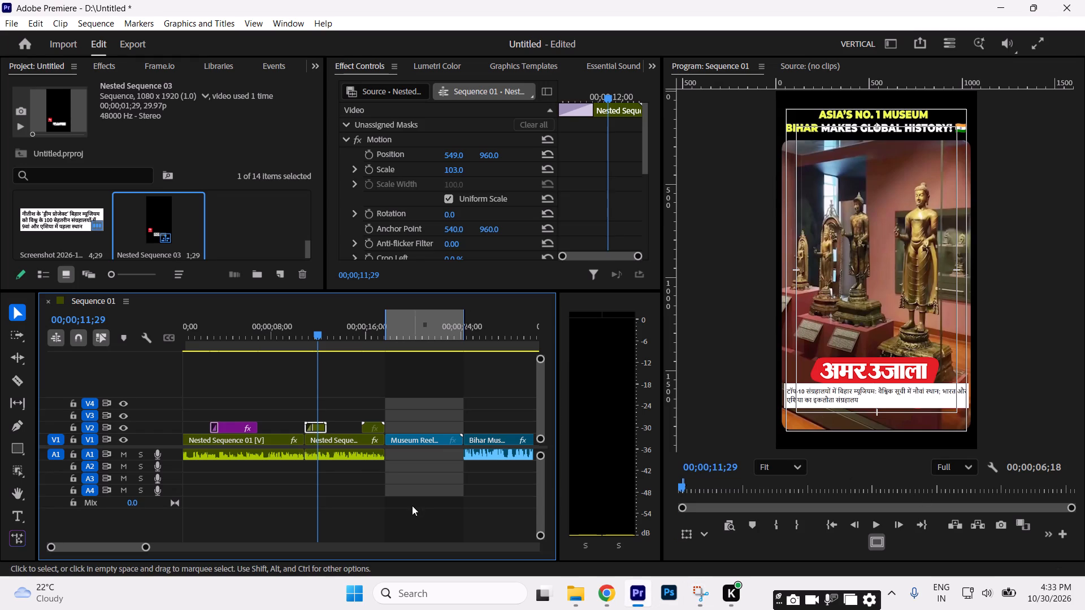
pyautogui.click(412, 506)
pyautogui.doubleClick(245, 234)
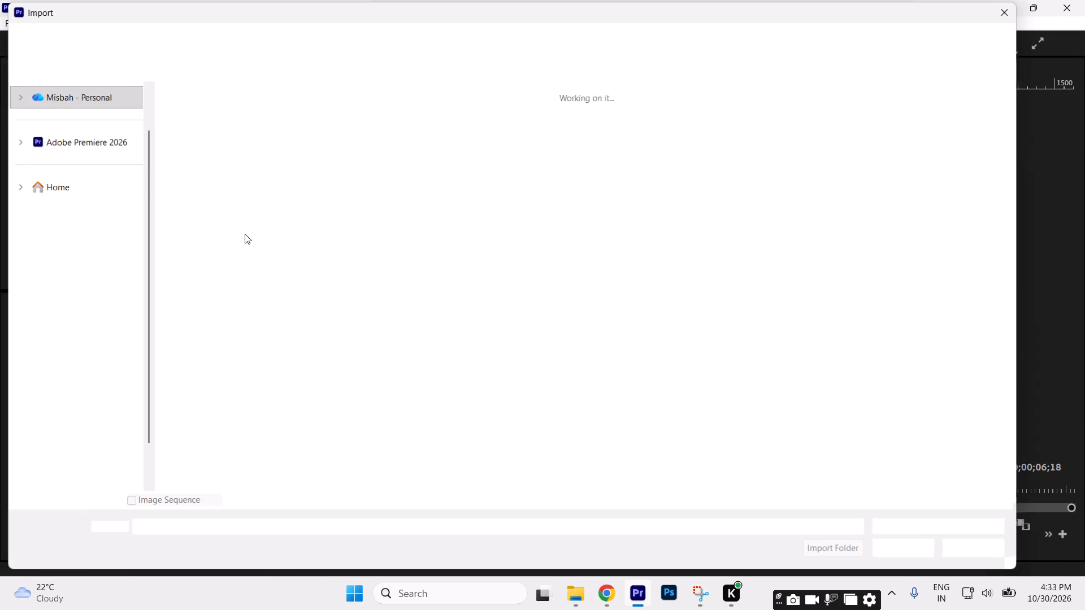
pyautogui.moveTo(392, 252); pyautogui.dragTo(181, 281)
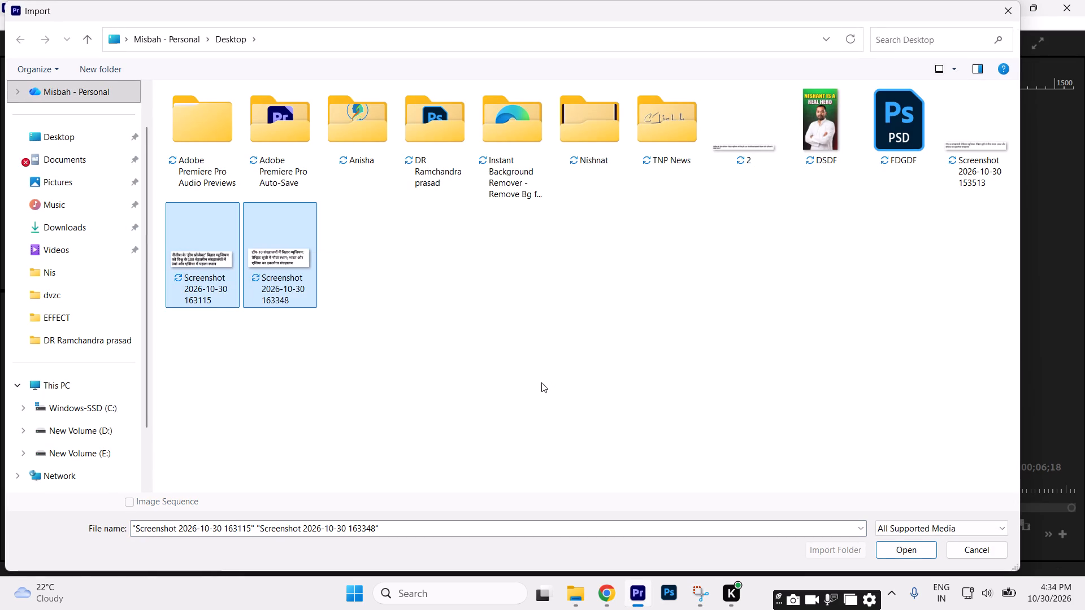
pyautogui.click(541, 382)
pyautogui.moveTo(467, 328); pyautogui.dragTo(193, 241)
pyautogui.click(919, 550)
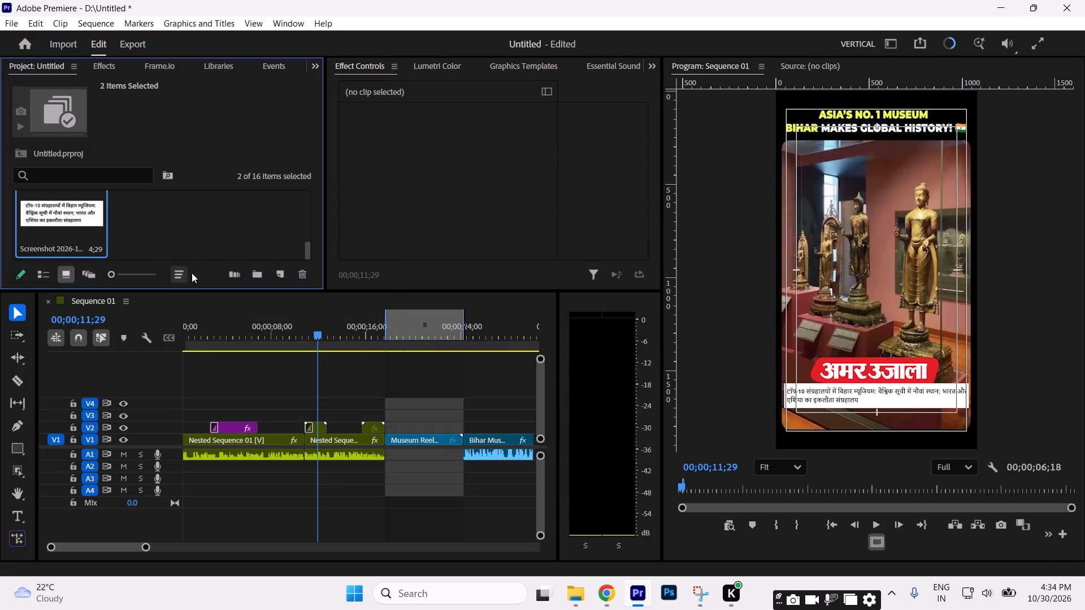
# Add screenshot 163115 to Sequence 01 and park it on V4, overlapping the start of the last Bihar Museum clip.
pyautogui.scroll(1, 167, 243)
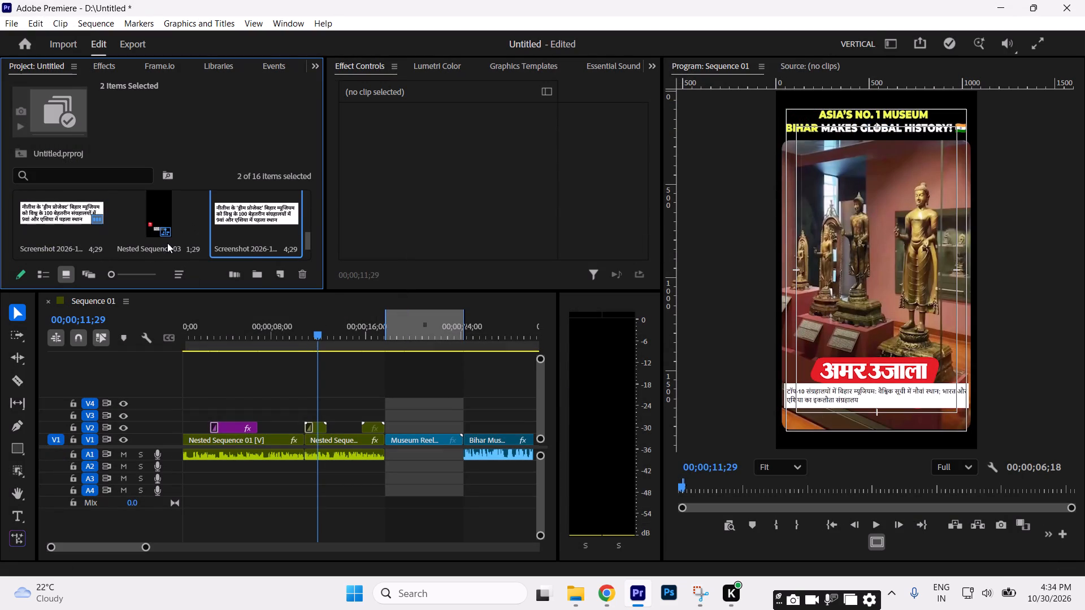
pyautogui.click(294, 225)
pyautogui.click(244, 226)
pyautogui.moveTo(242, 219); pyautogui.dragTo(324, 412)
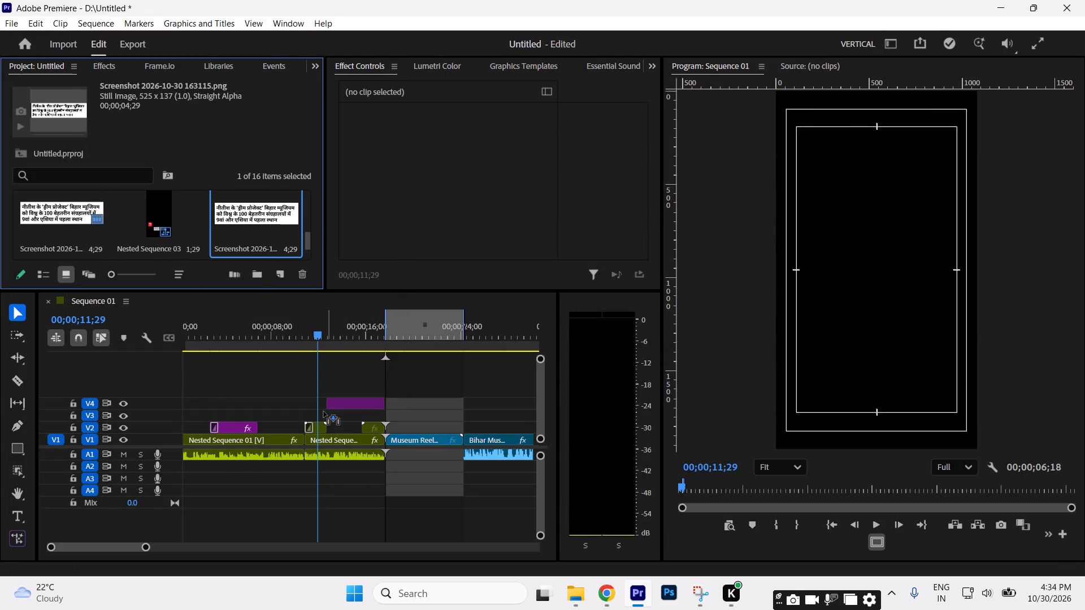
pyautogui.moveTo(324, 412); pyautogui.dragTo(322, 412)
pyautogui.moveTo(309, 323); pyautogui.dragTo(322, 324)
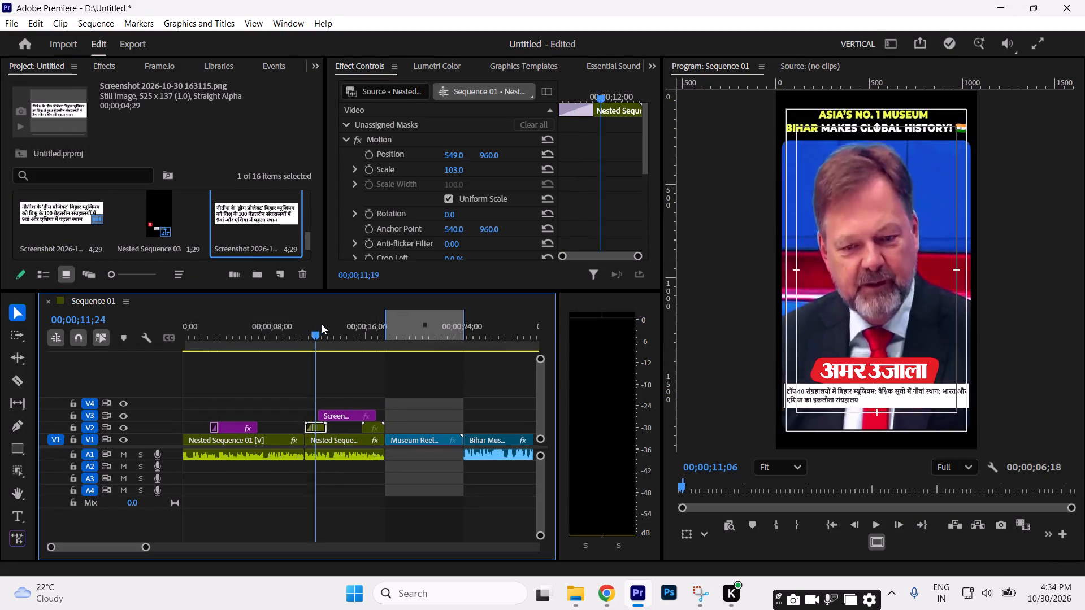
pyautogui.moveTo(322, 324); pyautogui.dragTo(340, 329)
pyautogui.moveTo(344, 412); pyautogui.dragTo(467, 403)
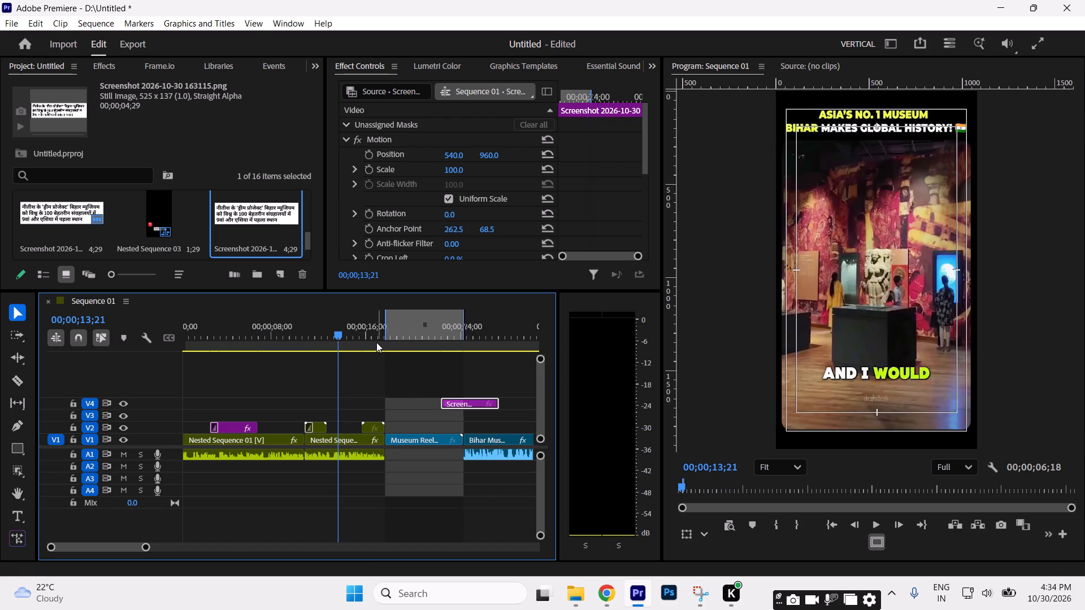
pyautogui.moveTo(375, 342); pyautogui.dragTo(473, 348)
pyautogui.click(469, 408)
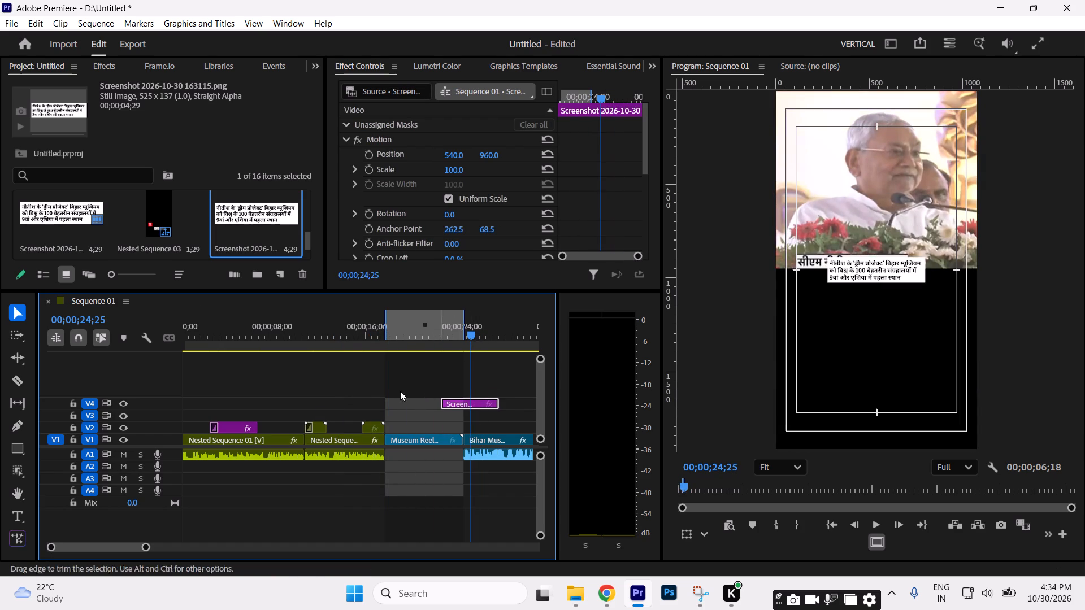
# Place screenshot 163348 on V3 directly above the Amar Ujala overlay in Sequence 01.
pyautogui.click(66, 221)
pyautogui.scroll(-1, 232, 215)
pyautogui.moveTo(36, 216); pyautogui.dragTo(317, 413)
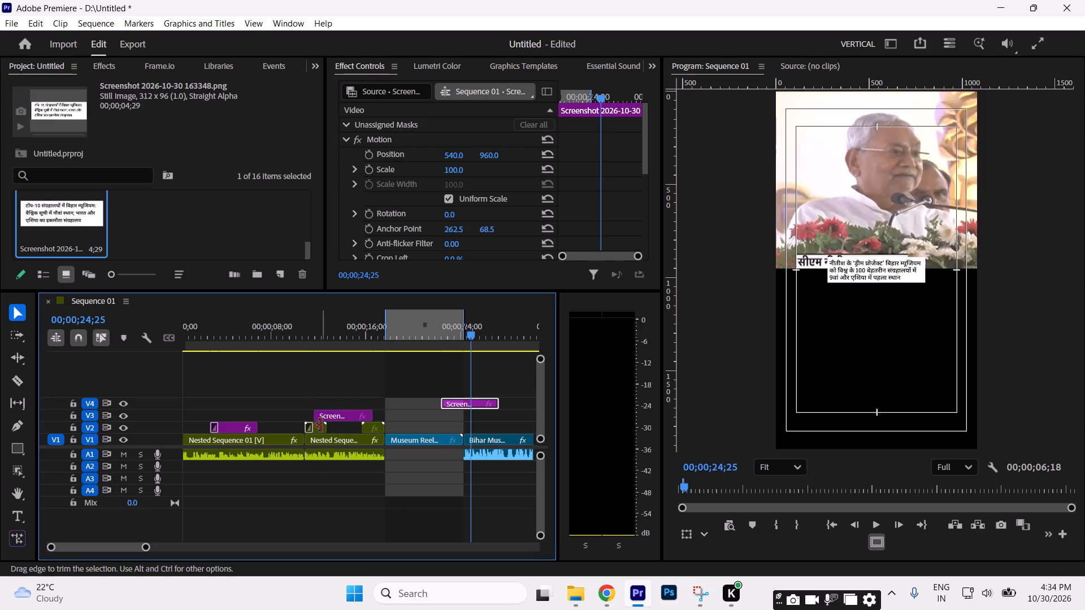
pyautogui.click(318, 426)
pyautogui.moveTo(349, 394); pyautogui.dragTo(339, 420)
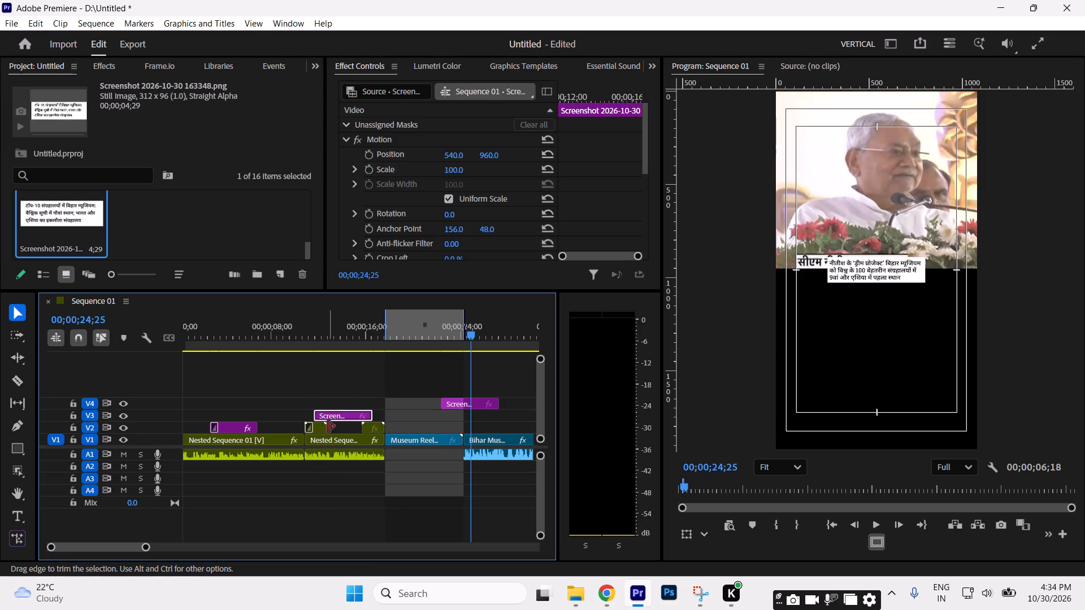
pyautogui.click(323, 424)
# Open the Amar Ujala overlay's nested sequence and delete its old headline screenshot 153513 from V3.
pyautogui.doubleClick(320, 424)
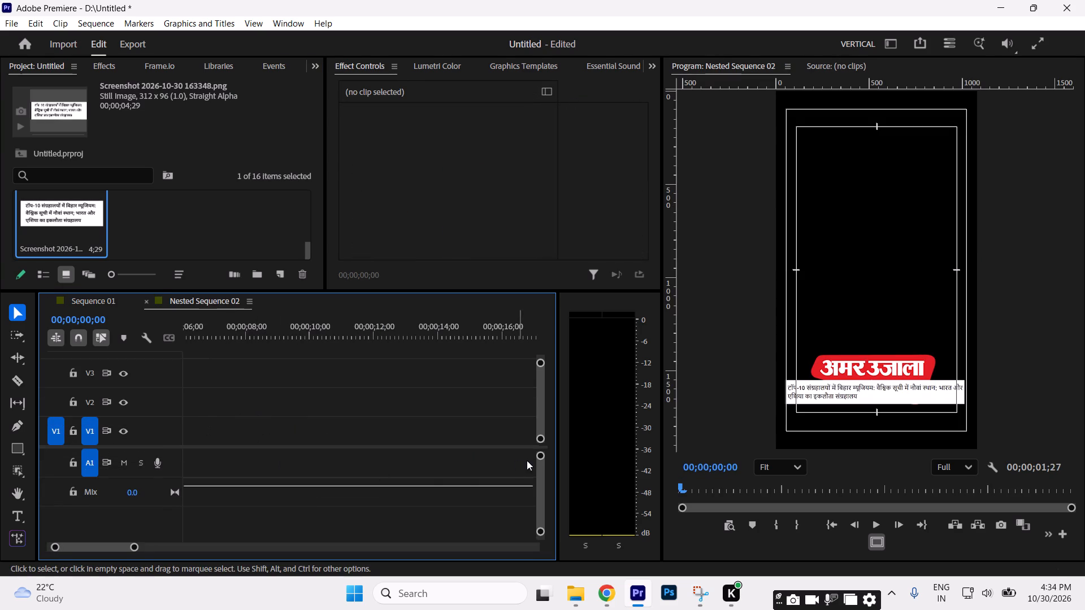
pyautogui.moveTo(540, 438); pyautogui.dragTo(540, 482)
pyautogui.moveTo(540, 526); pyautogui.dragTo(541, 551)
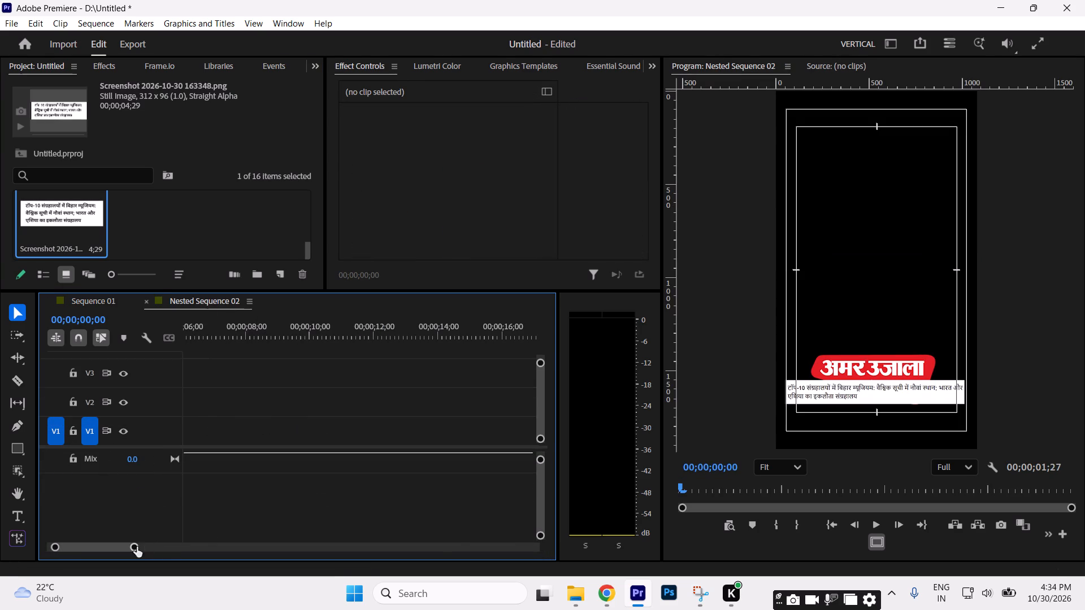
pyautogui.moveTo(135, 546); pyautogui.dragTo(708, 541)
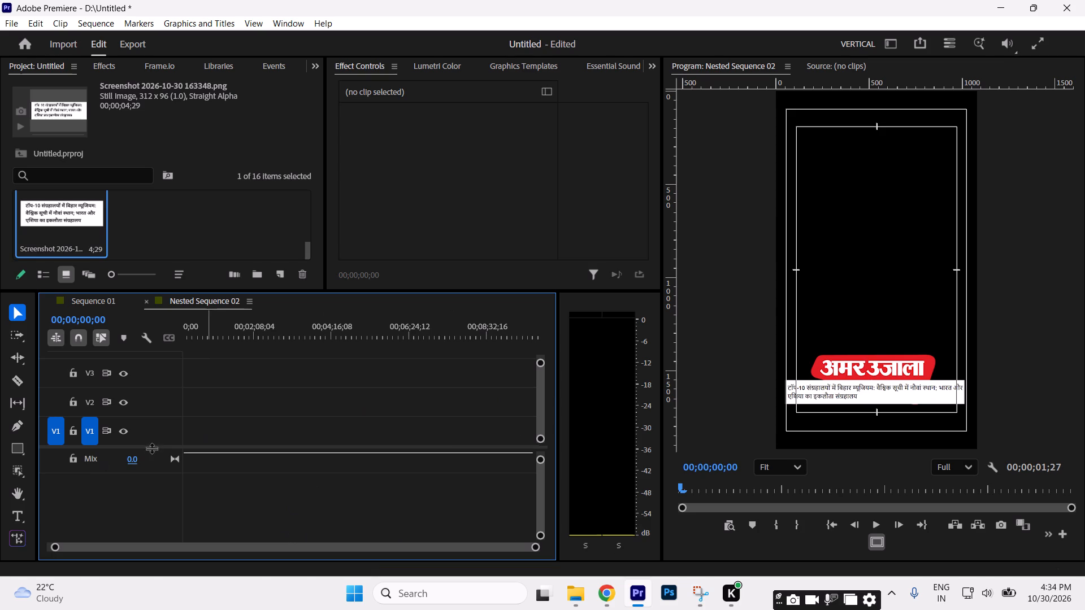
pyautogui.moveTo(158, 446); pyautogui.dragTo(176, 528)
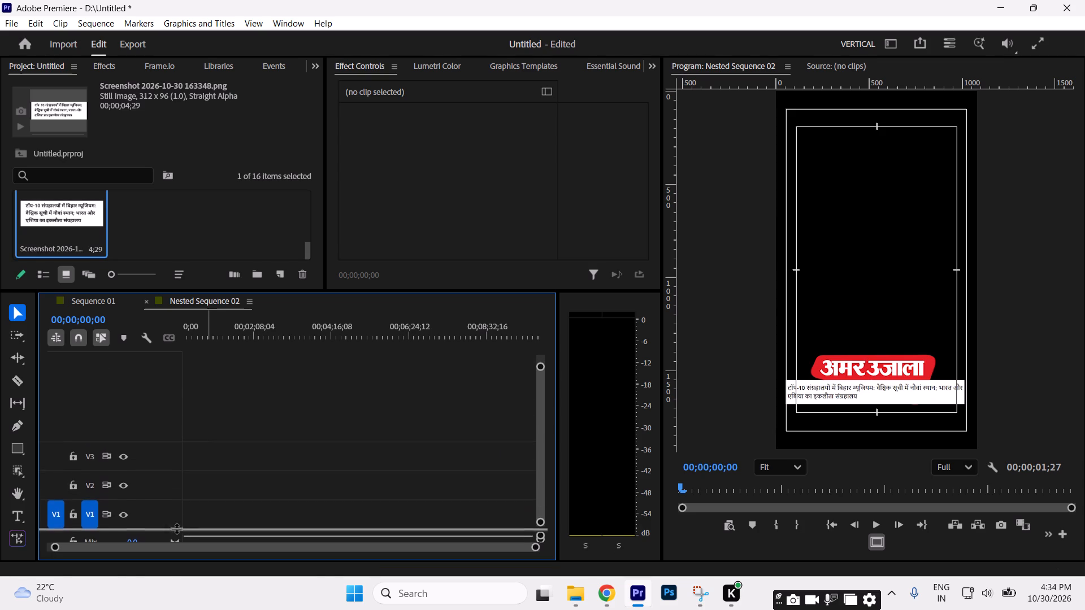
pyautogui.moveTo(176, 528); pyautogui.dragTo(176, 524)
pyautogui.moveTo(540, 367); pyautogui.dragTo(548, 325)
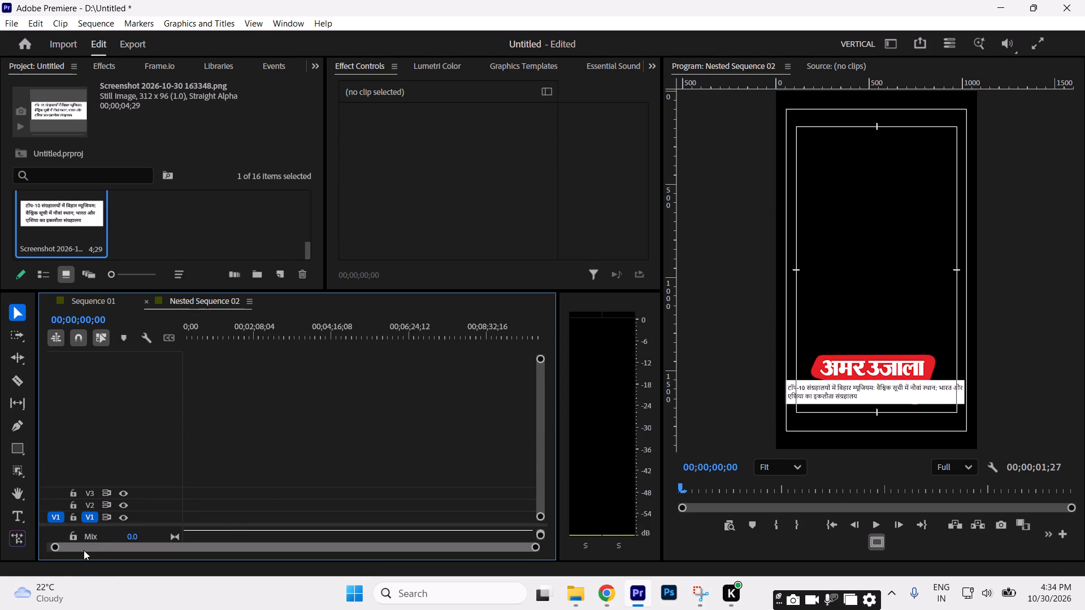
pyautogui.moveTo(296, 334); pyautogui.dragTo(211, 333)
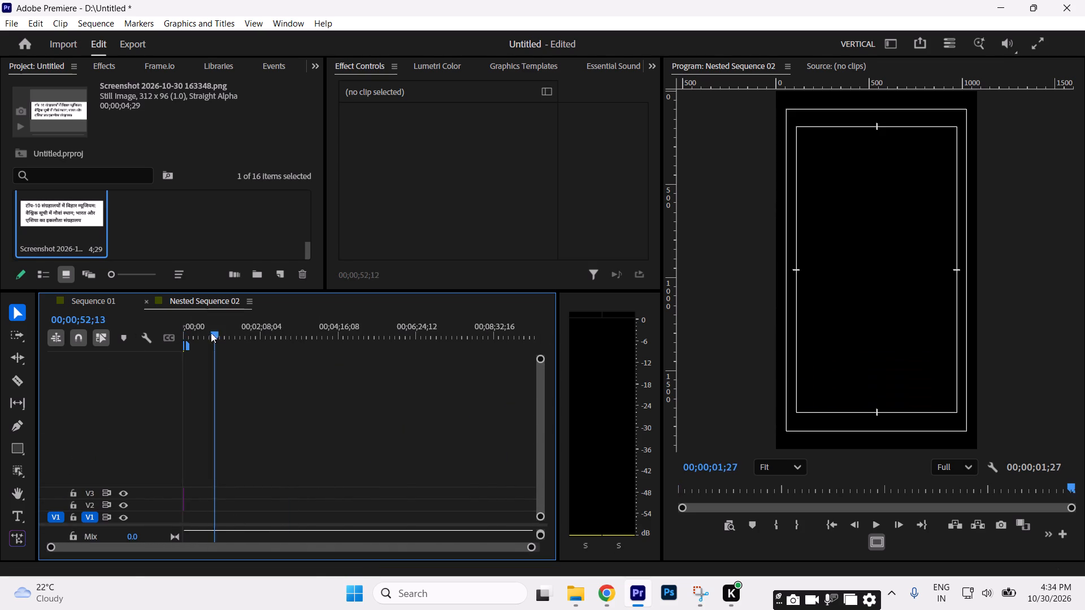
pyautogui.moveTo(211, 333); pyautogui.dragTo(123, 345)
pyautogui.moveTo(535, 548); pyautogui.dragTo(176, 549)
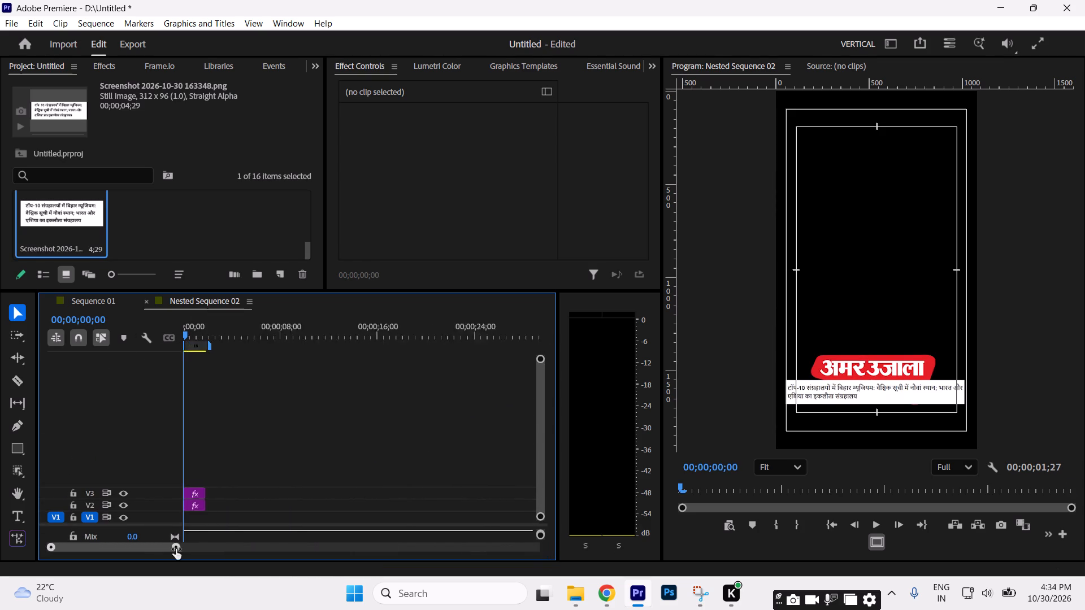
pyautogui.moveTo(176, 549); pyautogui.dragTo(109, 547)
pyautogui.click(280, 484)
pyautogui.click(271, 492)
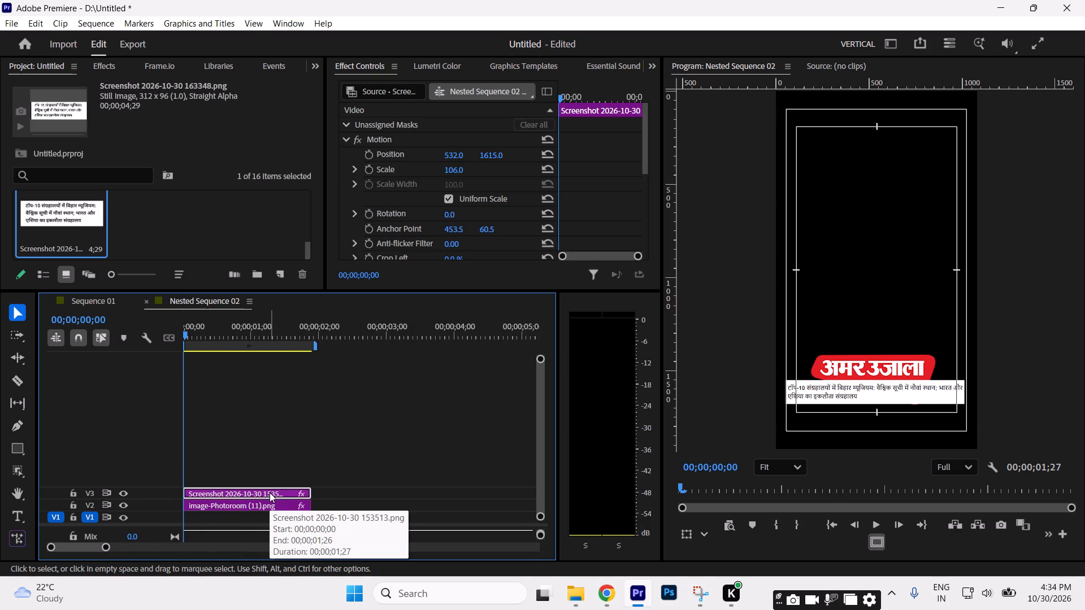
pyautogui.press('Delete')
# Place screenshot 163348 at the start of V3 in the nest and trim its end to match the logo clip.
pyautogui.moveTo(69, 225); pyautogui.dragTo(231, 439)
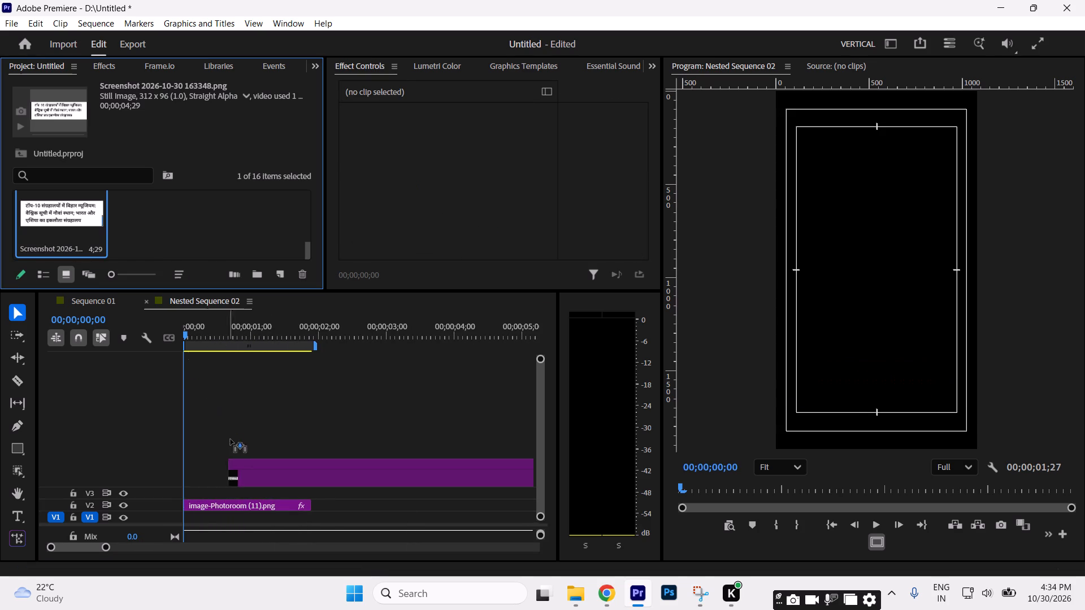
pyautogui.moveTo(231, 439); pyautogui.dragTo(188, 488)
pyautogui.moveTo(518, 491); pyautogui.dragTo(451, 491)
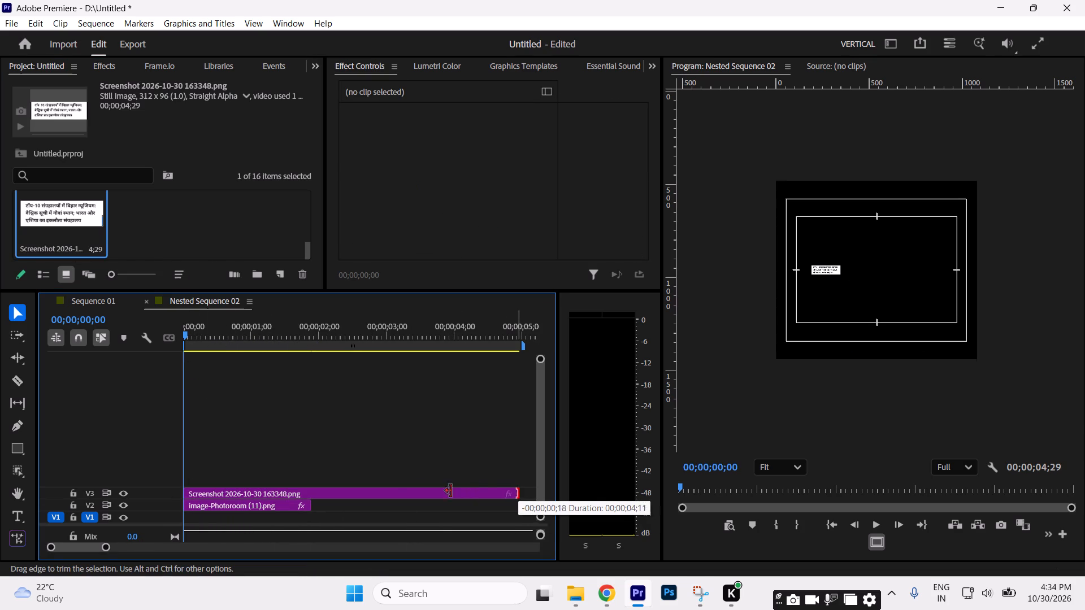
pyautogui.moveTo(451, 491); pyautogui.dragTo(310, 481)
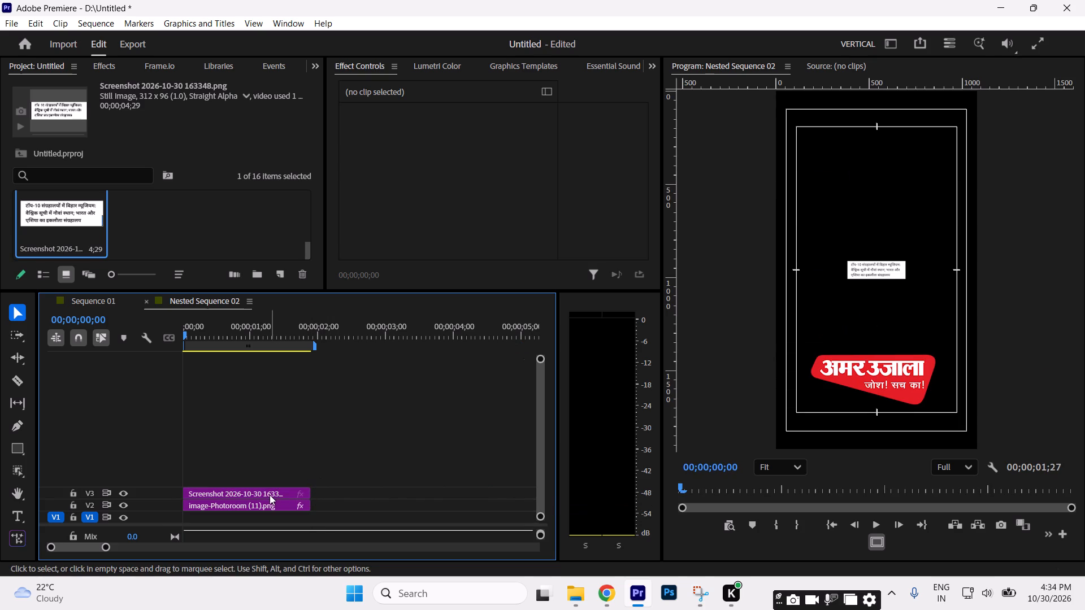
# Scale the new headline screenshot to 274 and set its Position to 530, 1681, just beneath the Amar Ujala logo.
pyautogui.click(266, 493)
pyautogui.moveTo(447, 172); pyautogui.dragTo(575, 168)
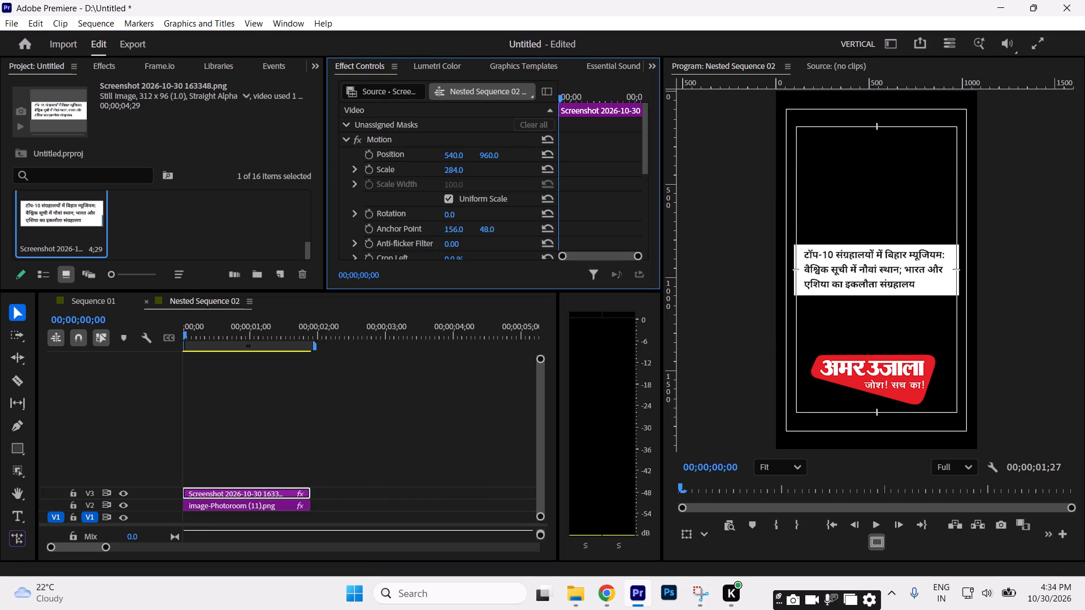
pyautogui.moveTo(575, 168); pyautogui.dragTo(570, 170)
pyautogui.moveTo(489, 155); pyautogui.dragTo(641, 78)
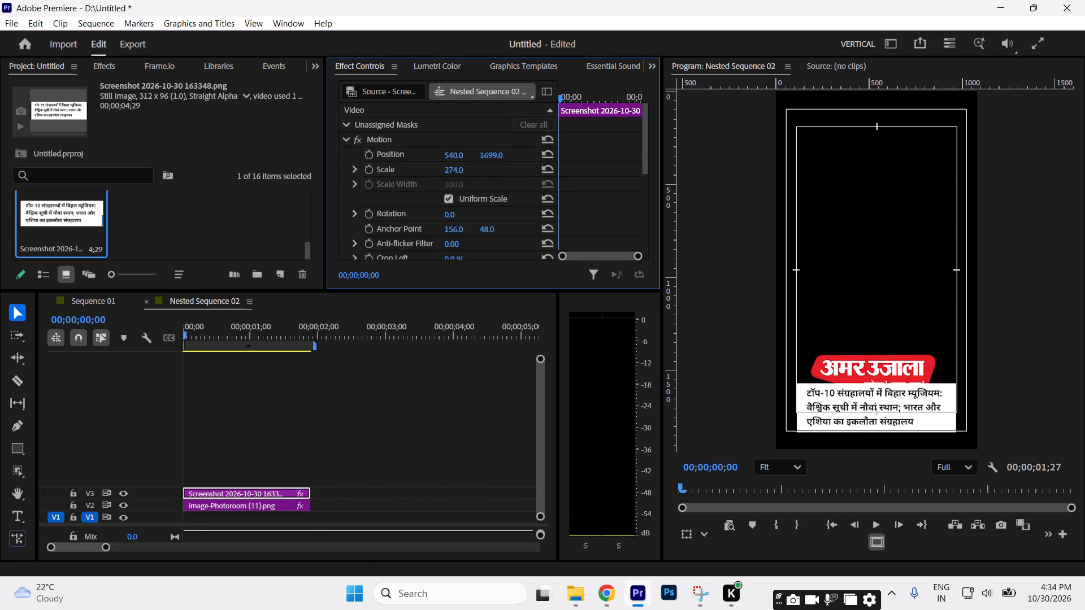
pyautogui.moveTo(641, 78); pyautogui.dragTo(629, 88)
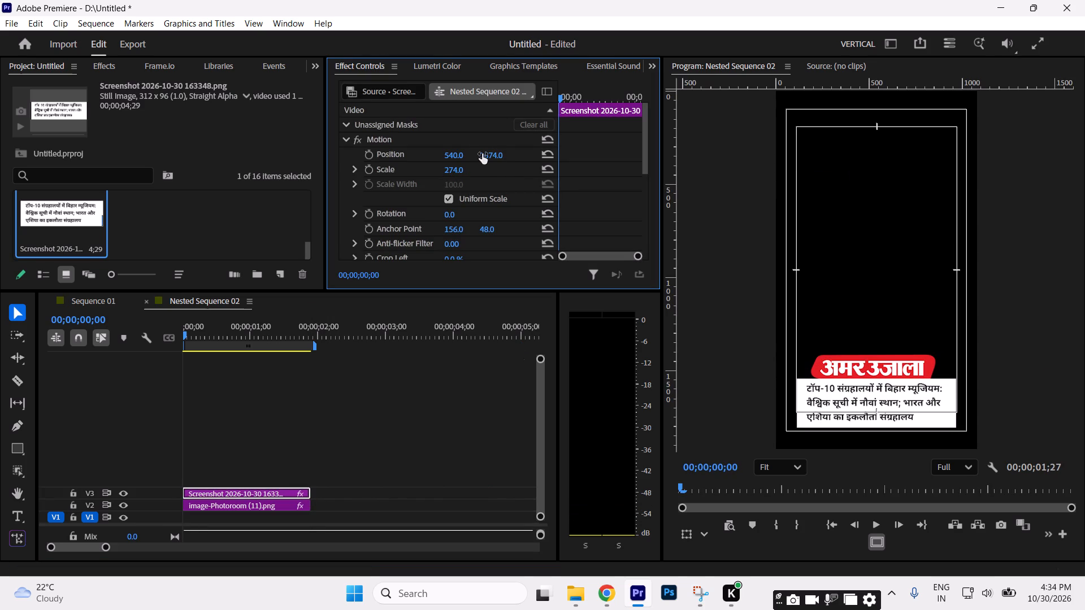
pyautogui.moveTo(460, 158); pyautogui.dragTo(465, 156)
pyautogui.moveTo(491, 155); pyautogui.dragTo(491, 151)
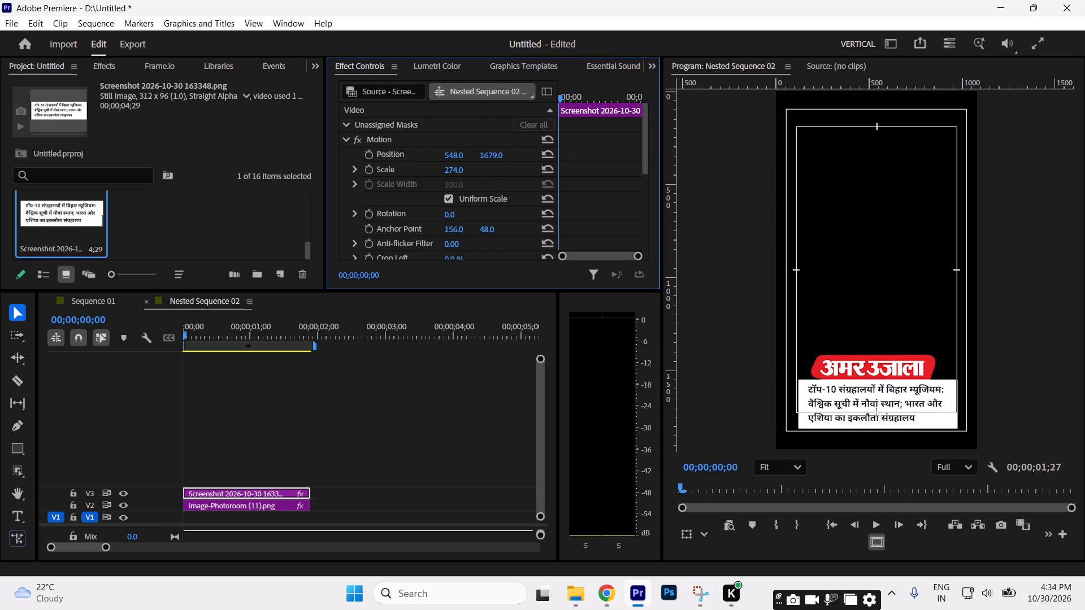
pyautogui.moveTo(491, 151); pyautogui.dragTo(493, 148)
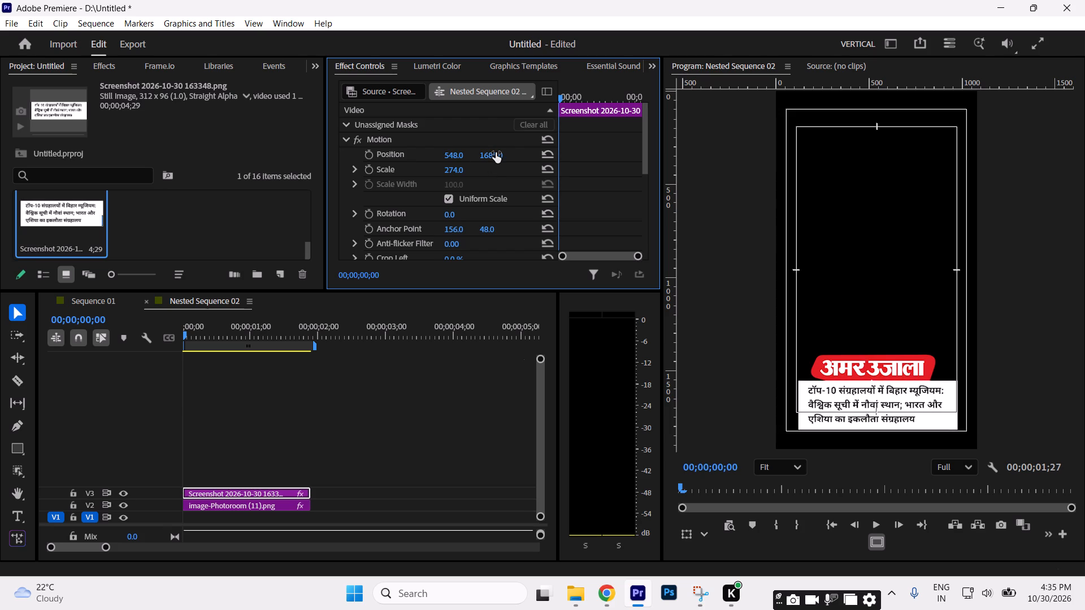
pyautogui.moveTo(455, 150); pyautogui.dragTo(443, 149)
pyautogui.click(488, 156)
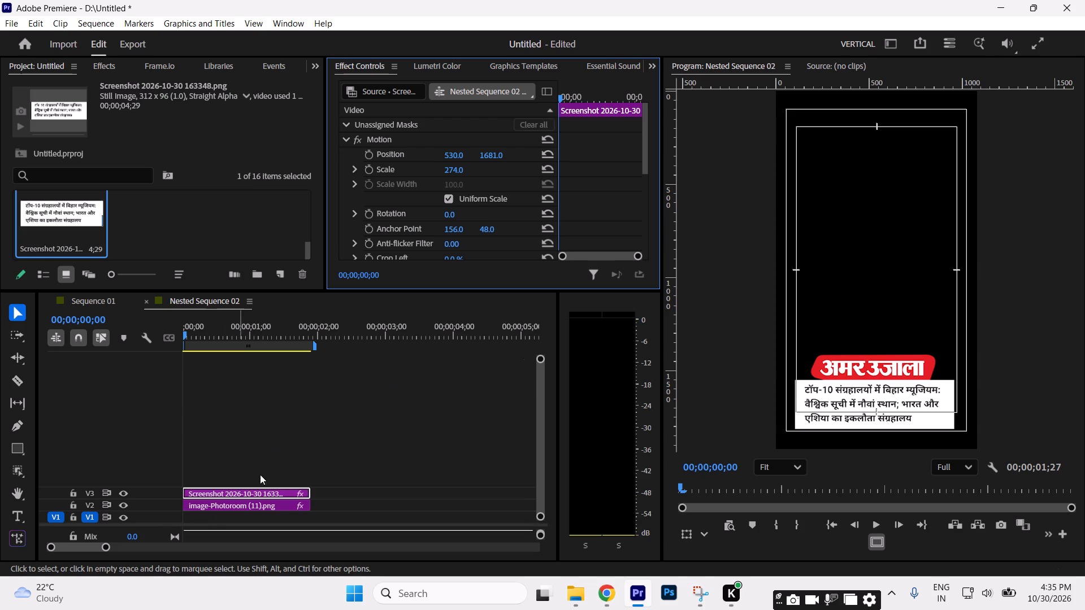
# Return to Sequence 01 and move the spare screenshot 163348 off the Amar Ujala overlay to V5, above the other parked screenshot.
pyautogui.click(103, 302)
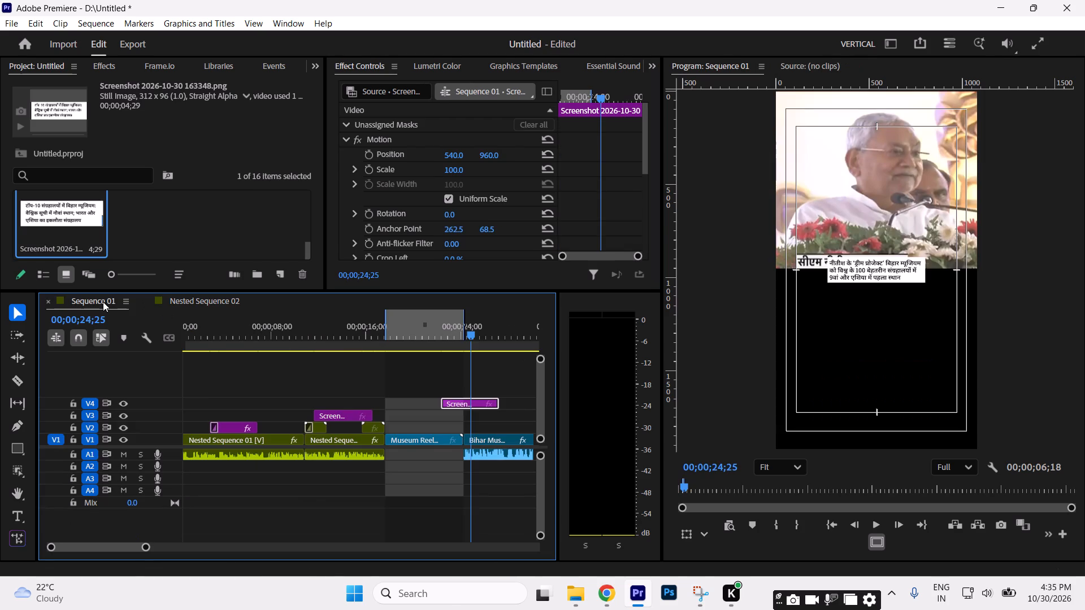
pyautogui.moveTo(333, 335); pyautogui.dragTo(318, 334)
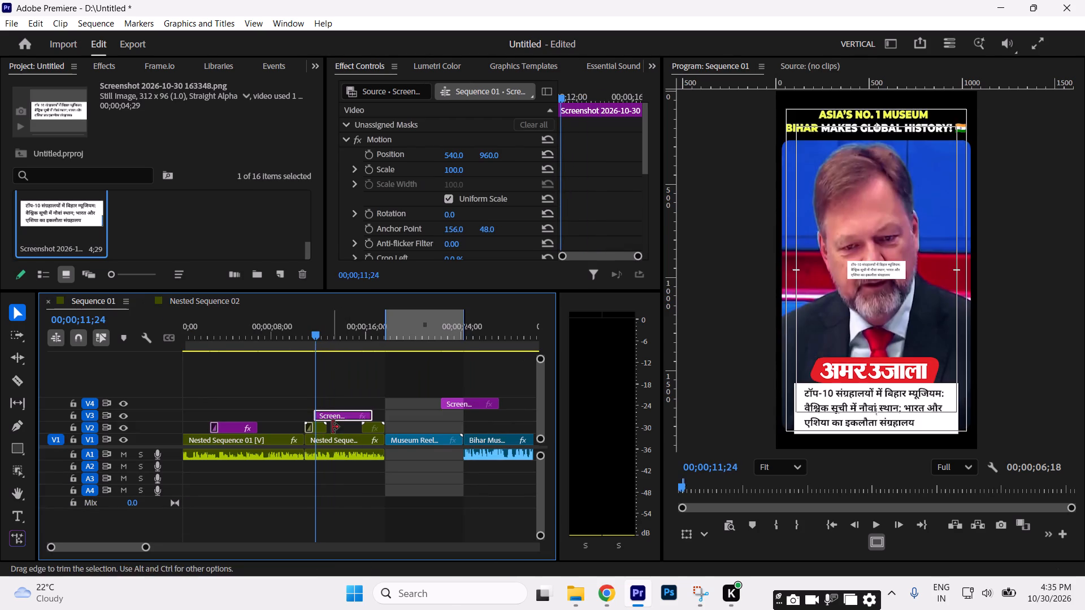
pyautogui.moveTo(332, 417); pyautogui.dragTo(466, 370)
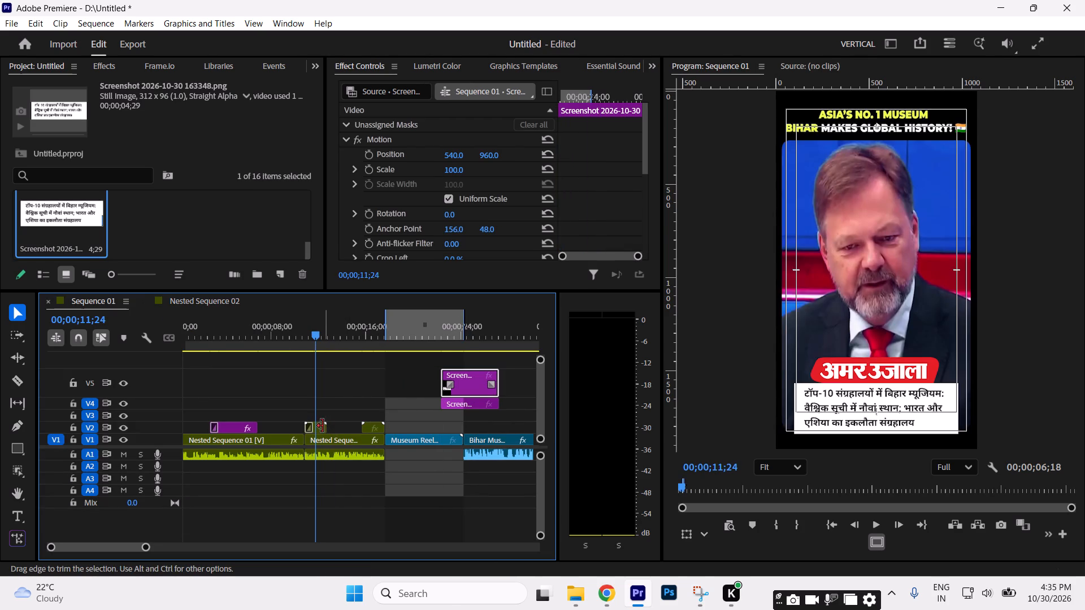
# Reduce the nested Amar Ujala overlay's Scale to 88 in Sequence 01.
pyautogui.click(322, 426)
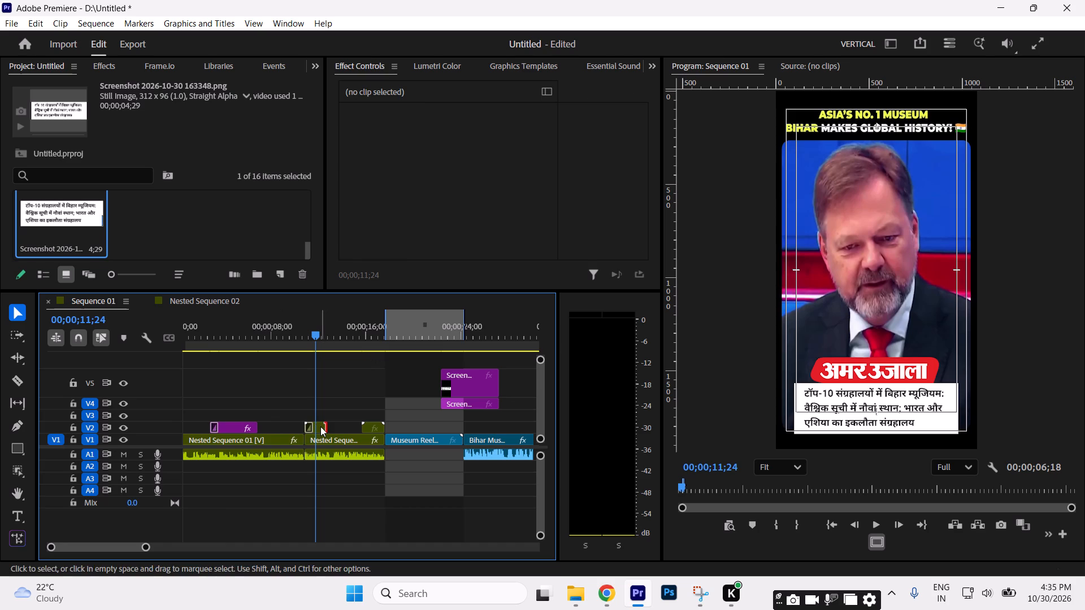
pyautogui.click(320, 426)
pyautogui.moveTo(456, 172); pyautogui.dragTo(440, 173)
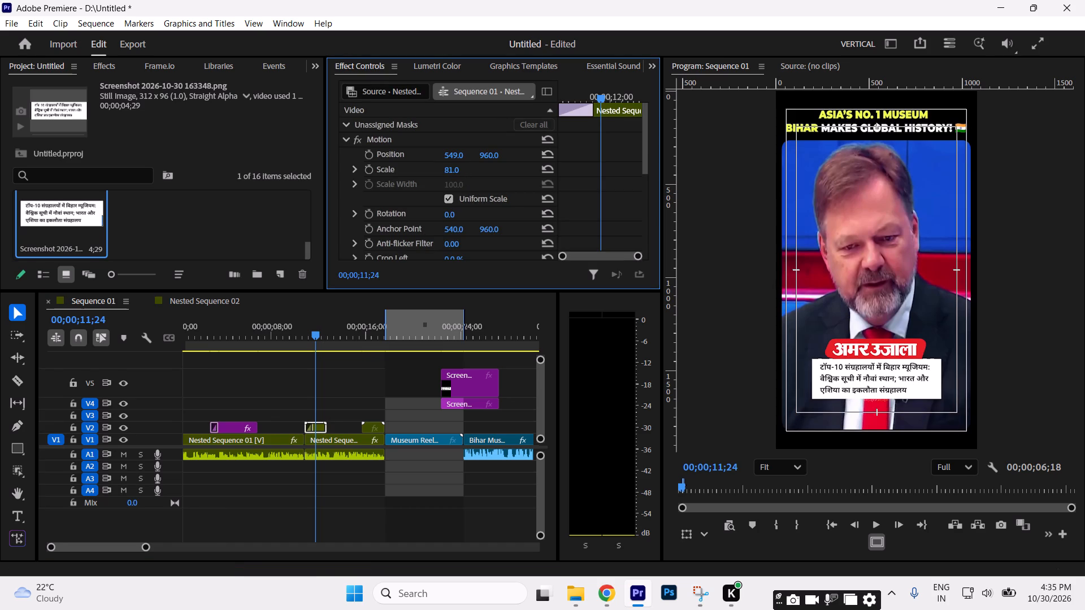
pyautogui.moveTo(440, 173); pyautogui.dragTo(443, 171)
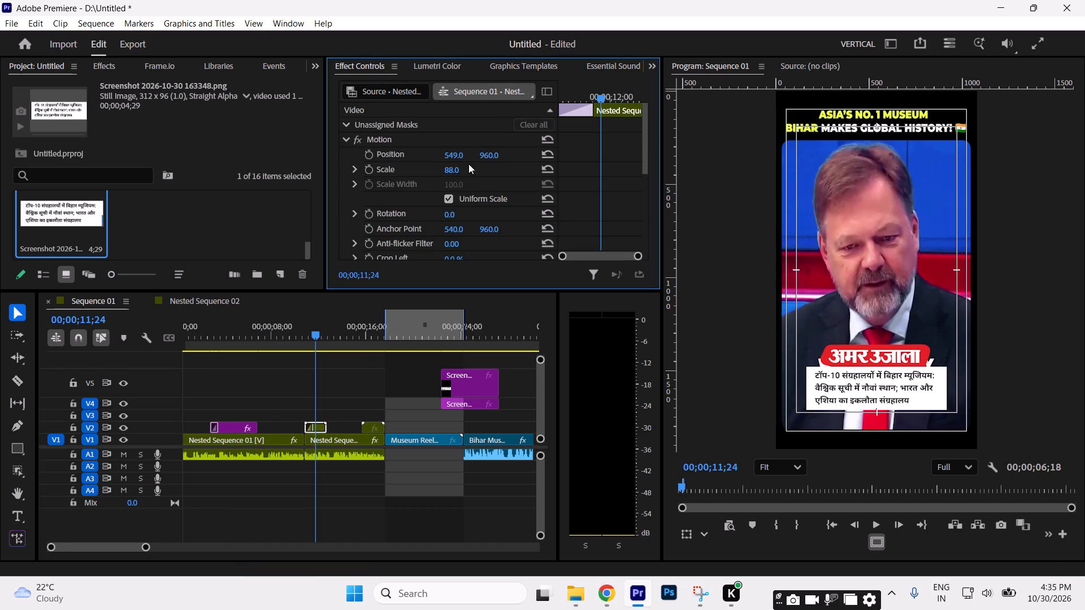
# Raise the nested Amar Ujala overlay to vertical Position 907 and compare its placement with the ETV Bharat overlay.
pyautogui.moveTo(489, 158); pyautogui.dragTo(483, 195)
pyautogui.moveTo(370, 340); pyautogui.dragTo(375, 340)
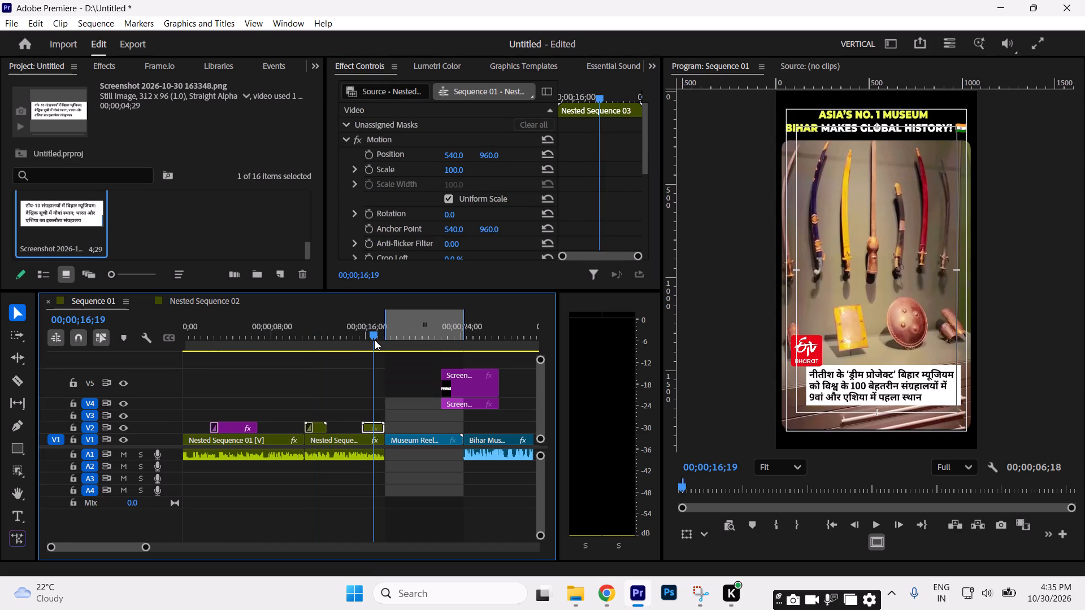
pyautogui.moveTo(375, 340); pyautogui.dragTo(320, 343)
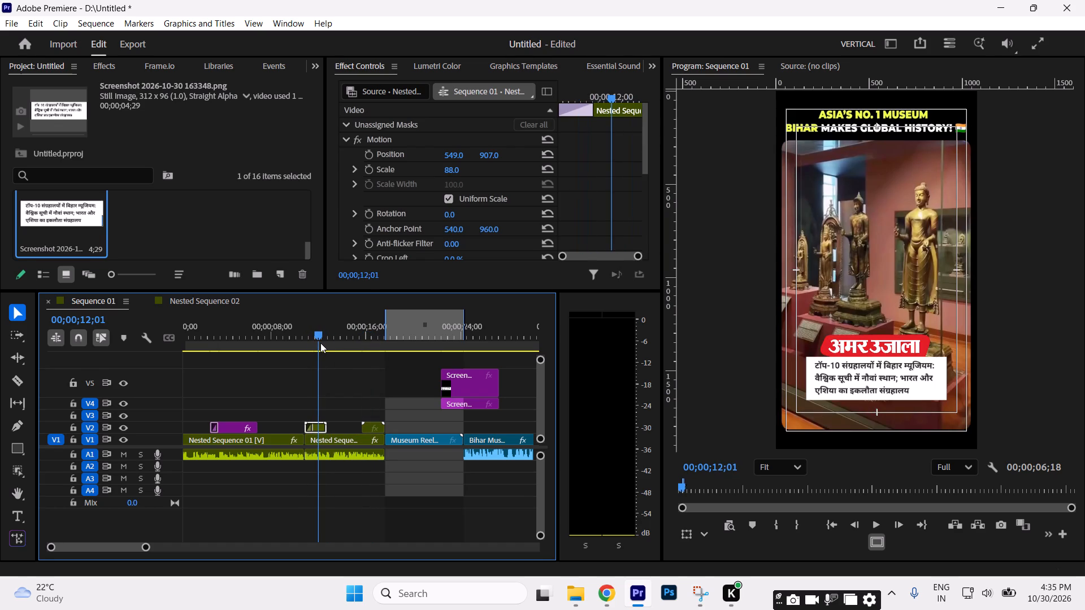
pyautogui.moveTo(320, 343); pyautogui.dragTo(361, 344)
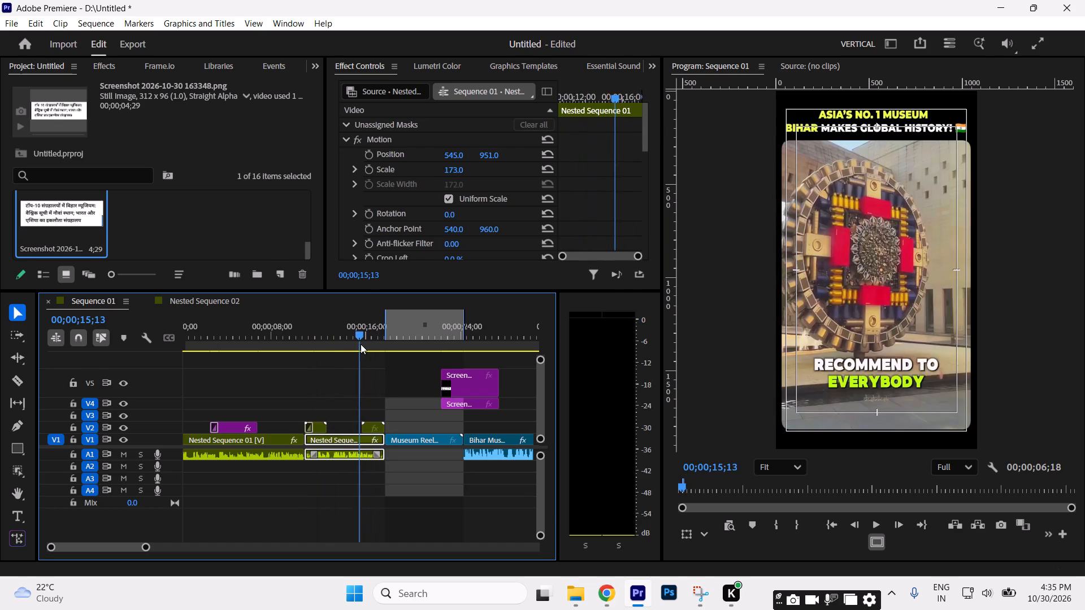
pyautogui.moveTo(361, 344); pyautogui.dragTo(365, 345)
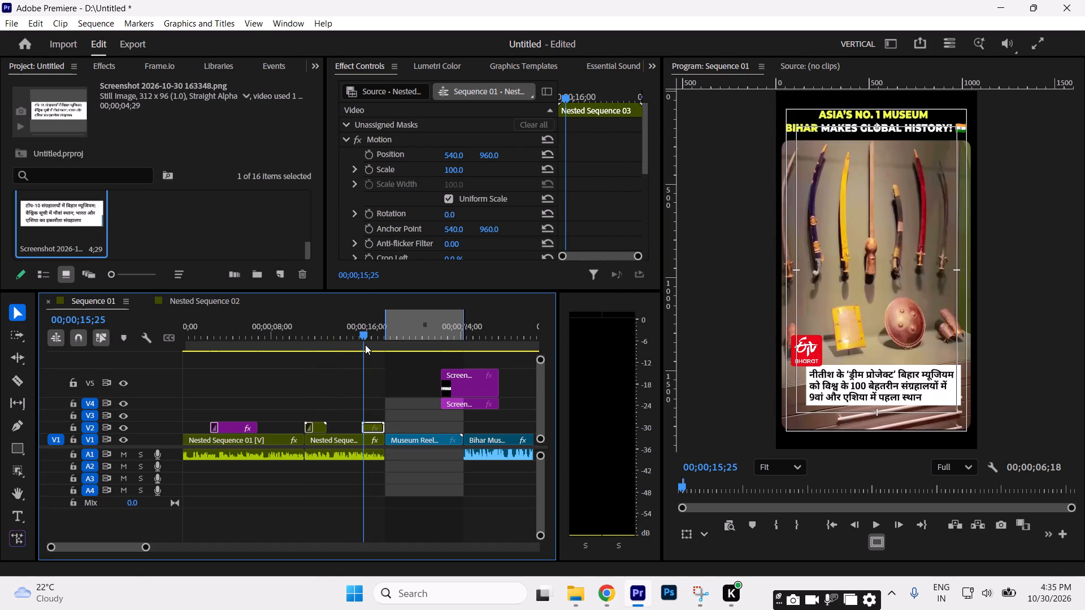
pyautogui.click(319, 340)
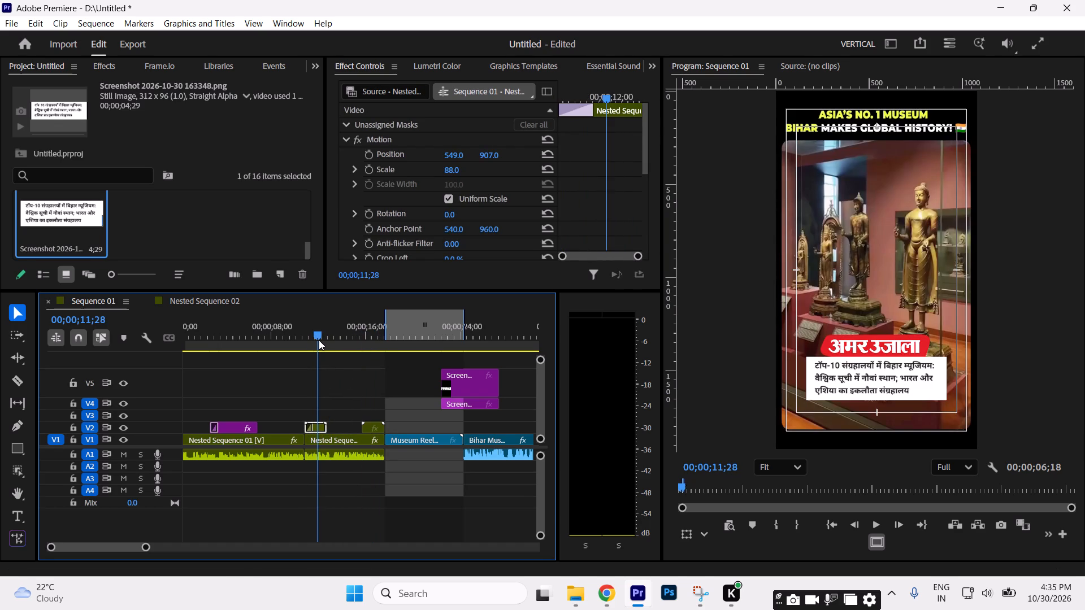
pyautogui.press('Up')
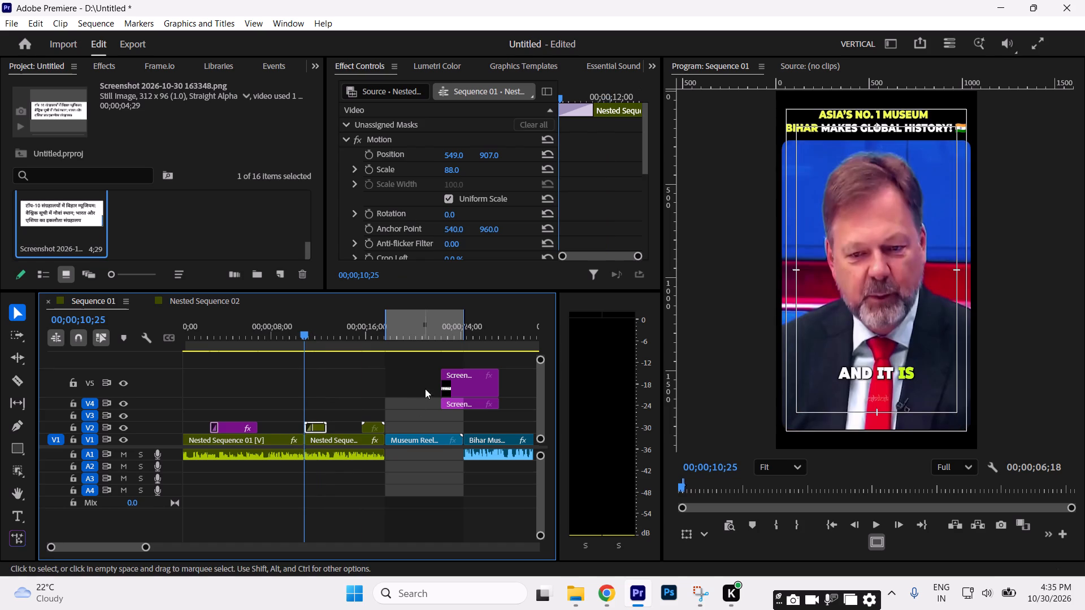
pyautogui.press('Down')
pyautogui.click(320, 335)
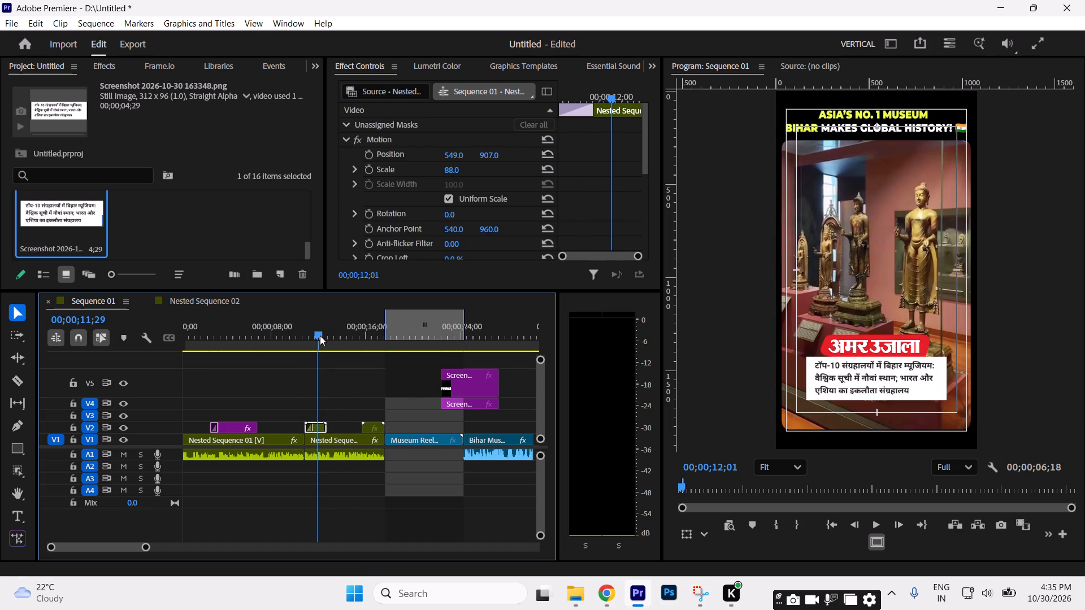
# Set the nested Amar Ujala overlay's Scale to 100 and its vertical Position to 868.
pyautogui.moveTo(453, 170); pyautogui.dragTo(461, 168)
pyautogui.moveTo(491, 155); pyautogui.dragTo(479, 193)
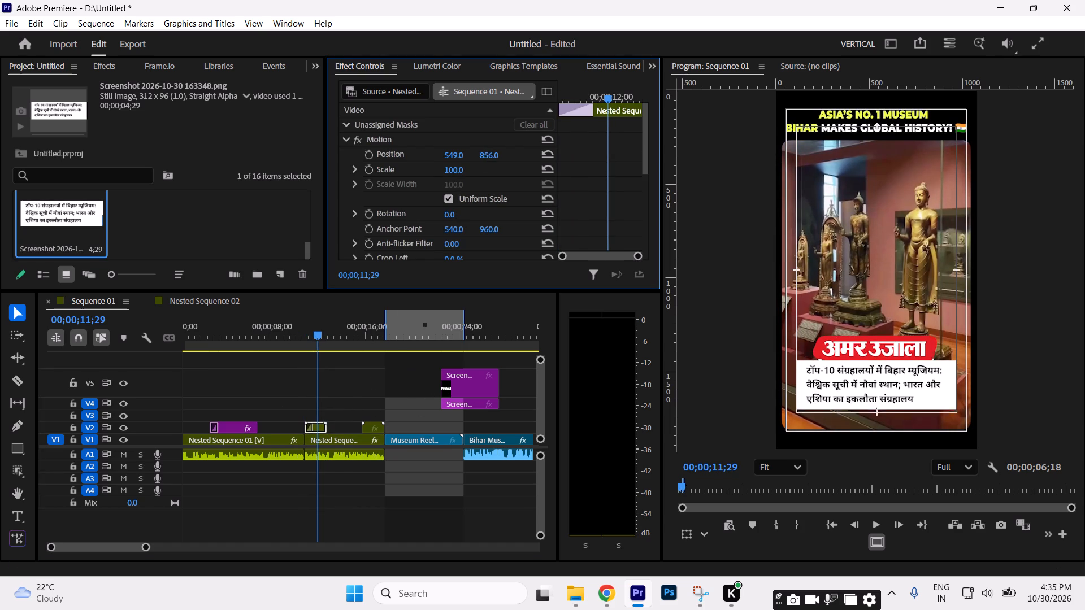
pyautogui.moveTo(479, 193); pyautogui.dragTo(474, 181)
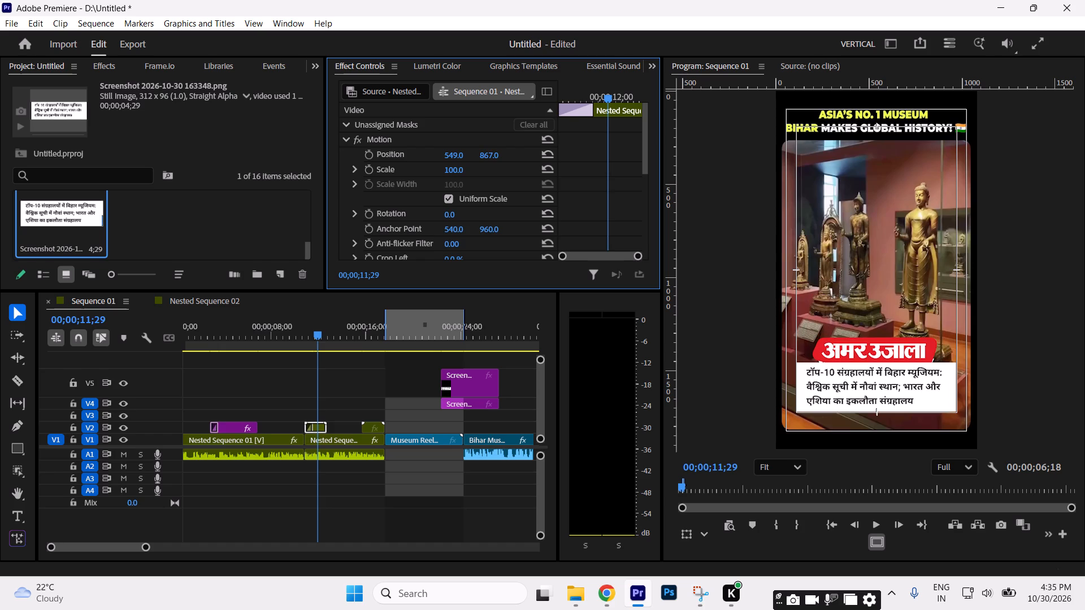
pyautogui.moveTo(474, 181); pyautogui.dragTo(474, 180)
# Set the nested ETV Bharat overlay's vertical Position to 952.
pyautogui.click(378, 342)
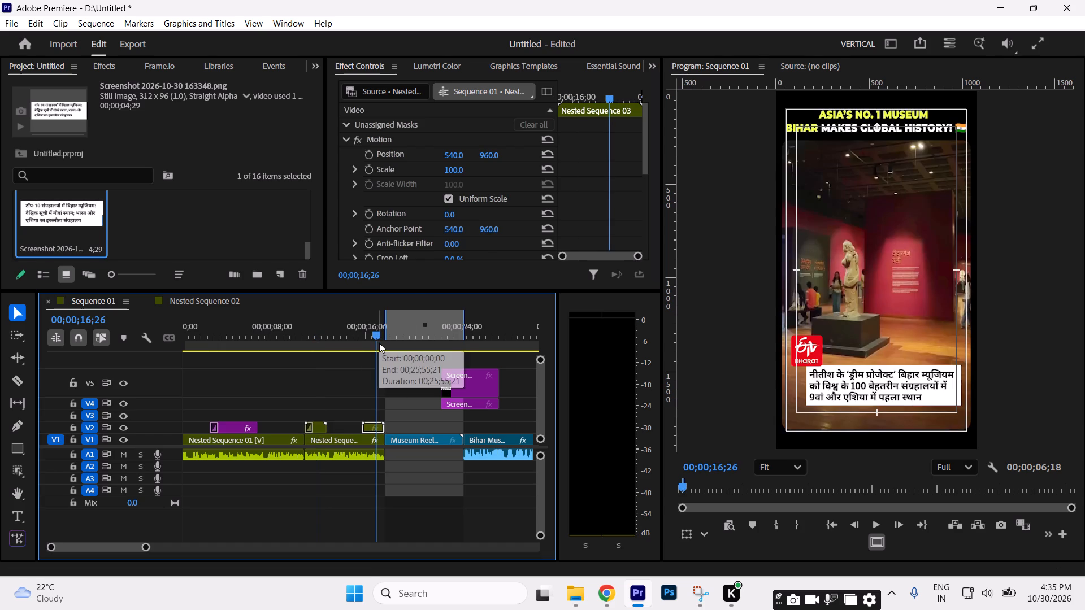
pyautogui.moveTo(490, 156); pyautogui.dragTo(492, 139)
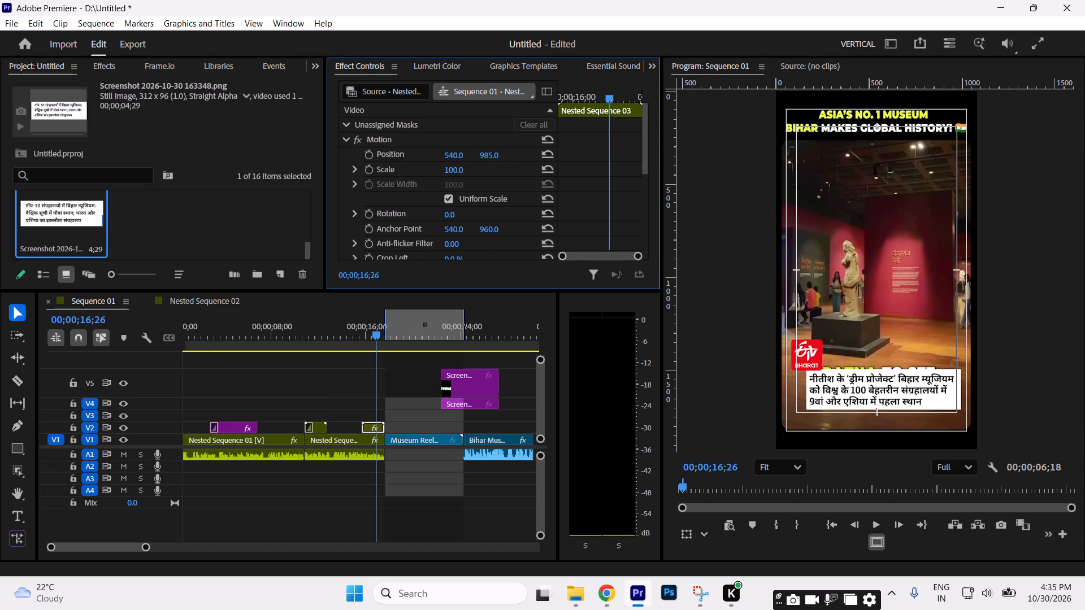
pyautogui.moveTo(492, 139); pyautogui.dragTo(492, 163)
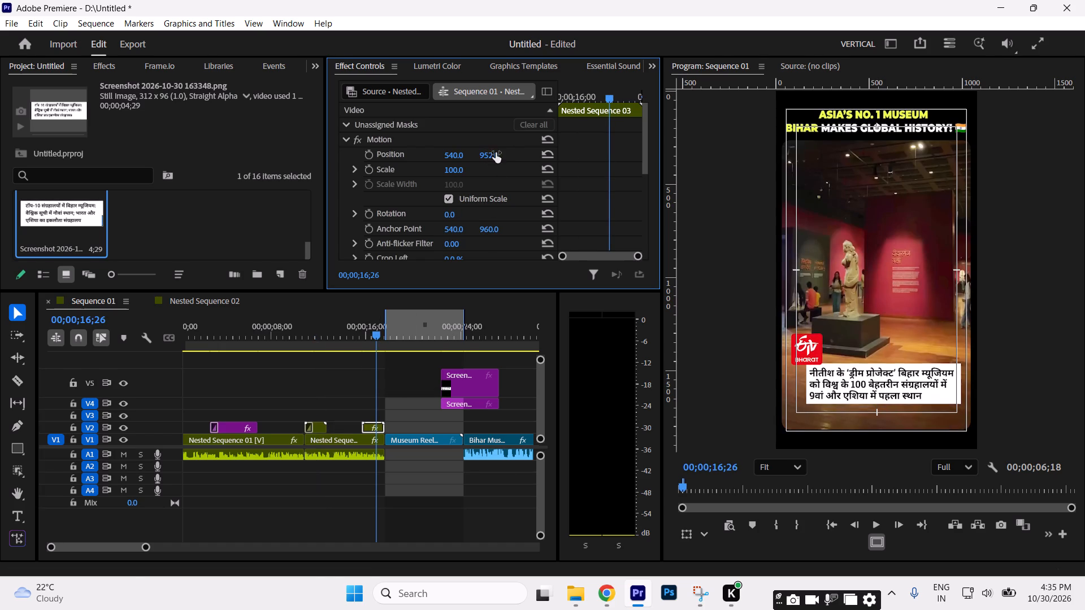
# Raise the nested Amar Ujala overlay to vertical Position 844.
pyautogui.click(326, 342)
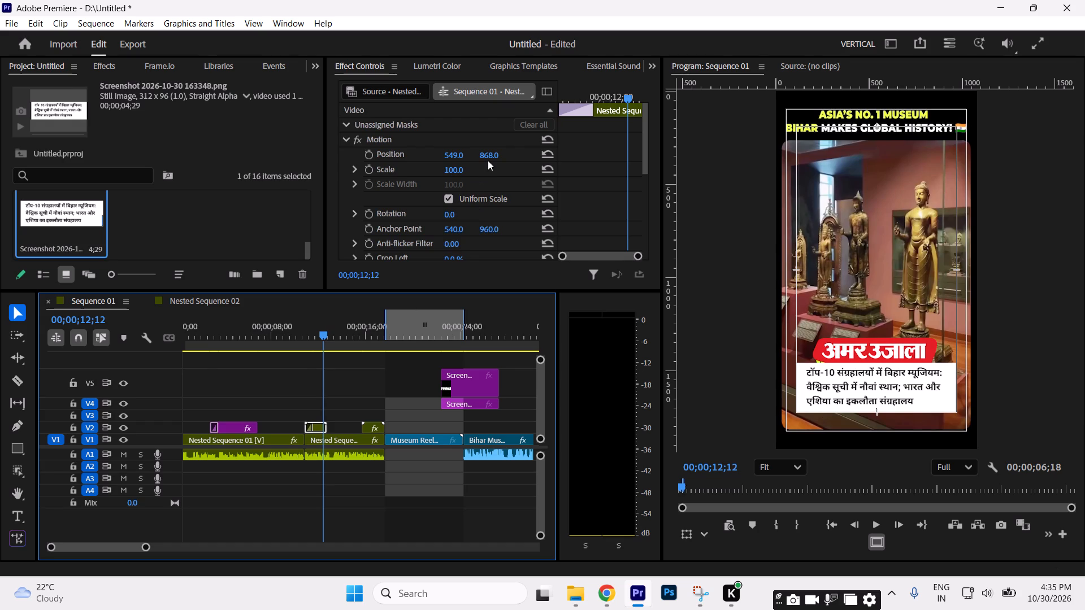
pyautogui.moveTo(488, 159); pyautogui.dragTo(488, 186)
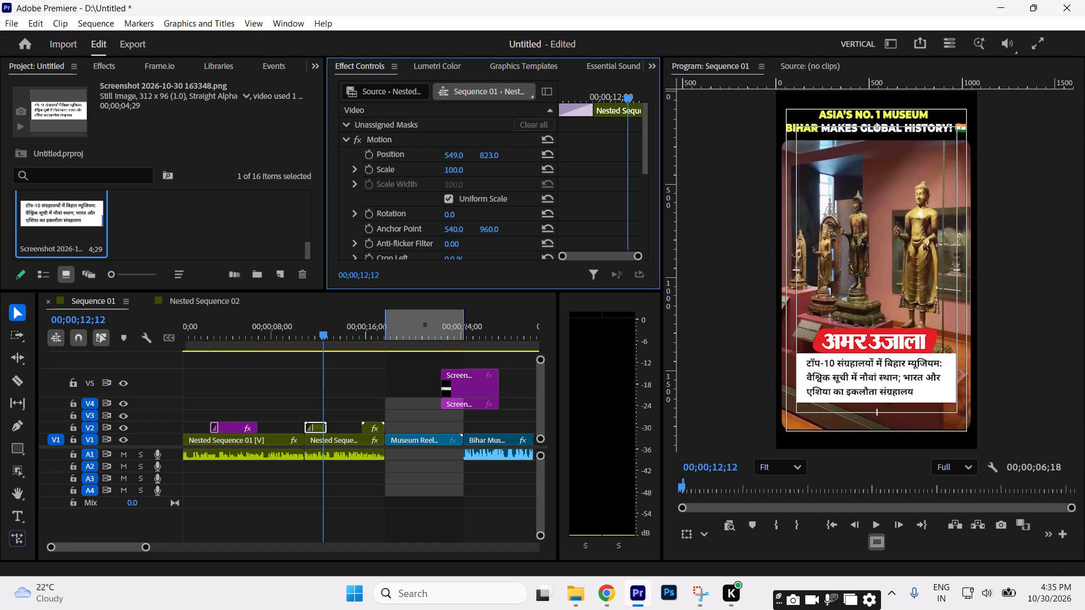
pyautogui.moveTo(488, 186); pyautogui.dragTo(487, 149)
pyautogui.click(500, 133)
pyautogui.moveTo(487, 156); pyautogui.dragTo(493, 188)
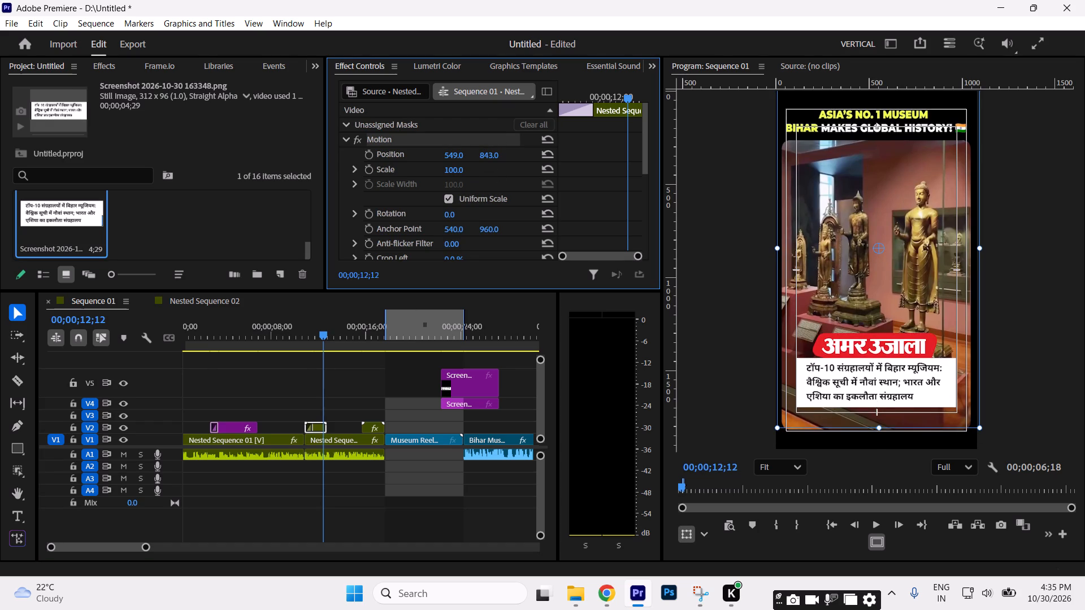
pyautogui.moveTo(493, 188); pyautogui.dragTo(493, 187)
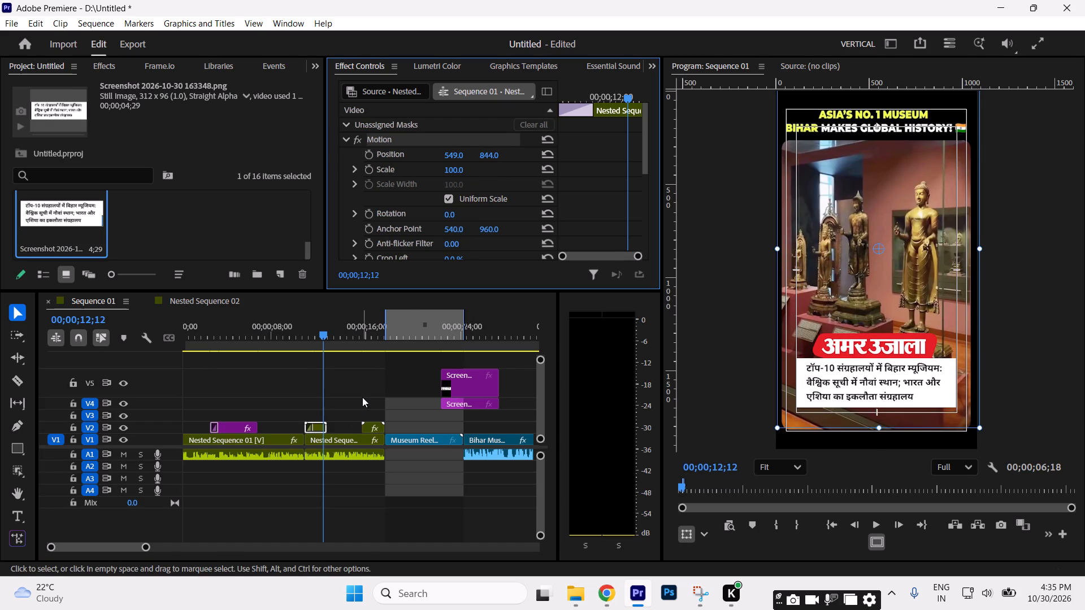
# Compare the Amar Ujala overlay's placement with the ETV Bharat overlay and play back its animated entrance.
pyautogui.press('space')
pyautogui.press('space')
pyautogui.moveTo(357, 343); pyautogui.dragTo(377, 335)
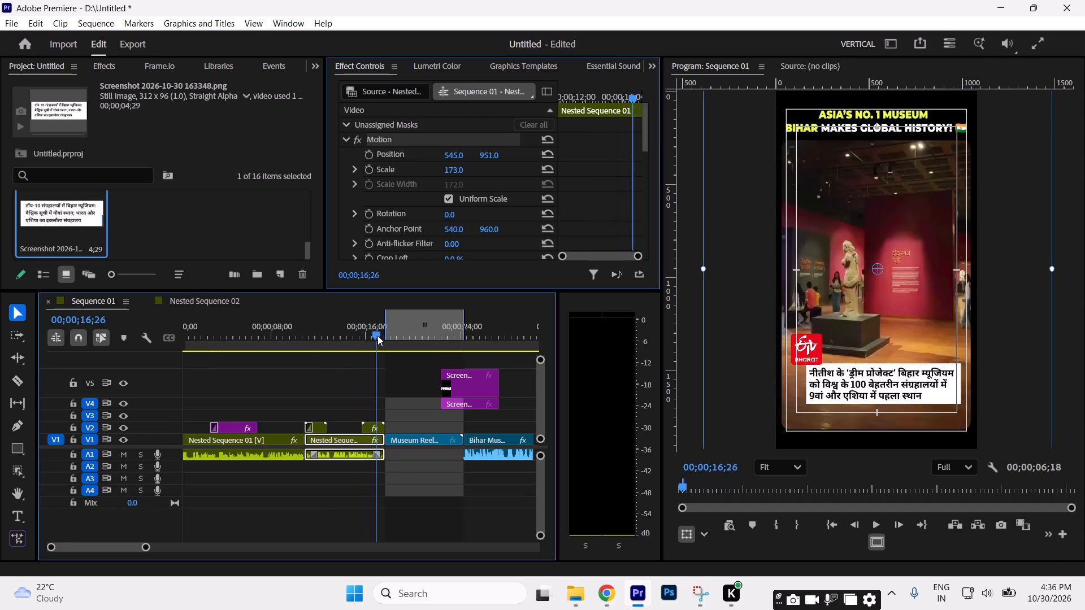
pyautogui.moveTo(377, 335); pyautogui.dragTo(309, 330)
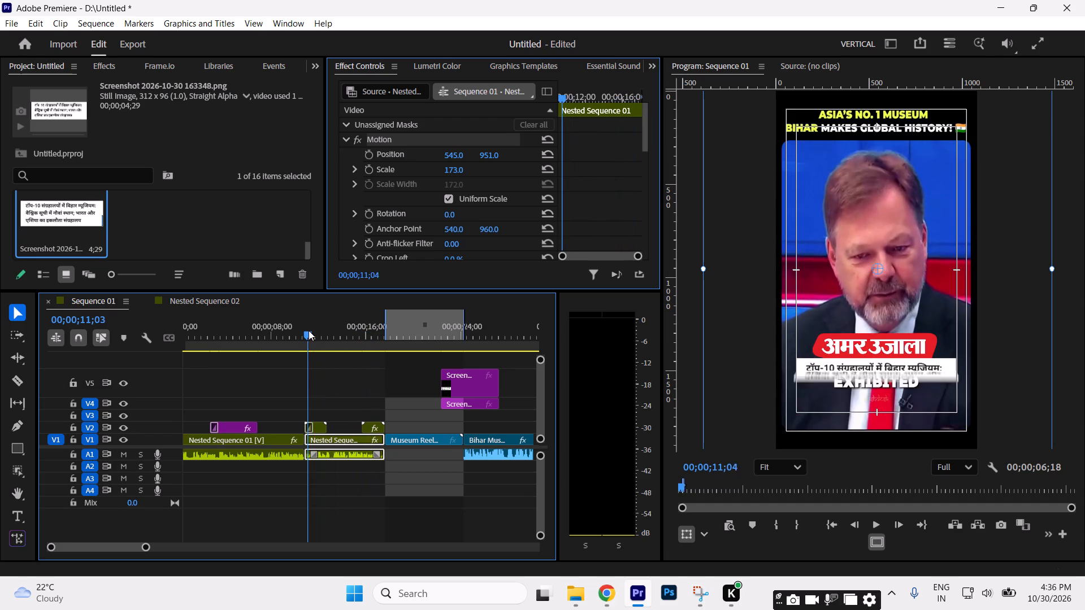
pyautogui.moveTo(309, 330); pyautogui.dragTo(307, 330)
pyautogui.press('space')
pyautogui.press('space')
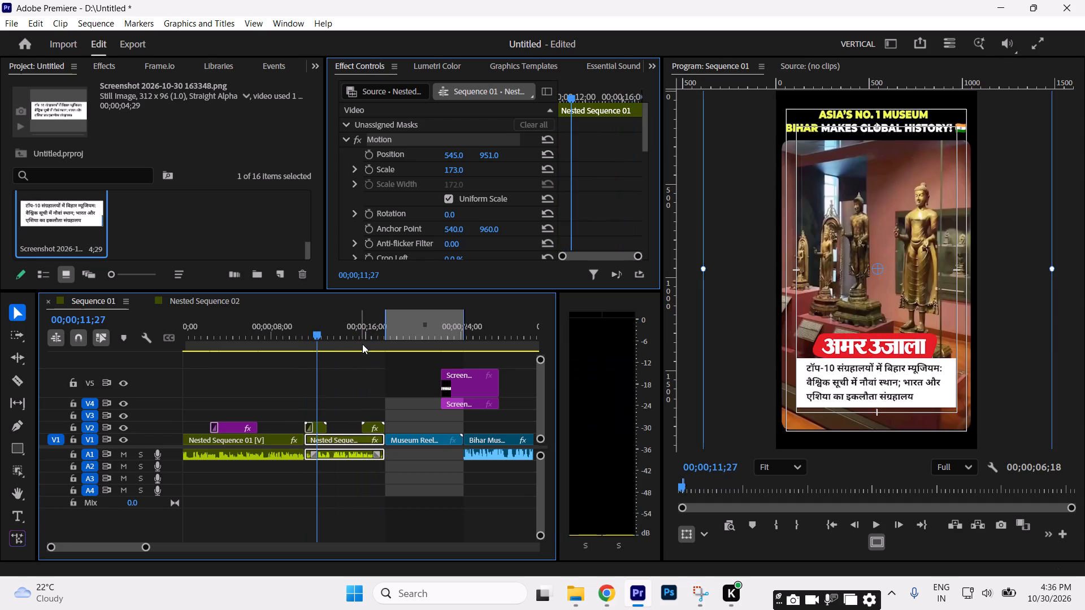
# Apply Flip Motion to the start of the nested ETV Bharat overlay on V2 and preview its entrance.
pyautogui.click(368, 341)
pyautogui.click(371, 426)
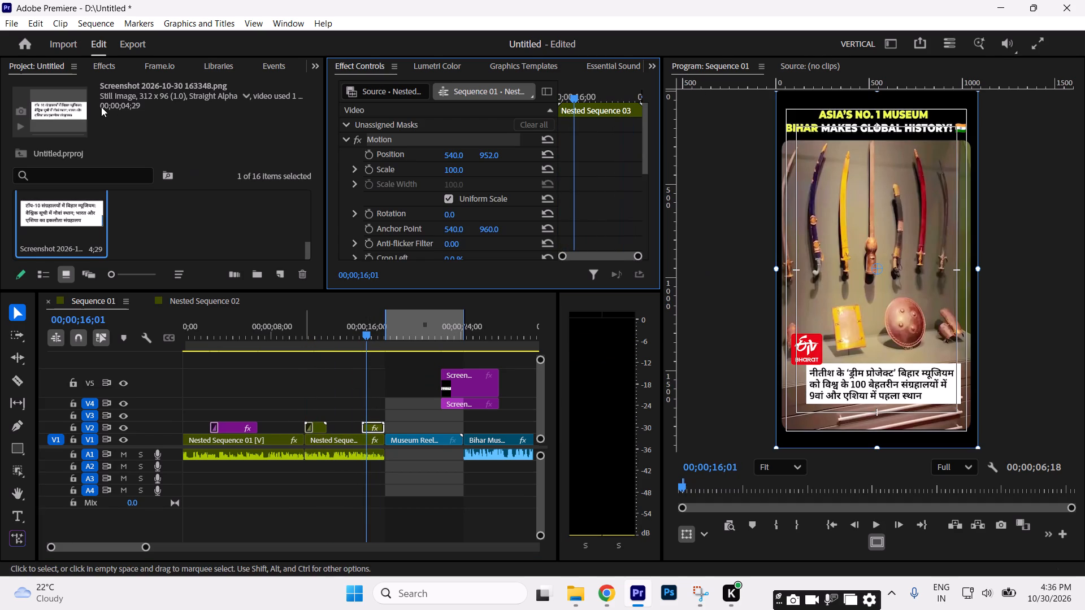
pyautogui.click(108, 68)
pyautogui.click(77, 146)
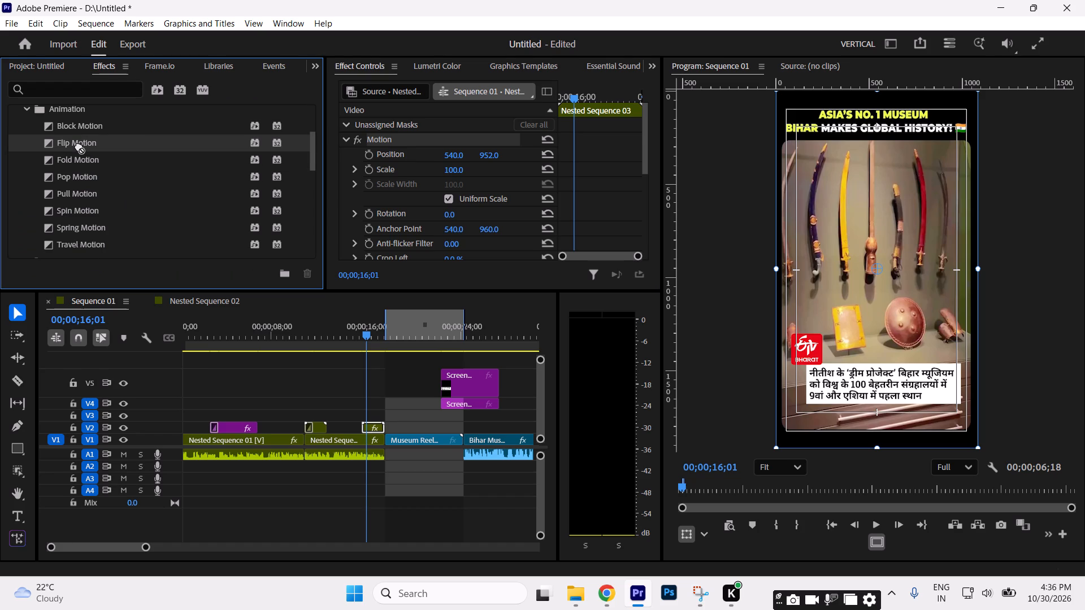
pyautogui.moveTo(143, 149); pyautogui.dragTo(310, 282)
pyautogui.moveTo(310, 282); pyautogui.dragTo(366, 424)
pyautogui.click(367, 328)
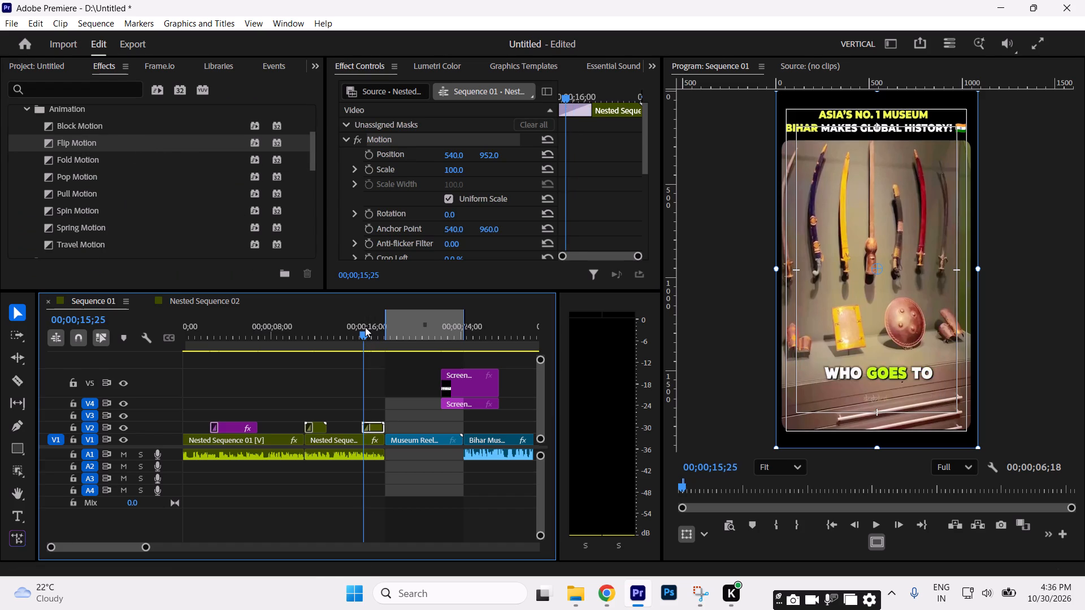
pyautogui.press('space')
pyautogui.press('space')
pyautogui.press('space')
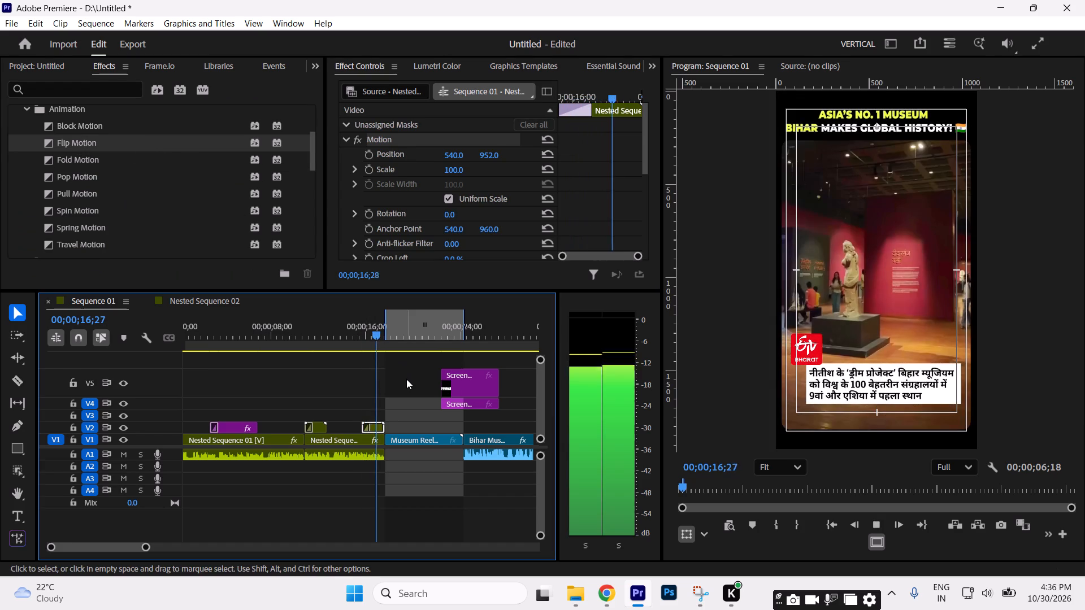
pyautogui.press('space')
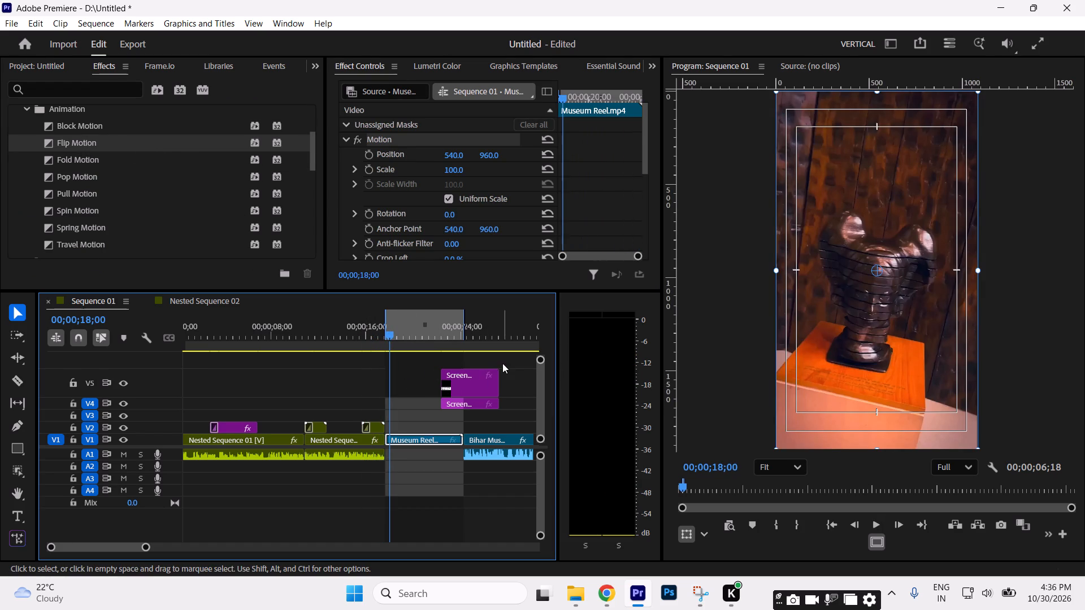
# Delete the parked screenshots from V4 and V5 in Sequence 01.
pyautogui.moveTo(503, 364); pyautogui.dragTo(491, 404)
pyautogui.press('Delete')
# Move the playhead to about 00;00;35;13 in the Bihar Museum clip on V1 to examine its footage.
pyautogui.press('-')
pyautogui.press('-')
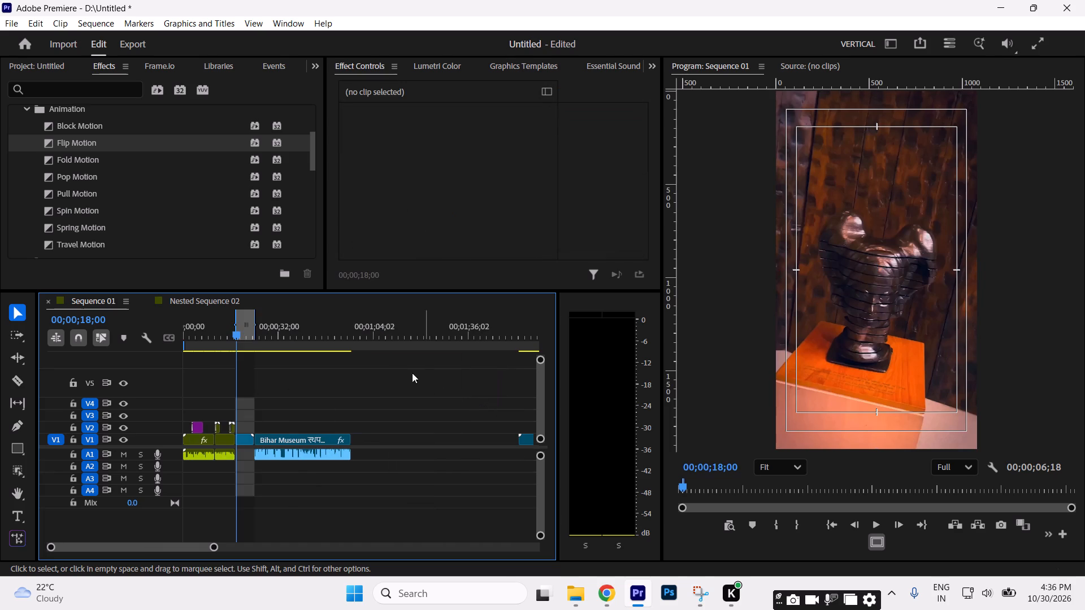
pyautogui.moveTo(244, 337); pyautogui.dragTo(290, 350)
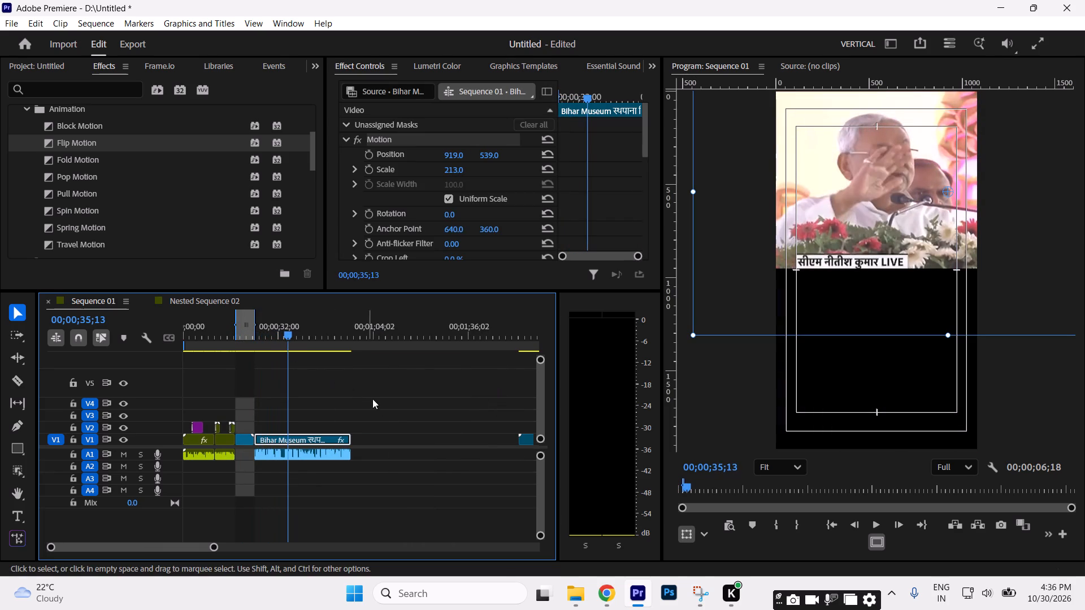
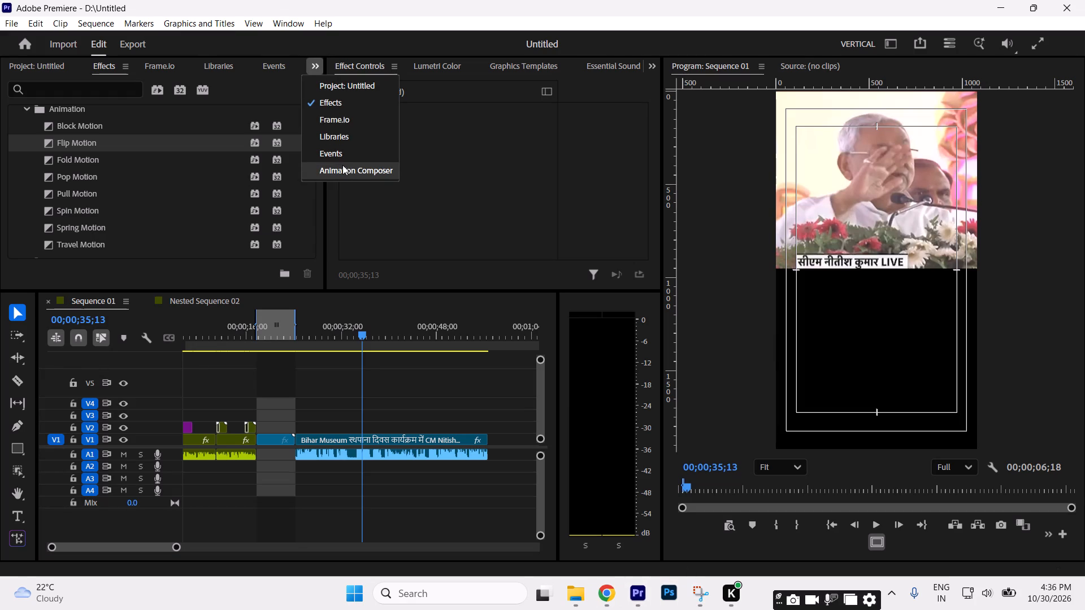
# Import the sC frame image from the Nishnat folder on the Desktop into the project.
pyautogui.moveTo(342, 165); pyautogui.dragTo(343, 92)
pyautogui.doubleClick(203, 222)
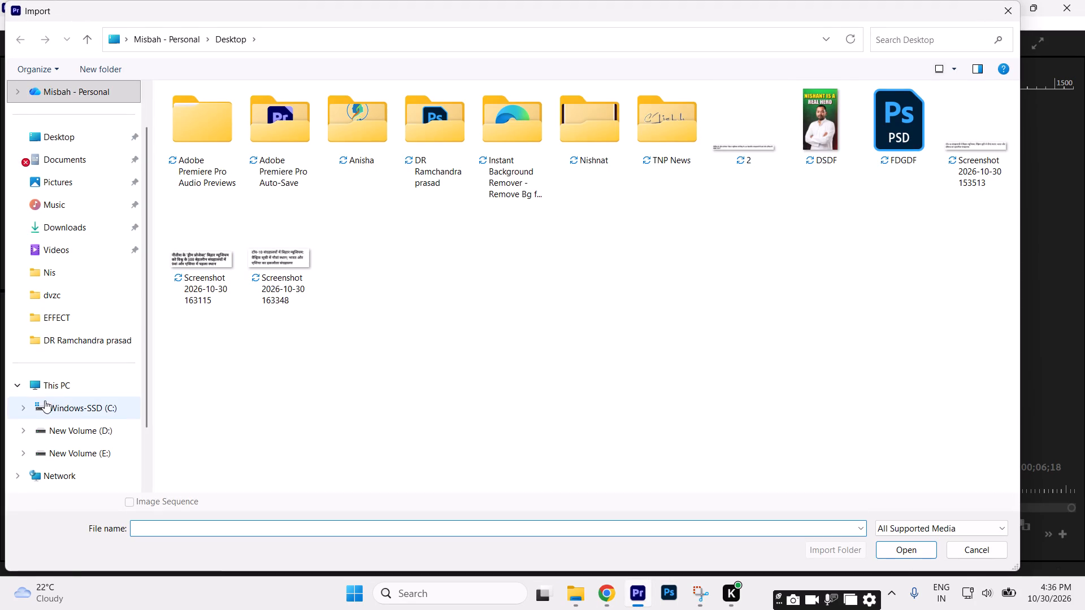
pyautogui.scroll(3, 80, 306)
pyautogui.click(64, 191)
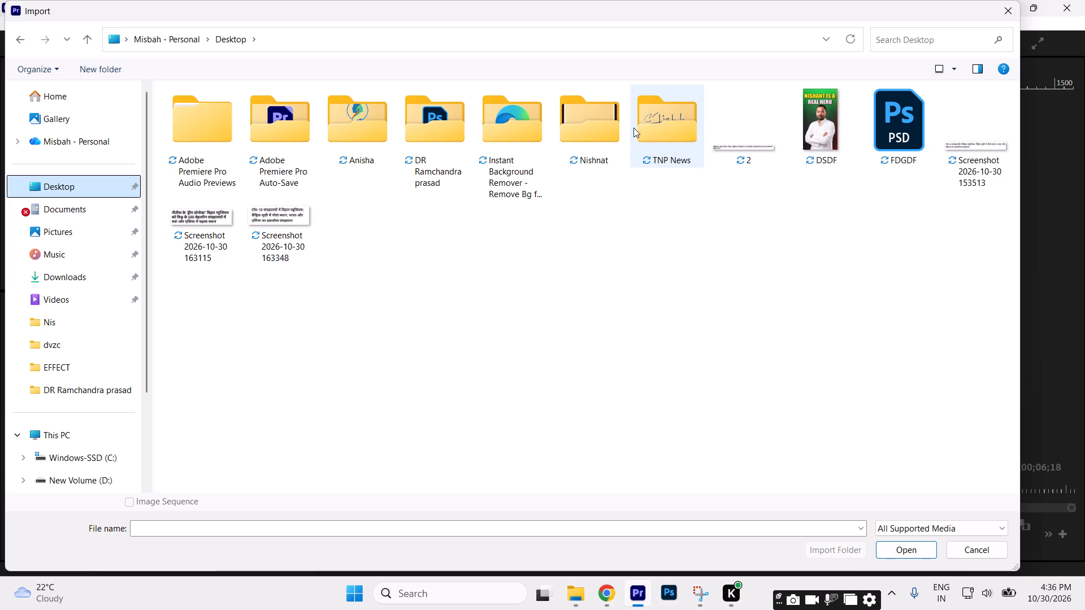
pyautogui.doubleClick(604, 132)
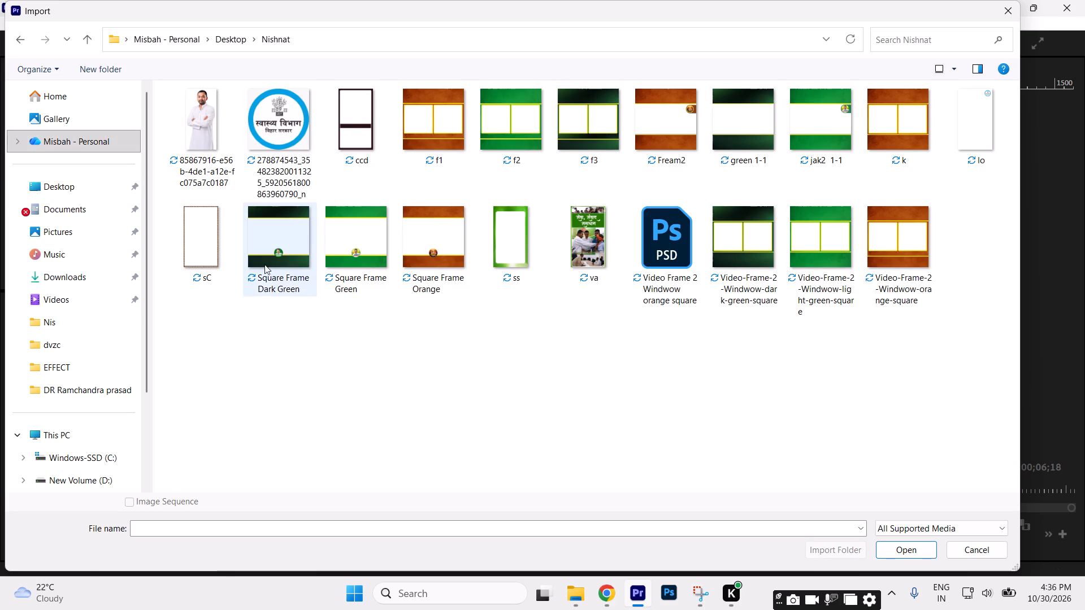
pyautogui.click(207, 265)
pyautogui.press('Return')
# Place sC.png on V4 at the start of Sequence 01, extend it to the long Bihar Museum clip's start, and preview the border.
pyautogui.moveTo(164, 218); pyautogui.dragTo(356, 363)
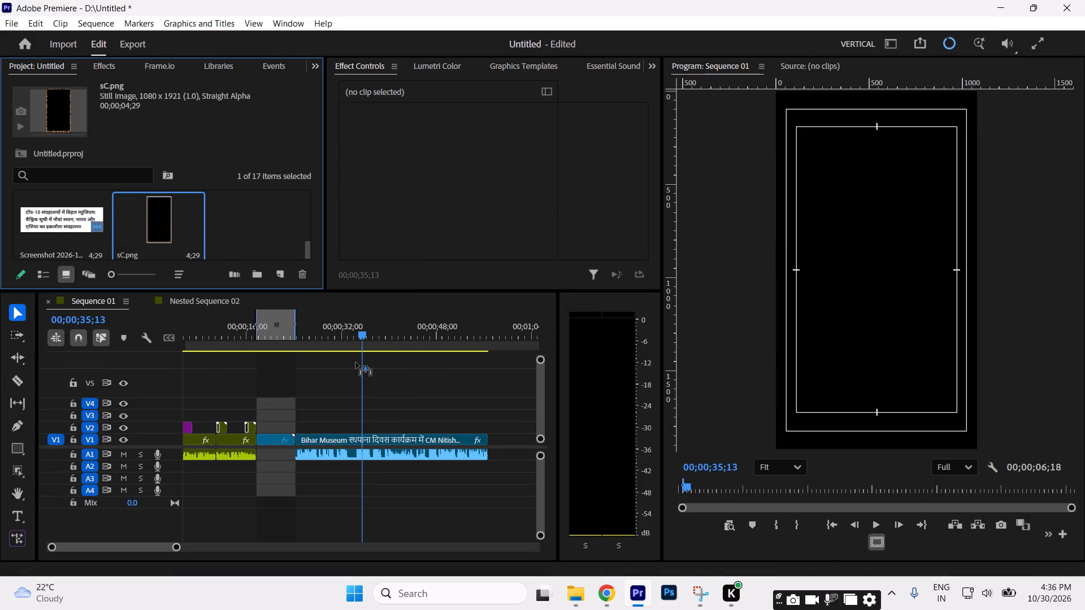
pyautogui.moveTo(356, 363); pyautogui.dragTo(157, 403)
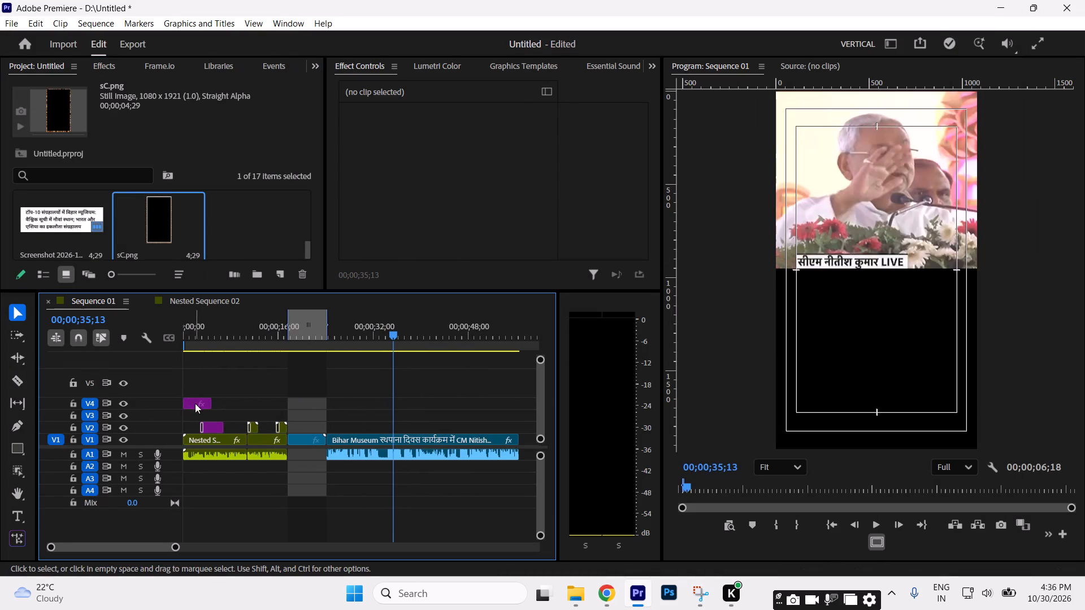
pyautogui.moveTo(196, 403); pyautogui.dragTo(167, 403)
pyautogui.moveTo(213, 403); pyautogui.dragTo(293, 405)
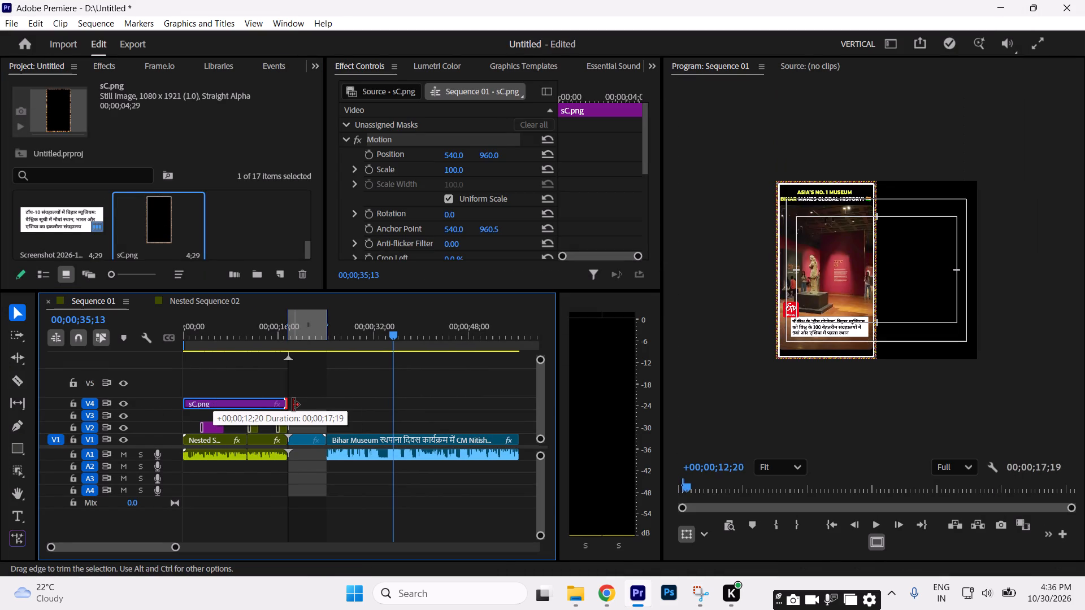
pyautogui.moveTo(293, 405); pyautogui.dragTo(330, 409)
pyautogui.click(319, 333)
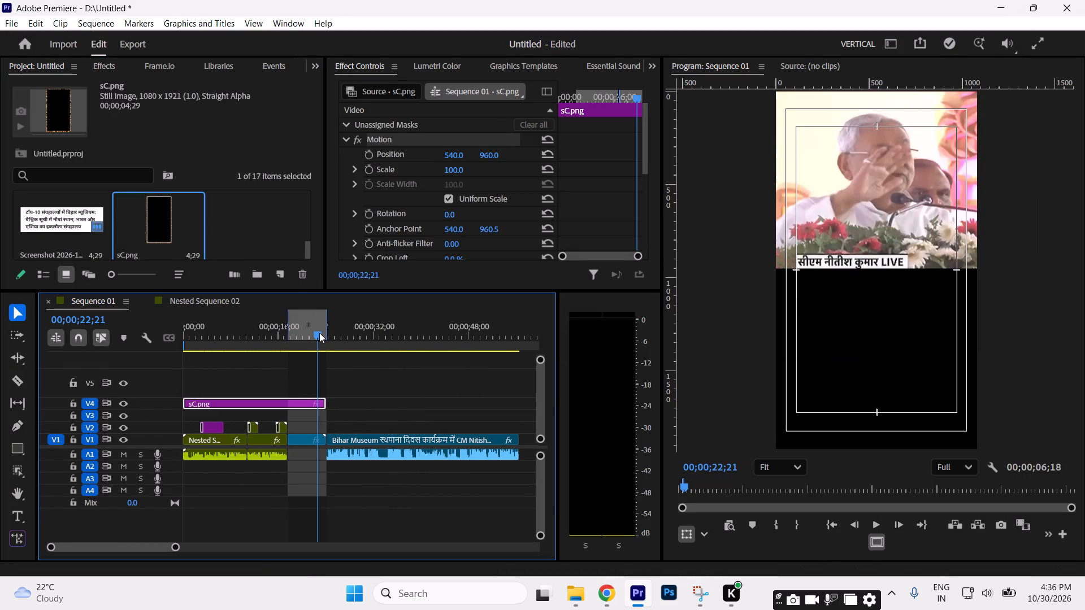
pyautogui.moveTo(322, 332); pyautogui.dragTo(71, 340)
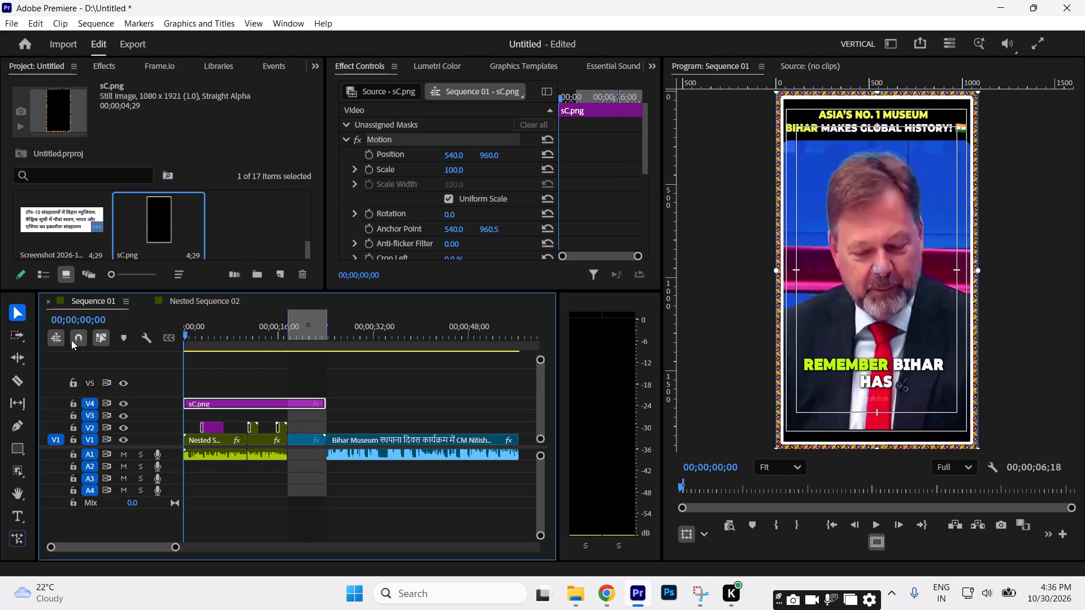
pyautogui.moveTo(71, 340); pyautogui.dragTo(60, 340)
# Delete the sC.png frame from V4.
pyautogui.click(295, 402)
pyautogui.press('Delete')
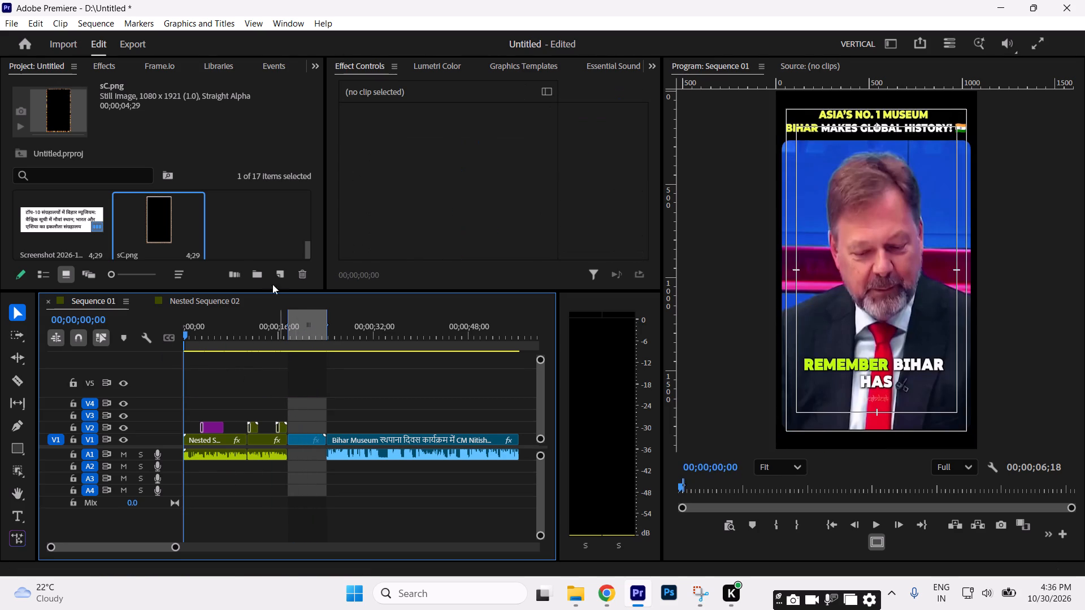
# Open the media import, then switch to Photoshop and open the recent file Untitled-1-Recovered.psd.
pyautogui.doubleClick(255, 220)
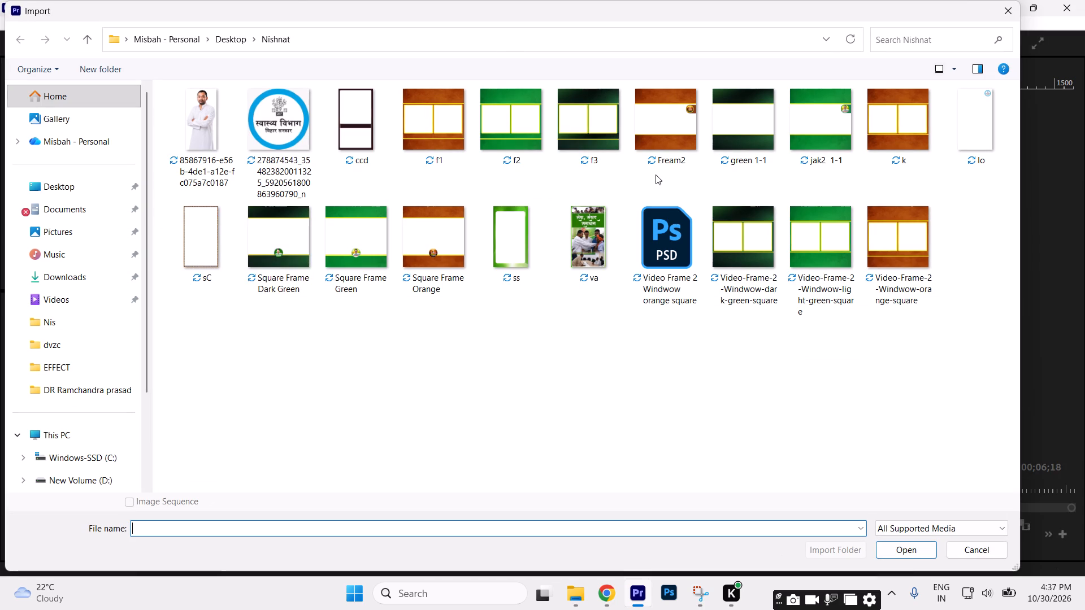
pyautogui.click(675, 598)
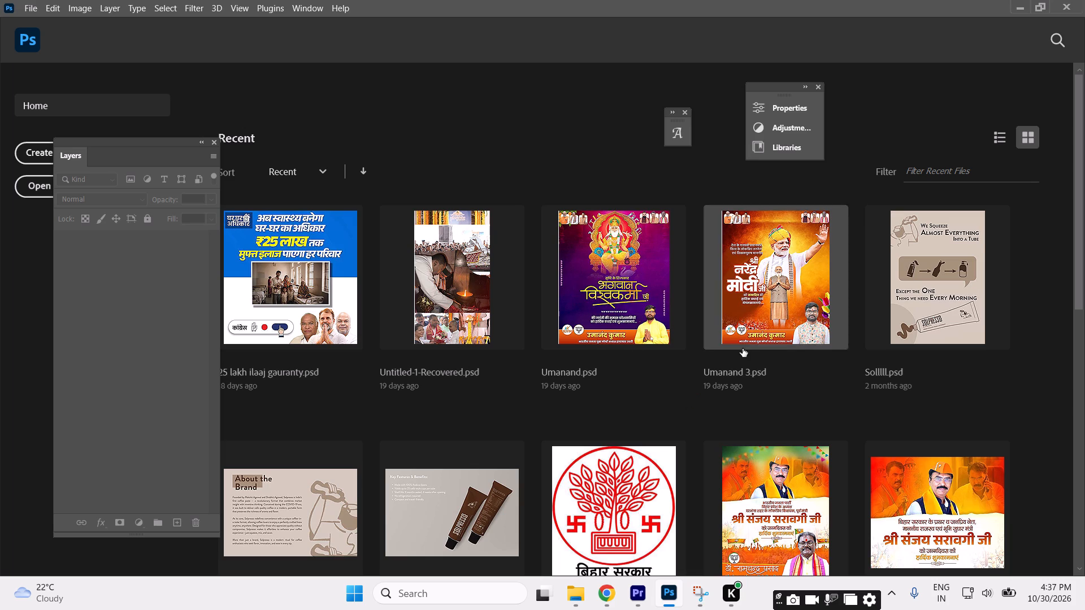
pyautogui.click(480, 289)
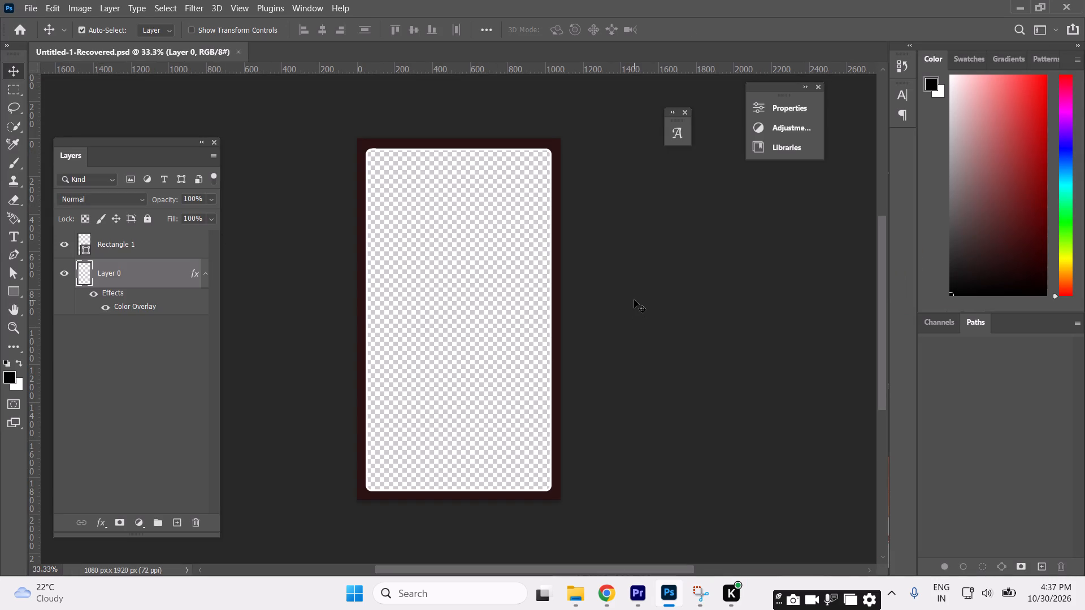
# Export the frame artwork for web as a transparent PNG-24 named dss on the Desktop.
pyautogui.hotkey('ctrl', 'alt', 'shift', 's')
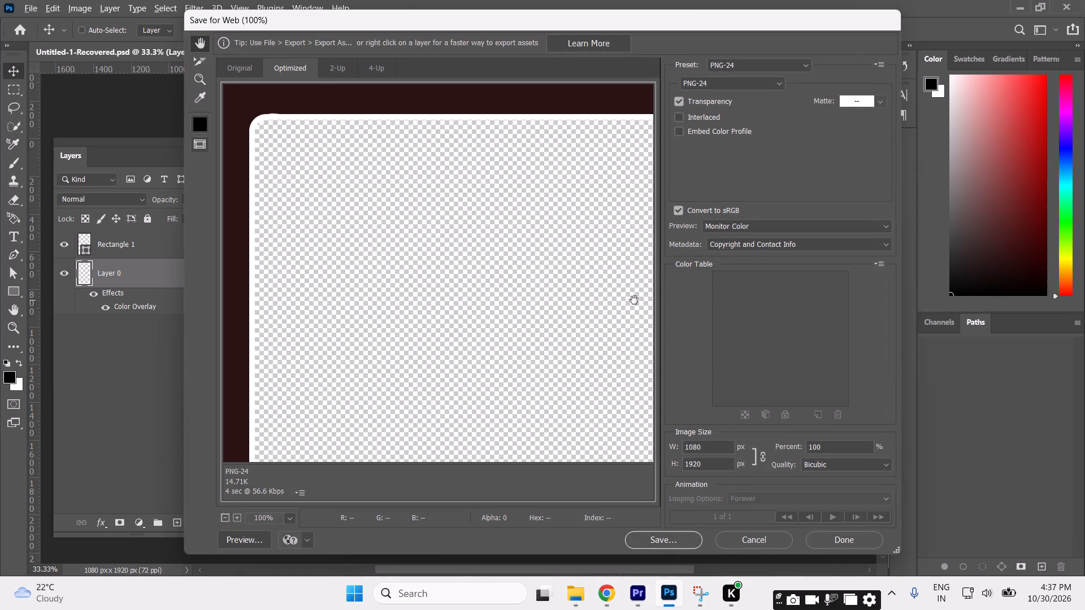
pyautogui.press('Return')
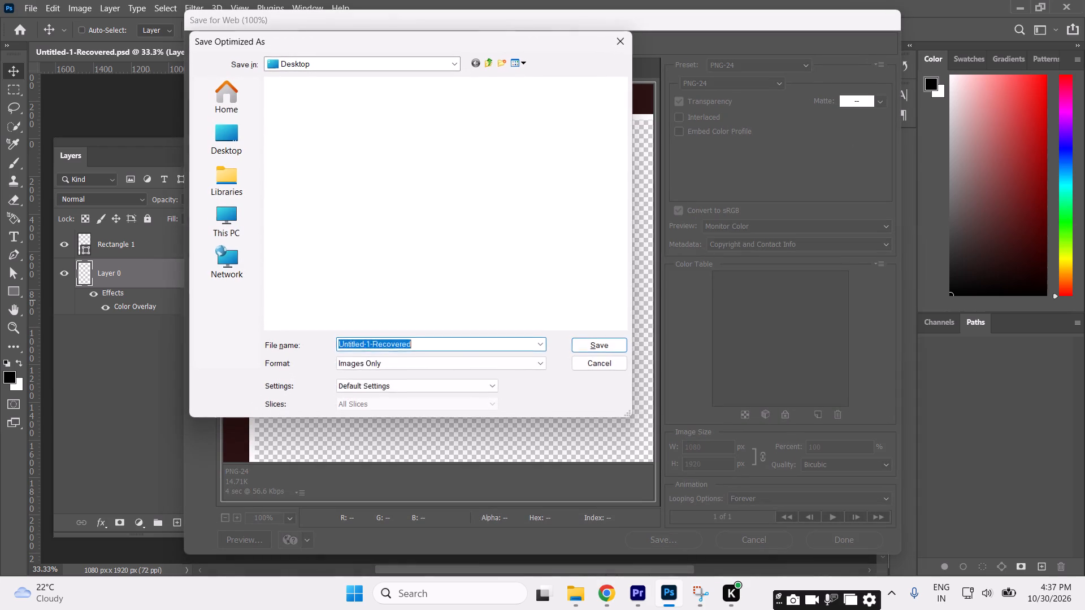
pyautogui.press('d')
pyautogui.press('s')
pyautogui.press('s')
pyautogui.click(595, 351)
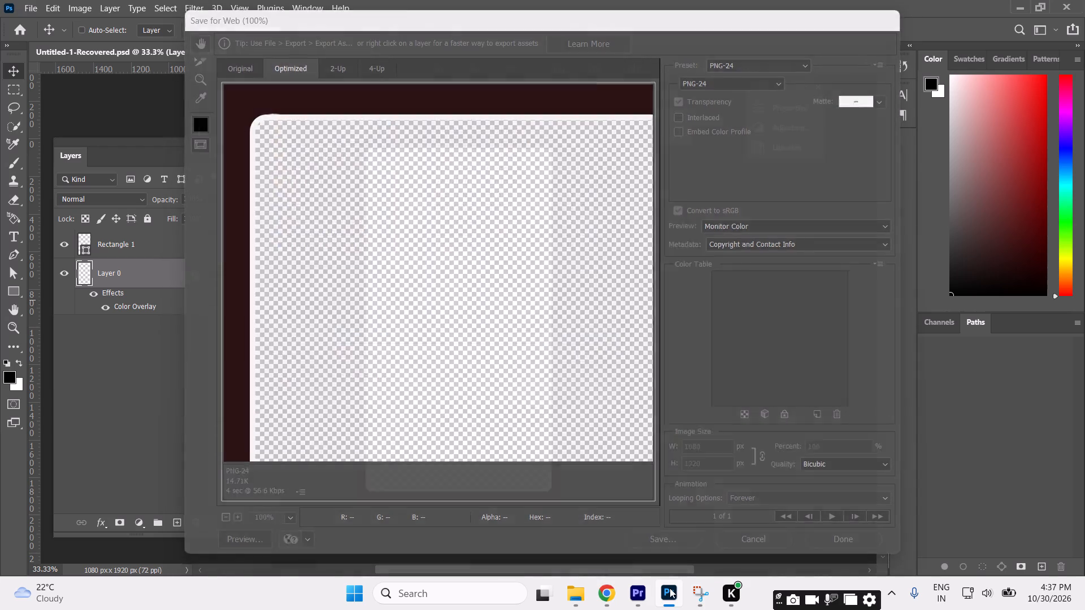
# Switch back to Premiere and import the dss frame image from the Desktop into the project.
pyautogui.click(641, 598)
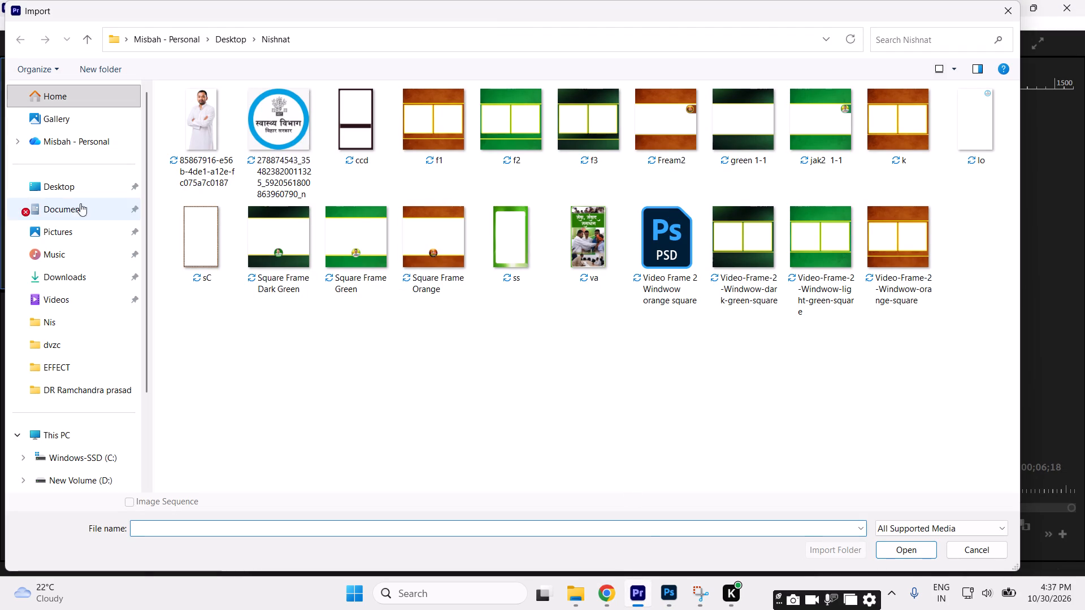
pyautogui.click(33, 180)
pyautogui.click(912, 141)
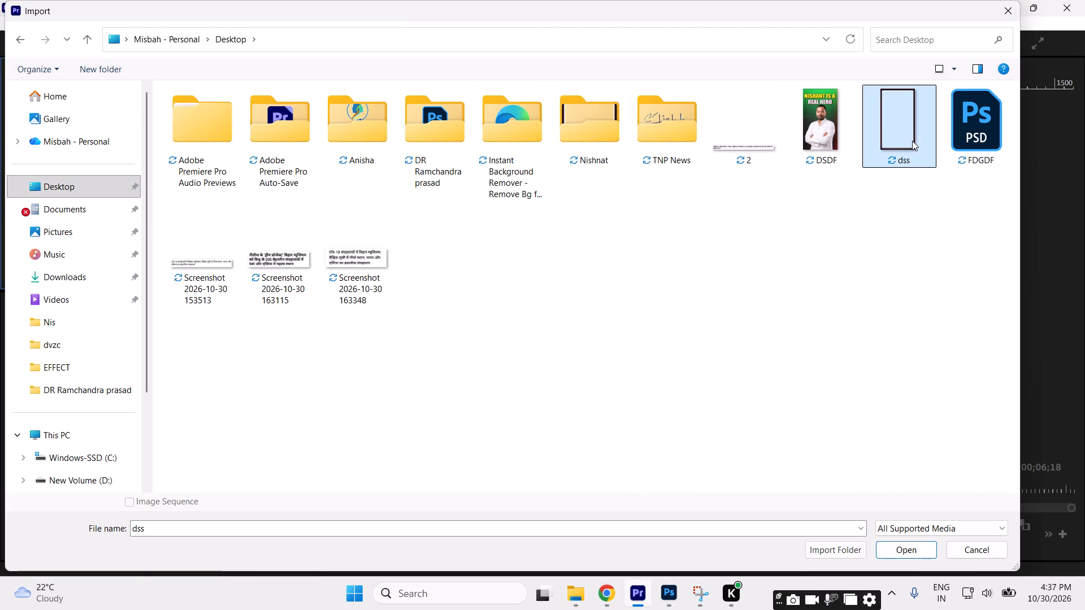
pyautogui.press('Return')
# Place dss.png on V4 at the start of Sequence 01, extend it to the long Bihar Museum clip's start, and preview the border.
pyautogui.moveTo(254, 224); pyautogui.dragTo(269, 271)
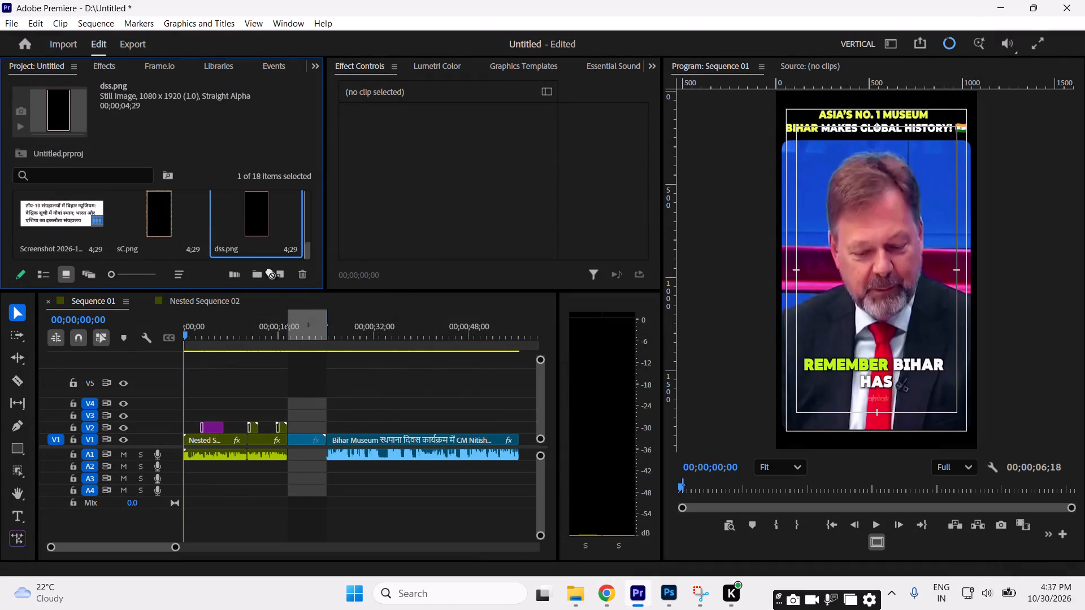
pyautogui.moveTo(269, 271); pyautogui.dragTo(149, 407)
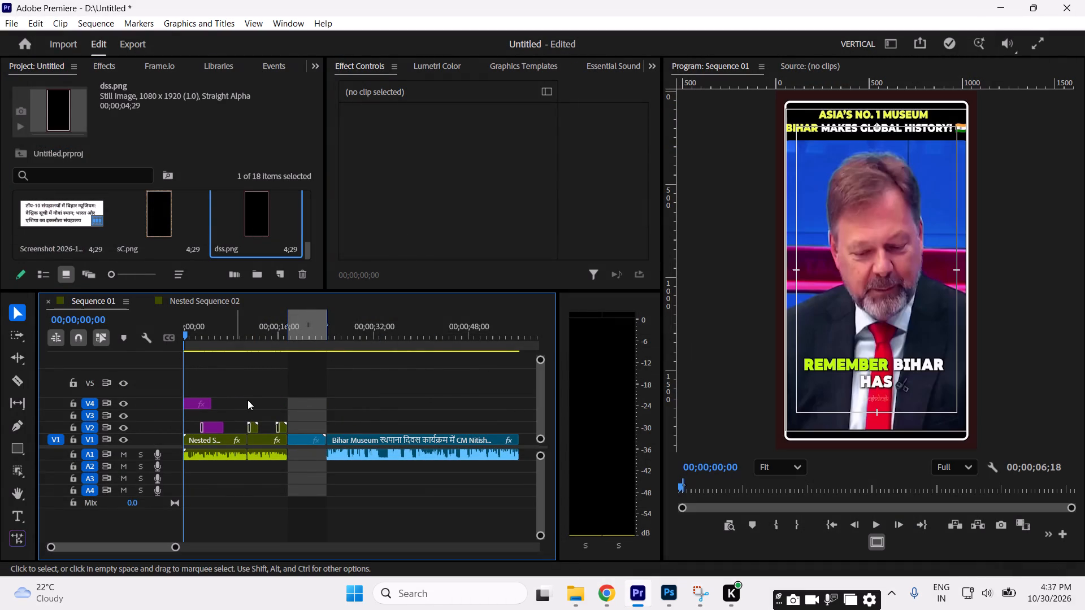
pyautogui.moveTo(212, 404); pyautogui.dragTo(288, 399)
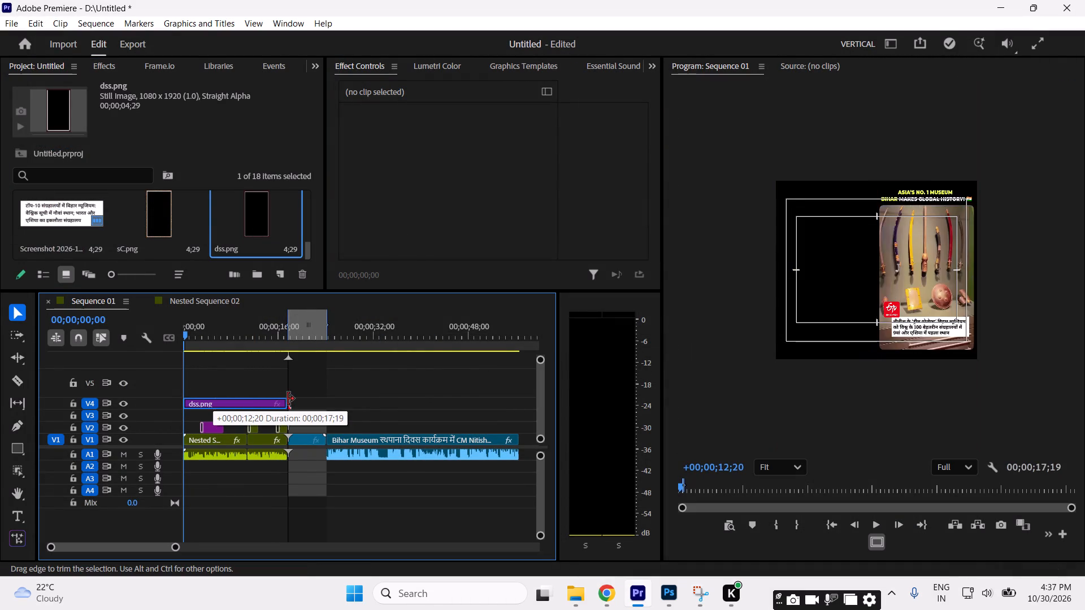
pyautogui.moveTo(288, 399); pyautogui.dragTo(324, 399)
pyautogui.click(307, 338)
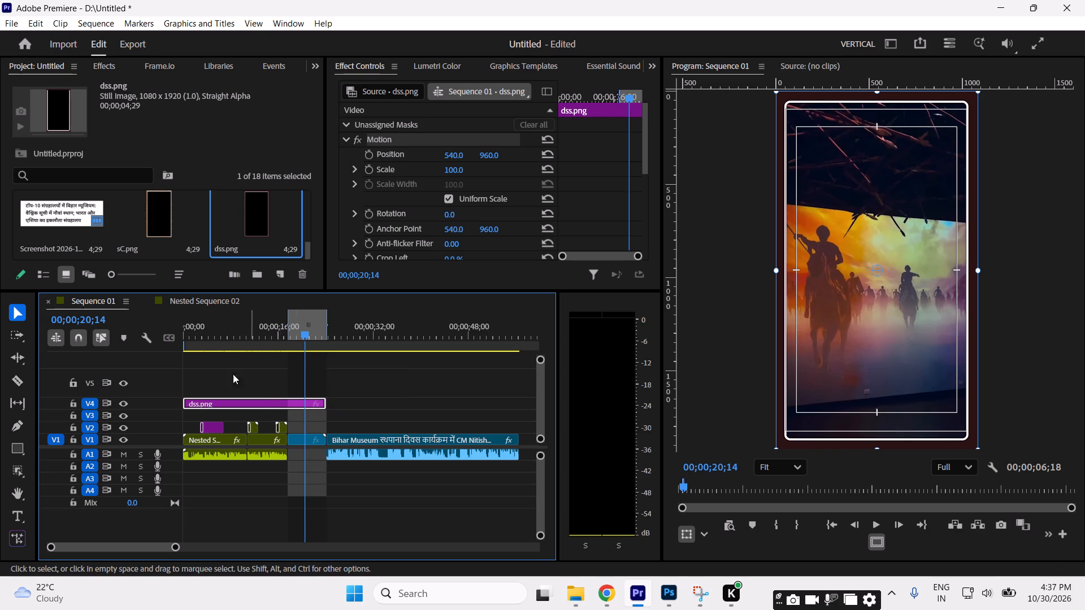
pyautogui.moveTo(214, 347); pyautogui.dragTo(146, 365)
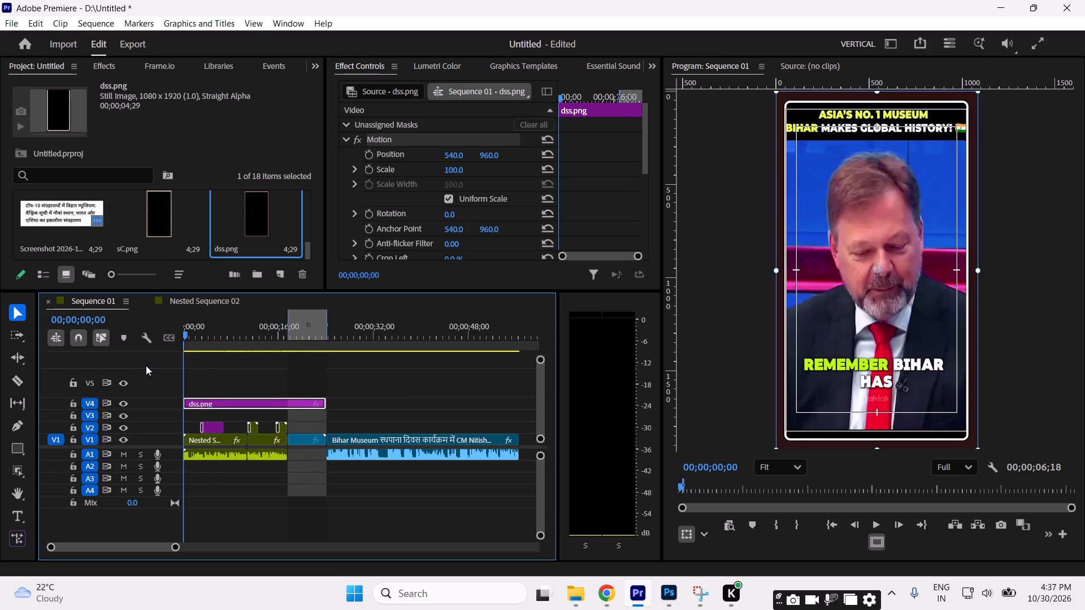
# Scale the dss.png frame on V4 to 105, trying 103 first.
pyautogui.click(454, 167)
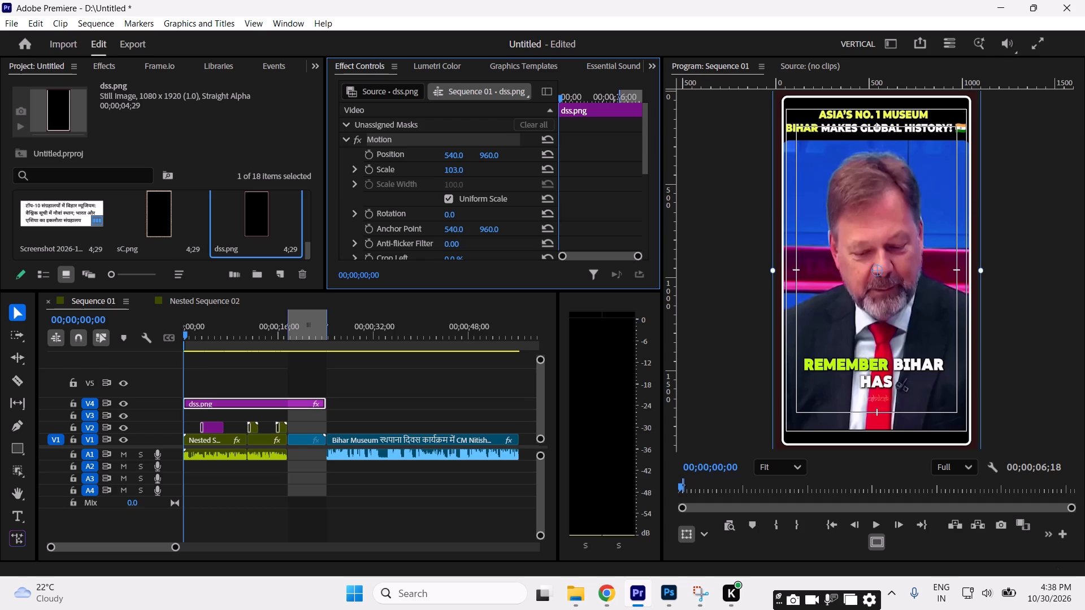
pyautogui.click(452, 171)
pyautogui.write('105')
pyautogui.press('Return')
pyautogui.scroll(2, 450, 165)
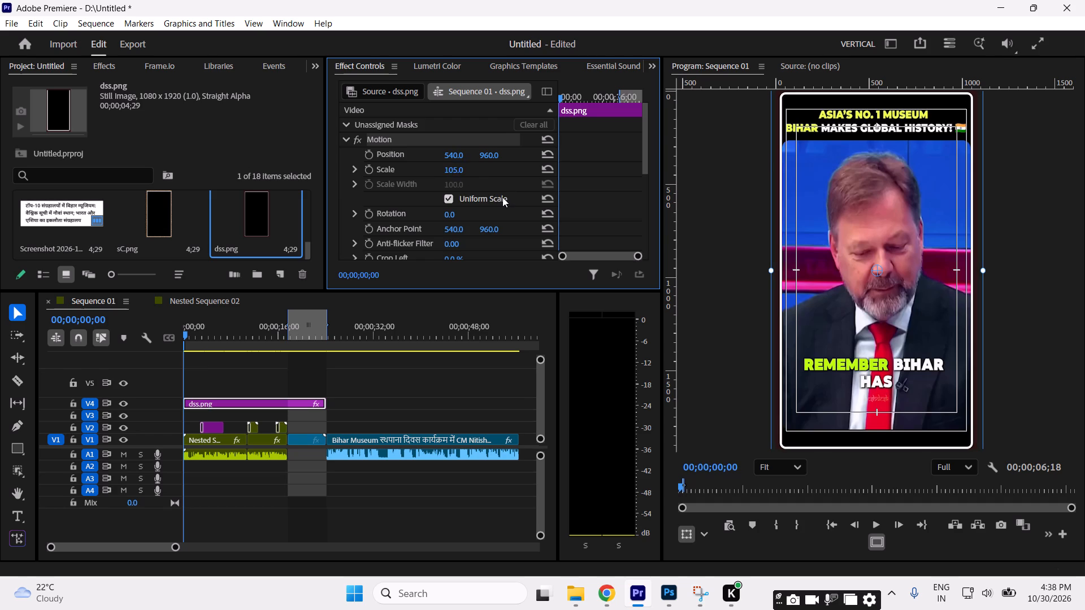
# Shift the dss.png frame vertically, trying several offsets, and set its vertical position to 1014 against the video's edges.
pyautogui.moveTo(497, 155); pyautogui.dragTo(500, 173)
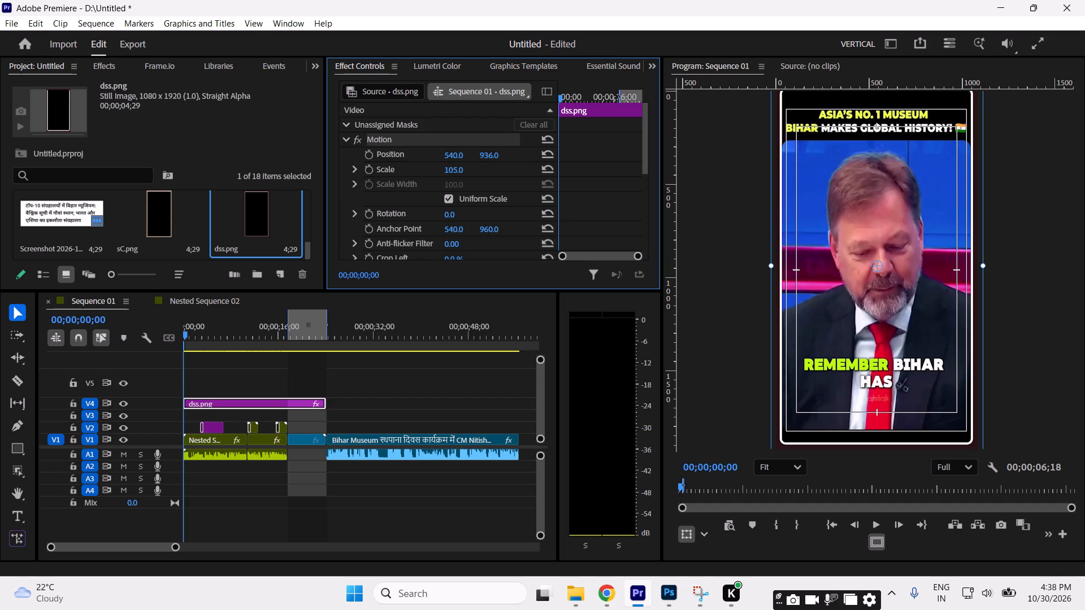
pyautogui.moveTo(500, 173); pyautogui.dragTo(510, 206)
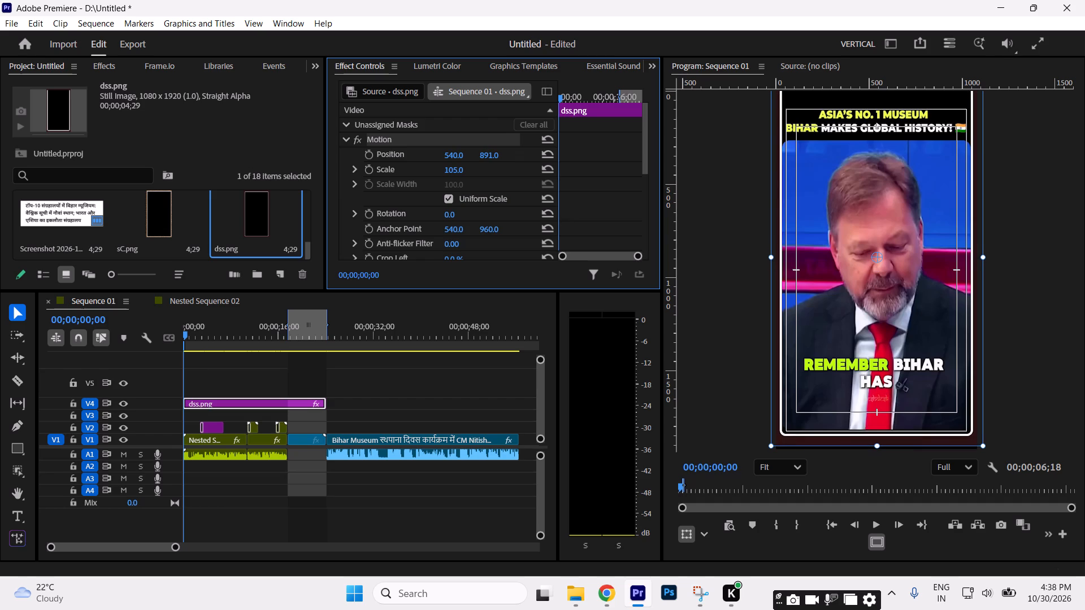
pyautogui.moveTo(510, 206); pyautogui.dragTo(553, 125)
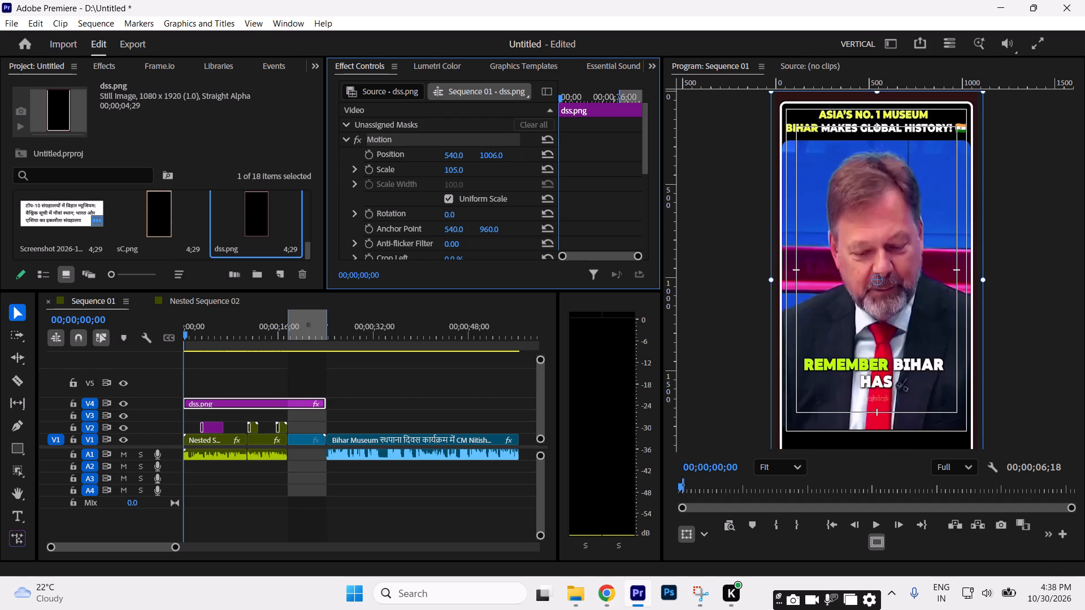
pyautogui.moveTo(553, 125); pyautogui.dragTo(552, 107)
pyautogui.scroll(-1, 900, 356)
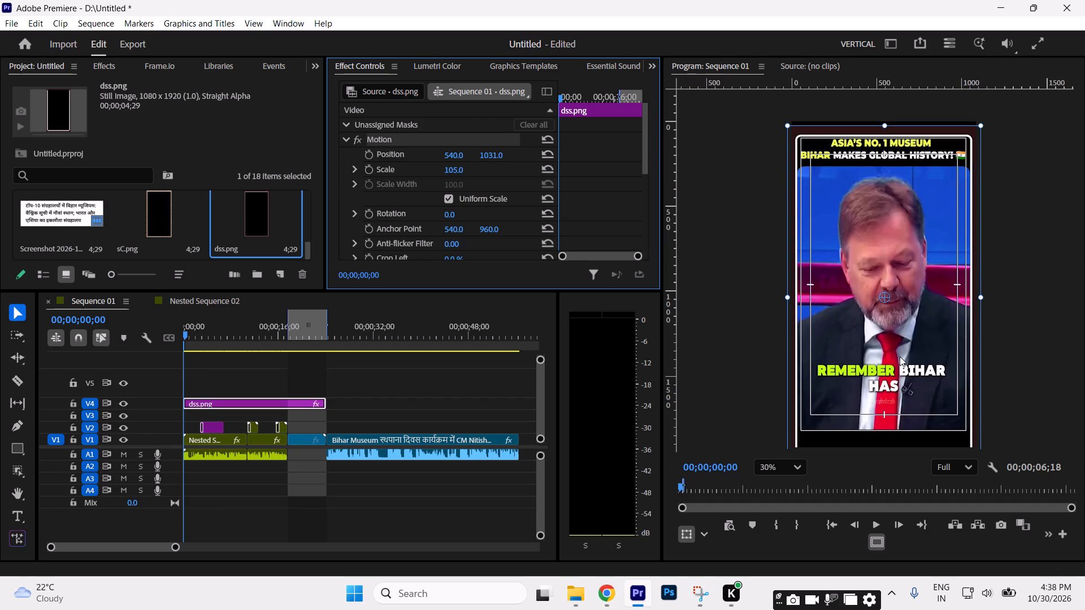
pyautogui.scroll(-1, 918, 330)
pyautogui.scroll(3, 852, 363)
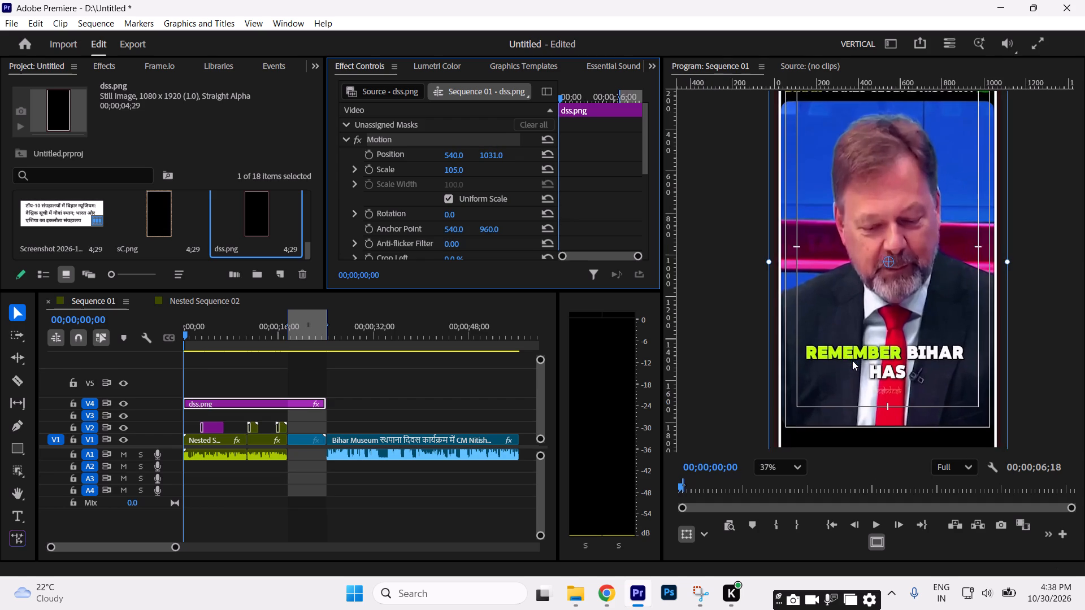
pyautogui.scroll(-10, 851, 352)
pyautogui.scroll(6, 851, 352)
pyautogui.scroll(-6, 851, 352)
pyautogui.scroll(6, 851, 352)
pyautogui.scroll(-6, 851, 352)
pyautogui.scroll(1, 851, 352)
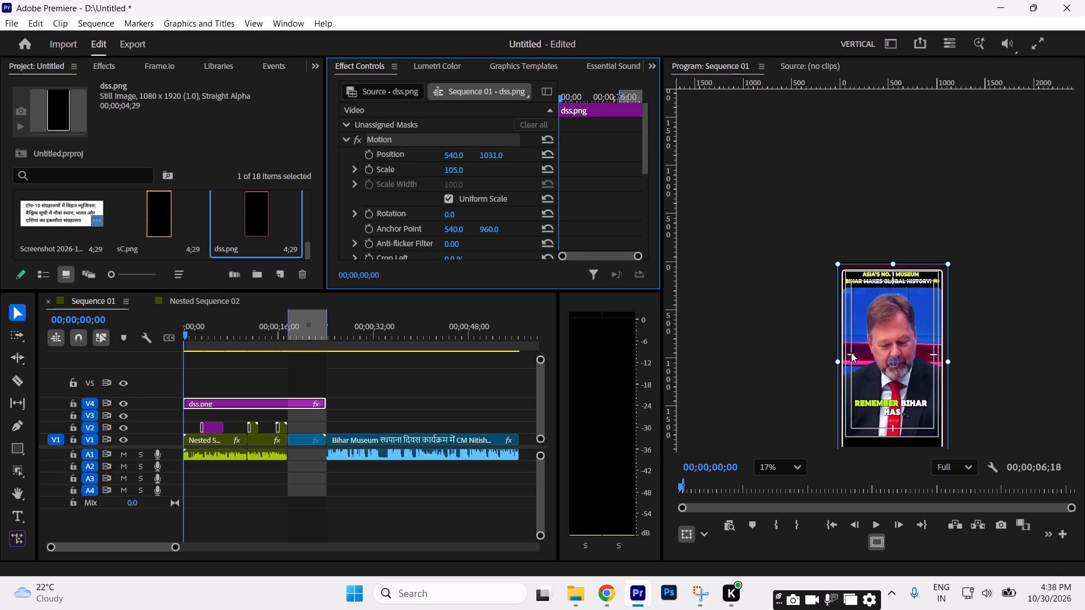
pyautogui.moveTo(493, 154); pyautogui.dragTo(493, 160)
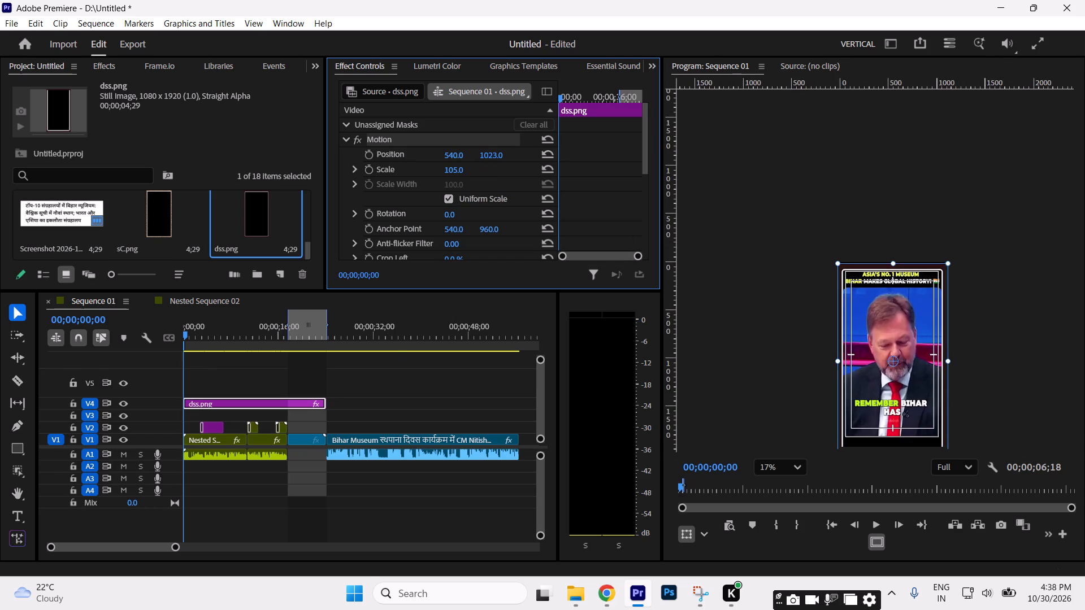
pyautogui.moveTo(493, 160); pyautogui.dragTo(493, 164)
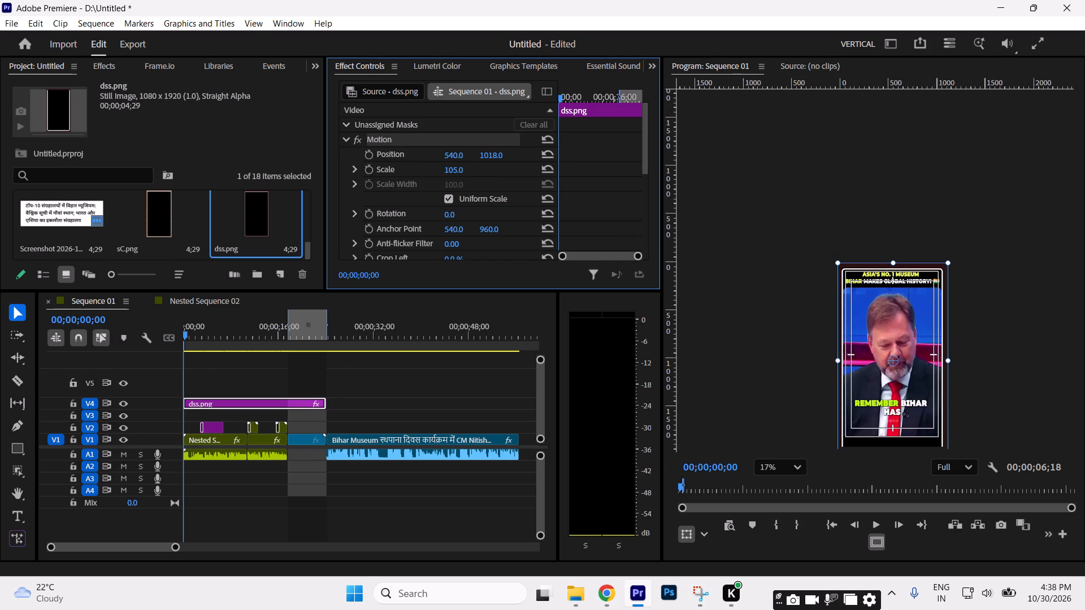
pyautogui.moveTo(493, 164); pyautogui.dragTo(493, 167)
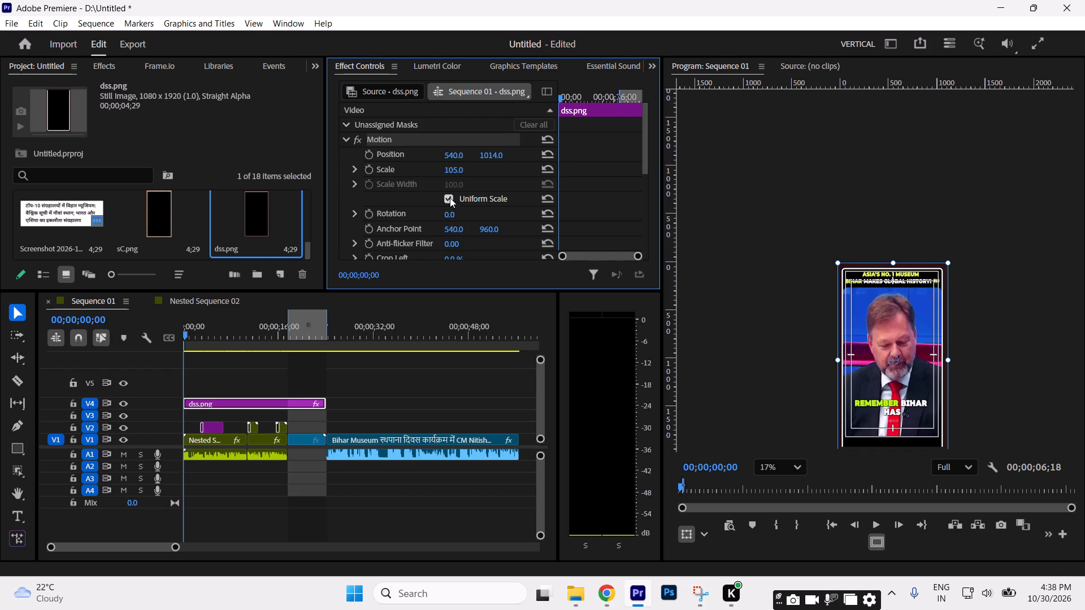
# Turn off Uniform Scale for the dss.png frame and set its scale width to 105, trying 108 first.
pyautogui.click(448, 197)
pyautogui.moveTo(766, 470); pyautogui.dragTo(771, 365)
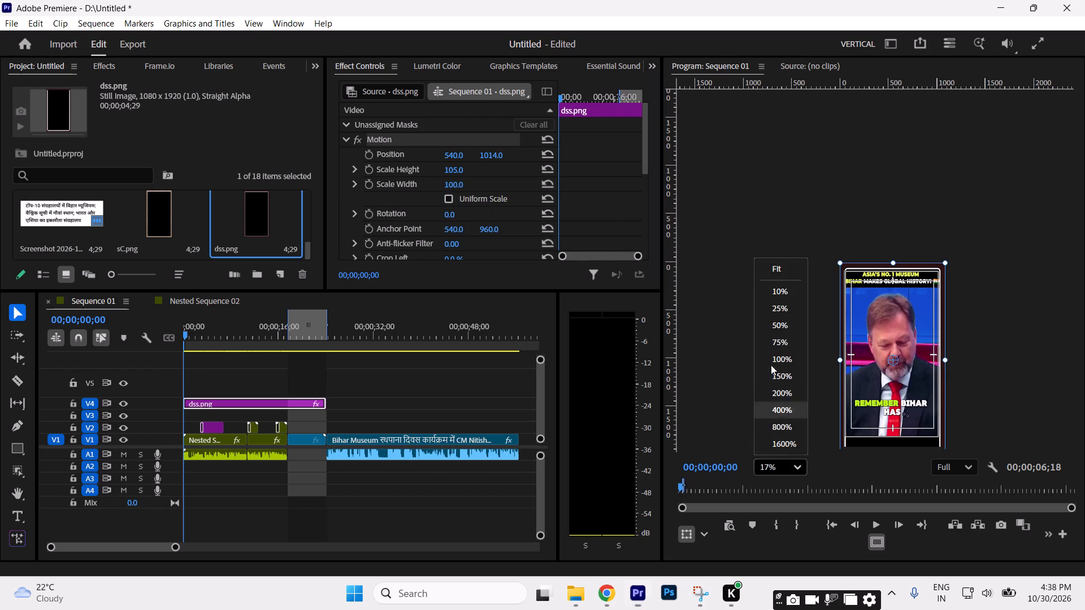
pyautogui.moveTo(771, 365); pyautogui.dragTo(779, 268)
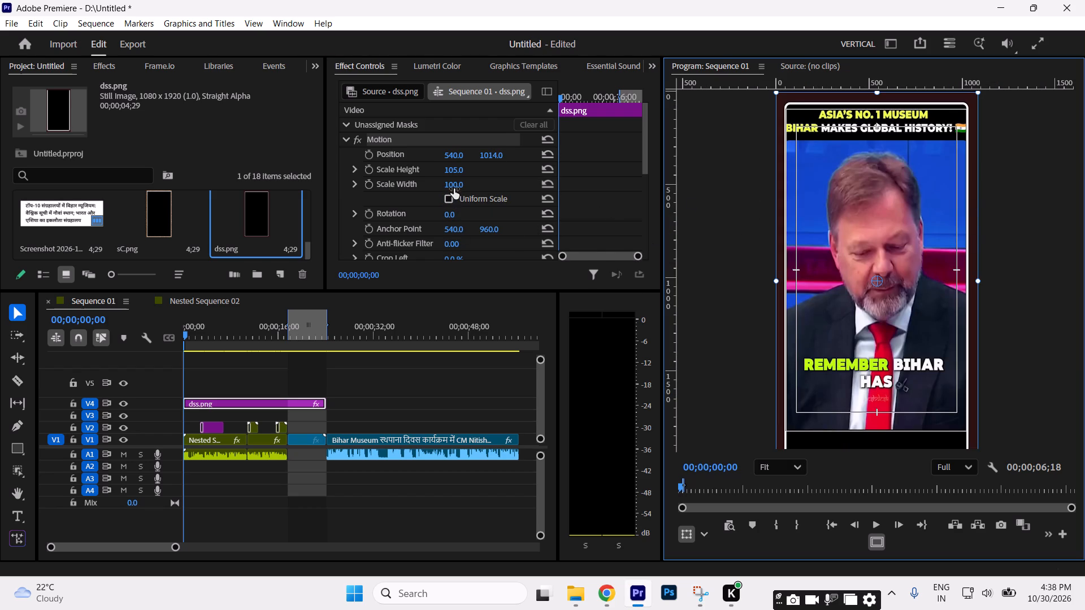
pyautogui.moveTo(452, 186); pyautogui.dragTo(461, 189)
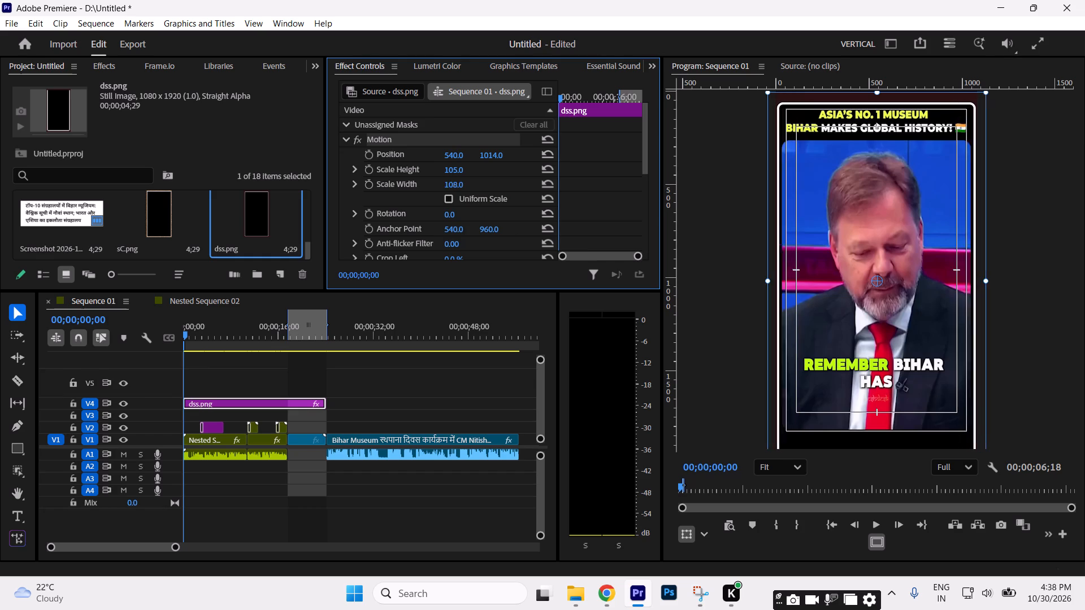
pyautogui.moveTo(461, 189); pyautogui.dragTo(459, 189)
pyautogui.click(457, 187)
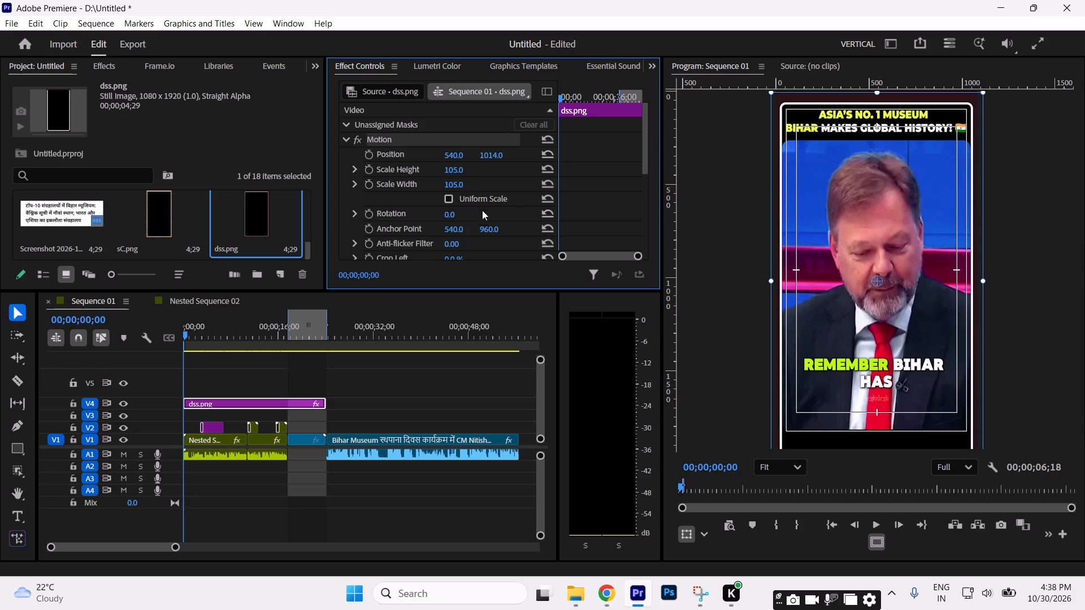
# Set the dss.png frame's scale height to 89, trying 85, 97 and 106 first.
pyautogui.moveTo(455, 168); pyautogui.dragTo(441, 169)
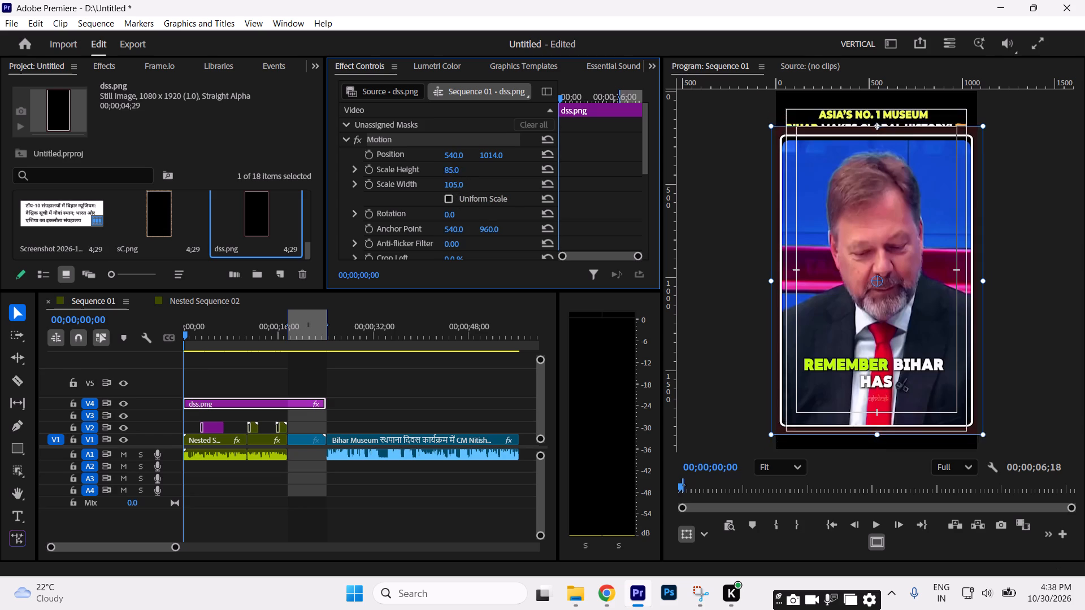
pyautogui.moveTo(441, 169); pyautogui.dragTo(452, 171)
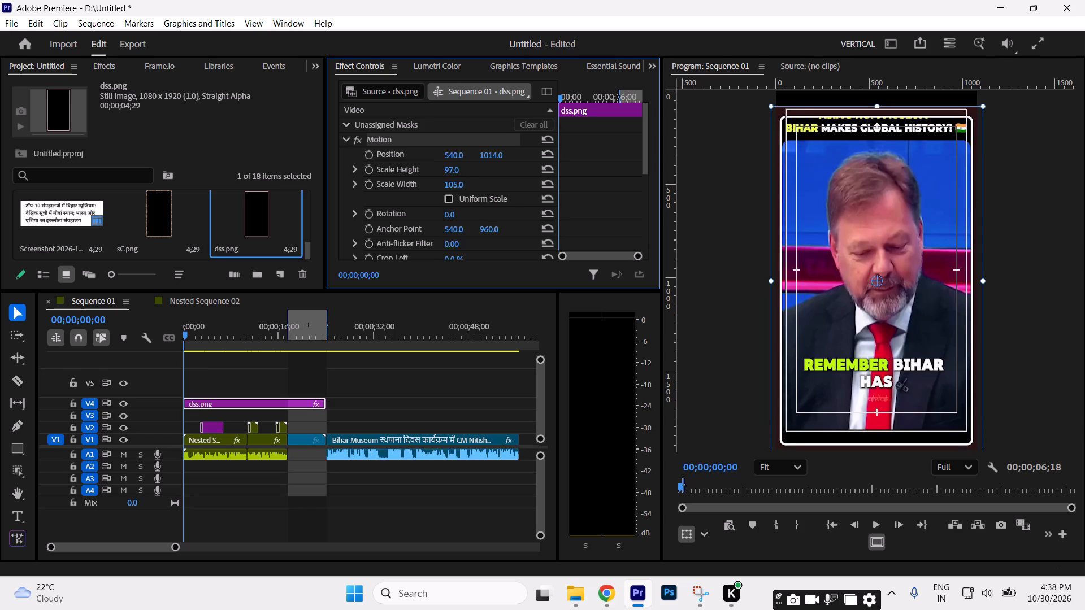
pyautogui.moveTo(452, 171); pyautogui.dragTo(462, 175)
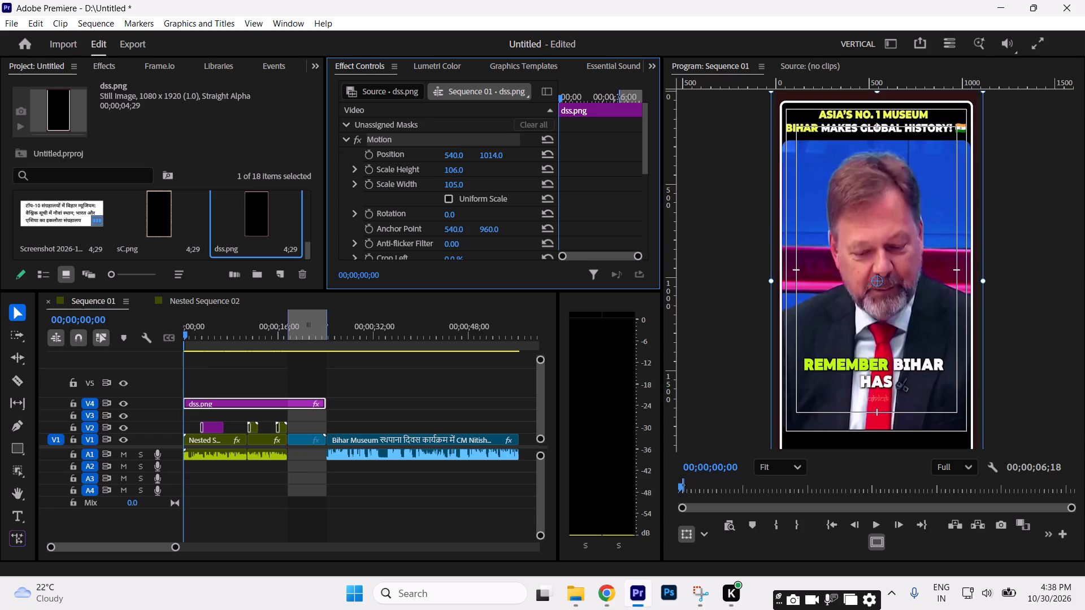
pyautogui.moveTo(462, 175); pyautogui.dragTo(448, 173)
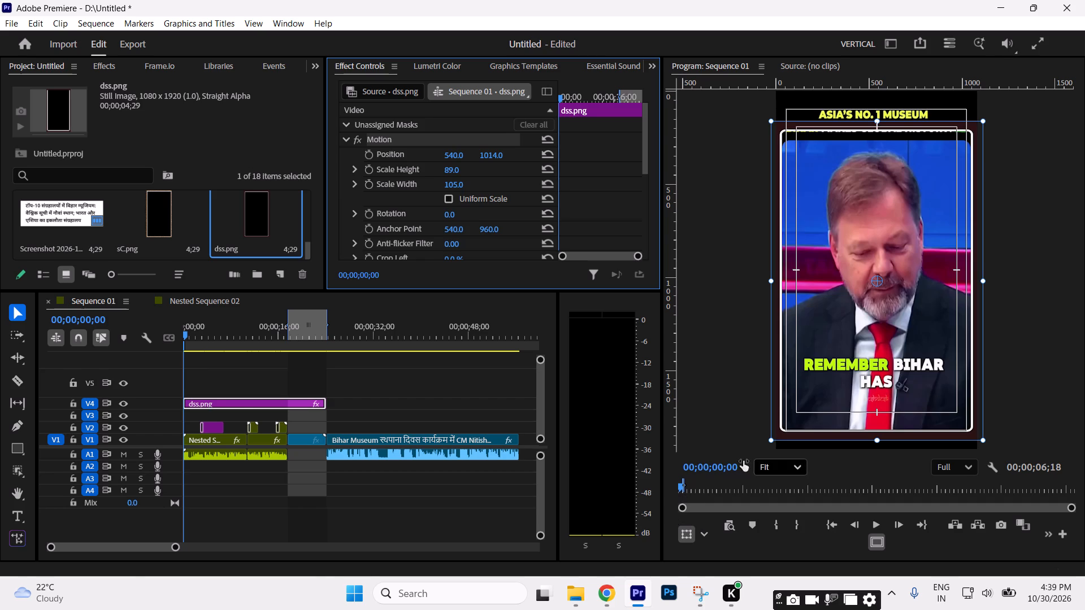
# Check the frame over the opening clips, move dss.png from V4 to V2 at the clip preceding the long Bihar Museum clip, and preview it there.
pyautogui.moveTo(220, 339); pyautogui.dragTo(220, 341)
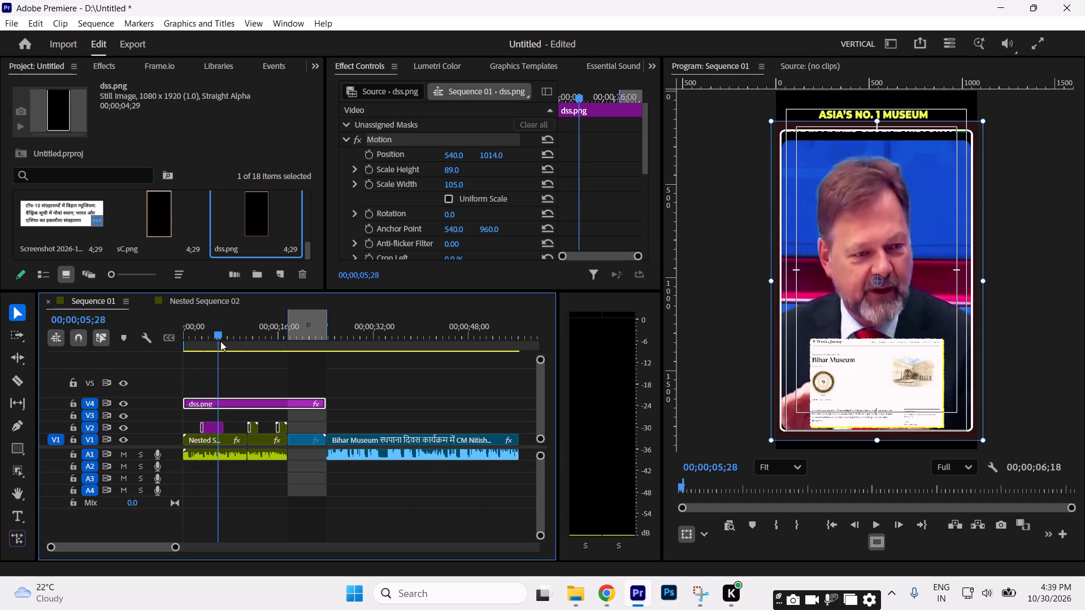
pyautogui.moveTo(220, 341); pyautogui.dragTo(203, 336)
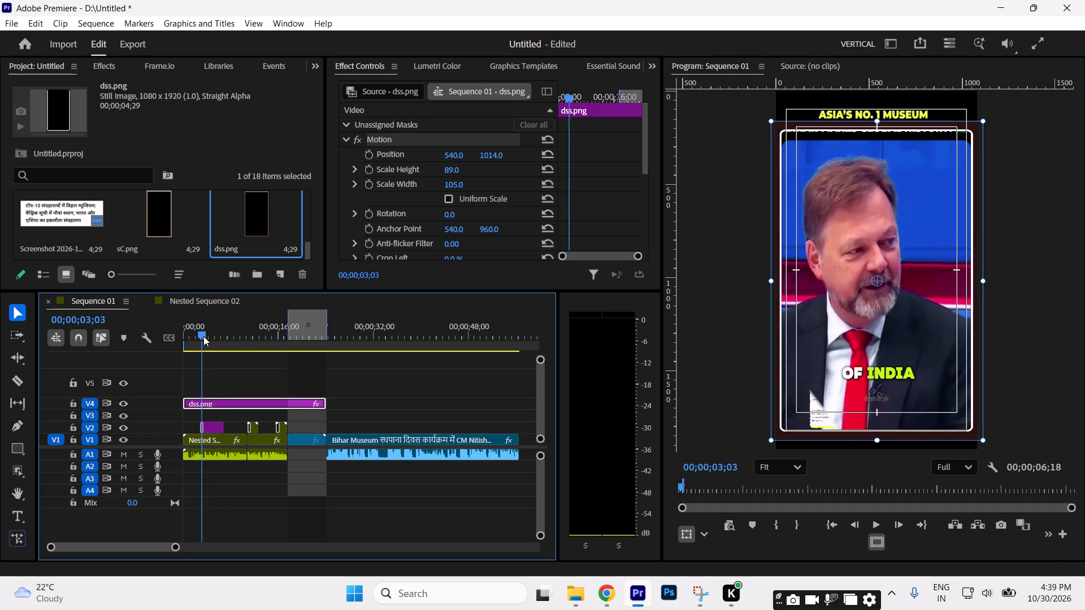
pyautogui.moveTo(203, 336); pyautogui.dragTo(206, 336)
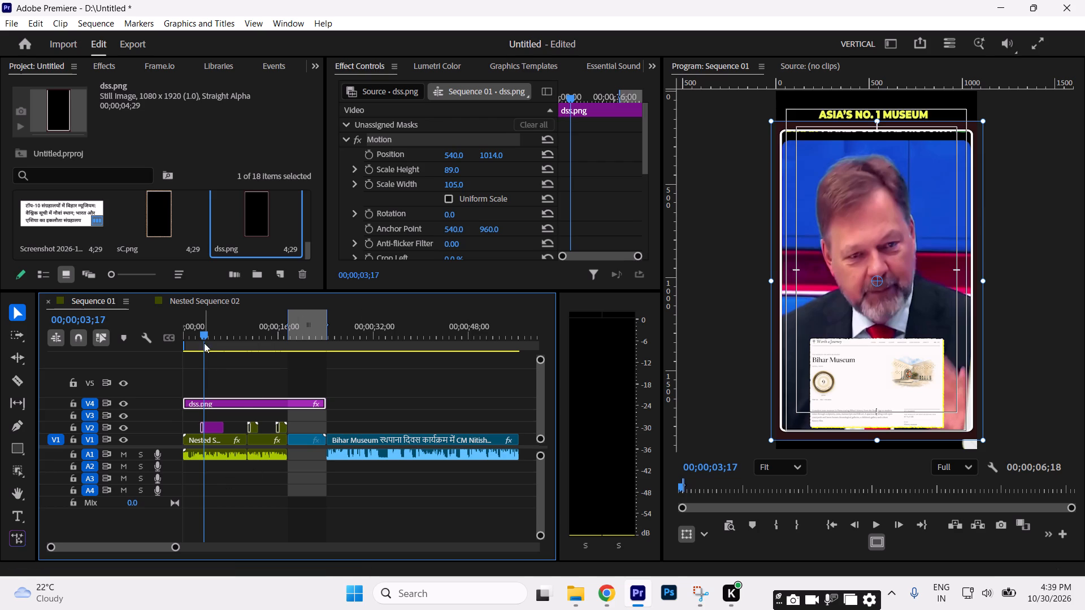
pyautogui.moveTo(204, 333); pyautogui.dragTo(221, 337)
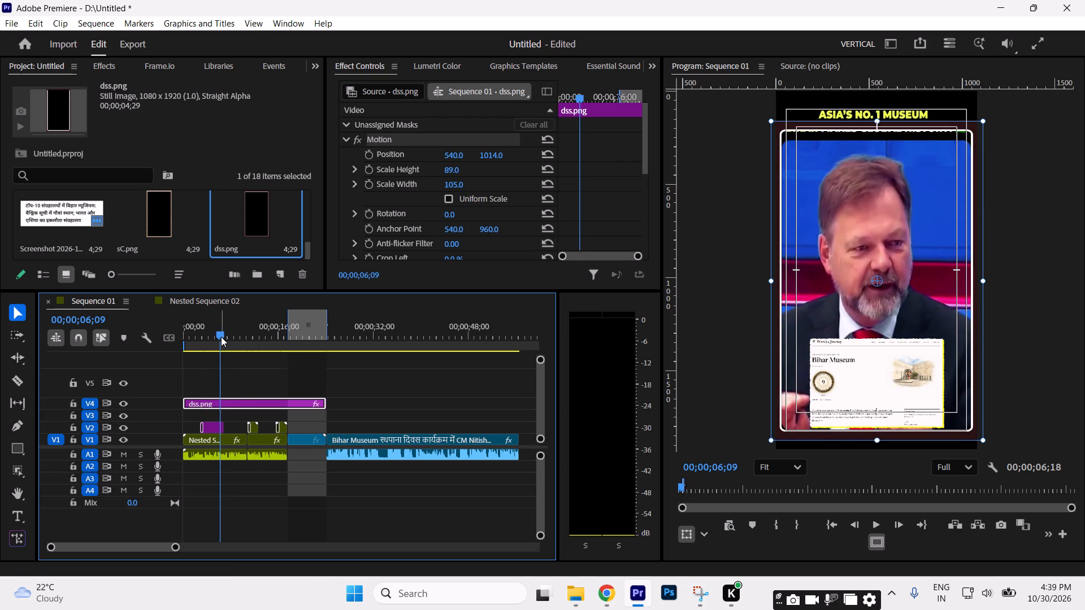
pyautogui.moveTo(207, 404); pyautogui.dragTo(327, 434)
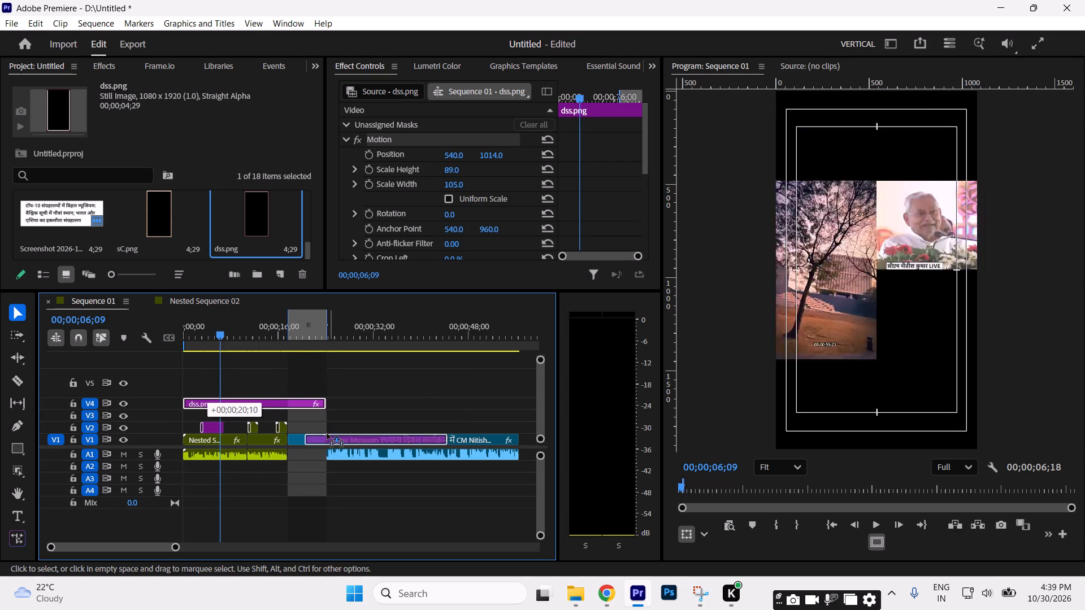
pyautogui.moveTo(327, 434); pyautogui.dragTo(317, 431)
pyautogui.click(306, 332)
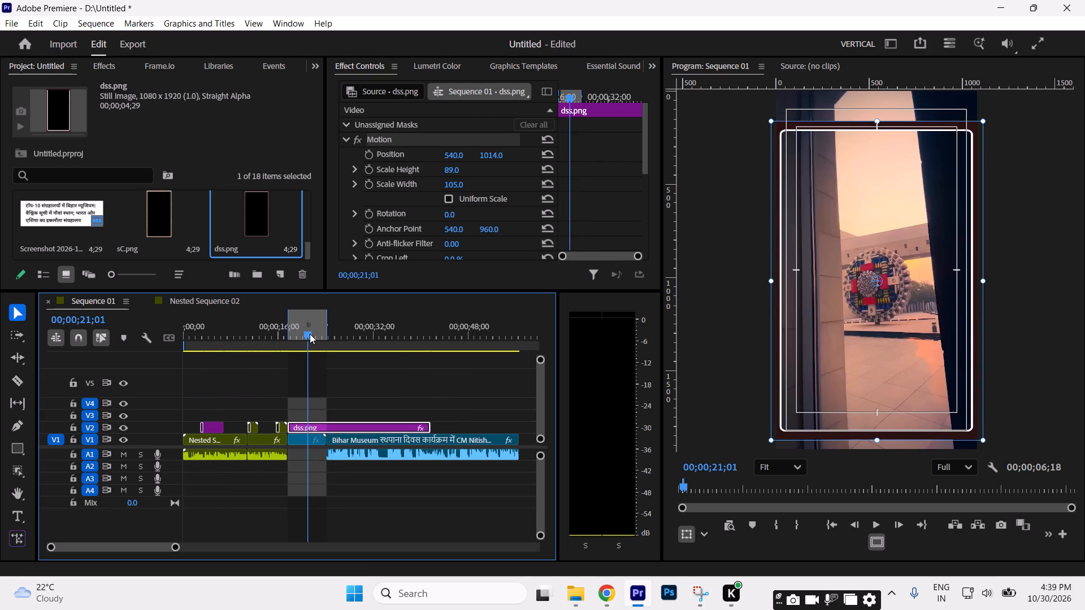
# Turn Uniform Scale back on for the dss.png frame and apply Fit to frame to it.
pyautogui.click(445, 204)
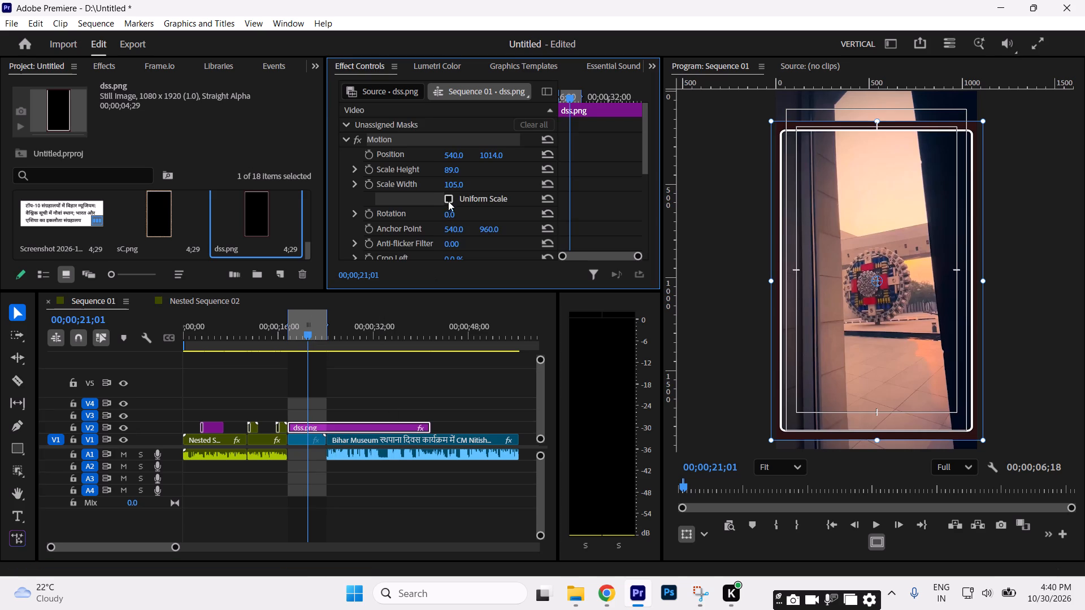
pyautogui.click(450, 199)
pyautogui.rightClick(403, 425)
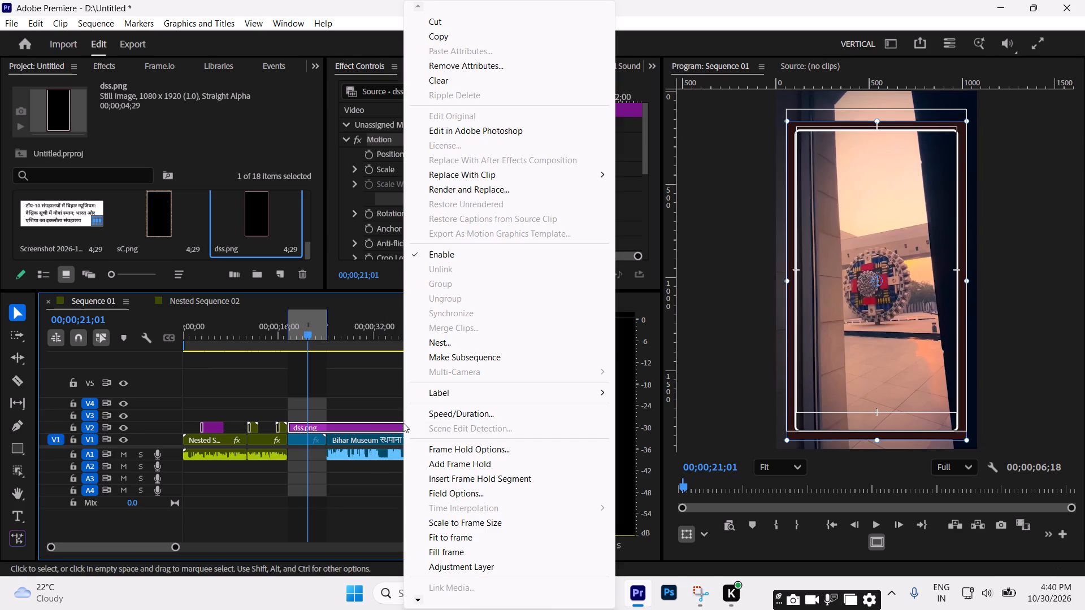
pyautogui.click(439, 534)
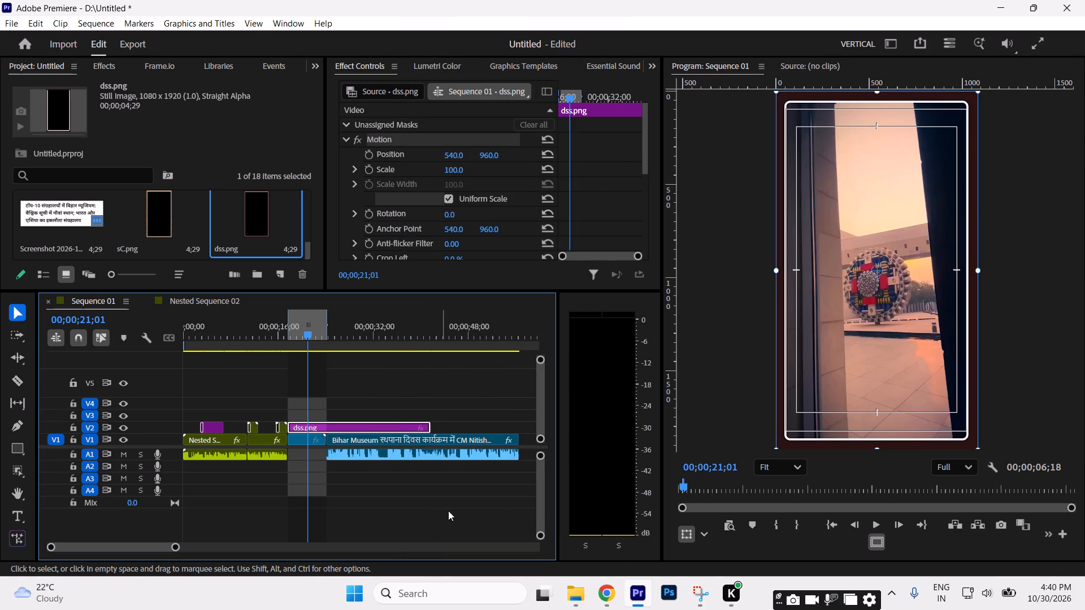
# Move dss.png on V2 to the start of the long Bihar Museum clip and extend it to span the whole clip.
pyautogui.moveTo(305, 329); pyautogui.dragTo(332, 334)
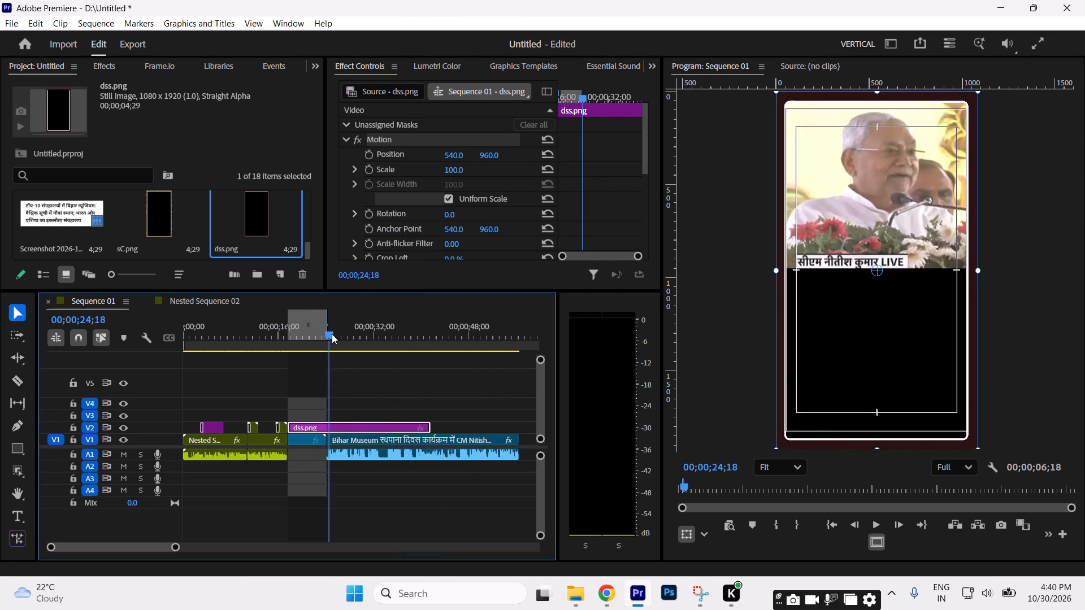
pyautogui.moveTo(332, 334); pyautogui.dragTo(283, 340)
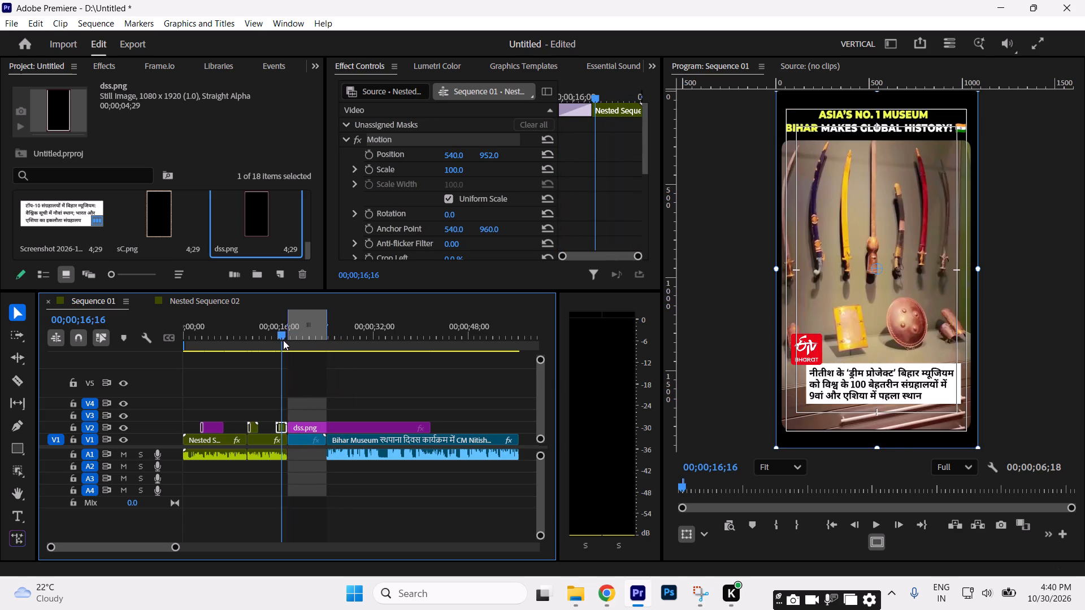
pyautogui.moveTo(283, 340); pyautogui.dragTo(287, 341)
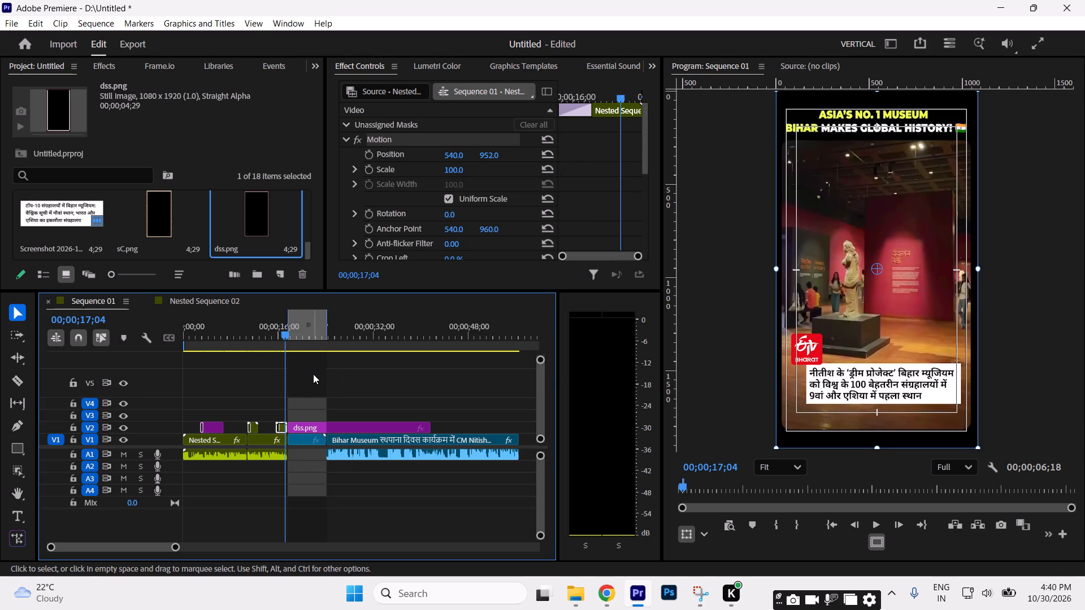
pyautogui.click(383, 421)
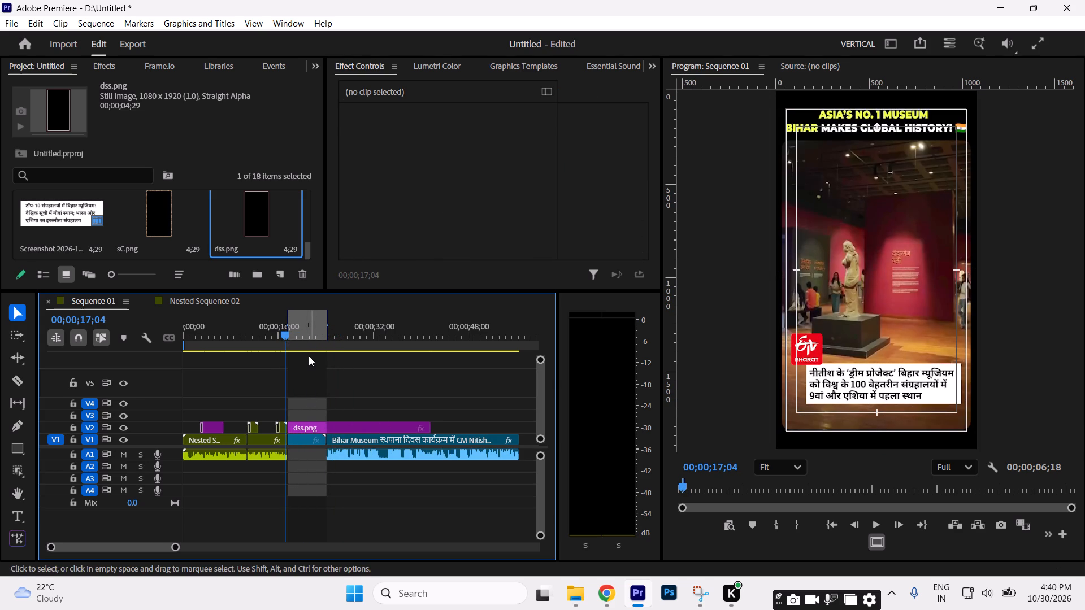
pyautogui.moveTo(293, 332); pyautogui.dragTo(309, 337)
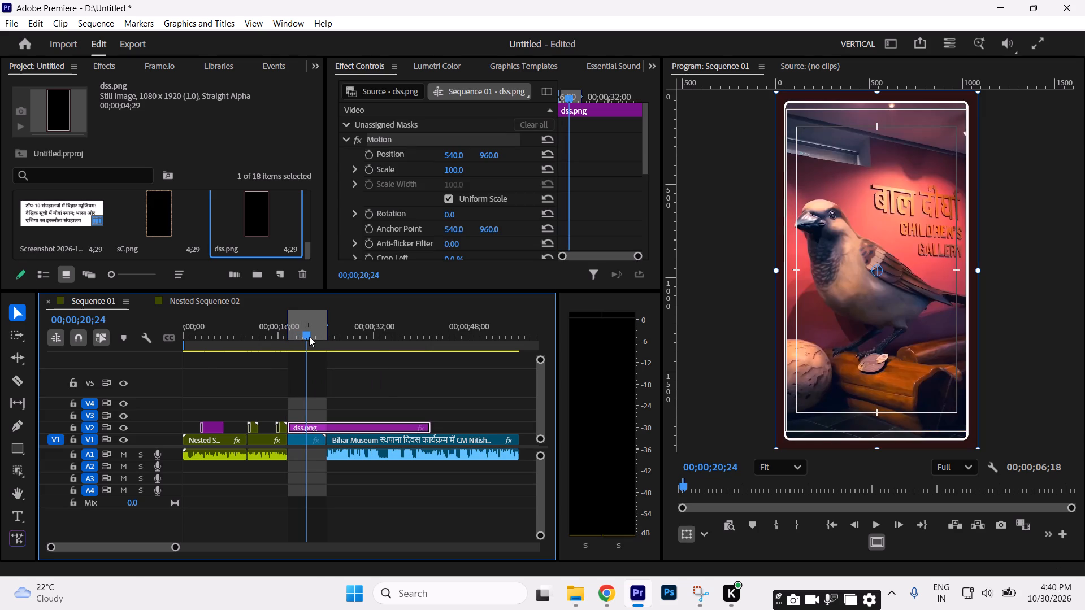
pyautogui.moveTo(309, 337); pyautogui.dragTo(311, 337)
pyautogui.moveTo(327, 424); pyautogui.dragTo(494, 402)
pyautogui.moveTo(345, 330); pyautogui.dragTo(357, 334)
pyautogui.moveTo(468, 406); pyautogui.dragTo(346, 430)
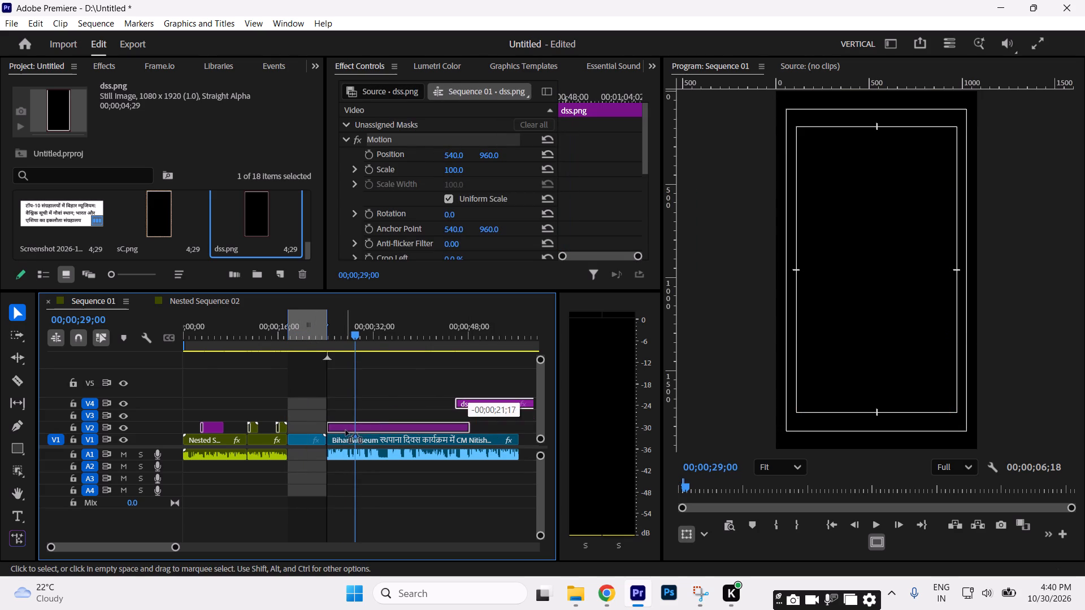
pyautogui.moveTo(346, 430); pyautogui.dragTo(345, 430)
pyautogui.moveTo(472, 424); pyautogui.dragTo(518, 420)
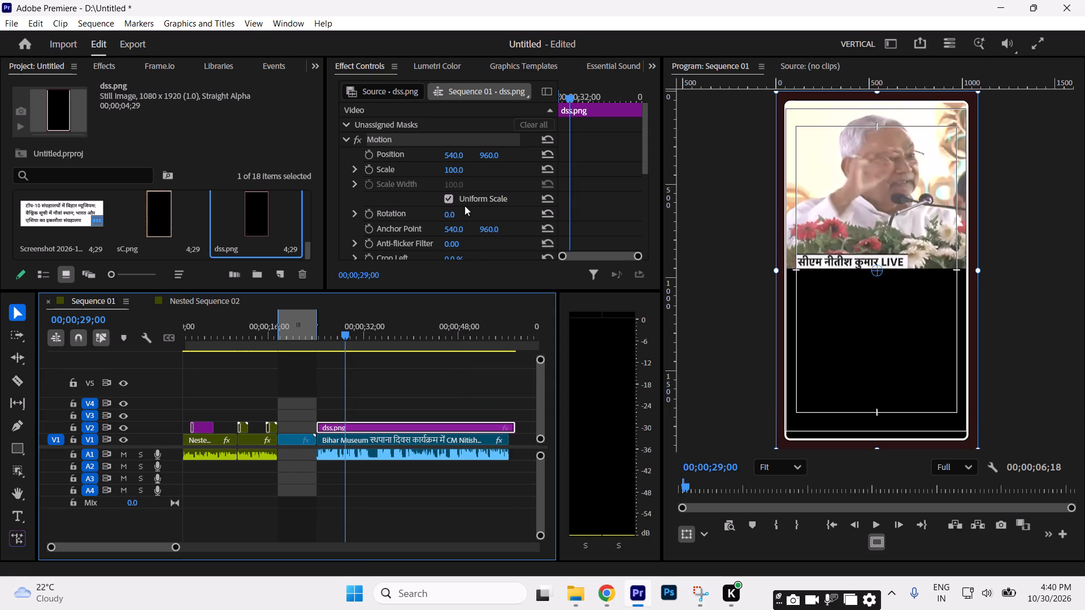
# Scale the dss.png frame over the long Bihar Museum clip to 103.
pyautogui.click(452, 171)
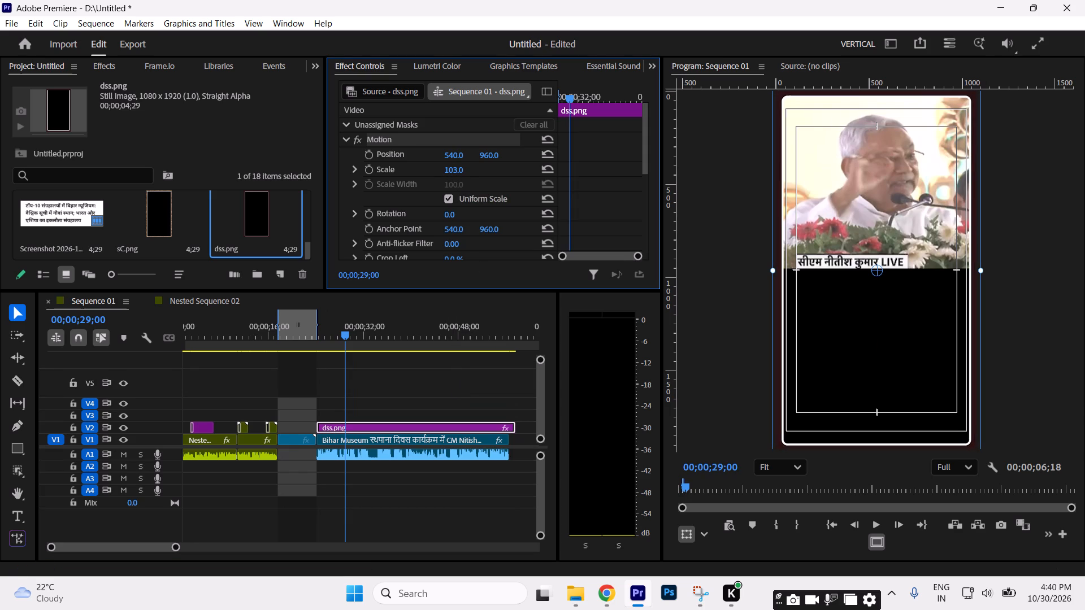
pyautogui.click(448, 400)
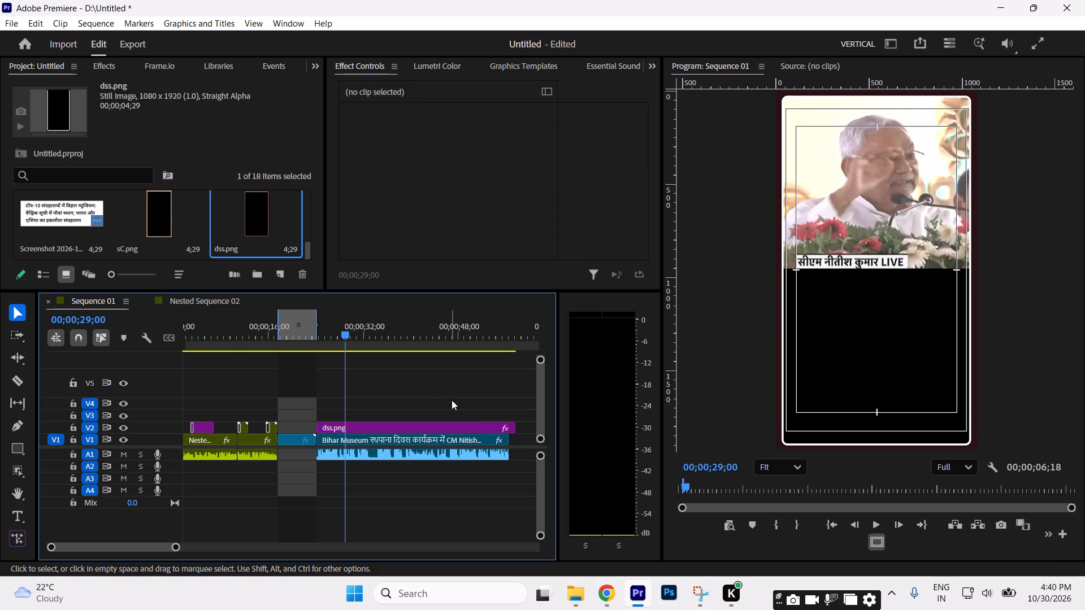
# Trim the end of dss.png on V2 to match the end of the Bihar Museum clip, and preview the frame over it.
pyautogui.moveTo(520, 429); pyautogui.dragTo(514, 428)
pyautogui.moveTo(507, 427); pyautogui.dragTo(488, 424)
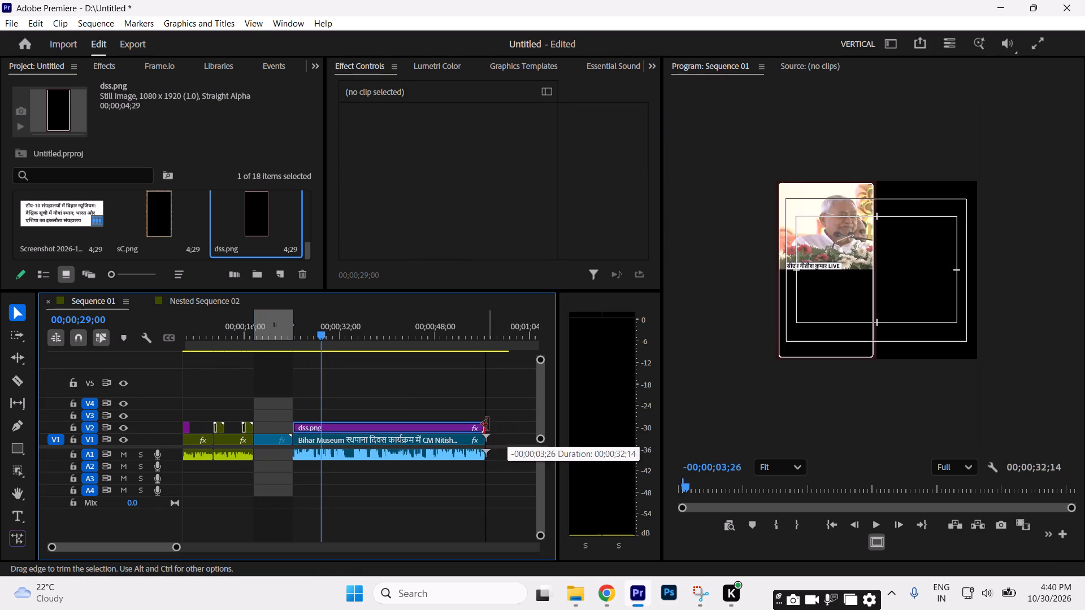
pyautogui.moveTo(488, 424); pyautogui.dragTo(487, 423)
pyautogui.click(489, 400)
pyautogui.click(328, 337)
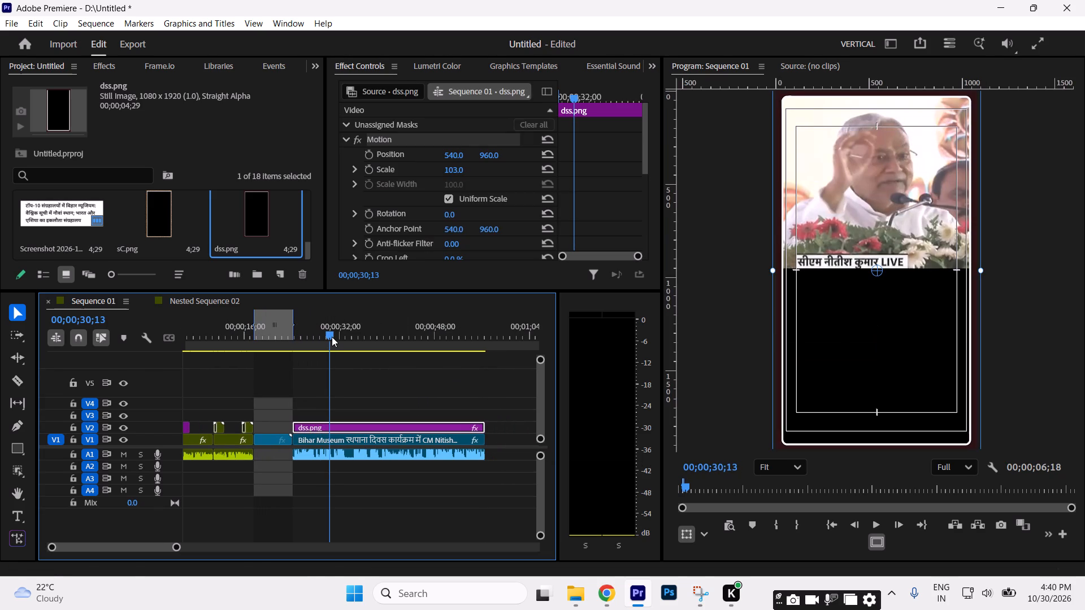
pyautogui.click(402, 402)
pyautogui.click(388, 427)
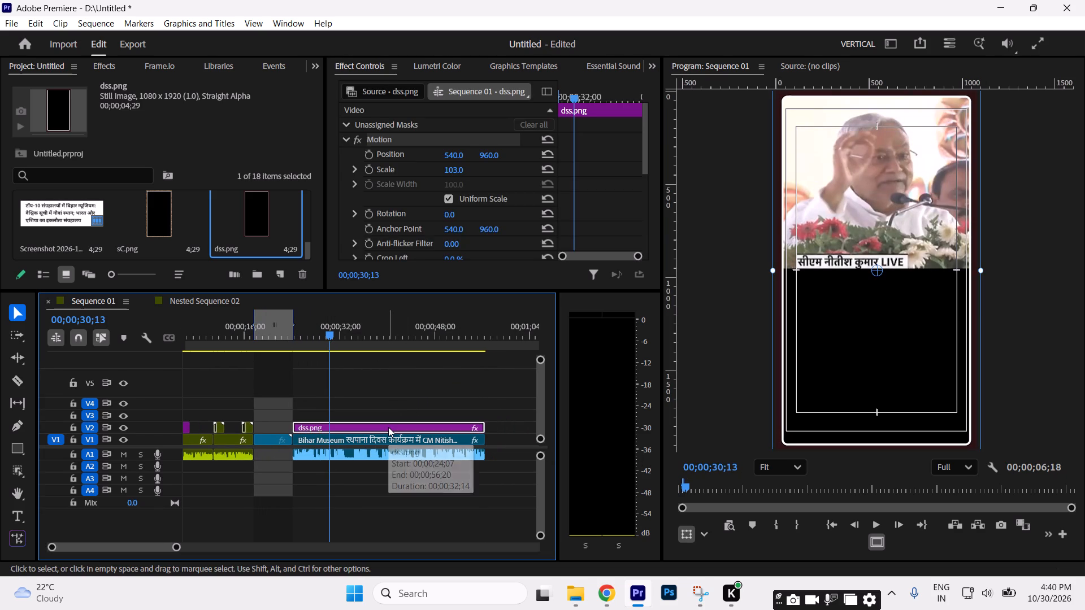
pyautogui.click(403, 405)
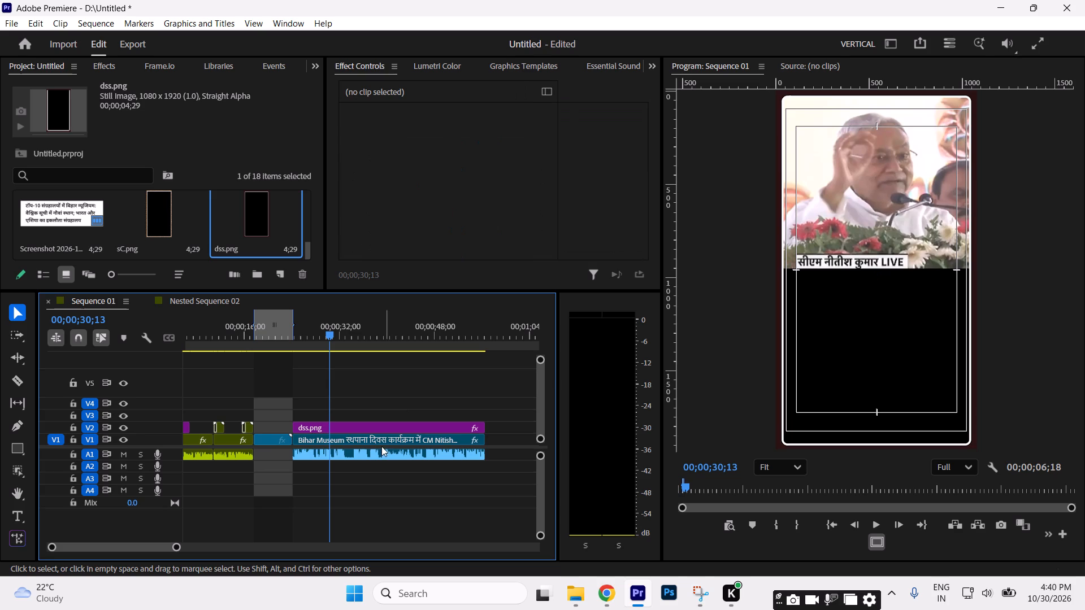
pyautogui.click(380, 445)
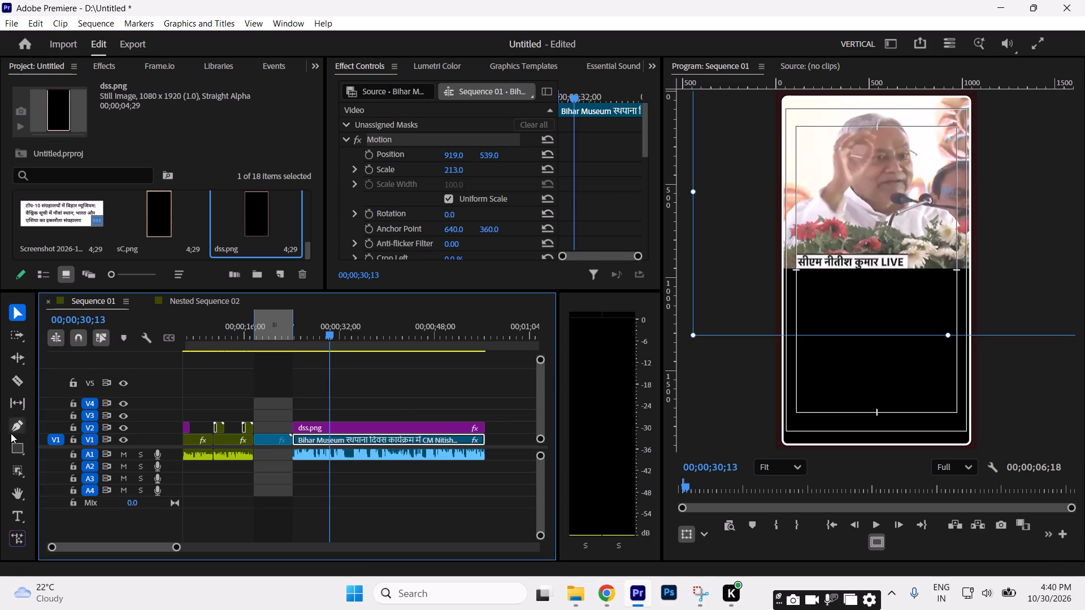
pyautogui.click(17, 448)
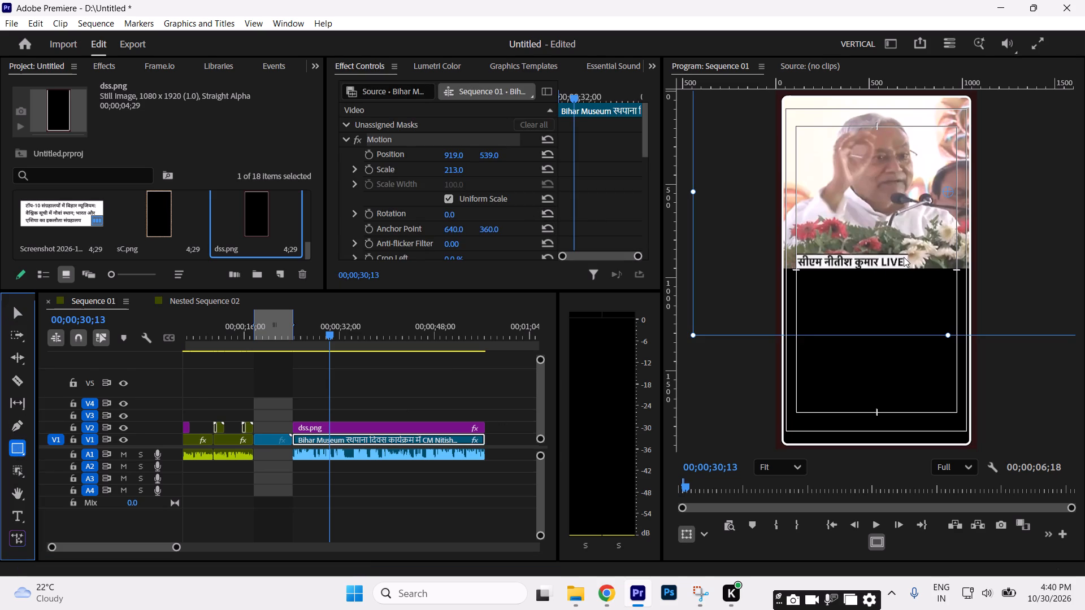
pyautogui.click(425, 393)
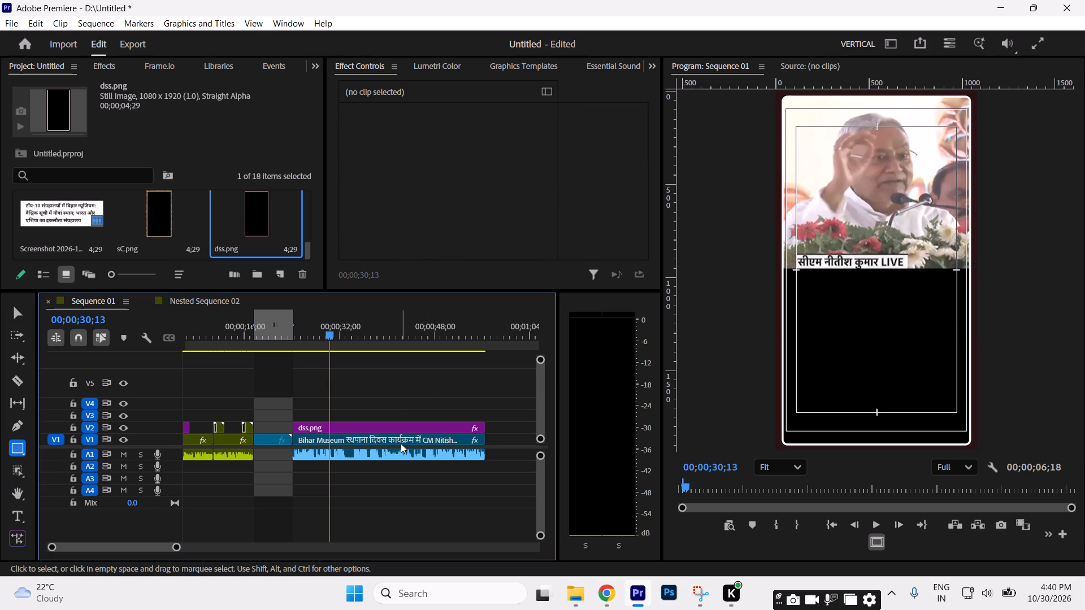
# Adjust the bottom crop of the long Bihar Museum clip to cut off its Hindi LIVE caption, trying 30, 27 and 26.5 percent.
pyautogui.click(401, 439)
pyautogui.scroll(-9, 645, 183)
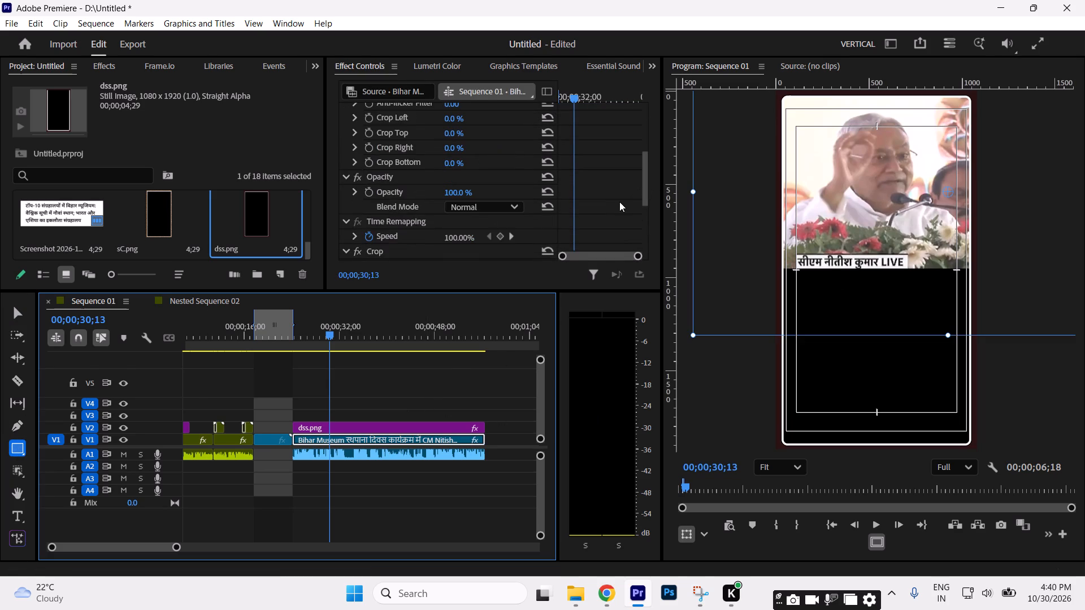
pyautogui.scroll(-10, 618, 201)
pyautogui.scroll(5, 618, 202)
pyautogui.scroll(-3, 615, 204)
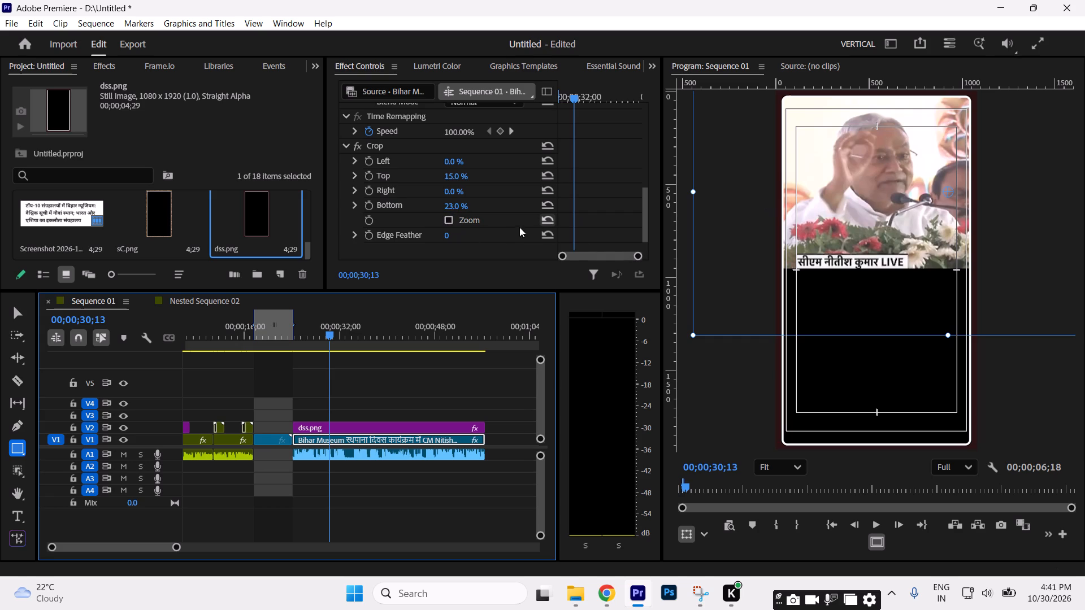
pyautogui.moveTo(460, 206); pyautogui.dragTo(464, 207)
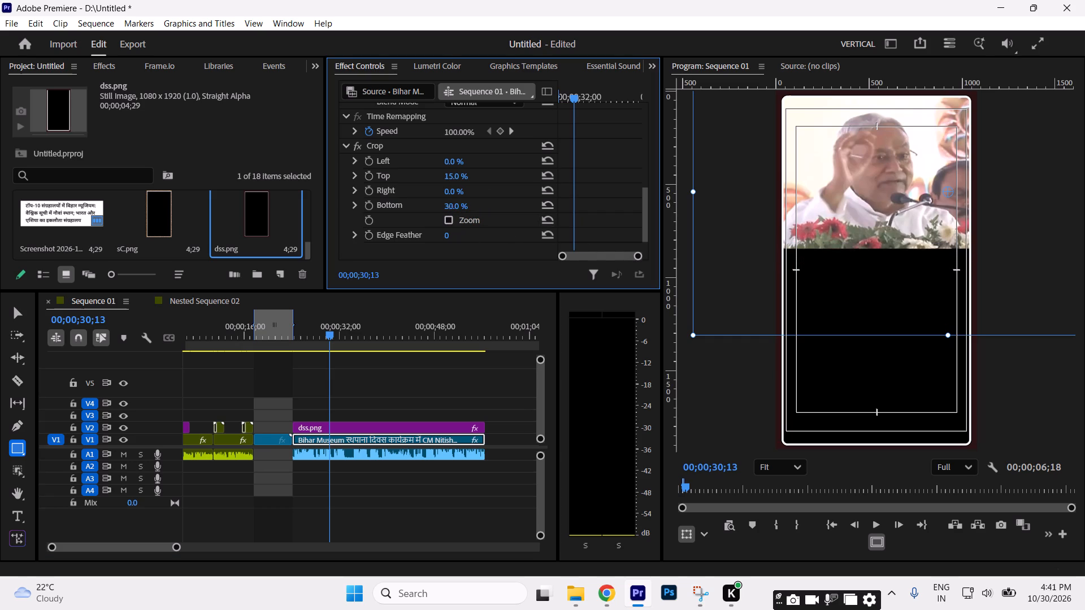
pyautogui.moveTo(464, 207); pyautogui.dragTo(466, 207)
pyautogui.click(452, 205)
pyautogui.write('27')
pyautogui.press('Return')
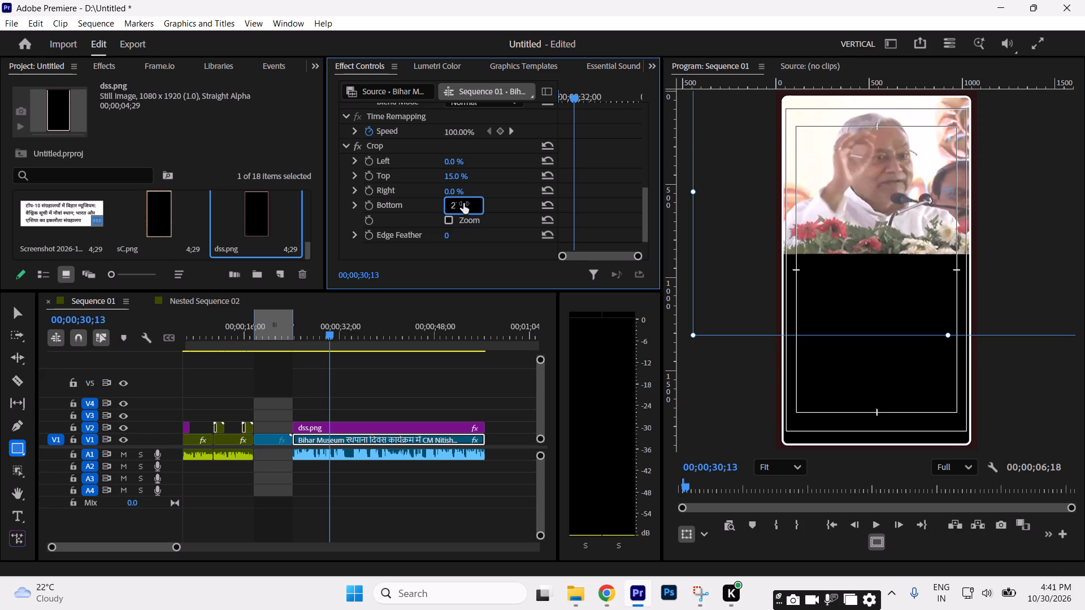
pyautogui.click(450, 206)
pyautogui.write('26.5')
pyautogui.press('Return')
pyautogui.click(449, 207)
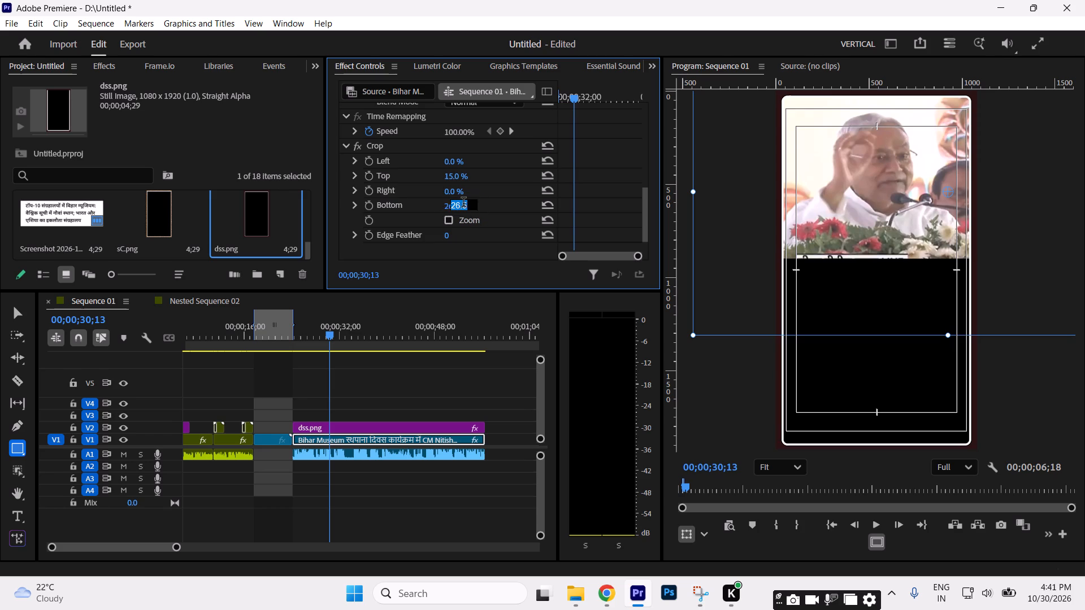
# Set the bottom crop of the long Bihar Museum clip to 28 percent.
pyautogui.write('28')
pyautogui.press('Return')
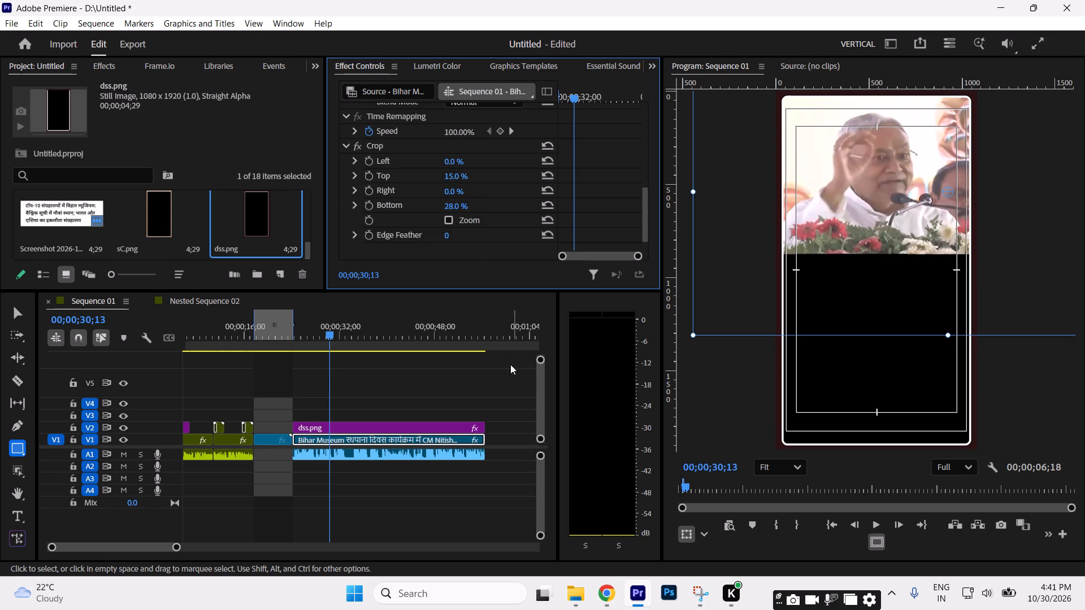
pyautogui.click(398, 390)
# Lower the long Bihar Museum clip in the frame to a vertical position of 570 and check it further along the clip.
pyautogui.click(400, 438)
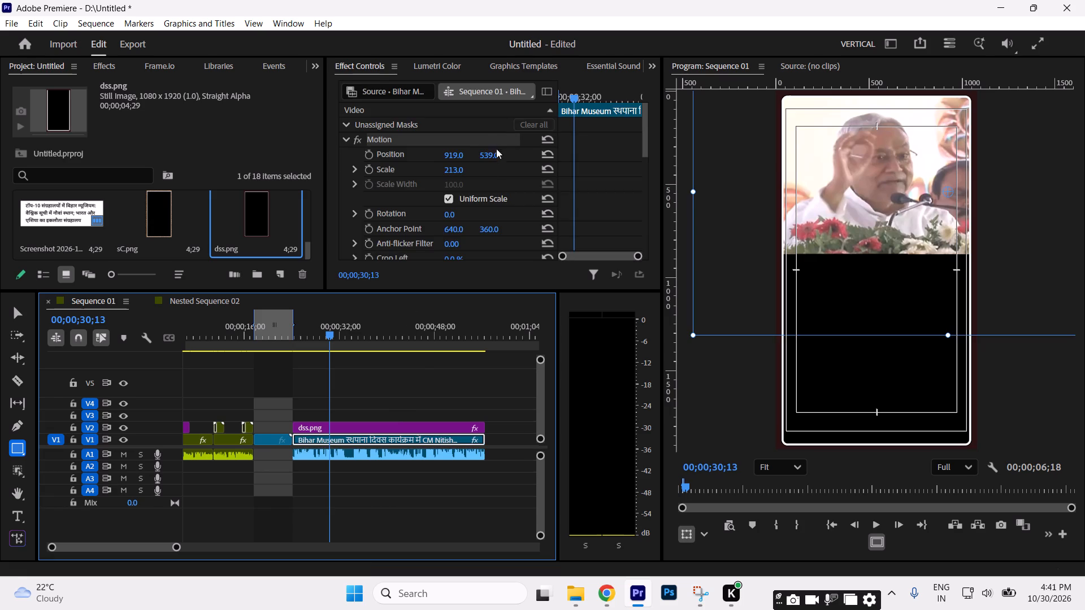
pyautogui.moveTo(492, 155); pyautogui.dragTo(492, 133)
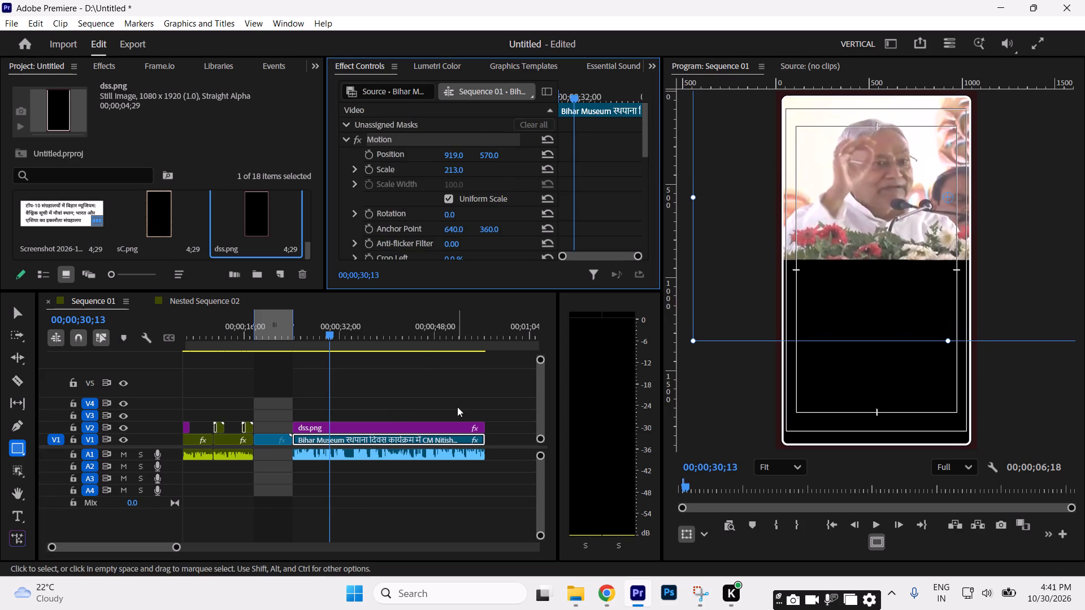
pyautogui.click(419, 393)
pyautogui.moveTo(346, 334); pyautogui.dragTo(379, 342)
pyautogui.click(456, 401)
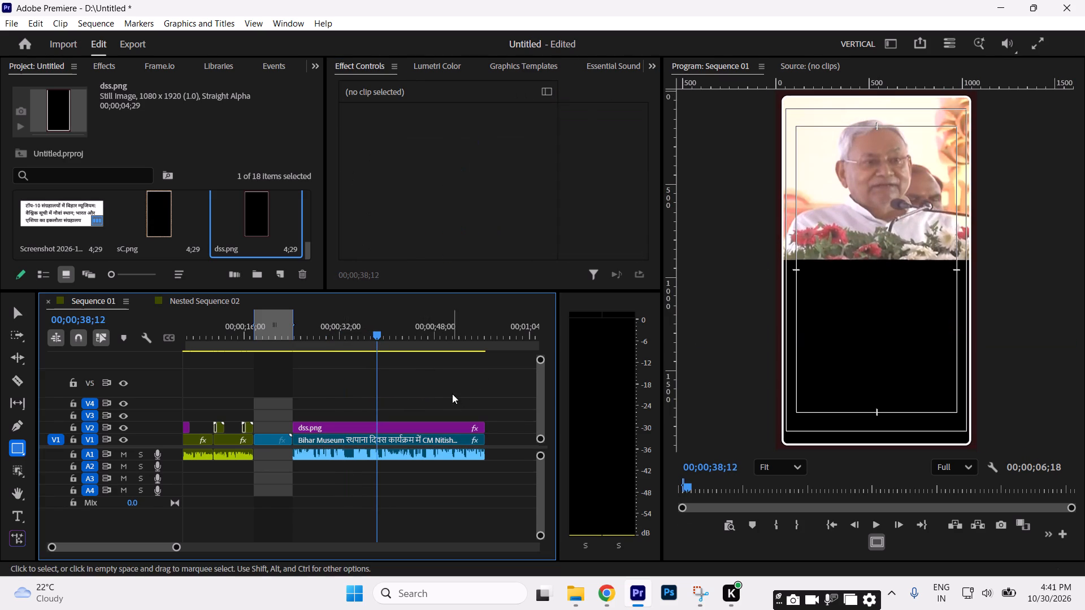
# Briefly preview the Museum Reel clip on V1 from about 20 seconds, and save the project.
pyautogui.moveTo(276, 343); pyautogui.dragTo(268, 343)
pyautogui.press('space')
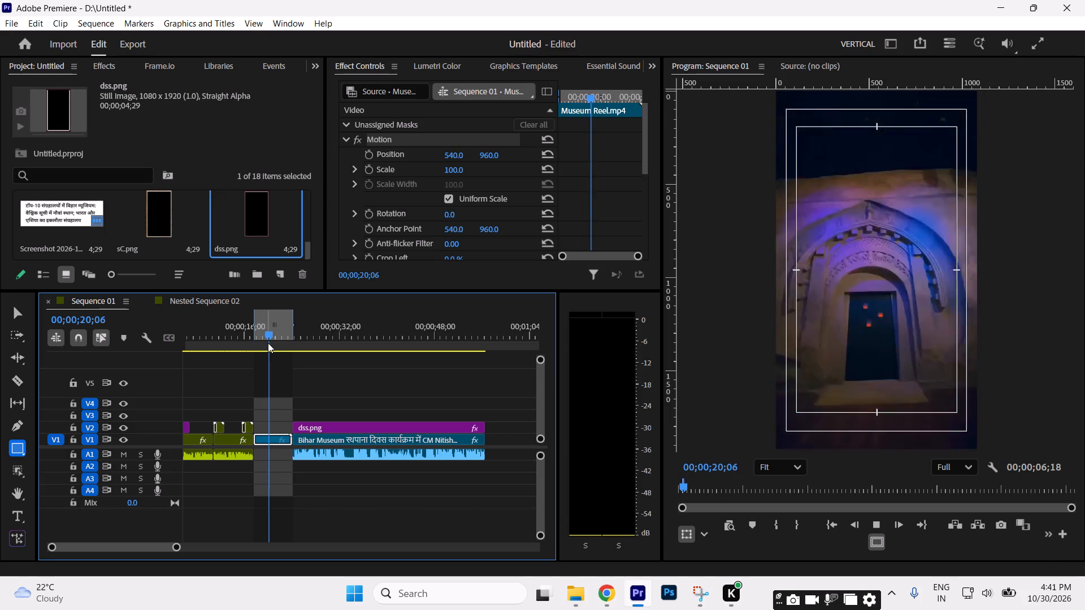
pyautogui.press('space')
pyautogui.hotkey('ctrl', 's')
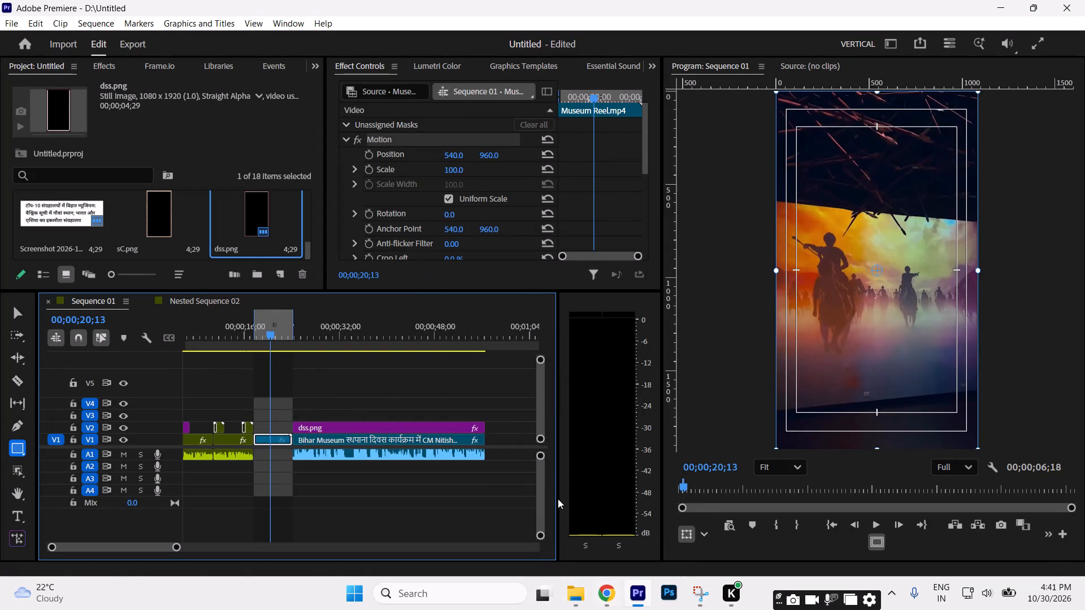
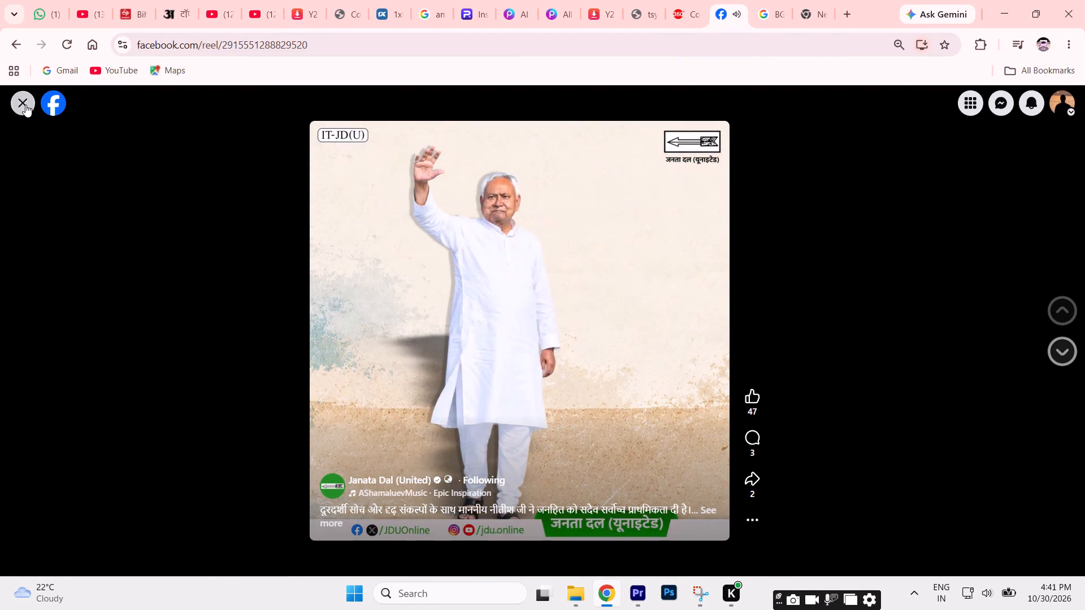
# Preview the Janata Dal (United) reel with the "World's #9 Asia's #1" Bihar Museum cover, skimming through its footage.
pyautogui.scroll(-1, 580, 269)
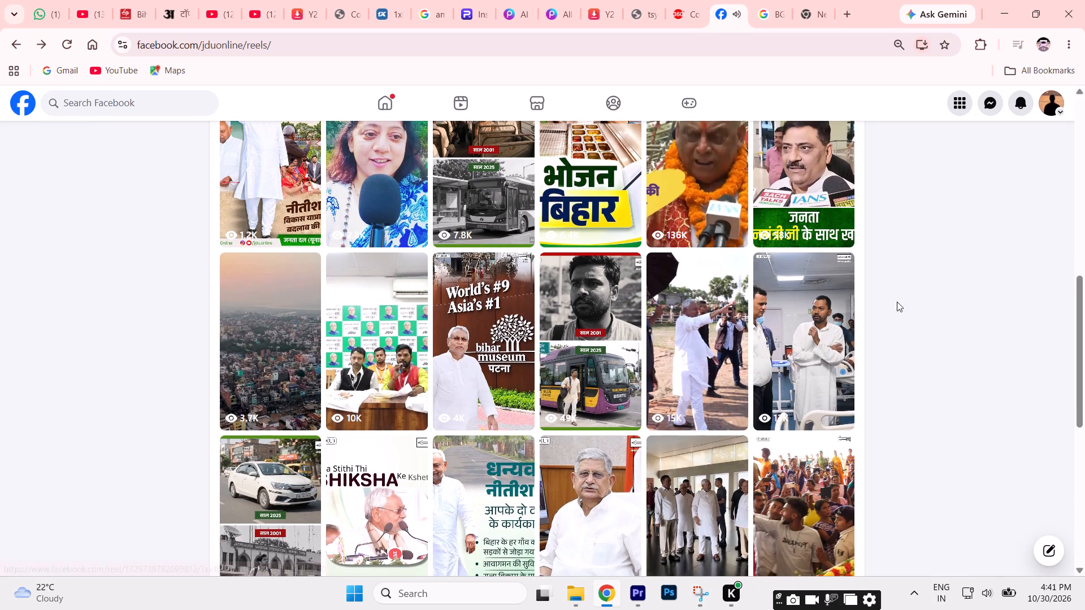
pyautogui.click(475, 344)
pyautogui.click(456, 570)
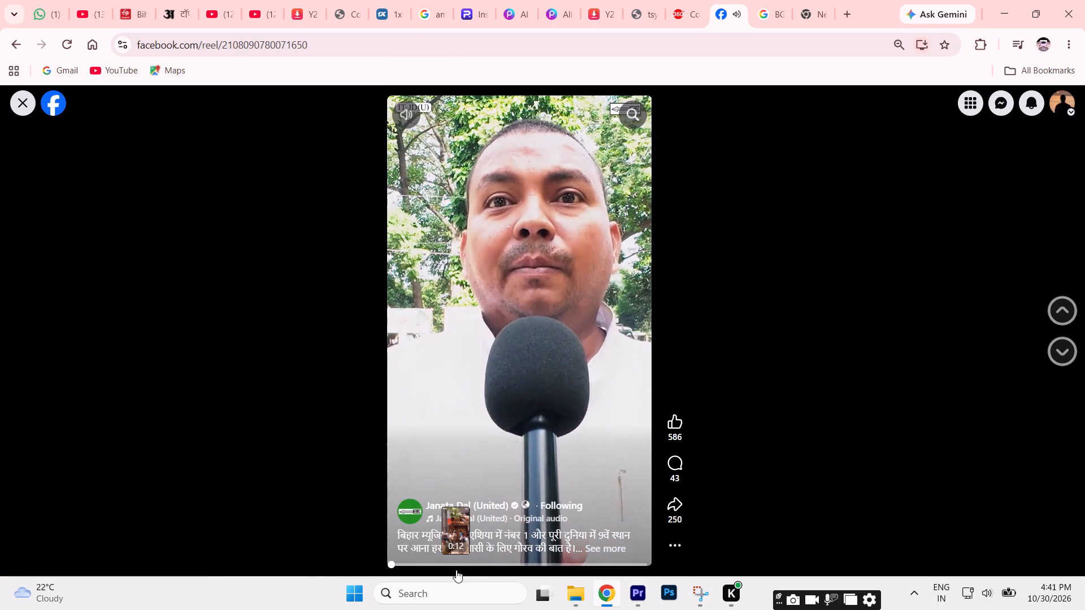
pyautogui.click(478, 567)
pyautogui.click(550, 567)
pyautogui.click(28, 106)
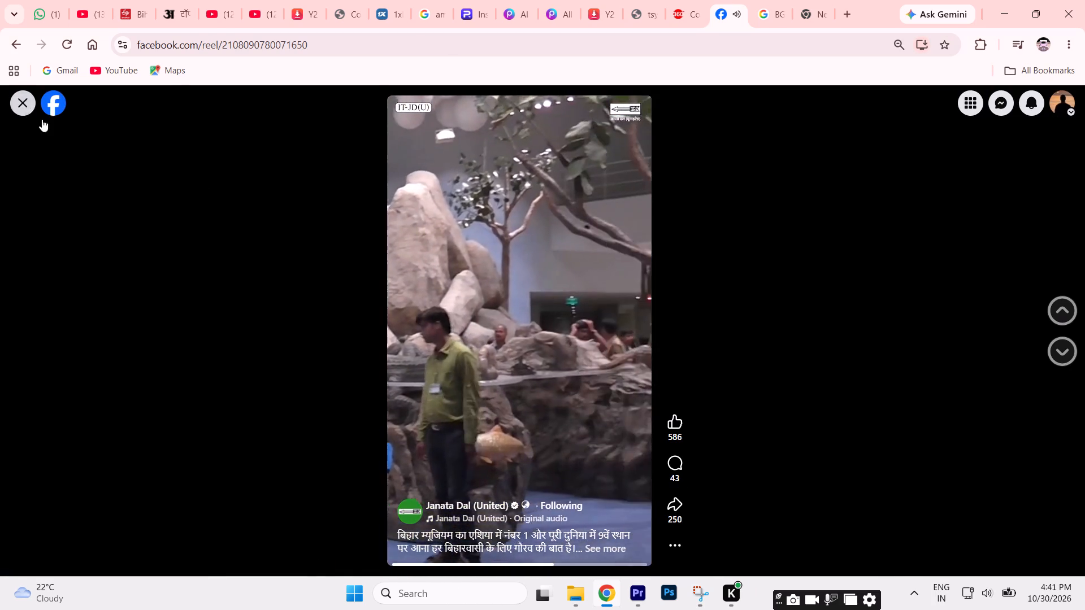
pyautogui.scroll(-3, 635, 271)
pyautogui.scroll(-1, 522, 346)
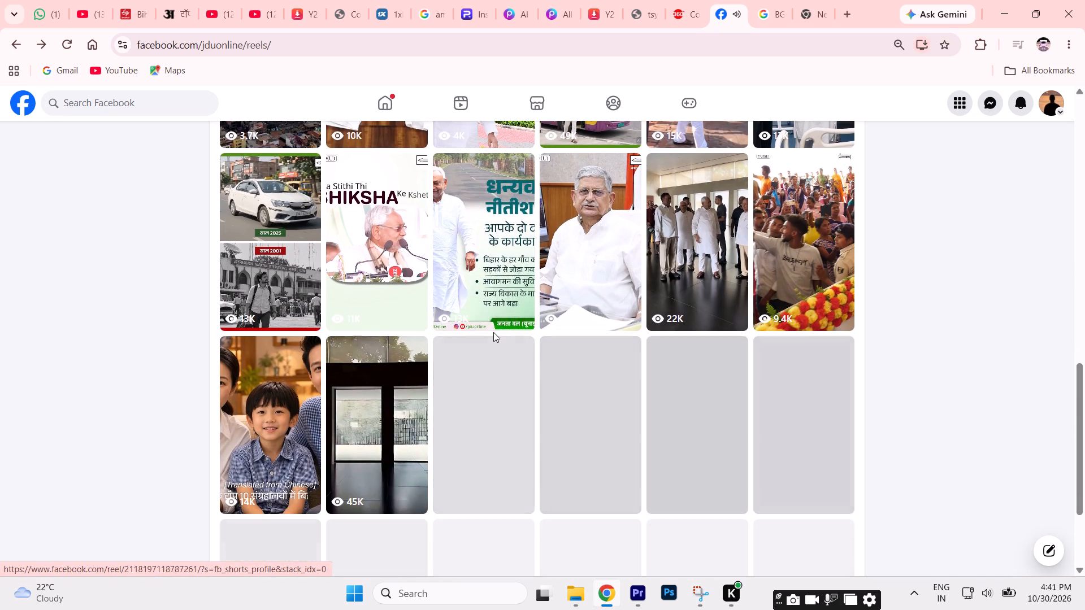
pyautogui.scroll(-4, 493, 332)
pyautogui.click(600, 278)
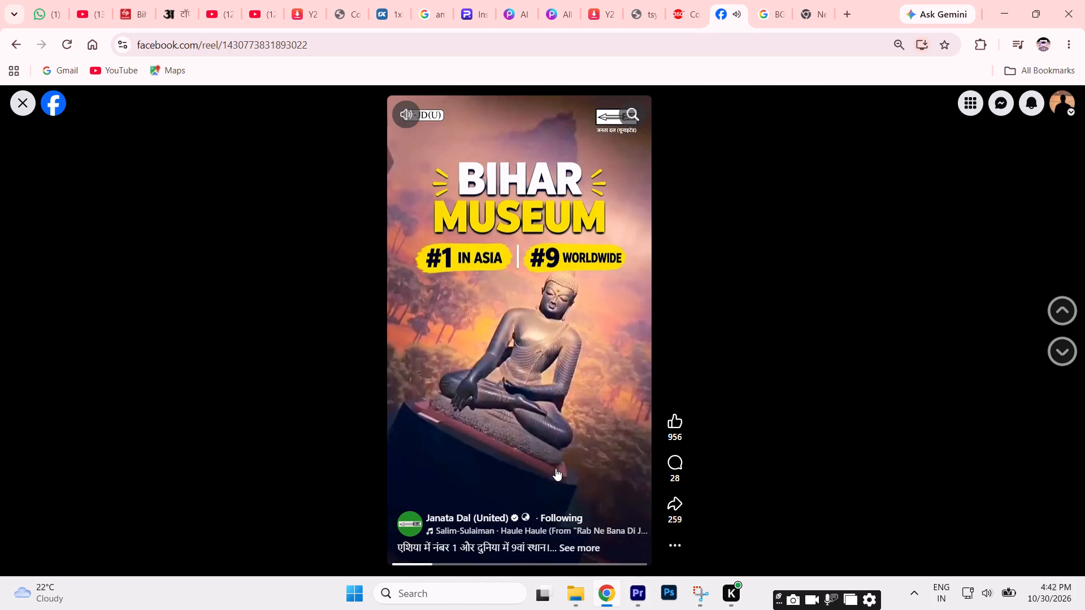
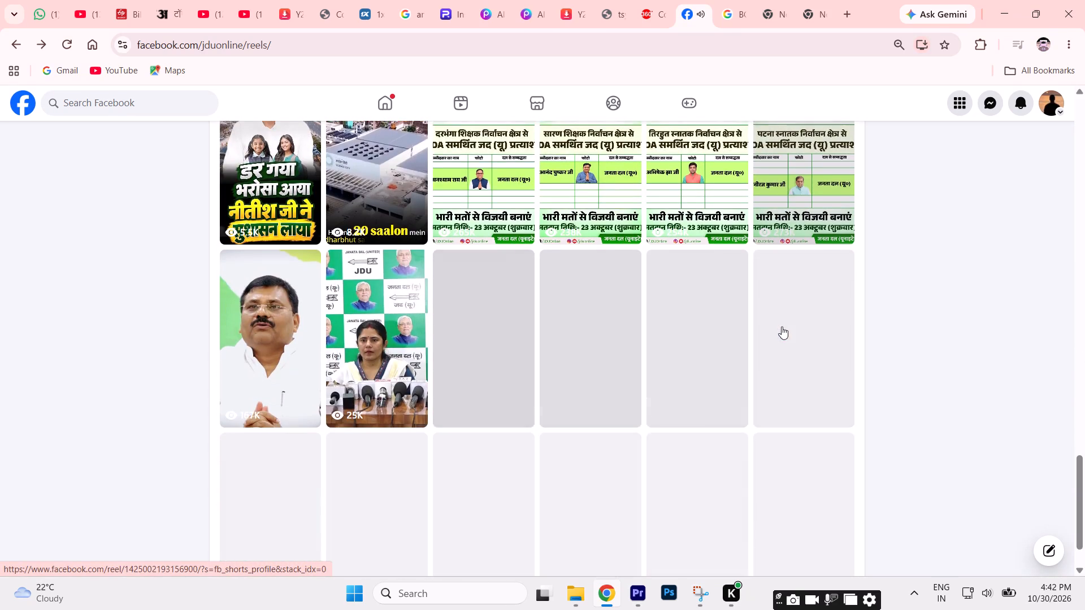
# Browse Janata Dal (United)'s Facebook reels for further Bihar Museum footage.
pyautogui.scroll(-5, 780, 327)
pyautogui.scroll(-6, 603, 324)
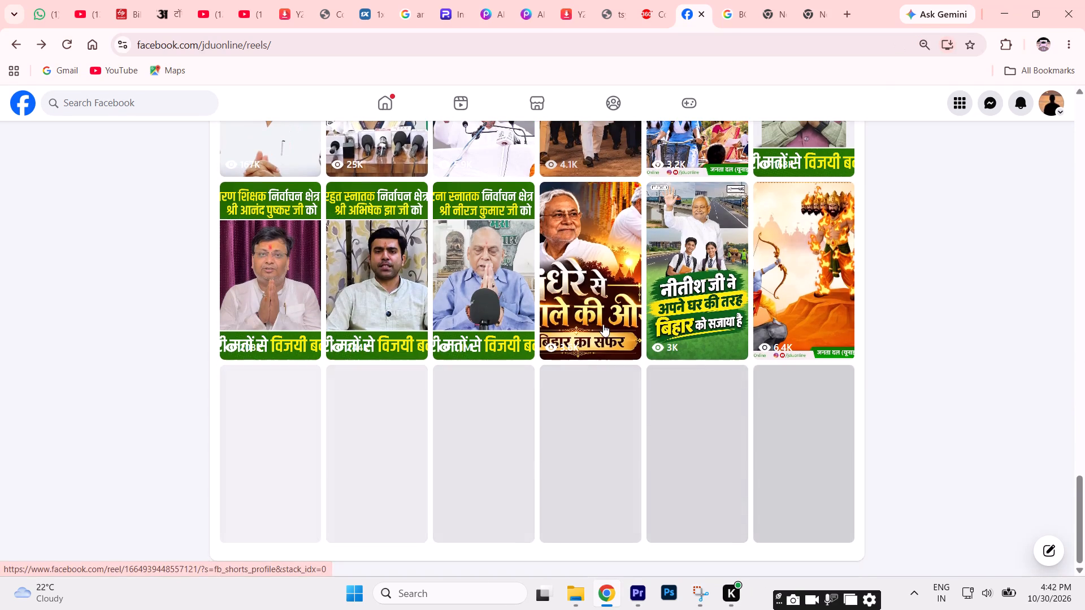
pyautogui.scroll(-6, 603, 324)
pyautogui.scroll(4, 602, 327)
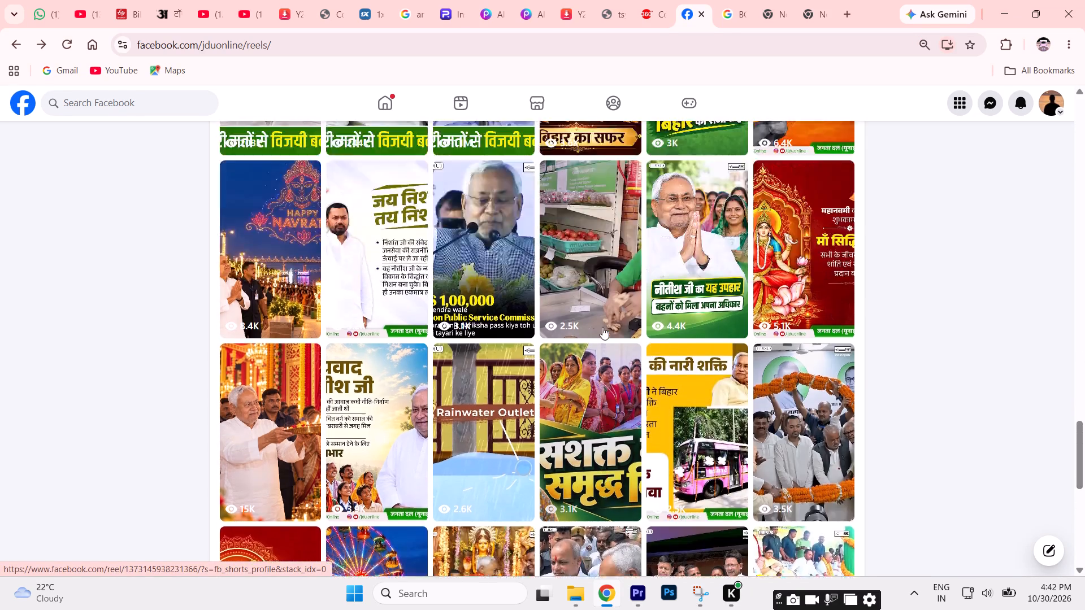
pyautogui.scroll(19, 606, 319)
pyautogui.scroll(4, 606, 318)
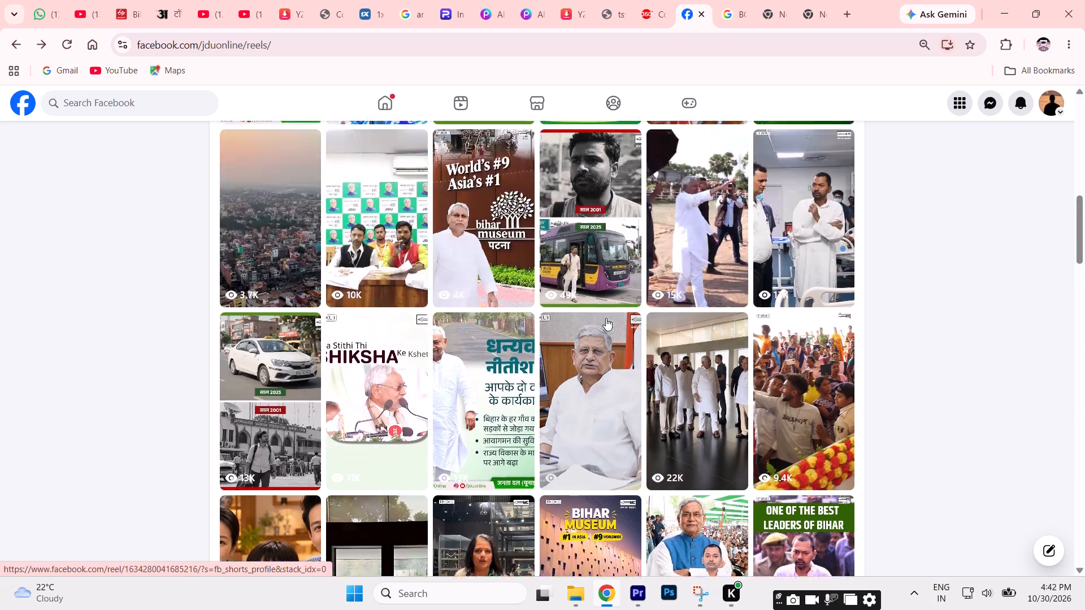
pyautogui.scroll(2, 578, 346)
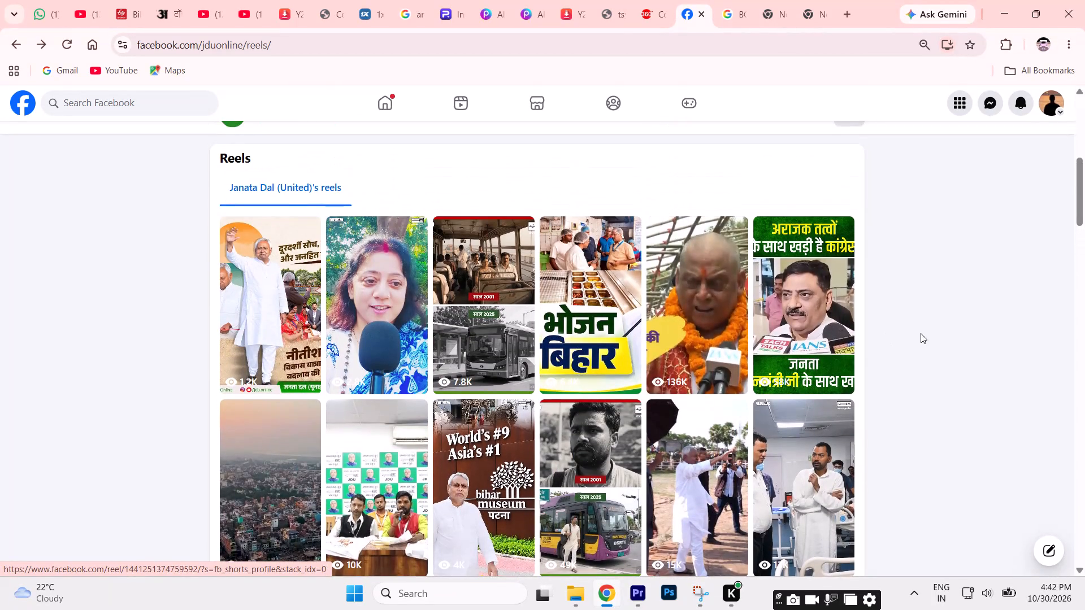
pyautogui.scroll(-3, 649, 339)
pyautogui.scroll(-3, 321, 361)
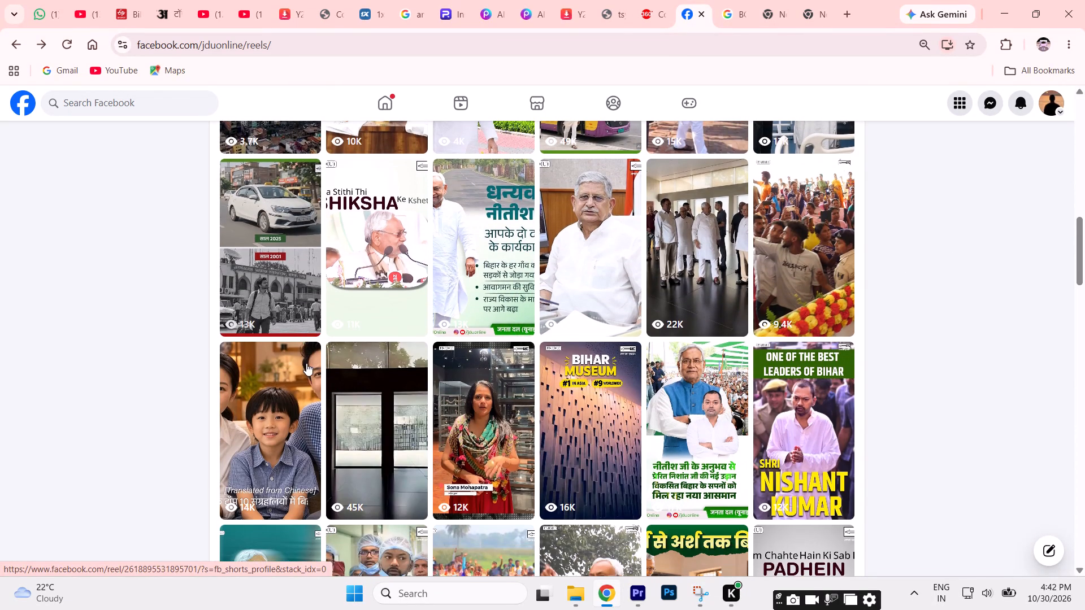
# Search Google for "fb link dwonload" in a new tab and open the FDOWN.net Facebook Video Downloader.
pyautogui.click(853, 13)
pyautogui.click(396, 282)
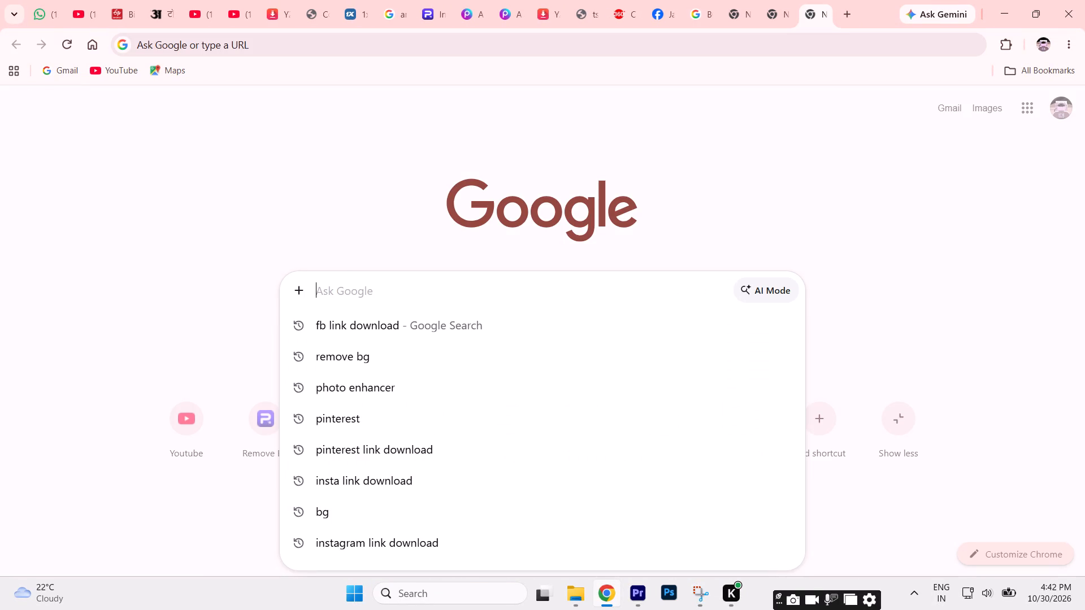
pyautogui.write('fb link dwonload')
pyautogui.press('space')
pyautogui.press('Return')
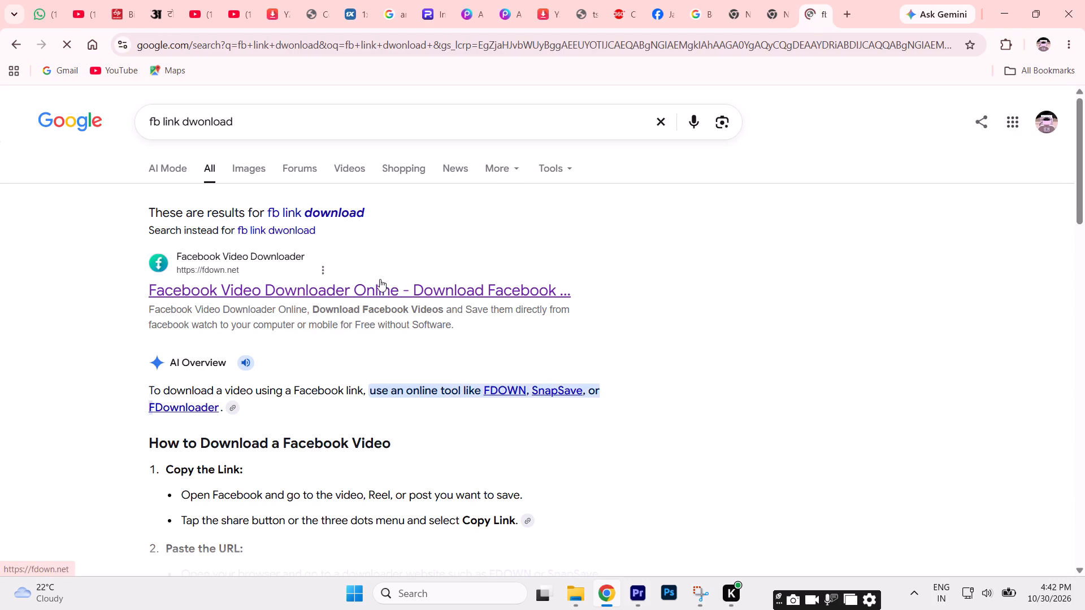
pyautogui.click(376, 278)
# Submit the copied Bihar Museum reel link to FDOWN.net and download the video in HD quality.
pyautogui.click(389, 310)
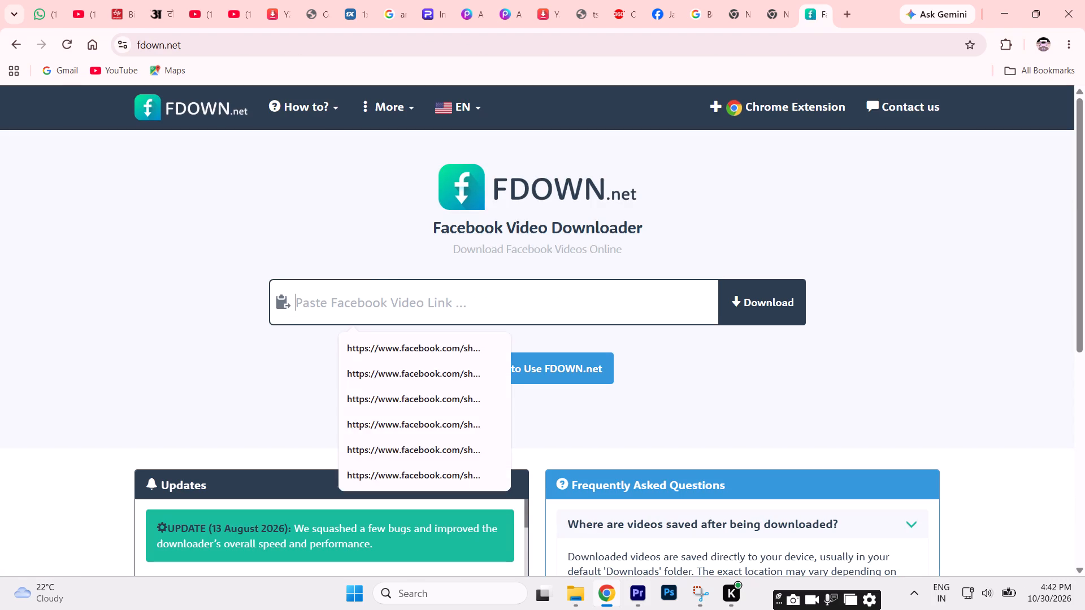
pyautogui.hotkey('ctrl', 'v')
pyautogui.click(769, 308)
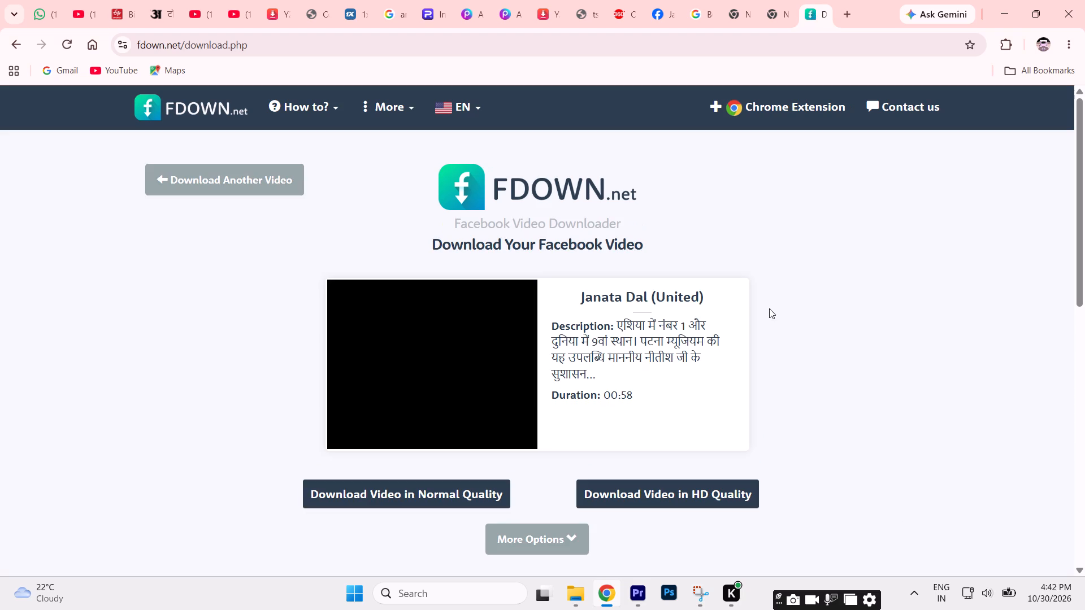
pyautogui.click(671, 499)
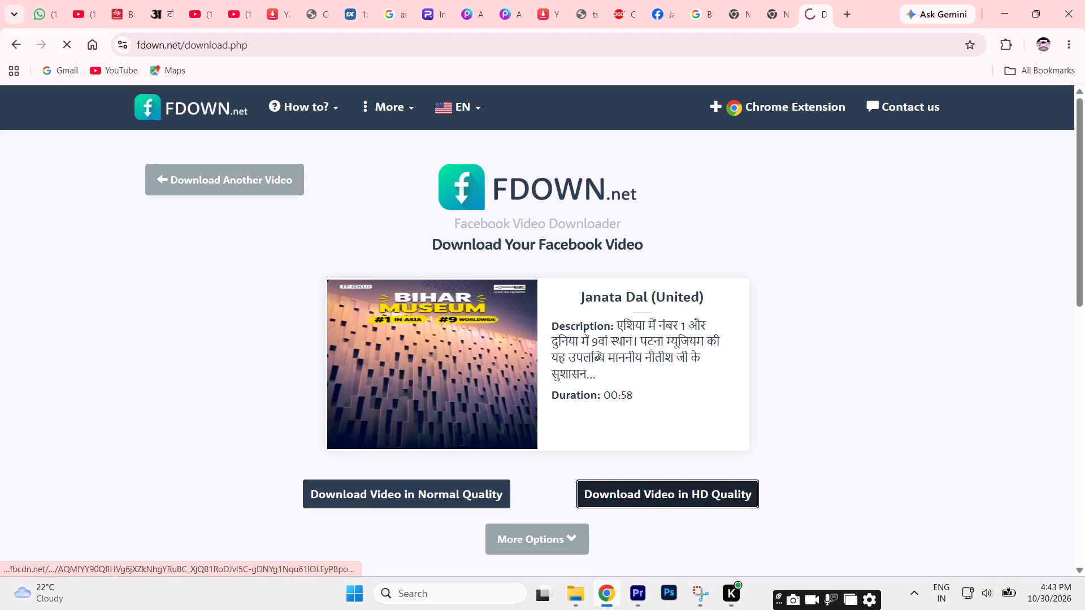
# Show the newly downloaded Bihar Museum reel in its folder on the computer.
pyautogui.click(1014, 45)
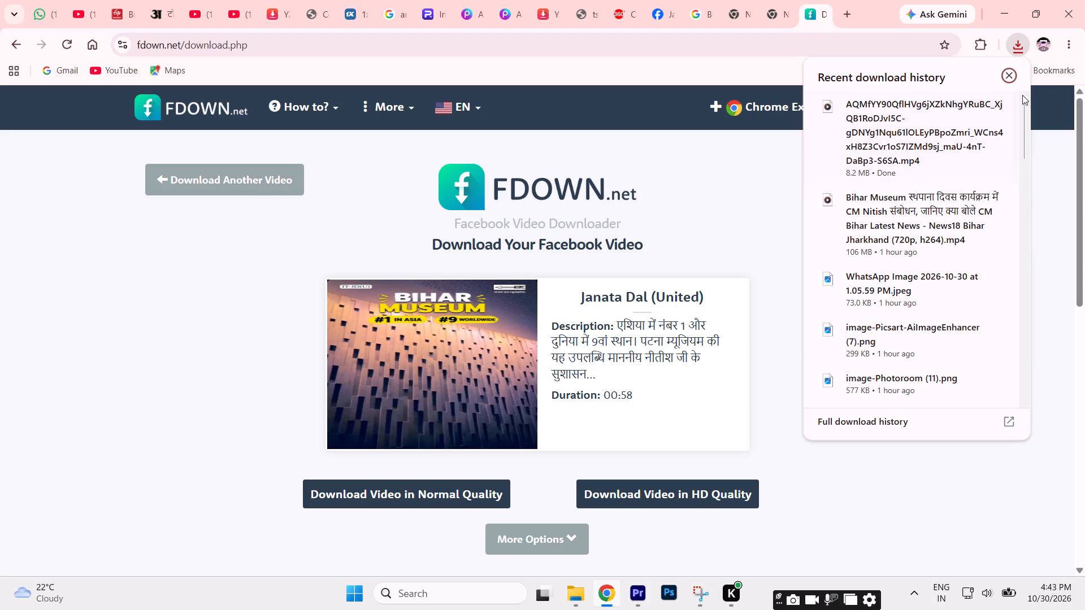
pyautogui.click(974, 102)
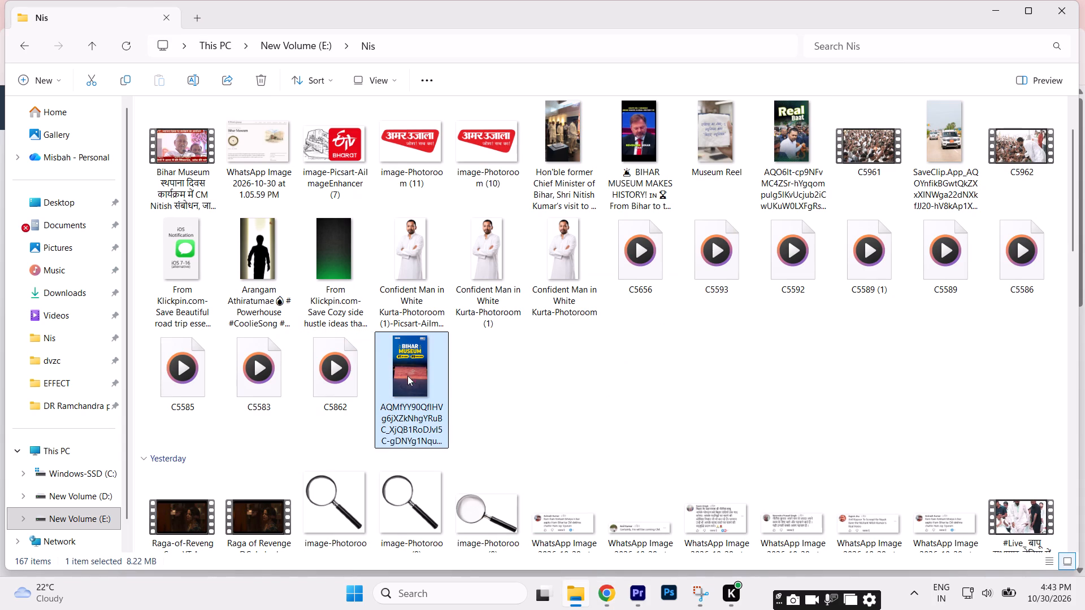
# Import the portrait Bihar Museum video, whose name starts with AQMfYY90, from the Nis folder into the project.
pyautogui.moveTo(409, 365); pyautogui.dragTo(472, 471)
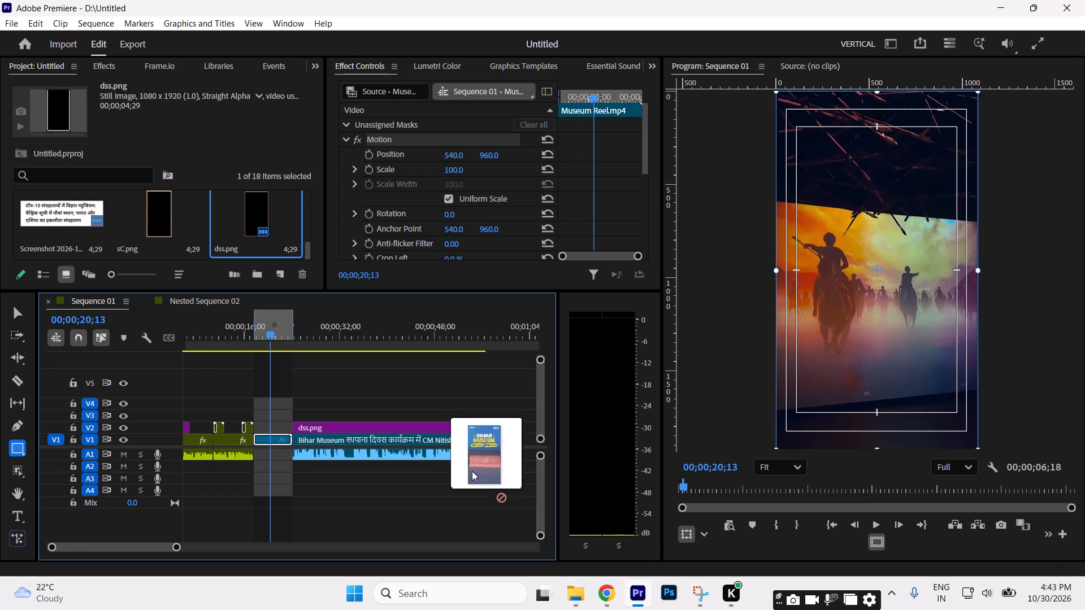
pyautogui.moveTo(472, 471); pyautogui.dragTo(206, 245)
# Place the imported Bihar Museum video on V3, starting where the long speech clip and its dss.png frame end.
pyautogui.moveTo(180, 549); pyautogui.dragTo(206, 546)
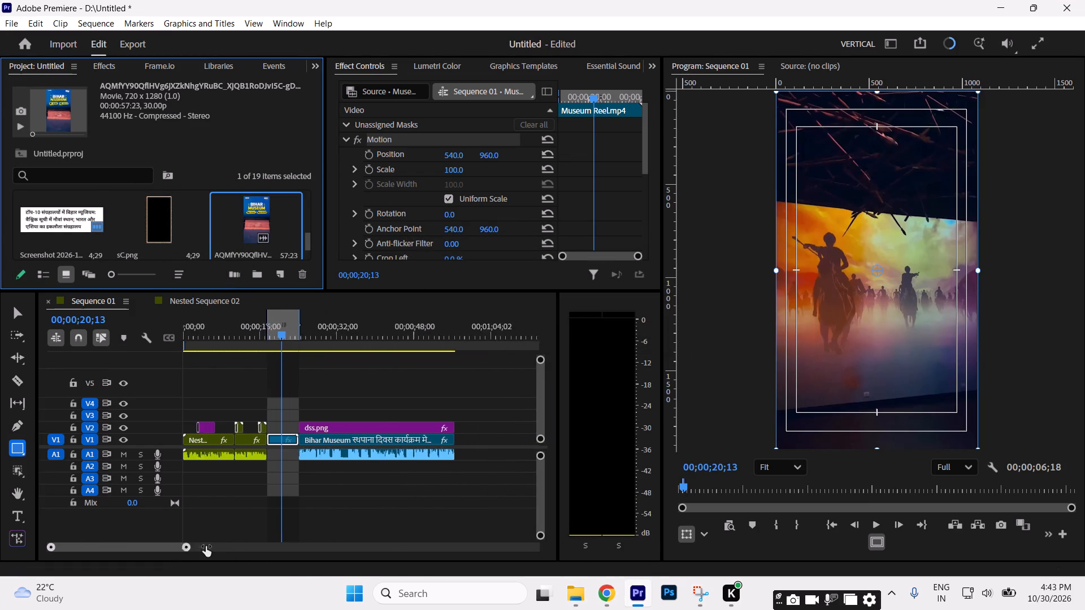
pyautogui.moveTo(206, 546); pyautogui.dragTo(220, 543)
pyautogui.moveTo(257, 211); pyautogui.dragTo(383, 408)
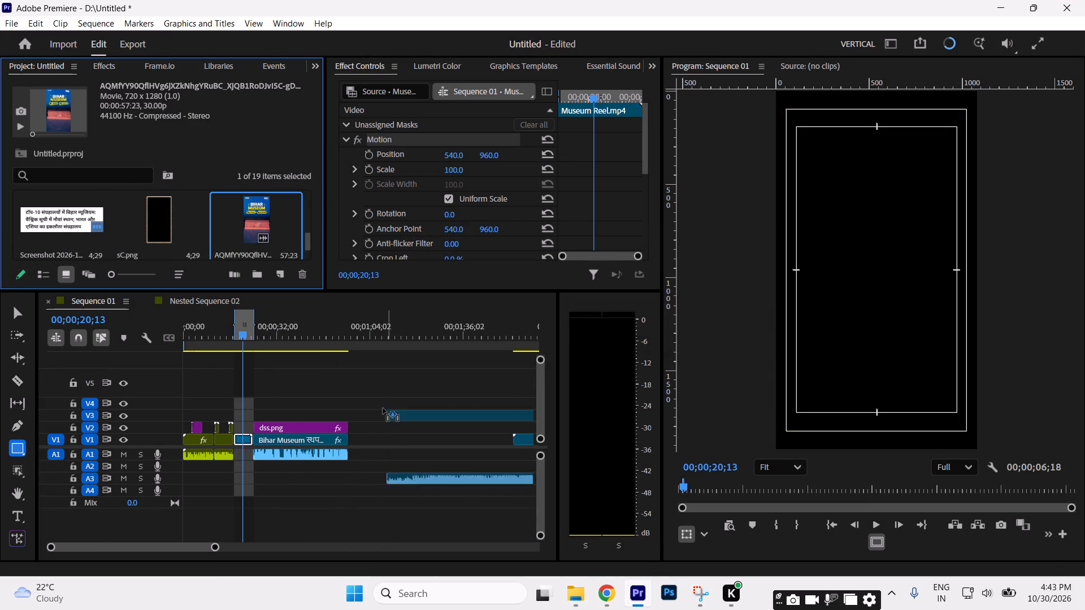
pyautogui.moveTo(383, 408); pyautogui.dragTo(353, 404)
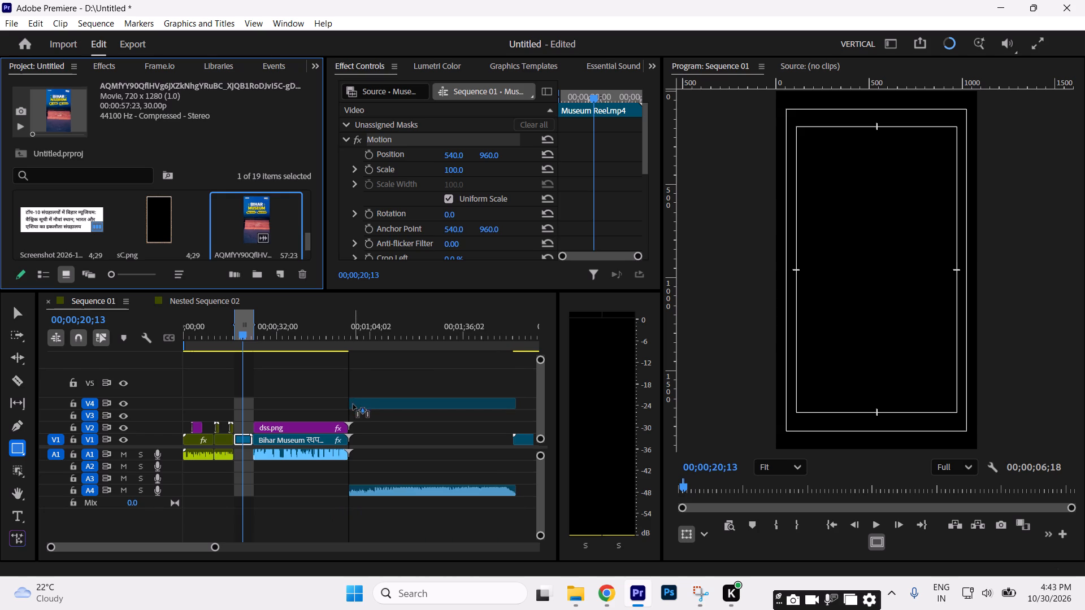
pyautogui.moveTo(353, 404); pyautogui.dragTo(355, 420)
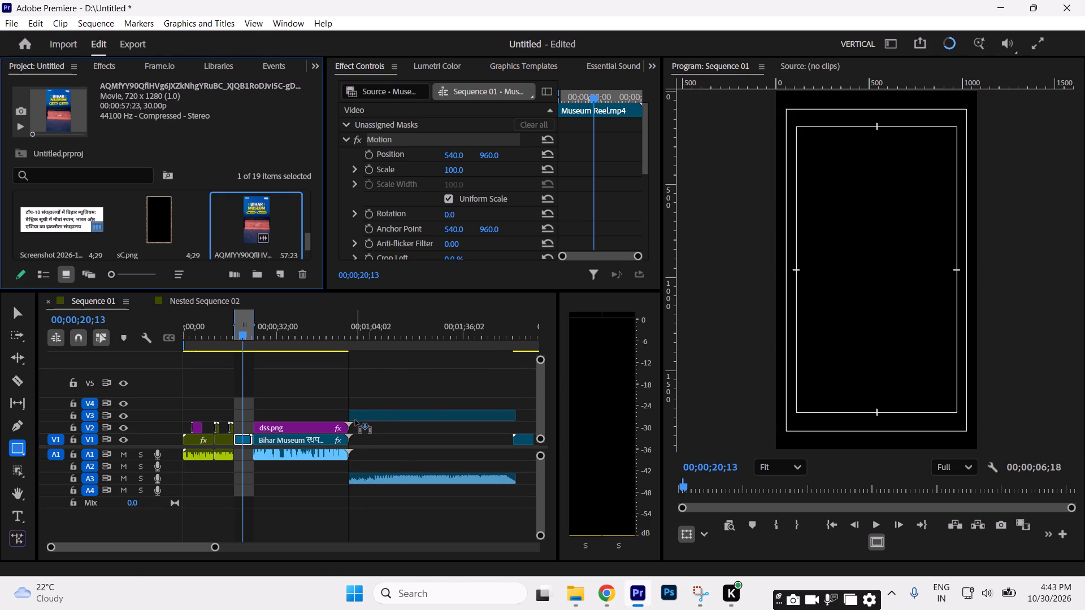
pyautogui.moveTo(355, 420); pyautogui.dragTo(355, 420)
pyautogui.click(517, 443)
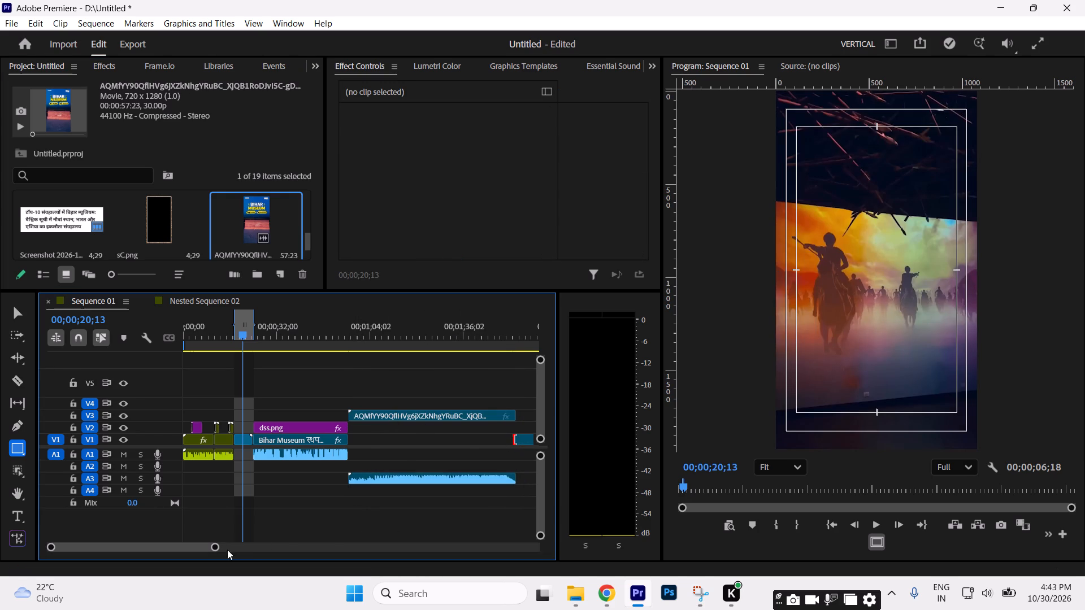
# Shift the last V1 clip later, then move the imported Bihar Museum video slightly later and down onto V1 and A1.
pyautogui.moveTo(217, 549); pyautogui.dragTo(228, 551)
pyautogui.moveTo(474, 440); pyautogui.dragTo(486, 441)
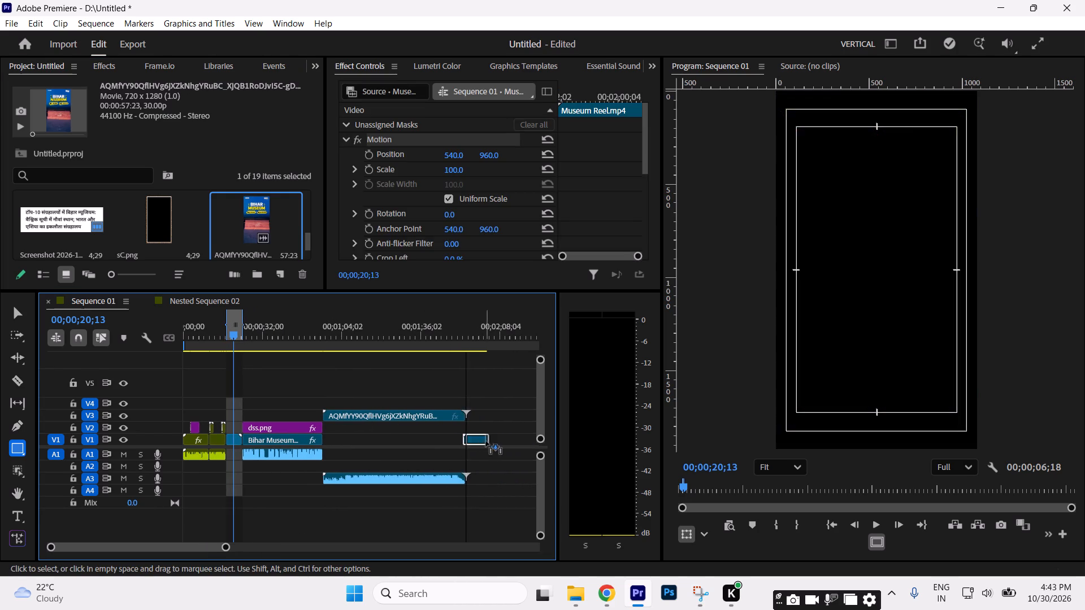
pyautogui.moveTo(486, 441); pyautogui.dragTo(497, 442)
pyautogui.moveTo(398, 417); pyautogui.dragTo(409, 417)
pyautogui.moveTo(411, 415); pyautogui.dragTo(409, 438)
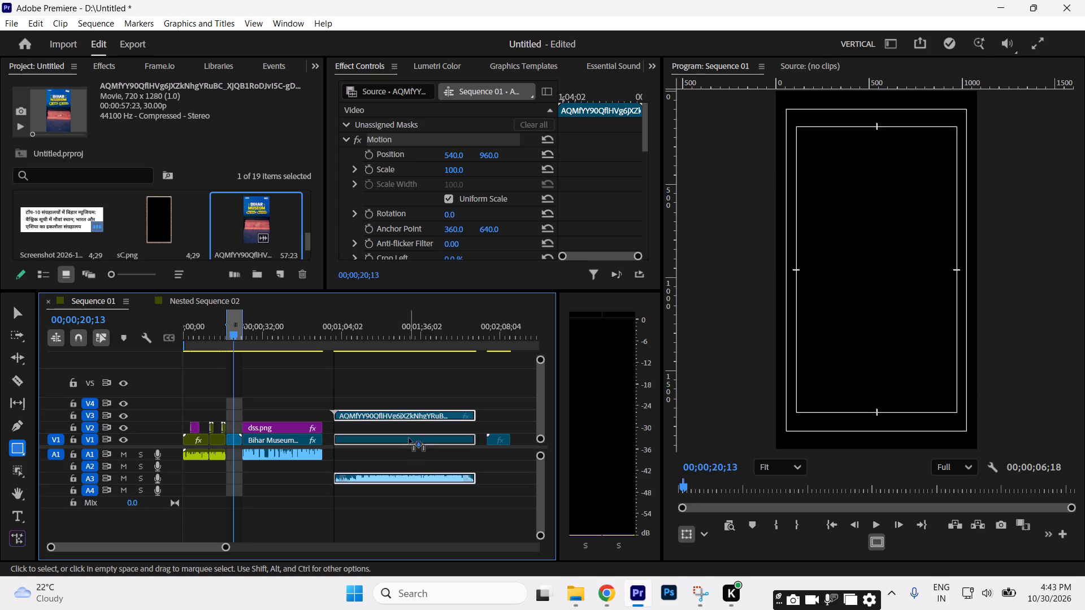
pyautogui.moveTo(409, 438); pyautogui.dragTo(409, 457)
# Look through the imported Bihar Museum video for usable museum interior shots and footage of the minister.
pyautogui.moveTo(336, 338); pyautogui.dragTo(343, 341)
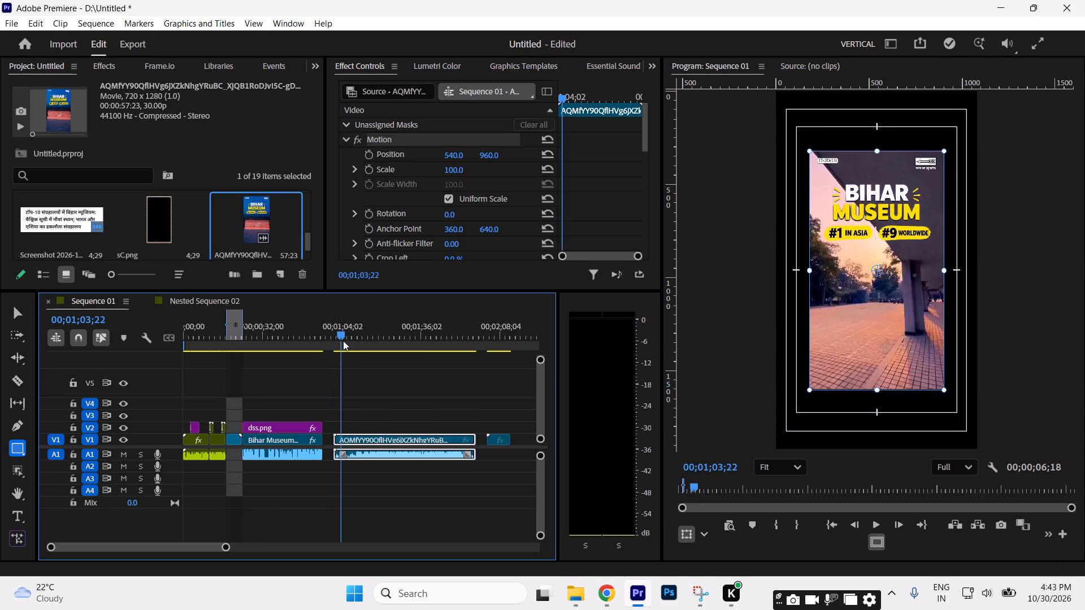
pyautogui.moveTo(343, 341); pyautogui.dragTo(389, 356)
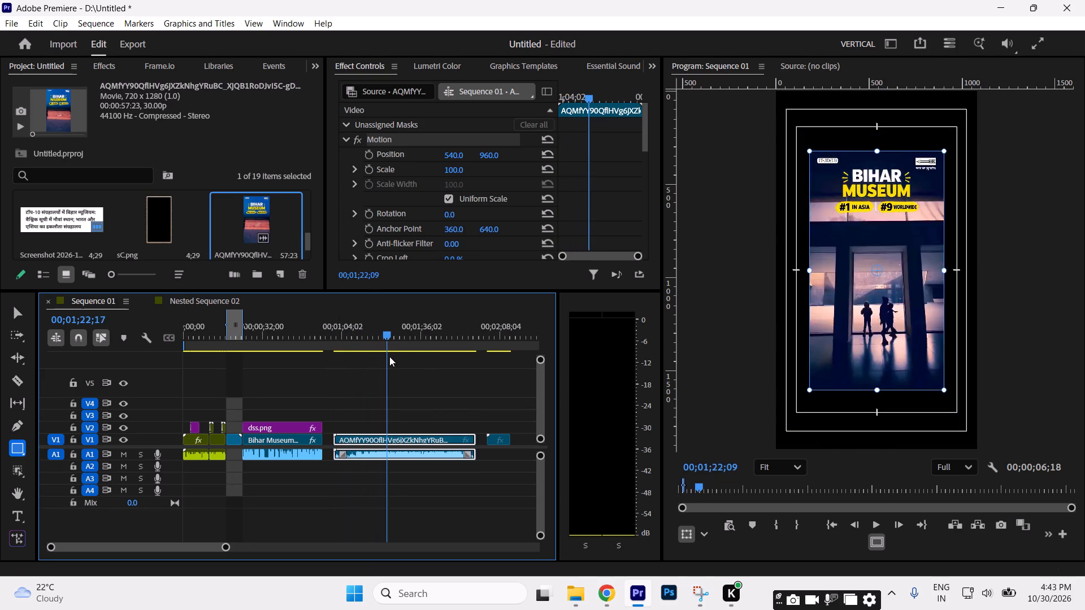
pyautogui.moveTo(389, 356); pyautogui.dragTo(421, 363)
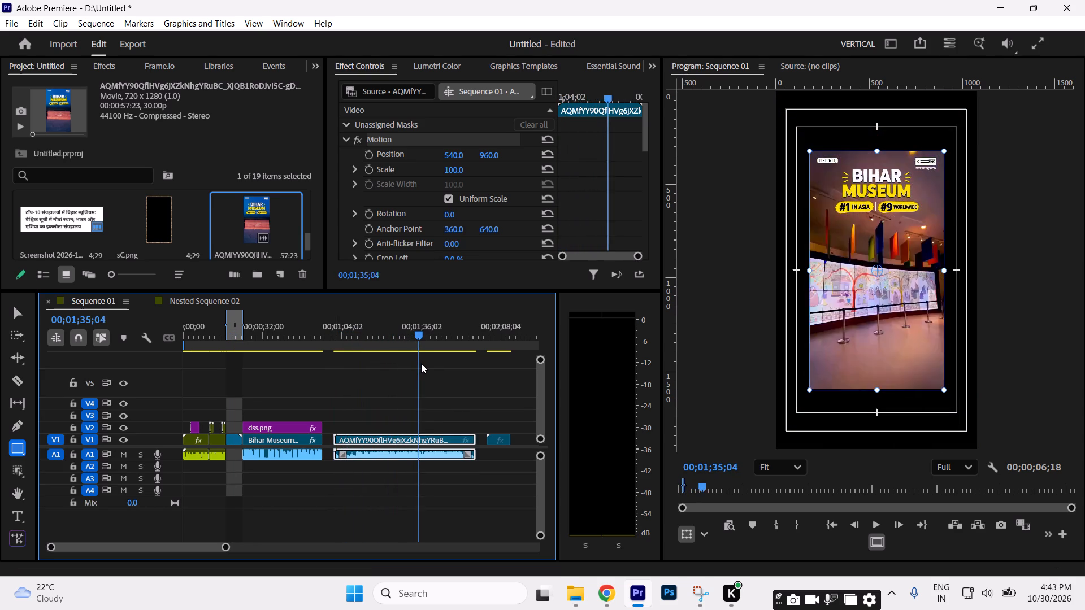
pyautogui.moveTo(421, 363); pyautogui.dragTo(445, 365)
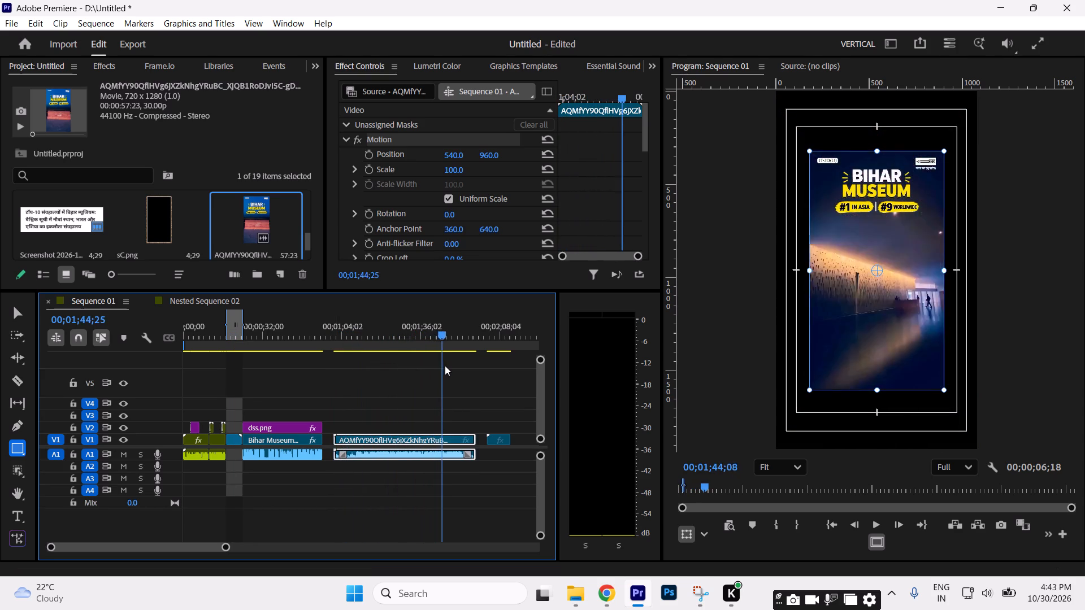
pyautogui.moveTo(445, 365); pyautogui.dragTo(447, 364)
pyautogui.press('space')
pyautogui.press('space')
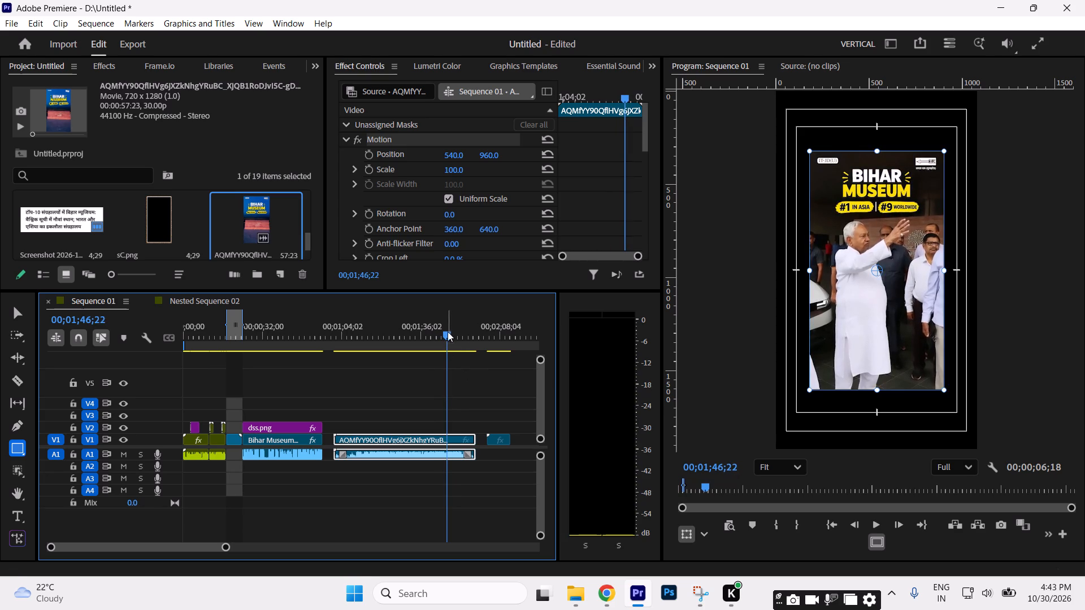
pyautogui.moveTo(447, 325); pyautogui.dragTo(468, 333)
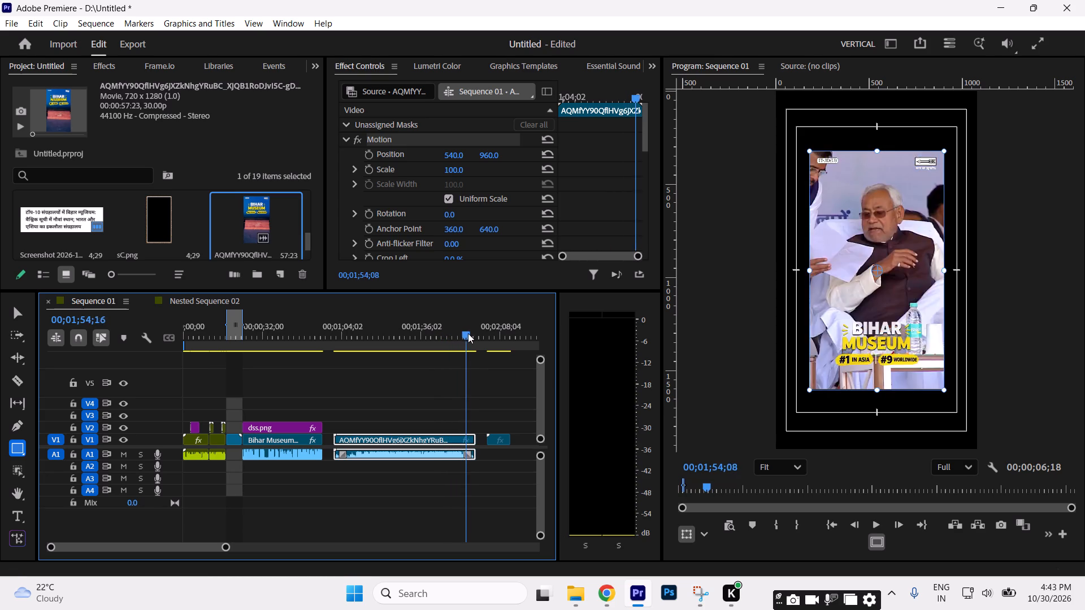
pyautogui.moveTo(468, 333); pyautogui.dragTo(446, 332)
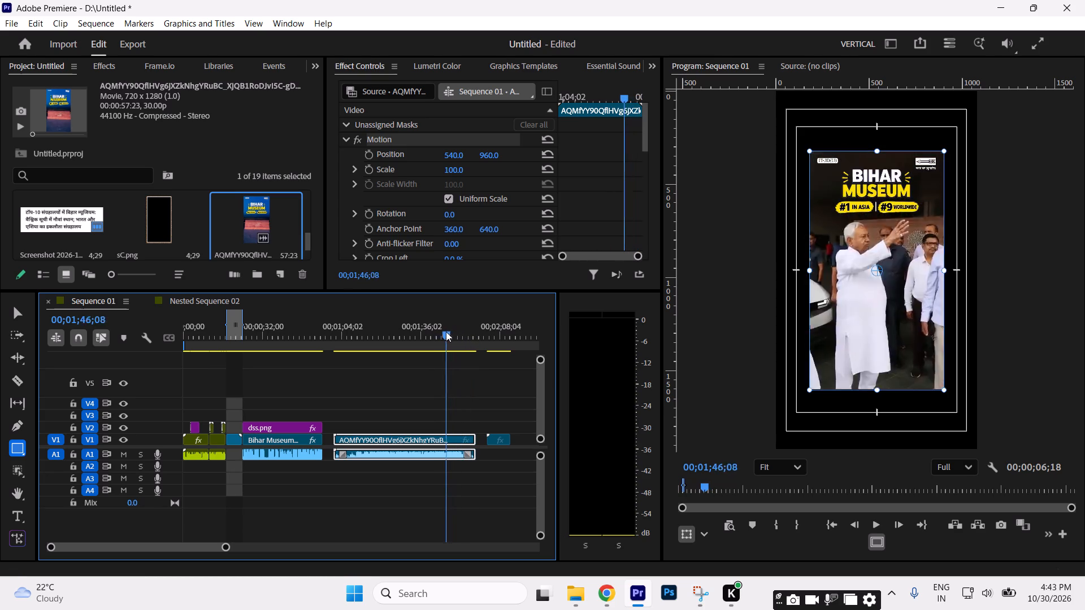
pyautogui.moveTo(446, 332); pyautogui.dragTo(443, 332)
pyautogui.press('space')
pyautogui.moveTo(453, 332); pyautogui.dragTo(461, 334)
pyautogui.press('space')
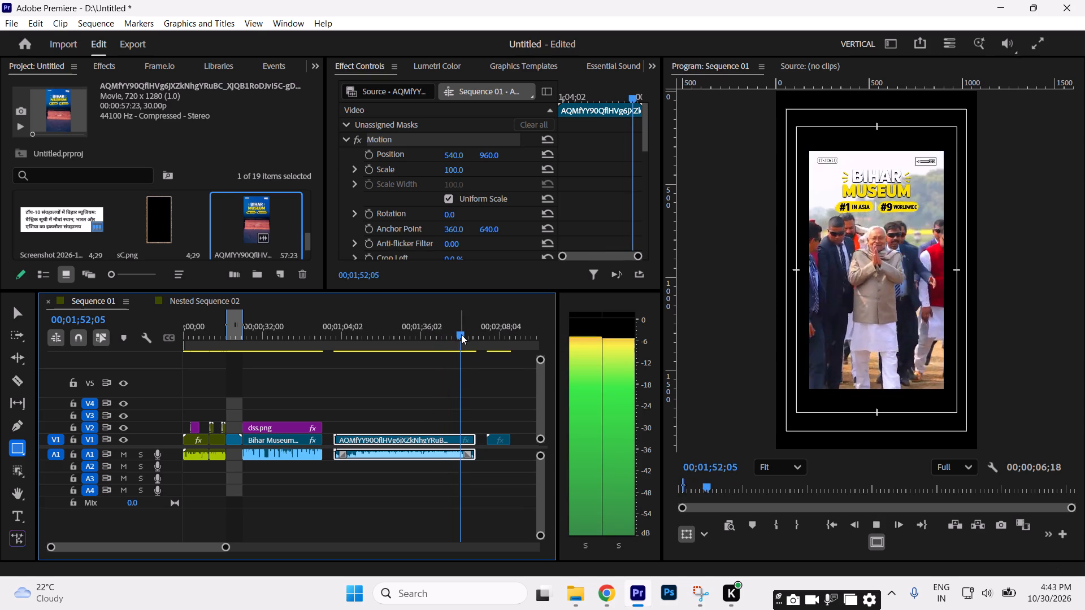
pyautogui.moveTo(461, 334); pyautogui.dragTo(407, 335)
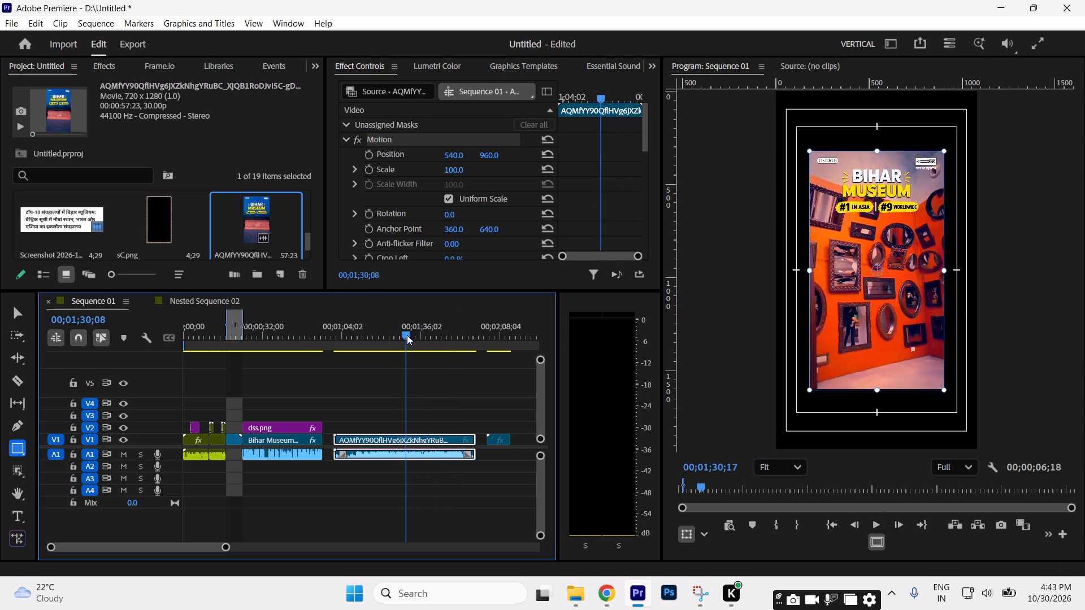
pyautogui.moveTo(407, 335); pyautogui.dragTo(389, 334)
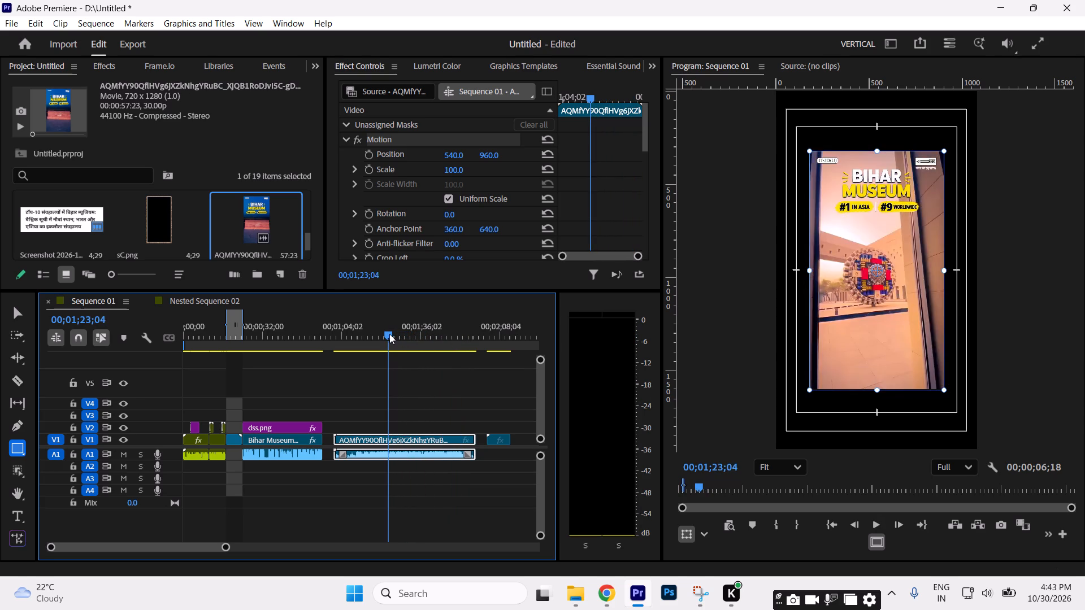
pyautogui.moveTo(389, 334); pyautogui.dragTo(372, 333)
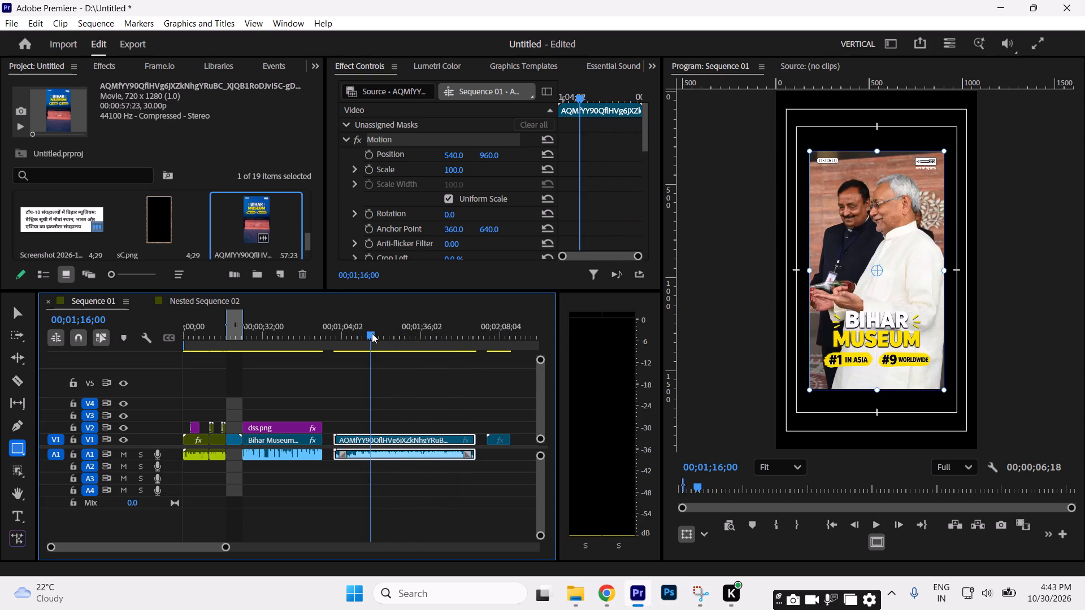
# Split the imported Bihar Museum video at 00;01;23;21, where the lit corridor shot appears.
pyautogui.moveTo(372, 333); pyautogui.dragTo(388, 338)
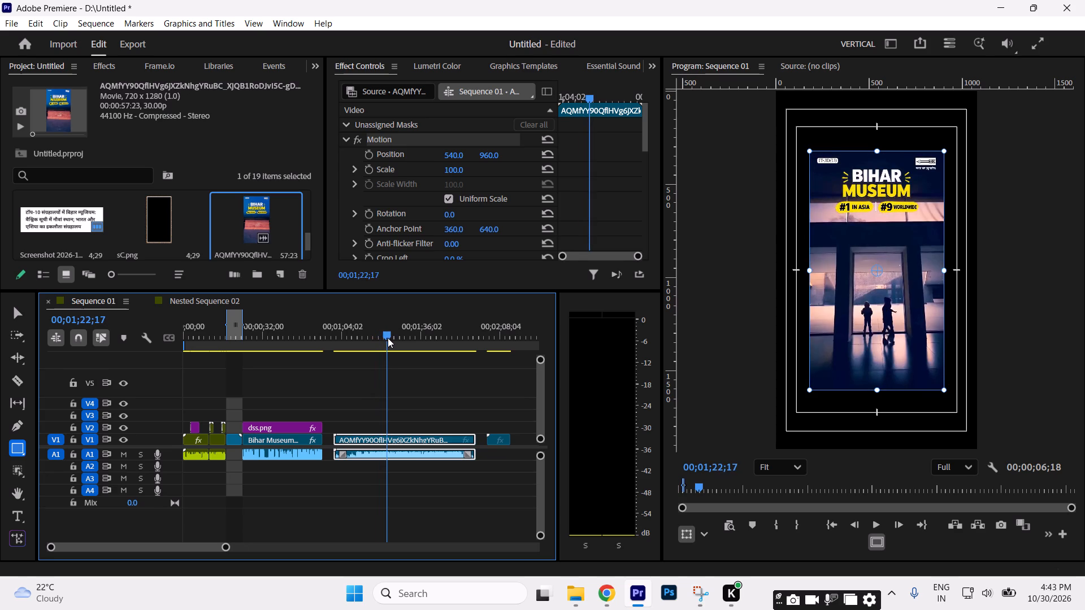
pyautogui.moveTo(388, 338); pyautogui.dragTo(391, 338)
pyautogui.press('c')
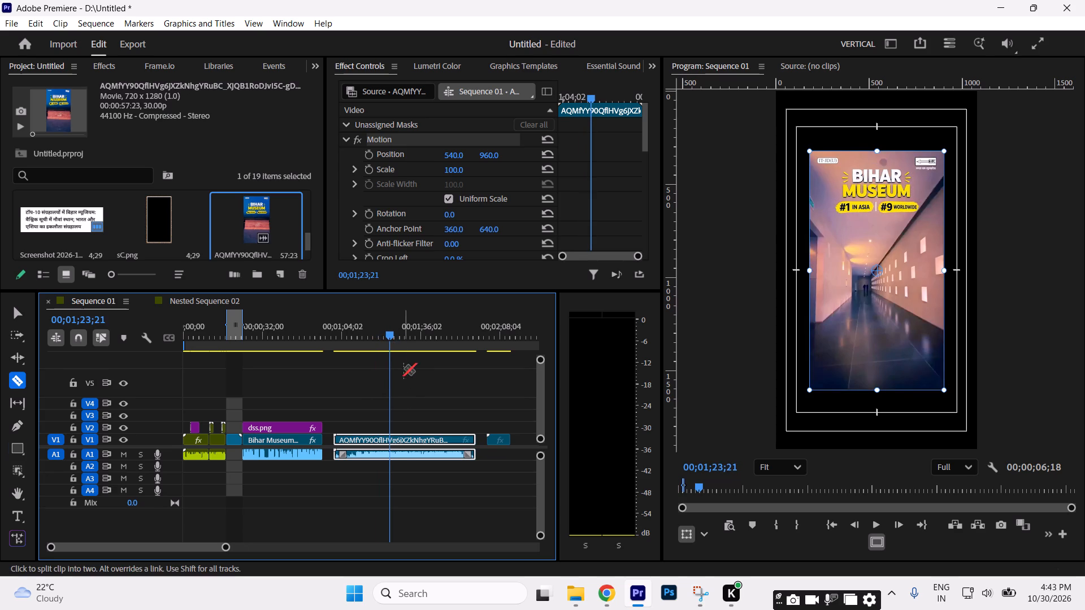
pyautogui.click(392, 438)
pyautogui.press('v')
# Unlink the audio from both pieces of the imported Bihar Museum video.
pyautogui.moveTo(453, 406); pyautogui.dragTo(366, 443)
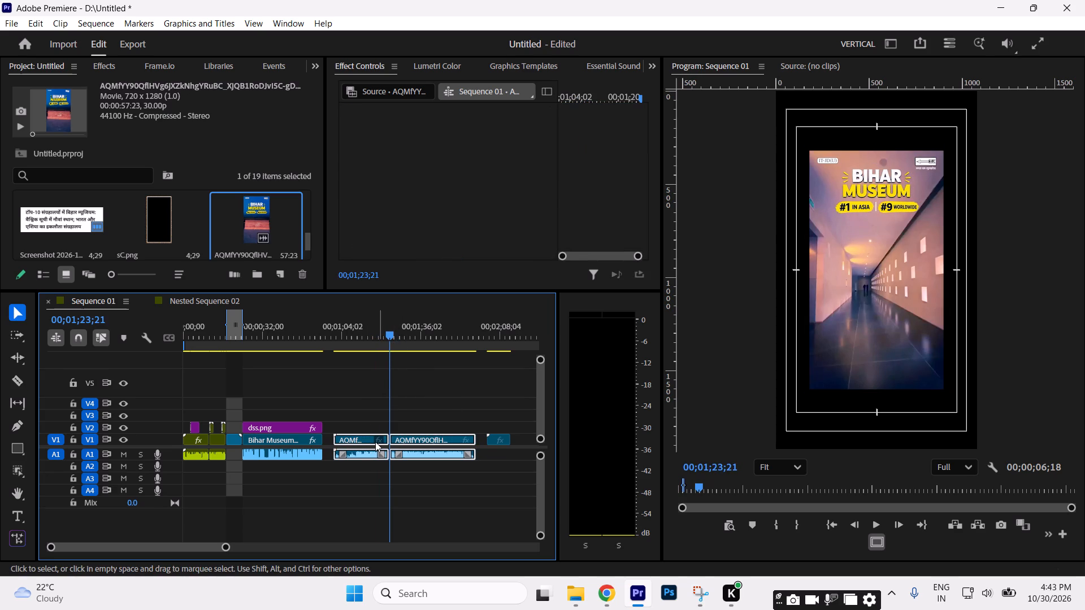
pyautogui.hotkey('ctrl', 'l')
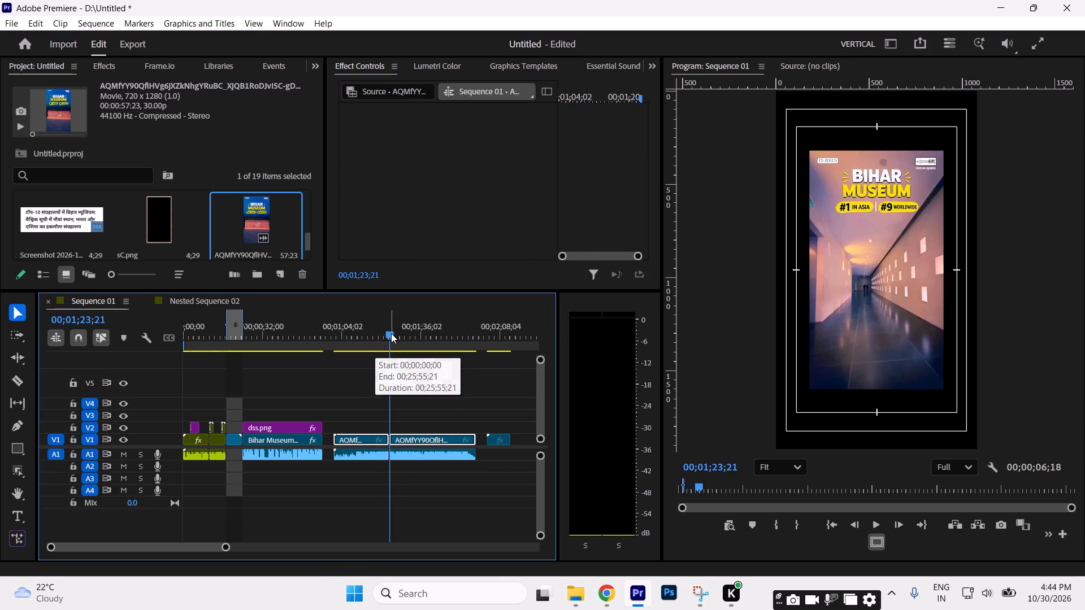
# Split the second video piece on V1 at 00;01;27;04, at the wooden gateway shot.
pyautogui.moveTo(393, 333); pyautogui.dragTo(411, 334)
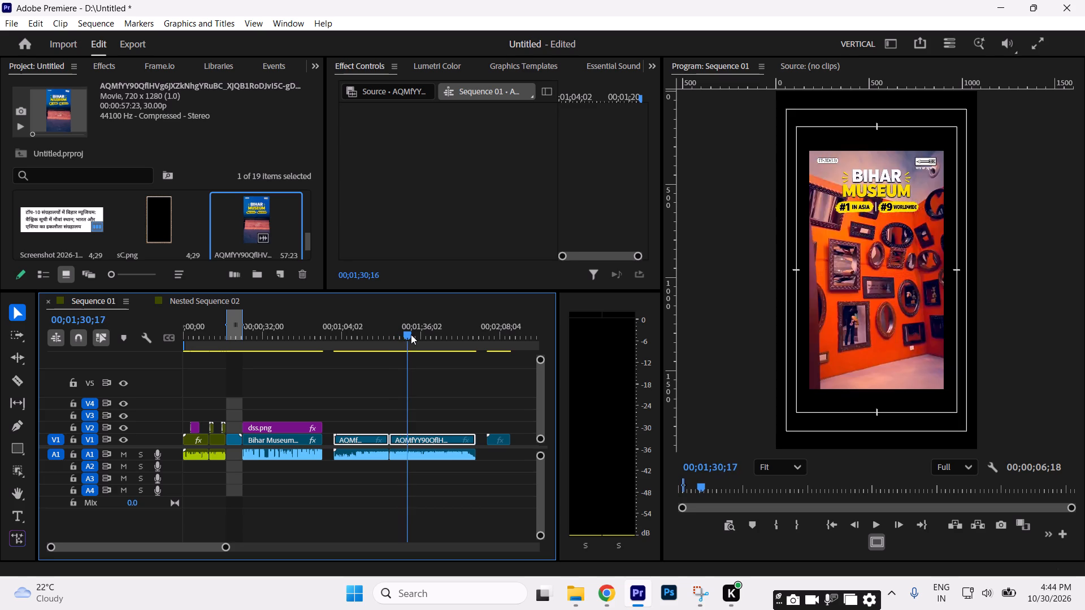
pyautogui.moveTo(411, 334); pyautogui.dragTo(402, 334)
pyautogui.press('c')
pyautogui.click(401, 441)
pyautogui.press('v')
pyautogui.click(430, 417)
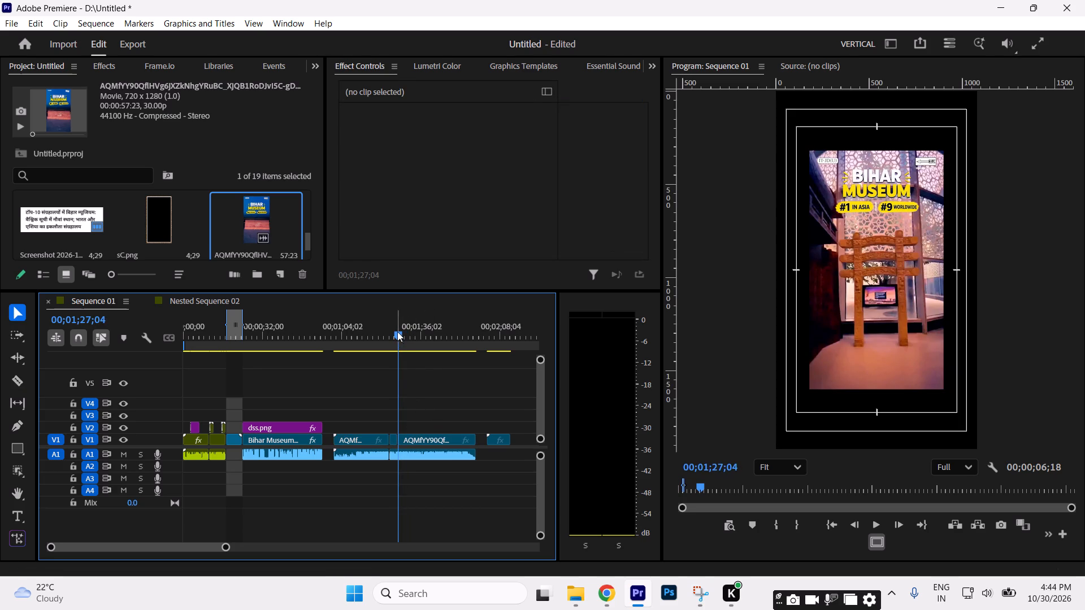
# Split the last piece of the imported video on V1 at 00;01;43;21 and select the piece before the cut.
pyautogui.moveTo(397, 332); pyautogui.dragTo(418, 333)
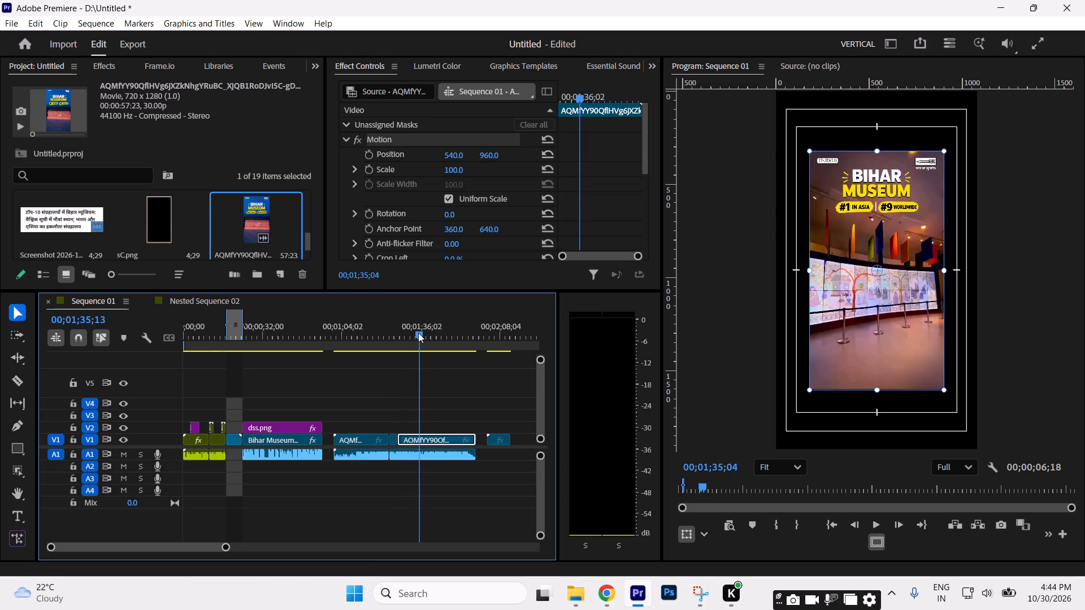
pyautogui.moveTo(418, 333); pyautogui.dragTo(437, 336)
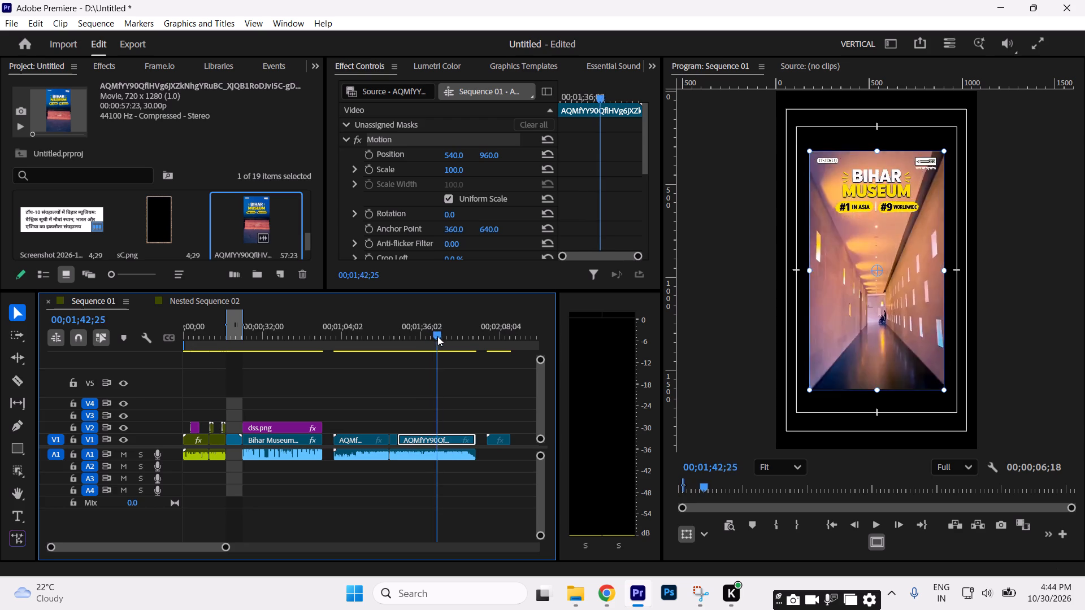
pyautogui.moveTo(437, 336); pyautogui.dragTo(434, 334)
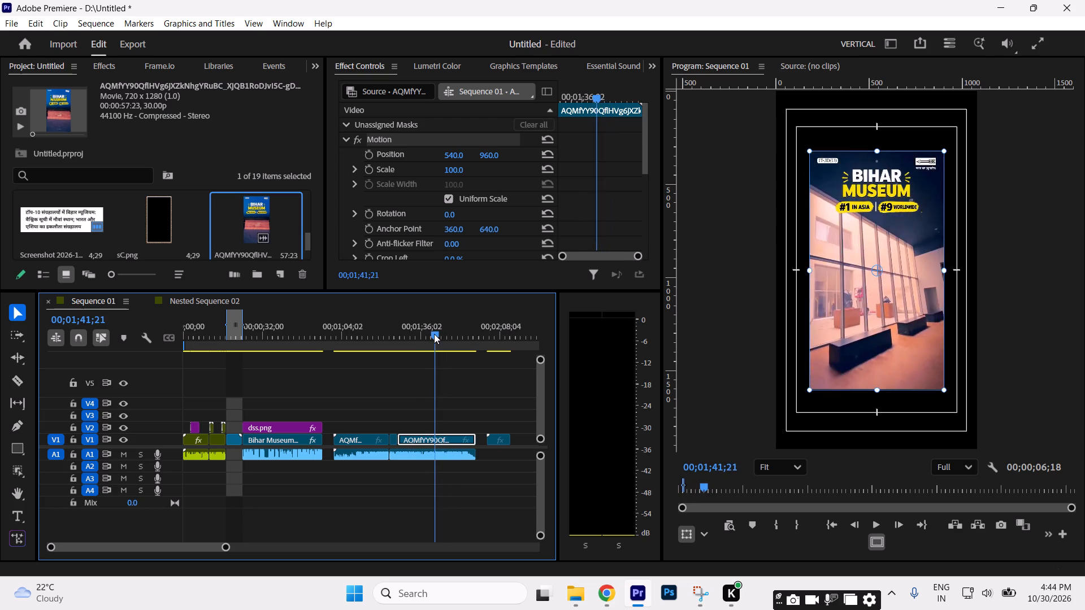
pyautogui.moveTo(434, 334); pyautogui.dragTo(433, 334)
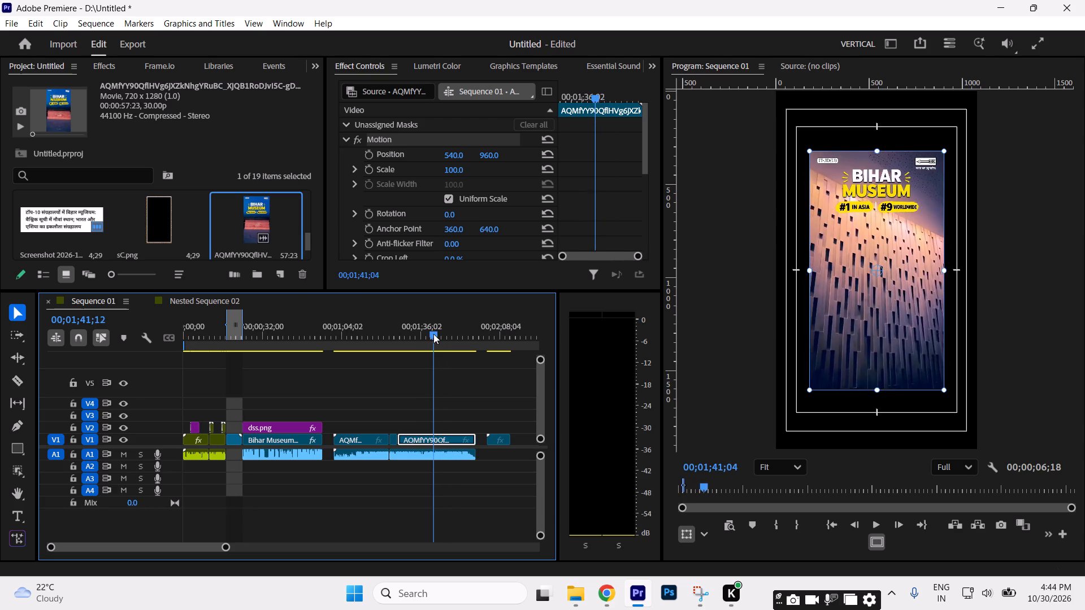
pyautogui.moveTo(433, 334); pyautogui.dragTo(439, 334)
pyautogui.press('c')
pyautogui.click(441, 441)
pyautogui.press('v')
pyautogui.click(423, 442)
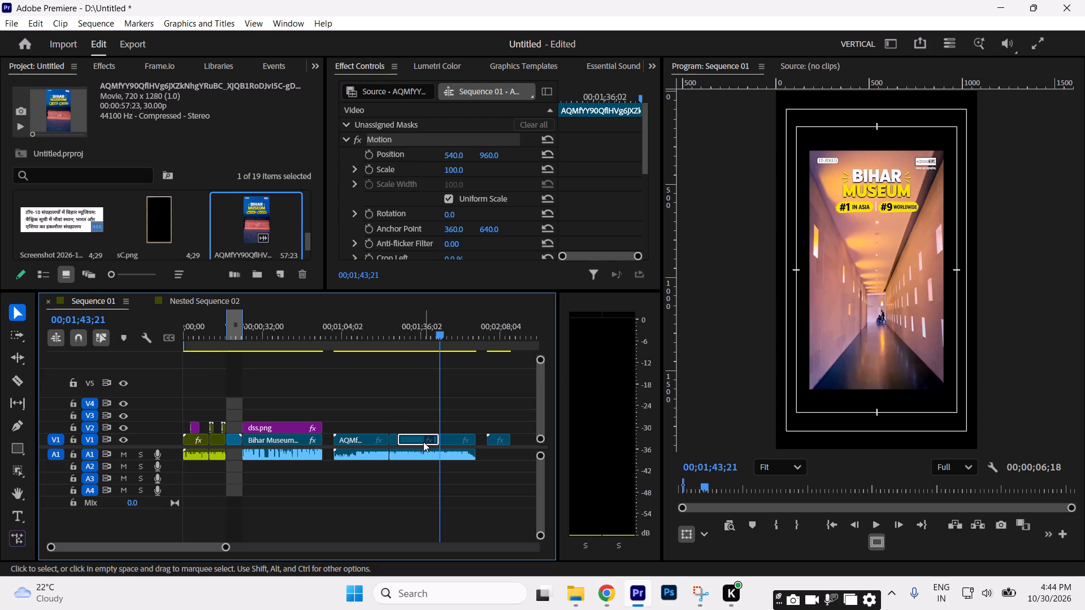
# Move the dss.png frame, the long speech clip and everything following later, opening a gap after the Museum Reel.mp4 clip.
pyautogui.click(244, 342)
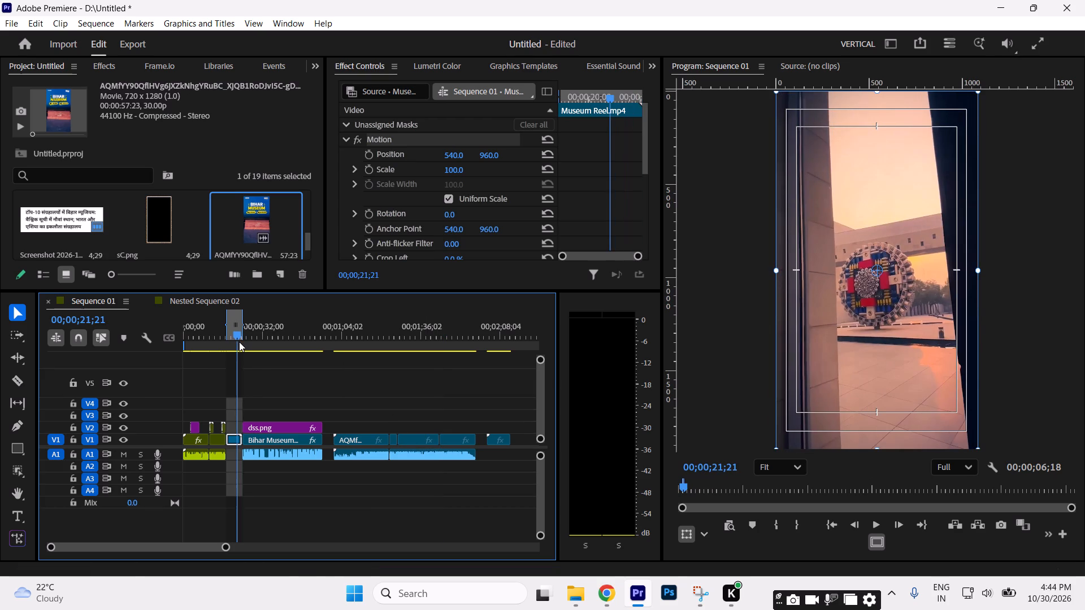
pyautogui.moveTo(279, 398); pyautogui.dragTo(301, 461)
pyautogui.moveTo(497, 399); pyautogui.dragTo(310, 494)
pyautogui.moveTo(270, 427); pyautogui.dragTo(301, 427)
# Set the Museum Reel.mp4 clip's speed to 60 percent and preview the slowed clip.
pyautogui.doubleClick(238, 438)
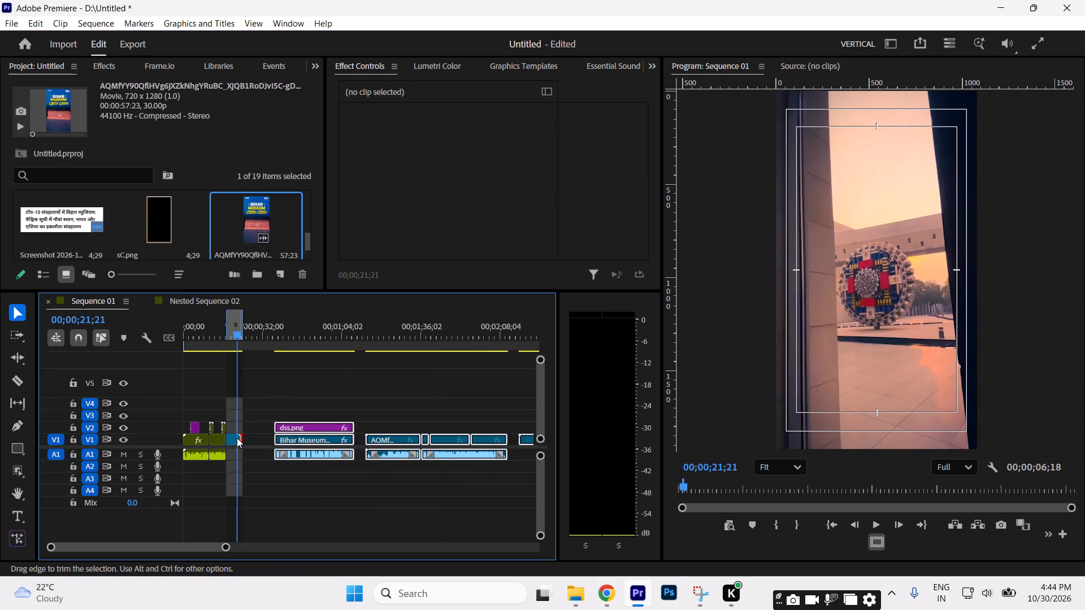
pyautogui.click(232, 438)
pyautogui.hotkey('ctrl', 'r')
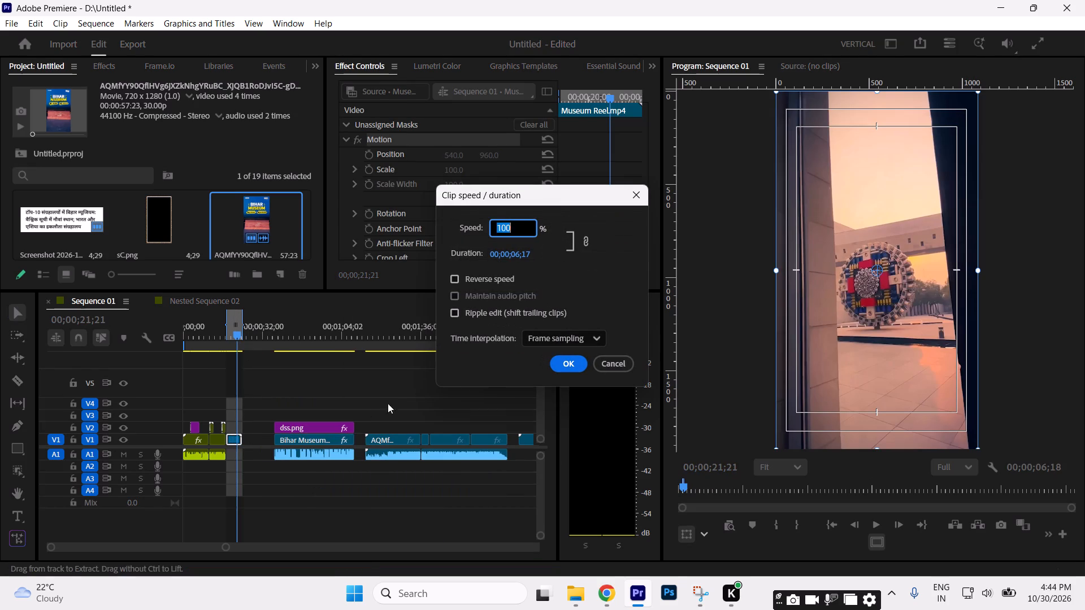
pyautogui.write('60')
pyautogui.press('Return')
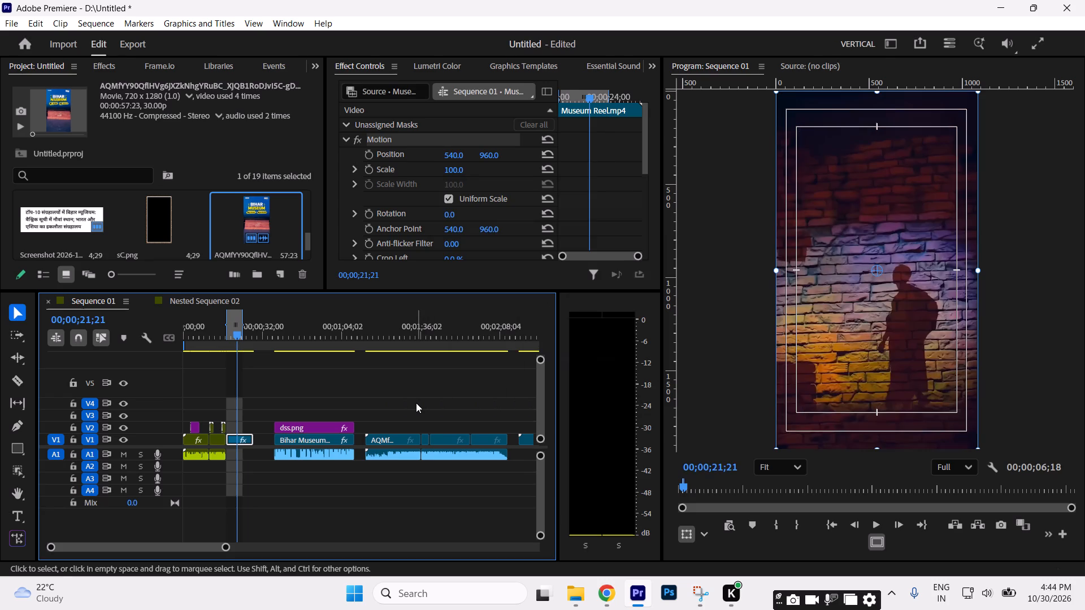
pyautogui.press('space')
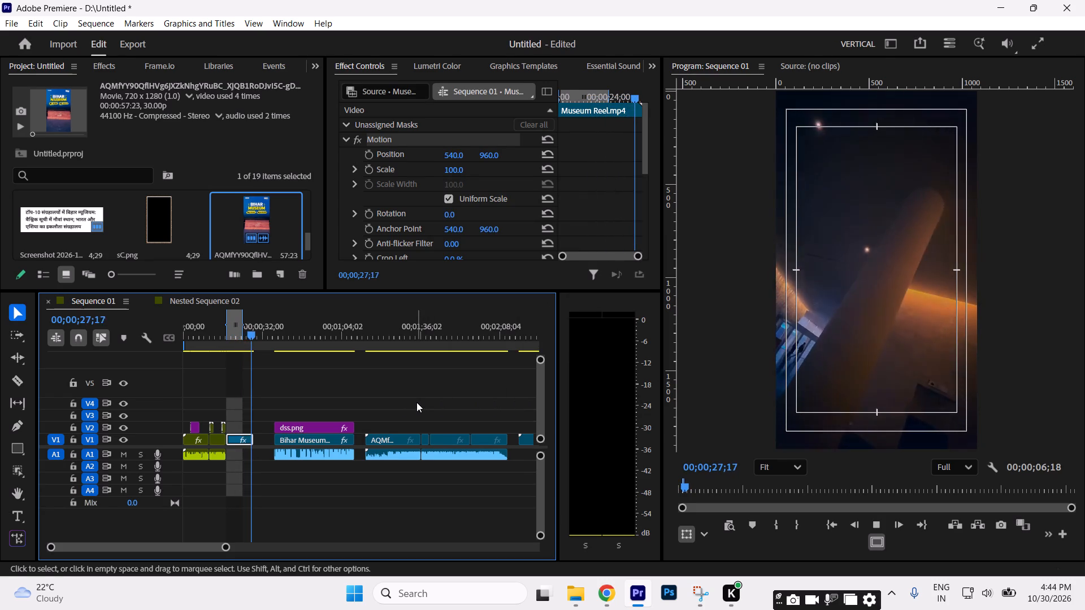
# Stop the preview and save the project.
pyautogui.press('space')
pyautogui.hotkey('ctrl', 's')
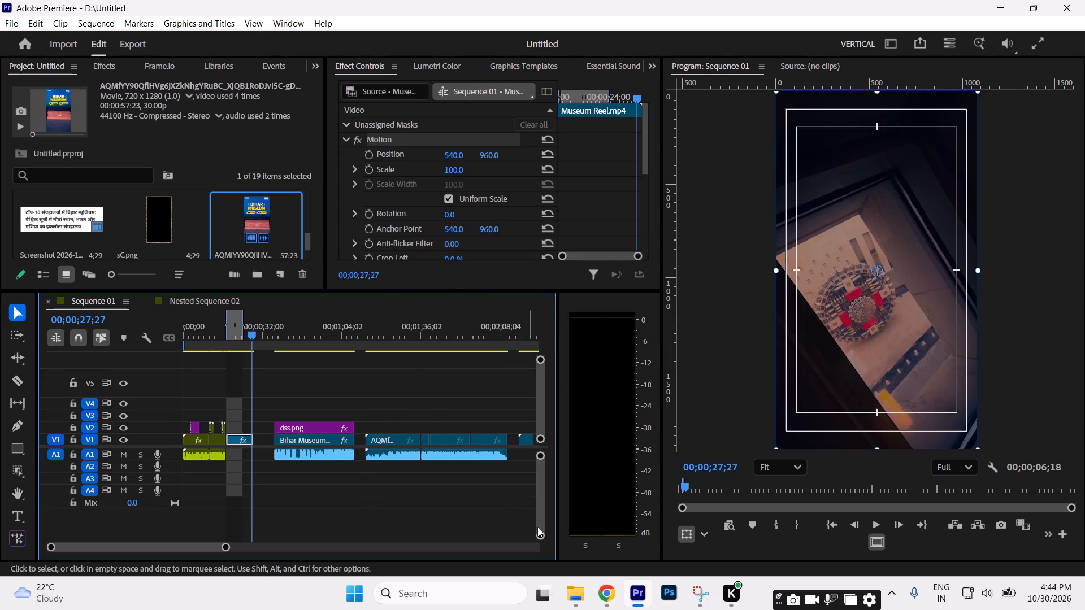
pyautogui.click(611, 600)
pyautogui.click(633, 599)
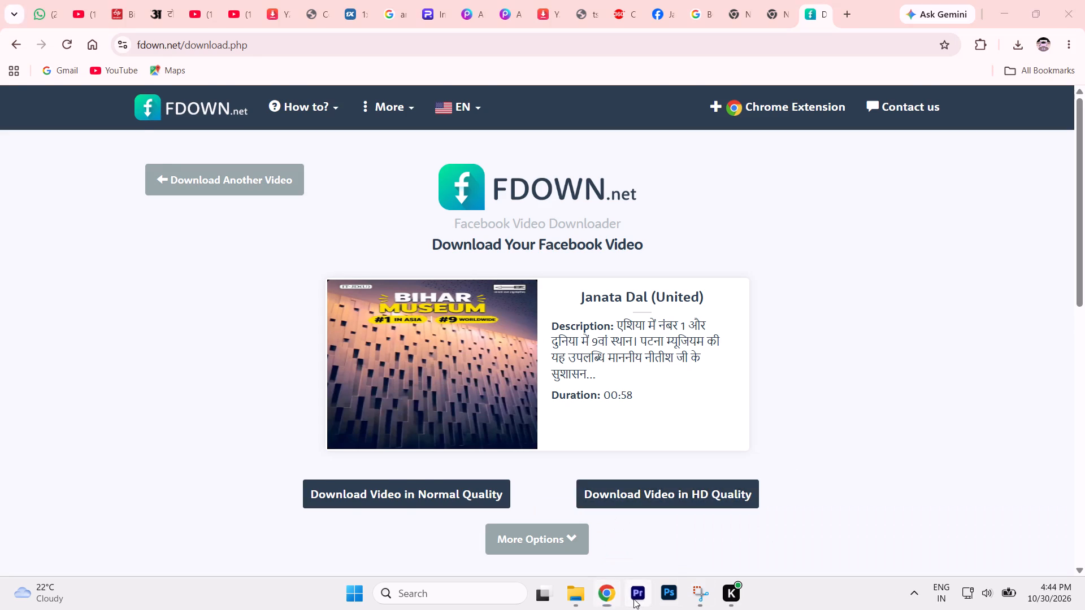
# Split the first imported museum video piece on V1 at 00;01;31;04.
pyautogui.moveTo(399, 330); pyautogui.dragTo(452, 346)
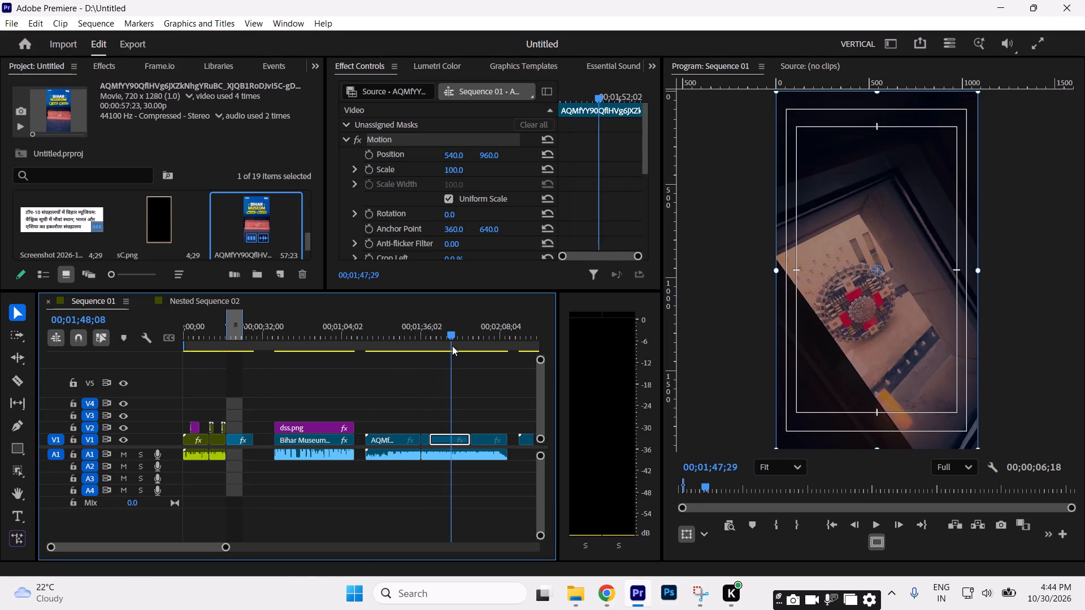
pyautogui.moveTo(452, 346); pyautogui.dragTo(449, 346)
pyautogui.moveTo(383, 346); pyautogui.dragTo(398, 347)
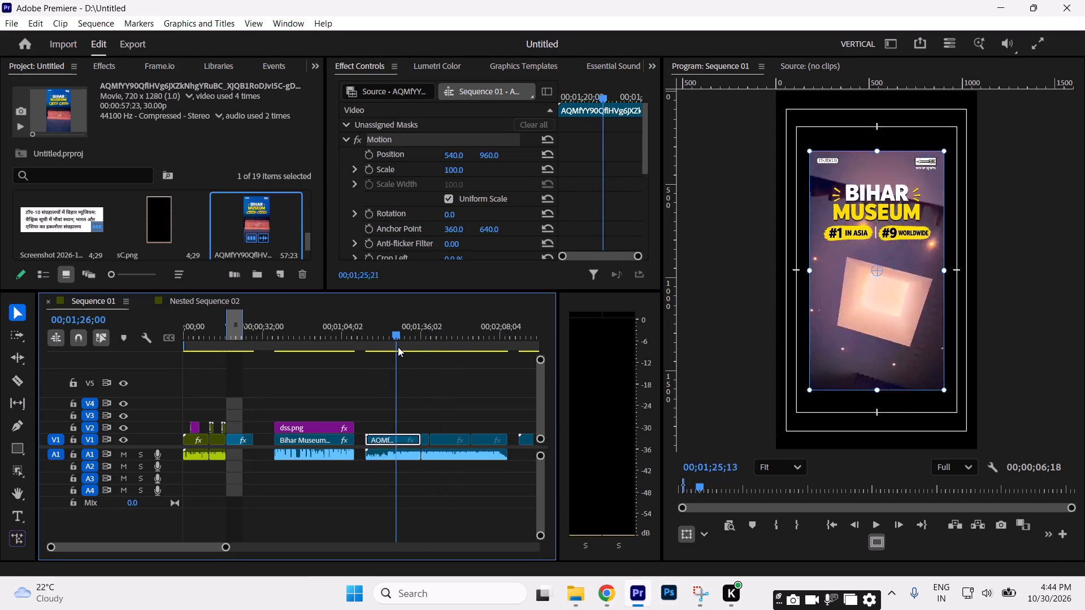
pyautogui.moveTo(398, 347); pyautogui.dragTo(409, 349)
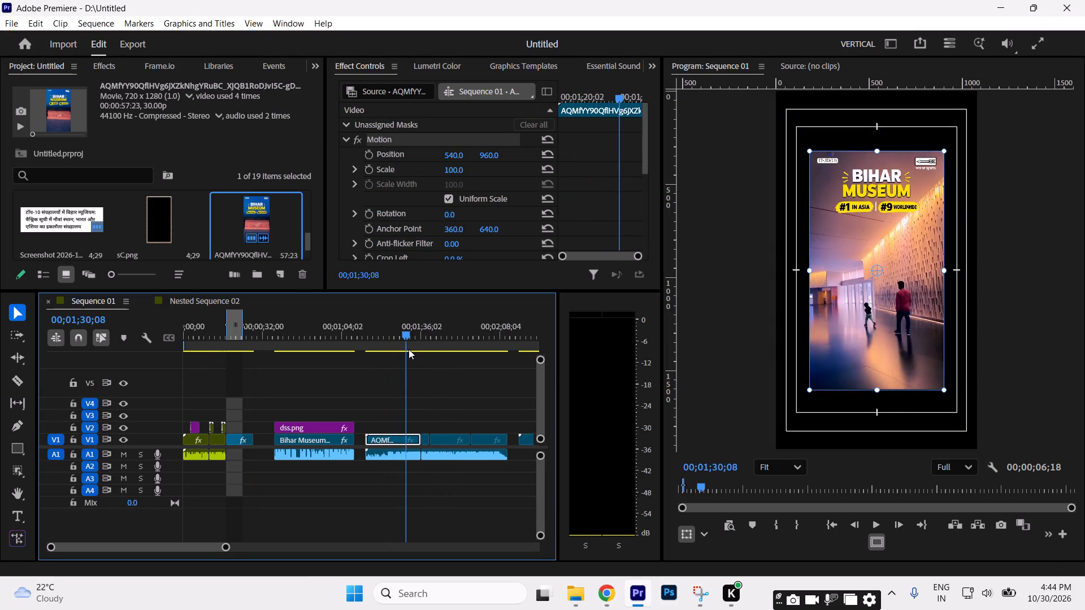
pyautogui.moveTo(409, 349); pyautogui.dragTo(411, 349)
pyautogui.press('c')
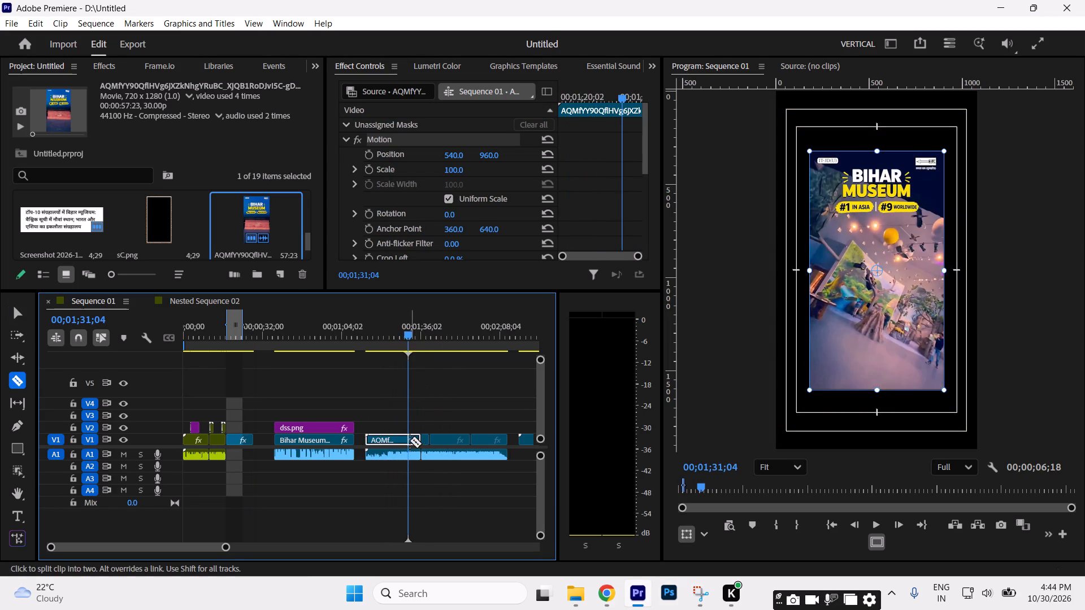
pyautogui.click(410, 440)
pyautogui.press('v')
# Stack the short piece after the cut on V2 above the long speech clip, extended to its full length, with dss.png on V3.
pyautogui.moveTo(414, 441); pyautogui.dragTo(284, 415)
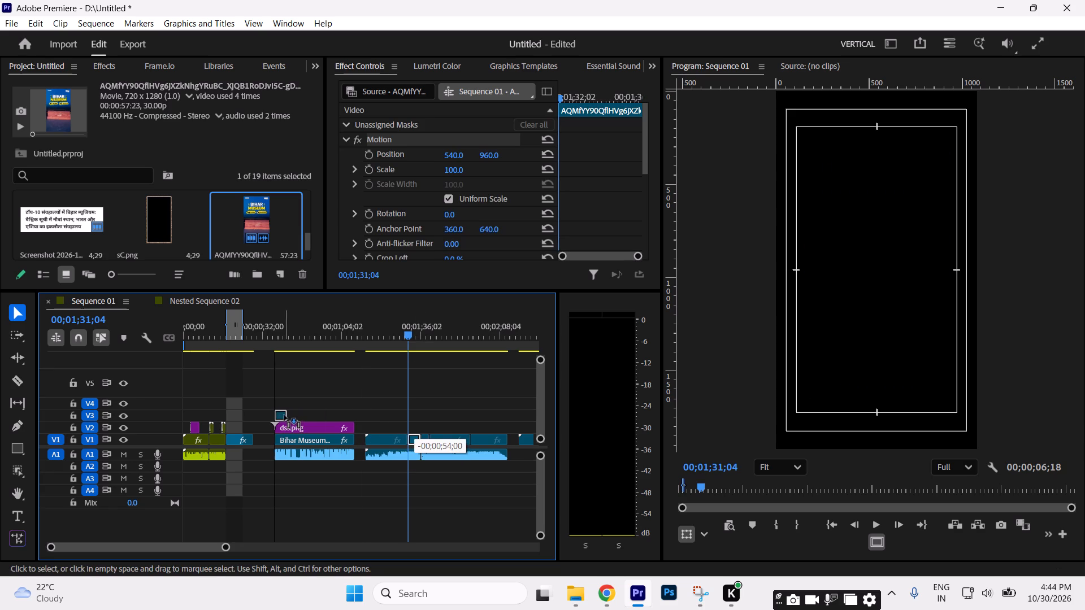
pyautogui.moveTo(284, 415); pyautogui.dragTo(283, 415)
pyautogui.moveTo(297, 429); pyautogui.dragTo(294, 406)
pyautogui.moveTo(283, 413); pyautogui.dragTo(283, 414)
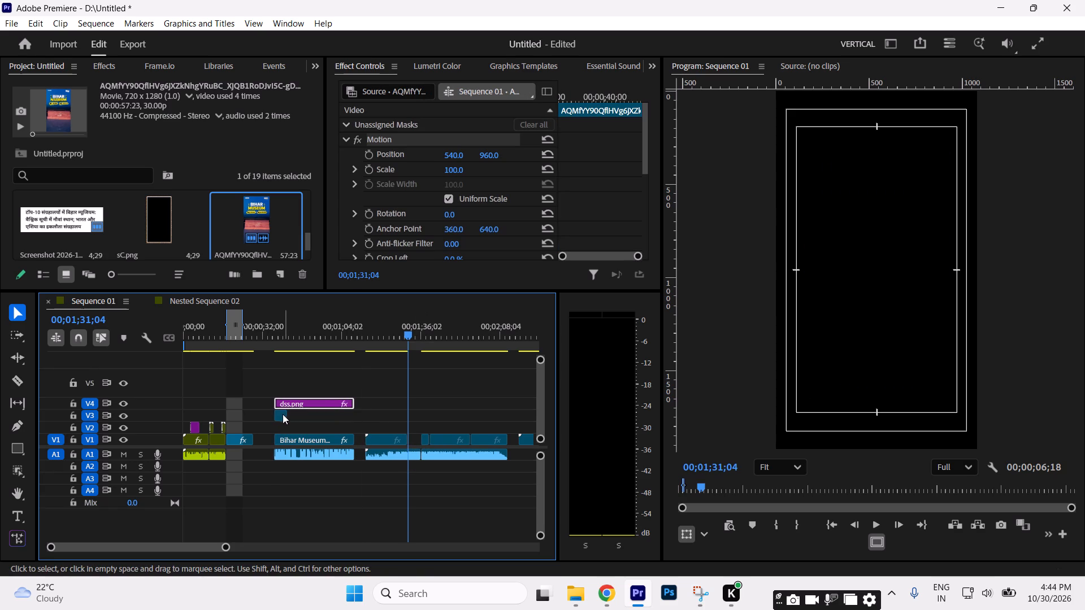
pyautogui.moveTo(283, 414); pyautogui.dragTo(283, 423)
pyautogui.moveTo(288, 423); pyautogui.dragTo(354, 424)
pyautogui.moveTo(322, 335); pyautogui.dragTo(331, 337)
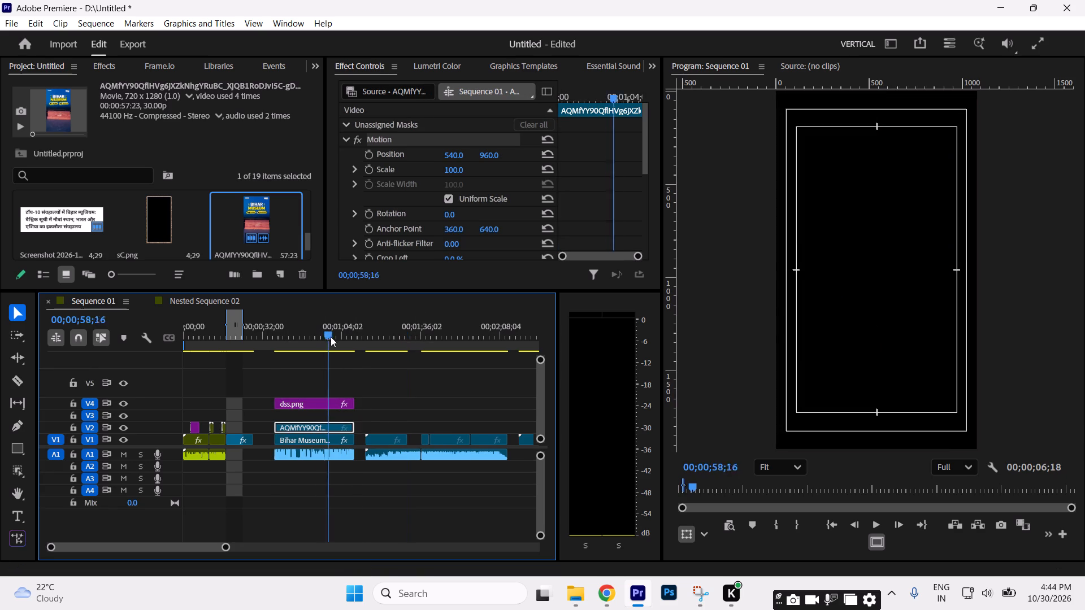
pyautogui.moveTo(331, 337); pyautogui.dragTo(339, 339)
pyautogui.moveTo(322, 406); pyautogui.dragTo(323, 417)
pyautogui.click(318, 425)
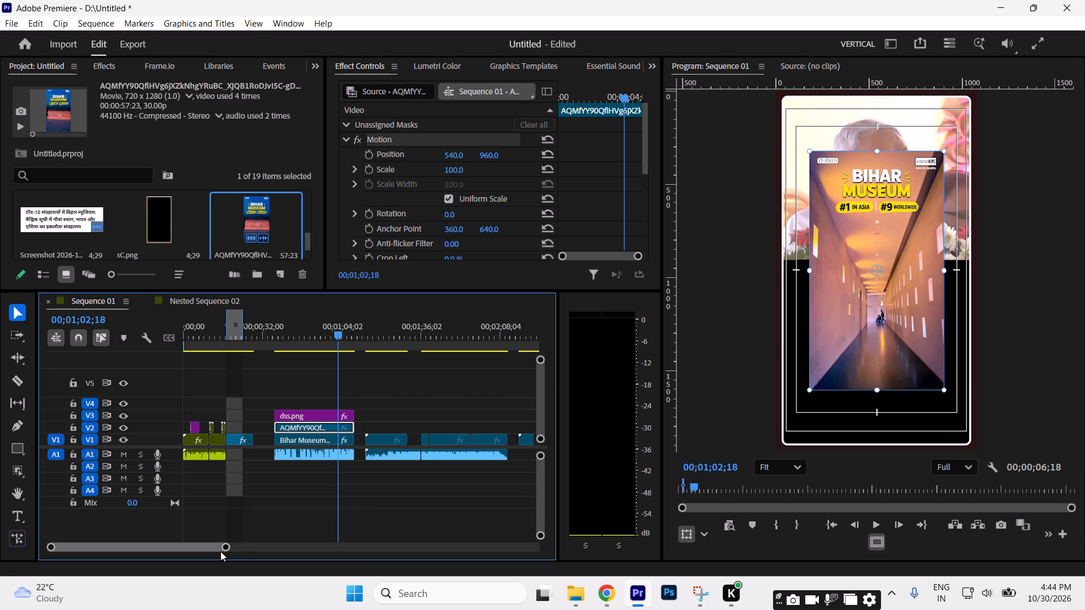
# Move all remaining imported video pieces well later on the timeline, clear of the speech clip stack.
pyautogui.moveTo(222, 548); pyautogui.dragTo(296, 538)
pyautogui.moveTo(360, 409); pyautogui.dragTo(259, 465)
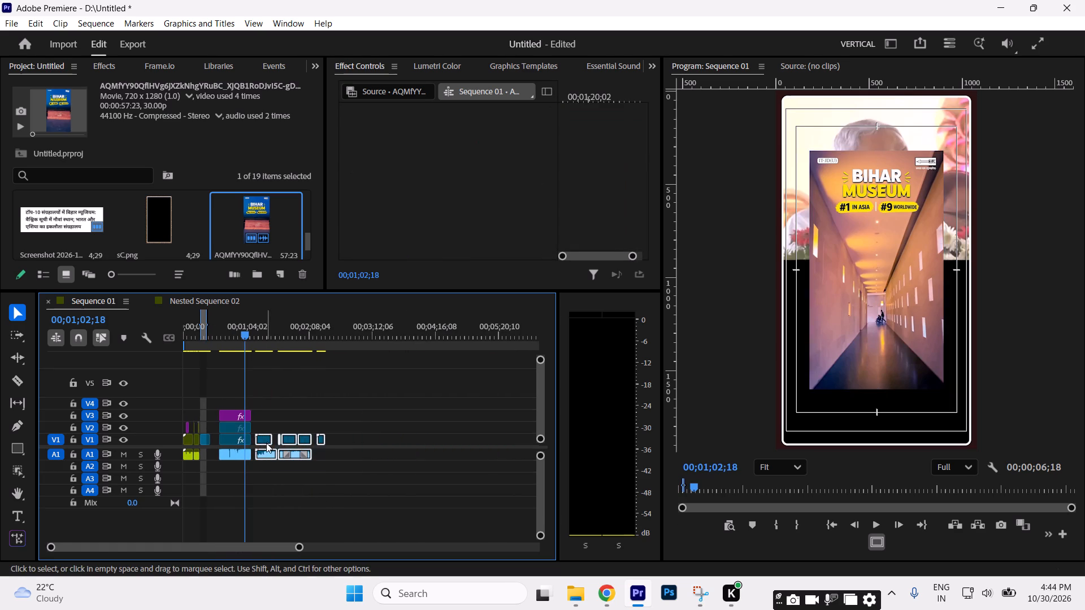
pyautogui.moveTo(267, 440); pyautogui.dragTo(370, 442)
pyautogui.moveTo(301, 544); pyautogui.dragTo(222, 538)
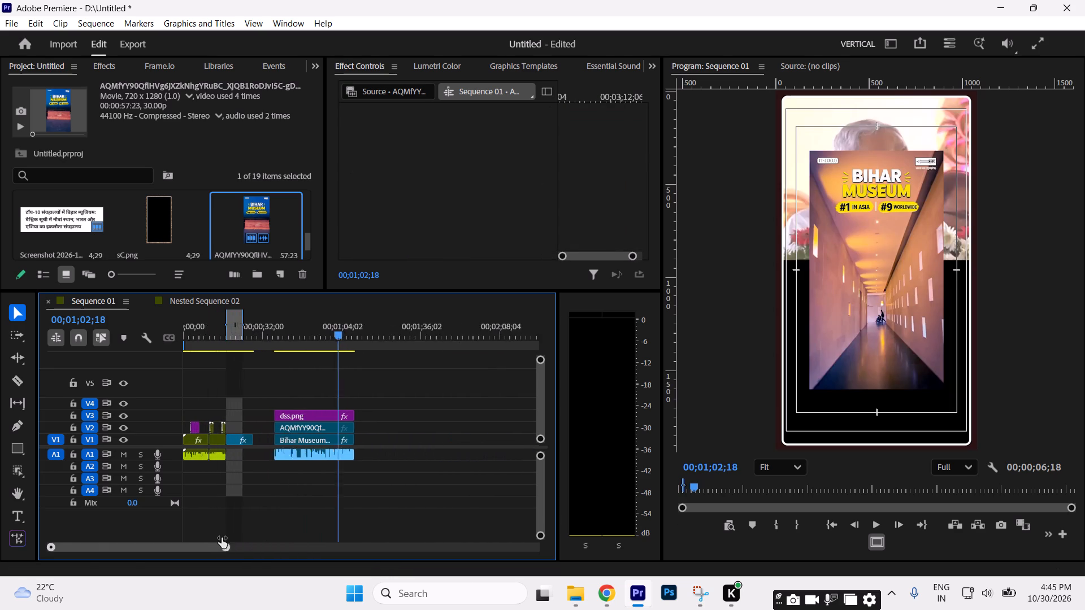
pyautogui.moveTo(222, 538); pyautogui.dragTo(206, 533)
# Close the empty gap between the Museum Reel.mp4 clip and the speech clip stack.
pyautogui.click(261, 435)
pyautogui.press('Delete')
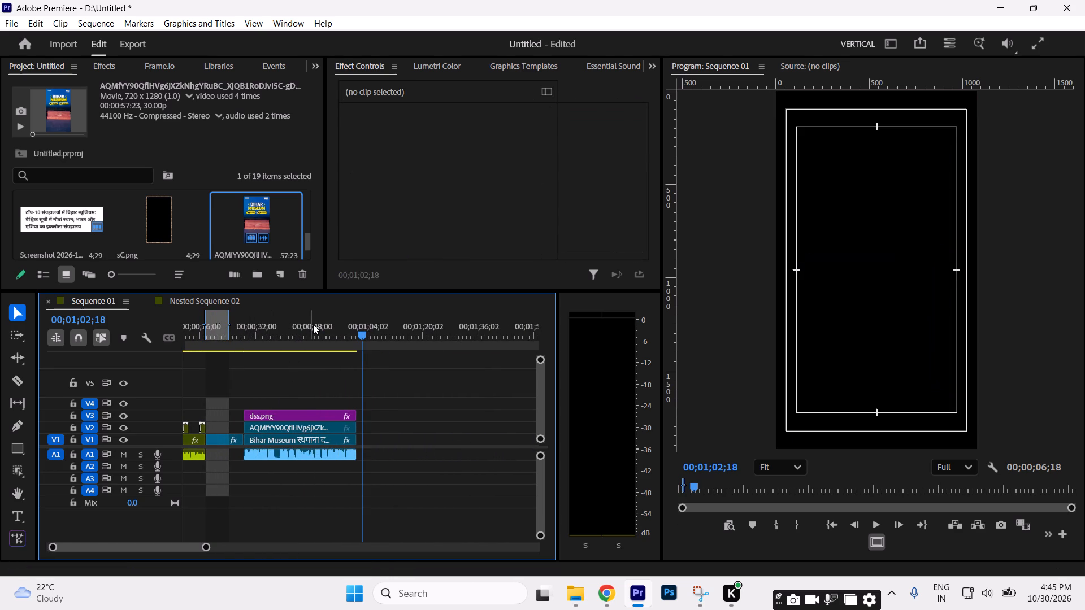
# Trim the V2 museum footage's end to 00;00;53;00, align it with the speech clip's end, and extend its start to the speech clip's start.
pyautogui.click(313, 324)
pyautogui.press('Down')
pyautogui.press('Left')
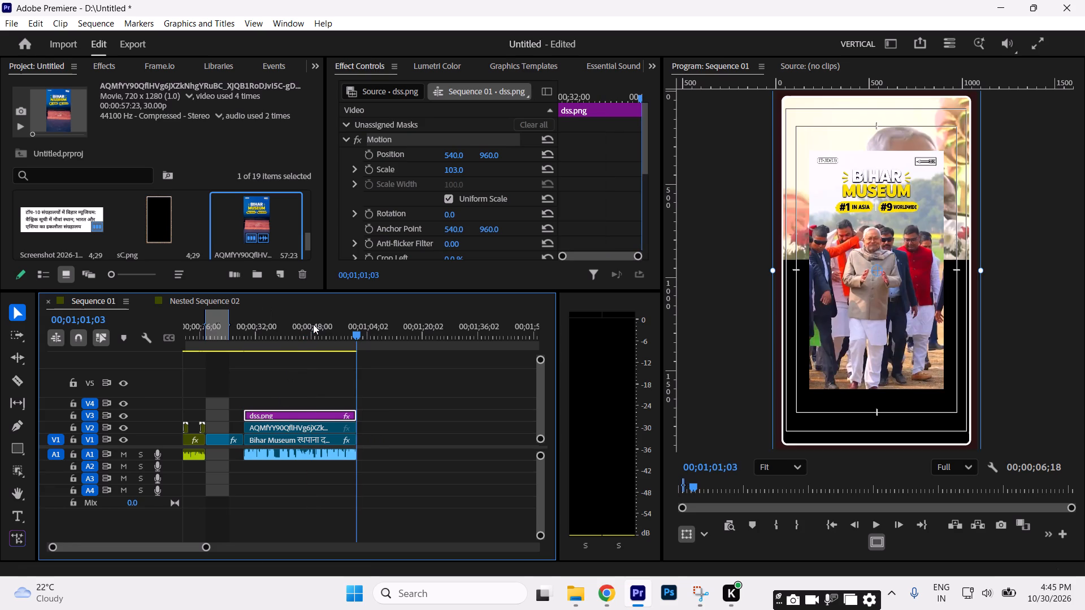
pyautogui.moveTo(348, 329); pyautogui.dragTo(342, 330)
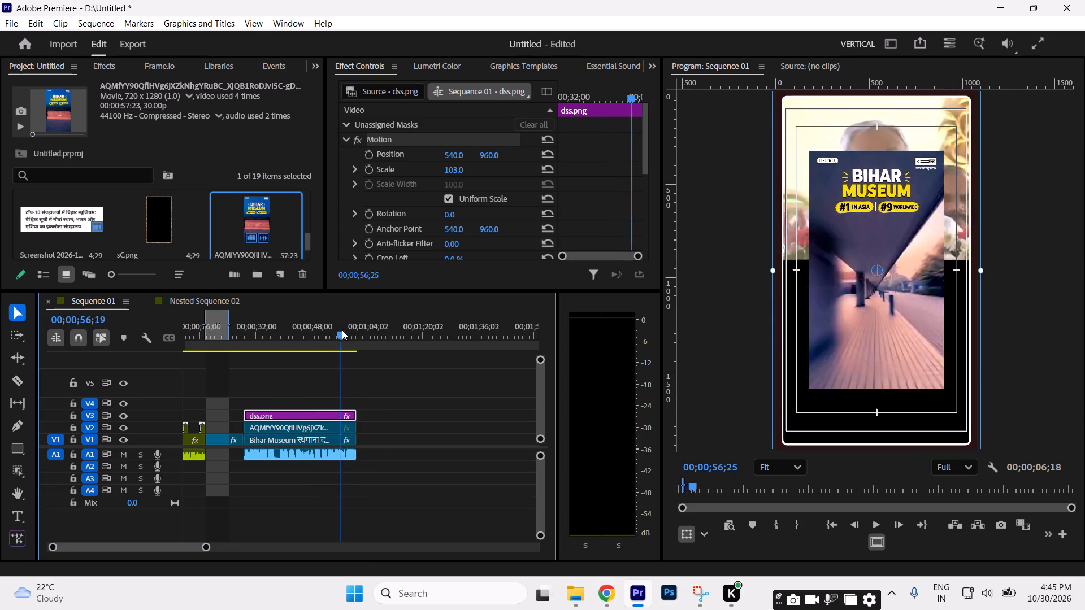
pyautogui.moveTo(342, 330); pyautogui.dragTo(330, 330)
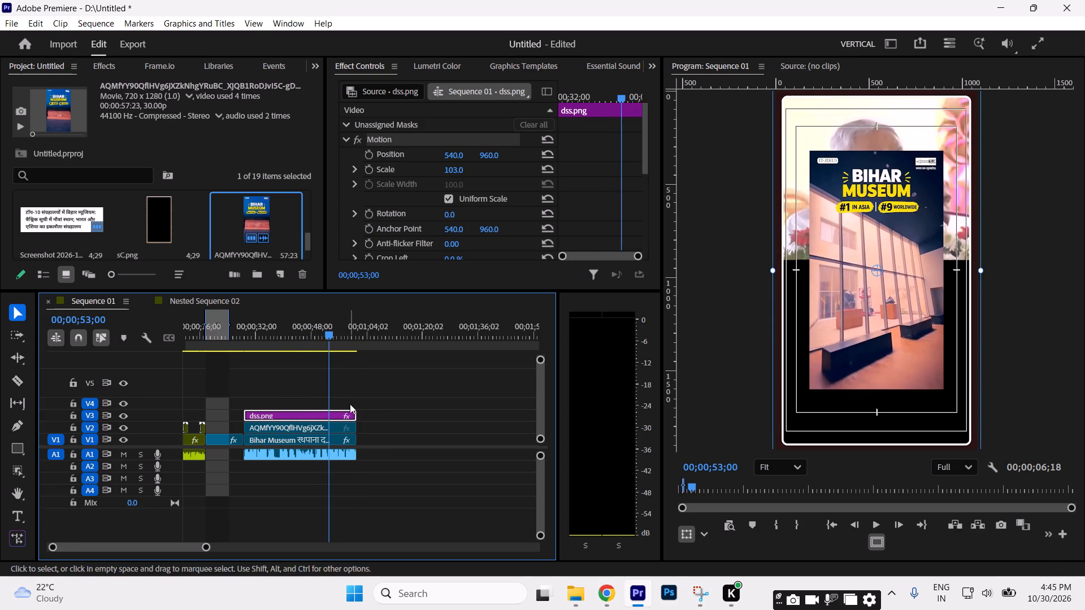
pyautogui.moveTo(358, 427); pyautogui.dragTo(329, 425)
pyautogui.moveTo(284, 426); pyautogui.dragTo(310, 426)
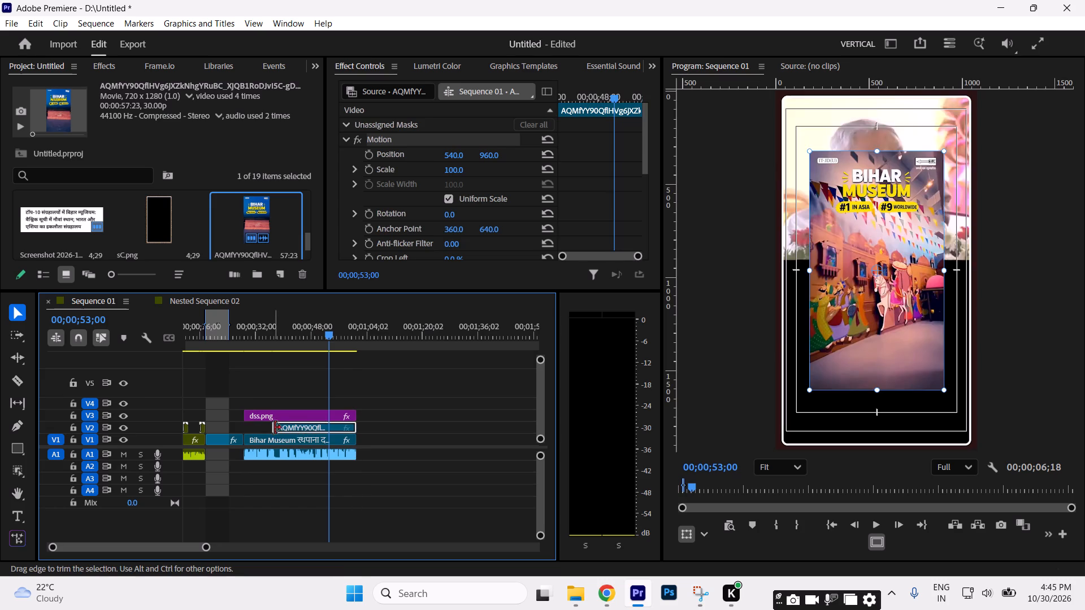
pyautogui.moveTo(275, 428); pyautogui.dragTo(248, 425)
# Preview the V2 museum footage from 00;00;28;18 and set its Scale to 144 to fill the frame.
pyautogui.click(248, 336)
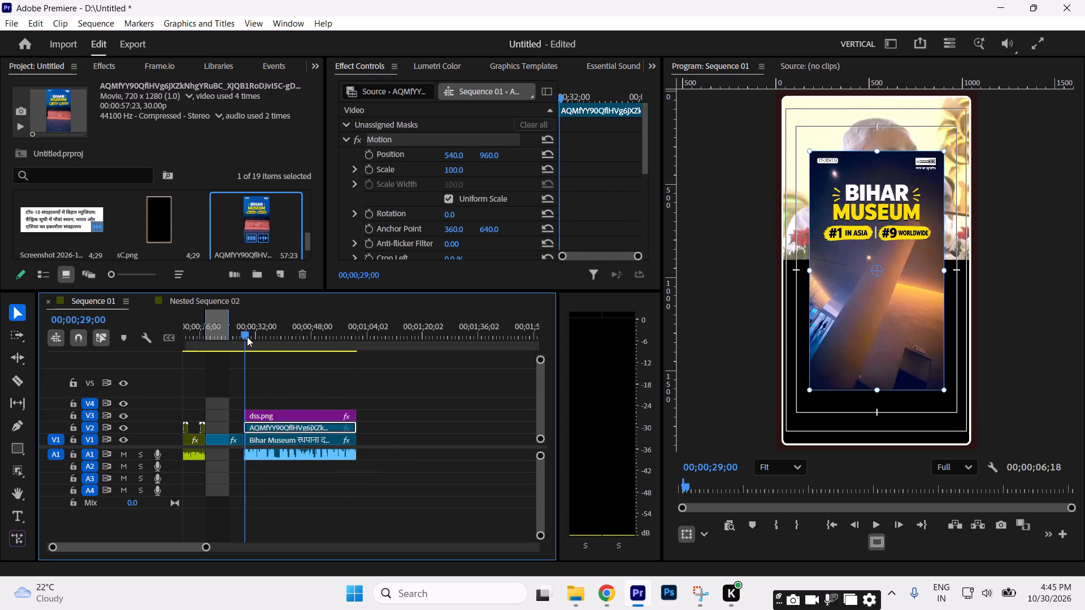
pyautogui.press('Up')
pyautogui.press('Down')
pyautogui.press('Up')
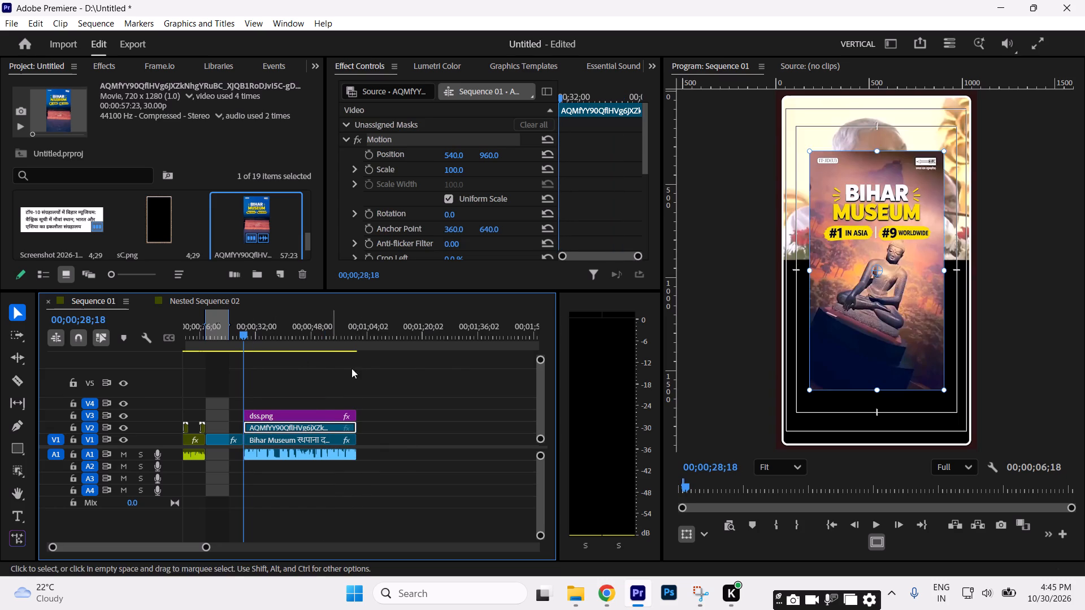
pyautogui.press('space')
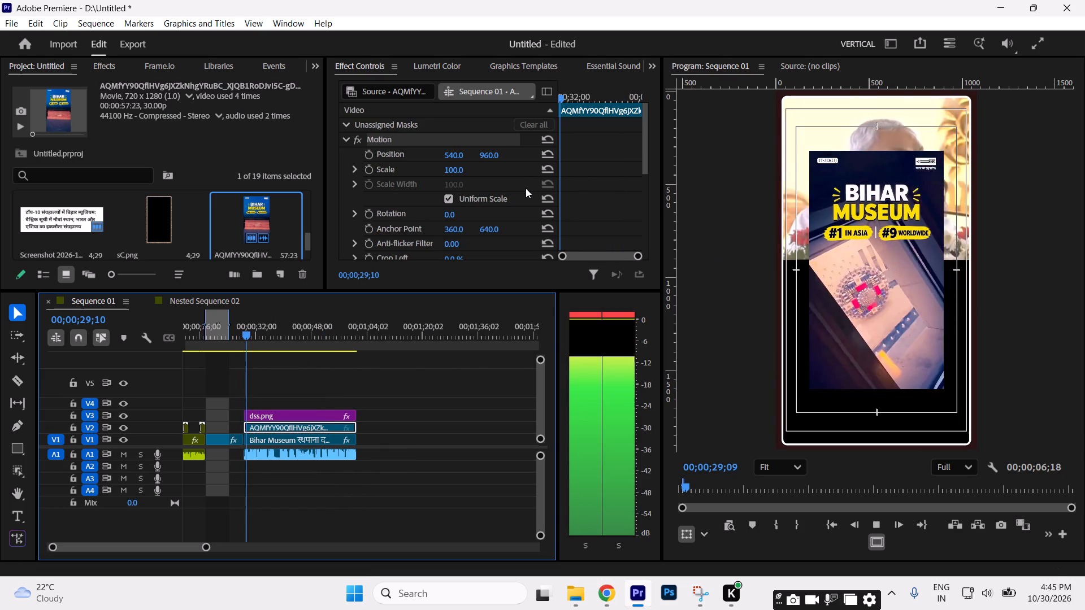
pyautogui.press('space')
pyautogui.press('Up')
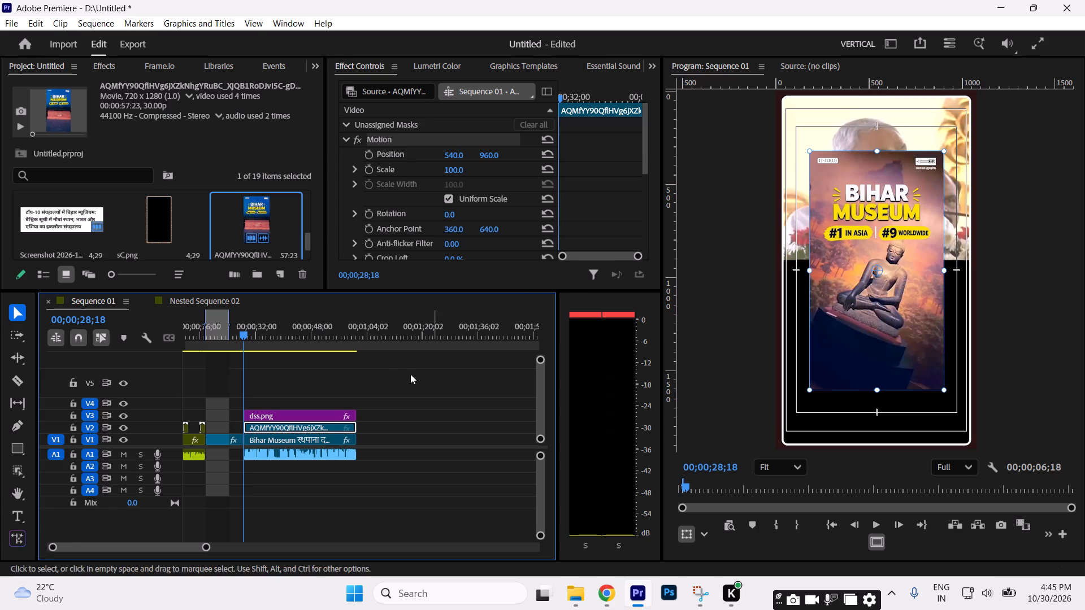
pyautogui.moveTo(458, 169); pyautogui.dragTo(481, 168)
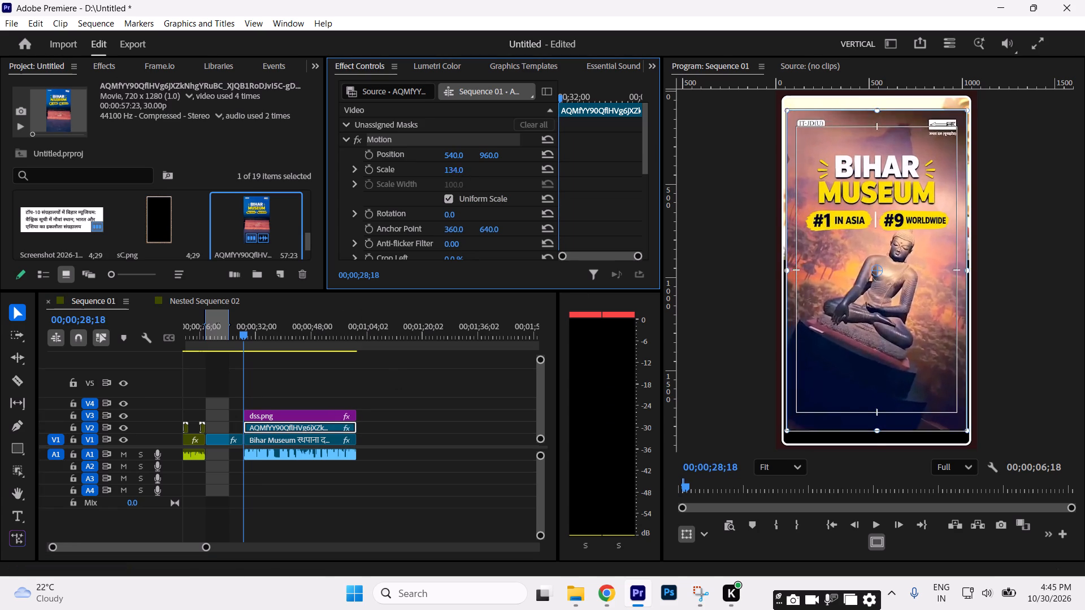
pyautogui.moveTo(481, 168); pyautogui.dragTo(486, 167)
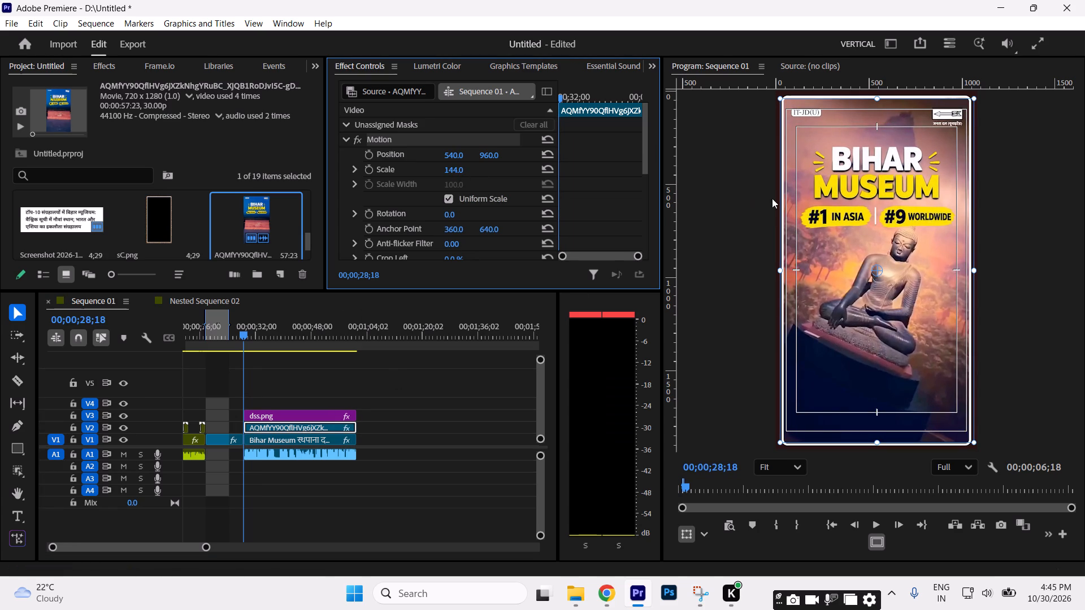
pyautogui.scroll(-2, 772, 201)
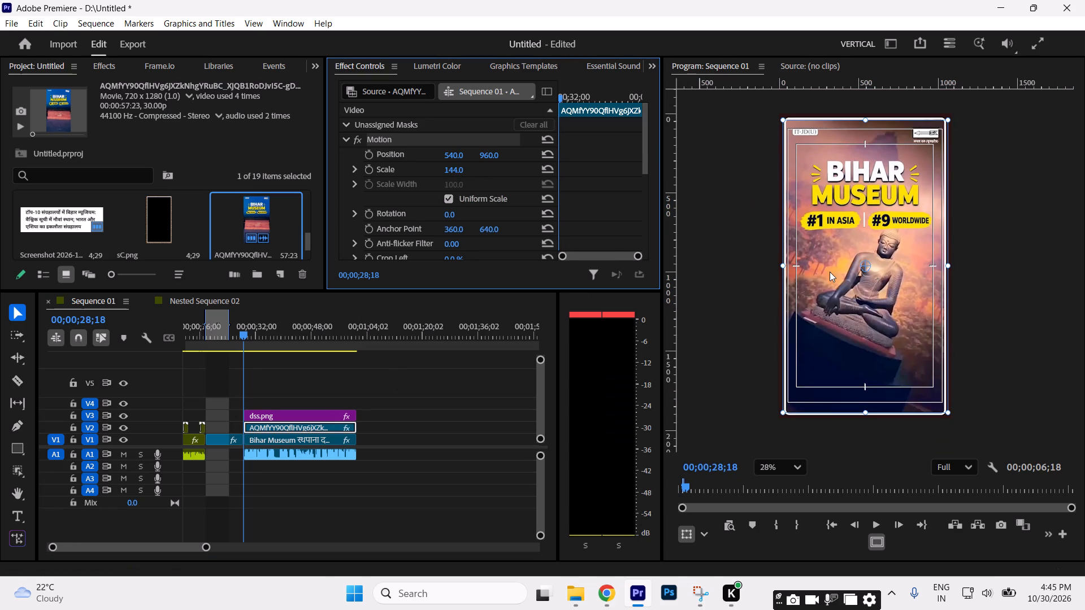
# Nudge the dss.png frame's vertical position to about 963.
pyautogui.click(269, 420)
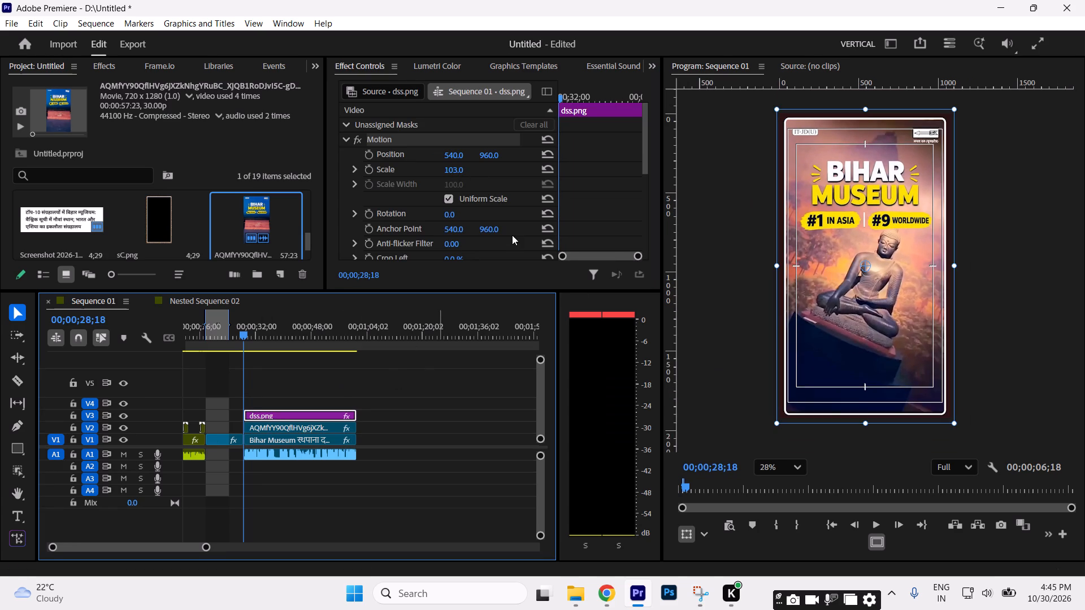
pyautogui.moveTo(779, 464); pyautogui.dragTo(771, 266)
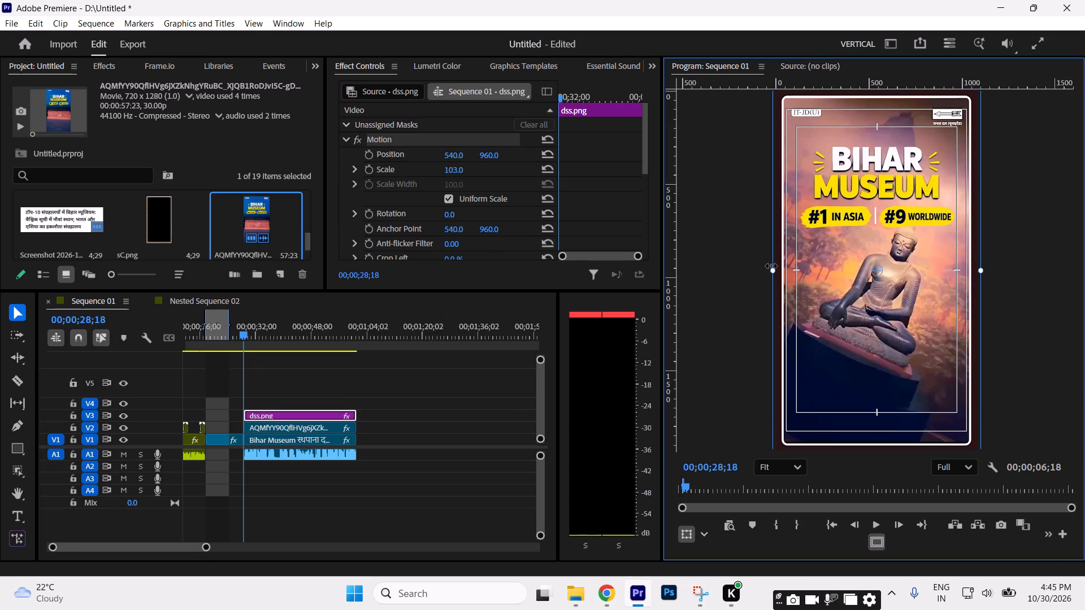
pyautogui.scroll(-1, 856, 301)
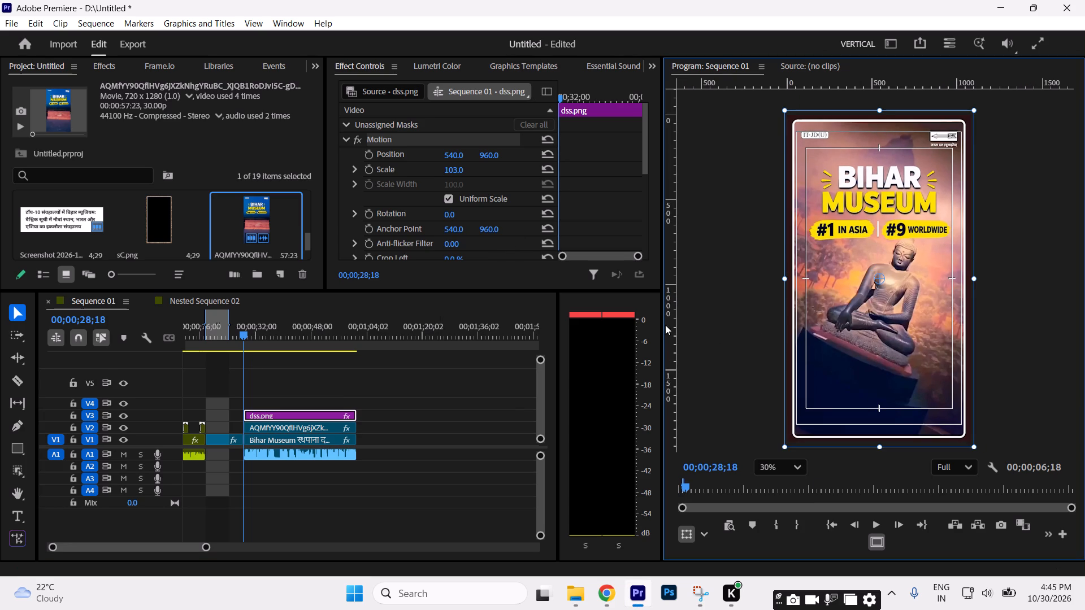
pyautogui.click(492, 155)
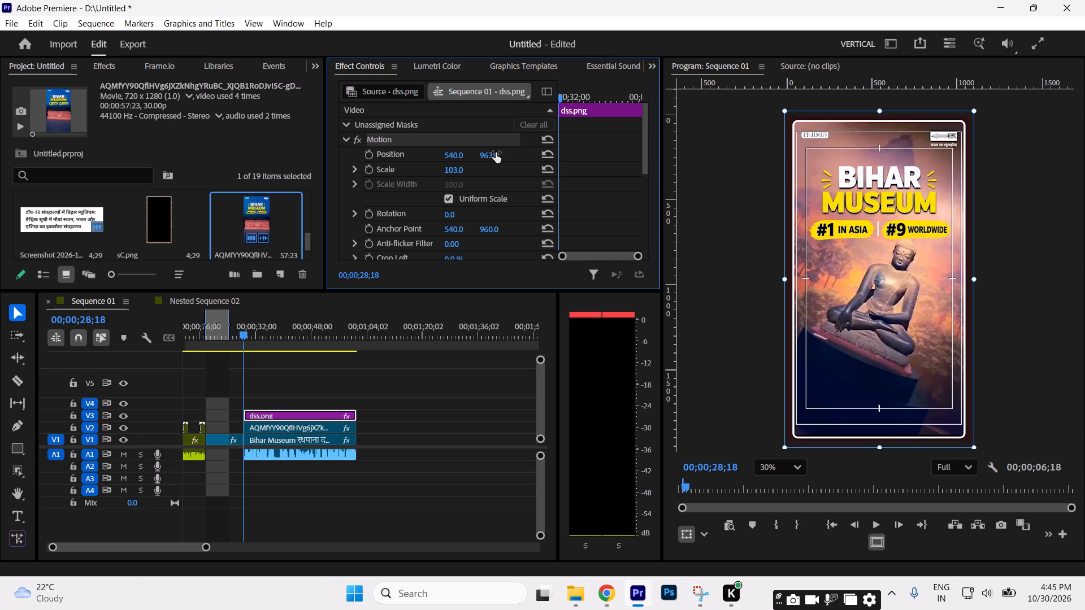
pyautogui.click(390, 411)
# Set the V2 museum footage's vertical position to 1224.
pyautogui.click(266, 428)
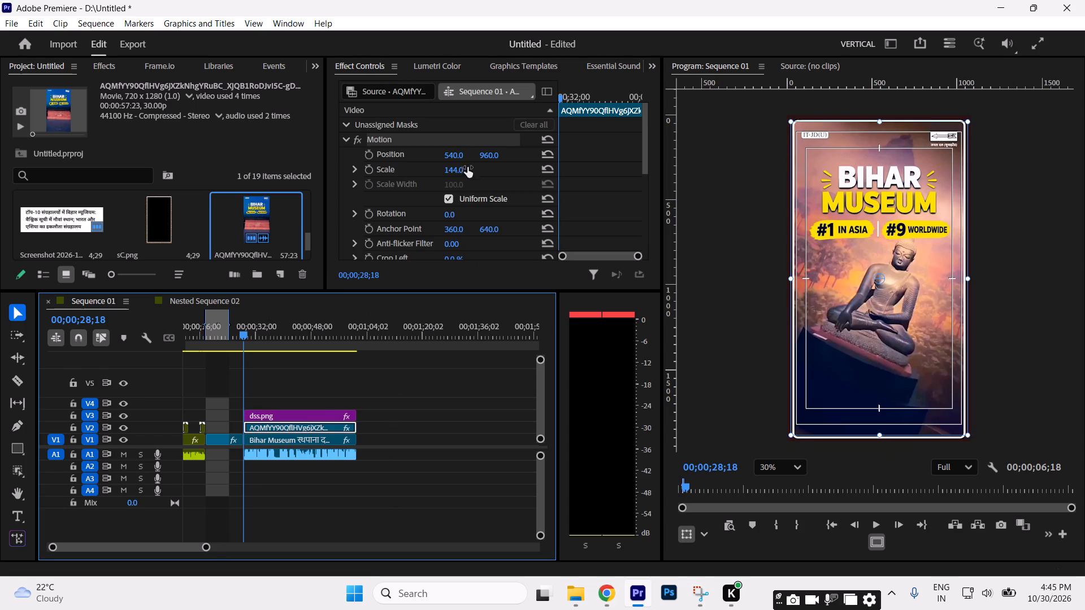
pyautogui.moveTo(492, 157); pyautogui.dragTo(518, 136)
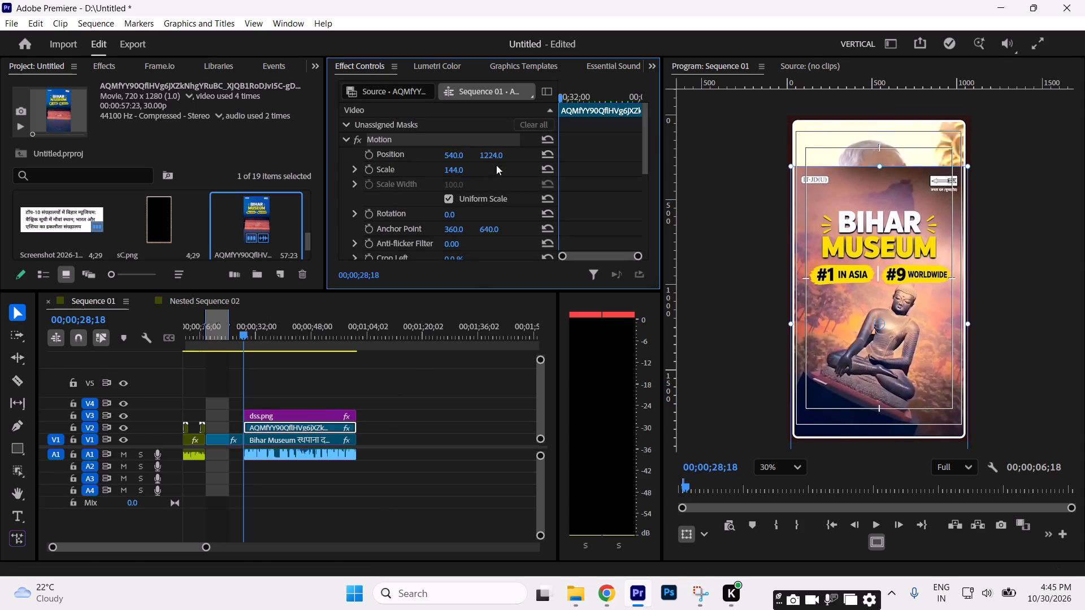
# Swap the track order so the speech clip sits on V2 and the museum footage lies directly beneath it on V1.
pyautogui.moveTo(312, 427); pyautogui.dragTo(518, 429)
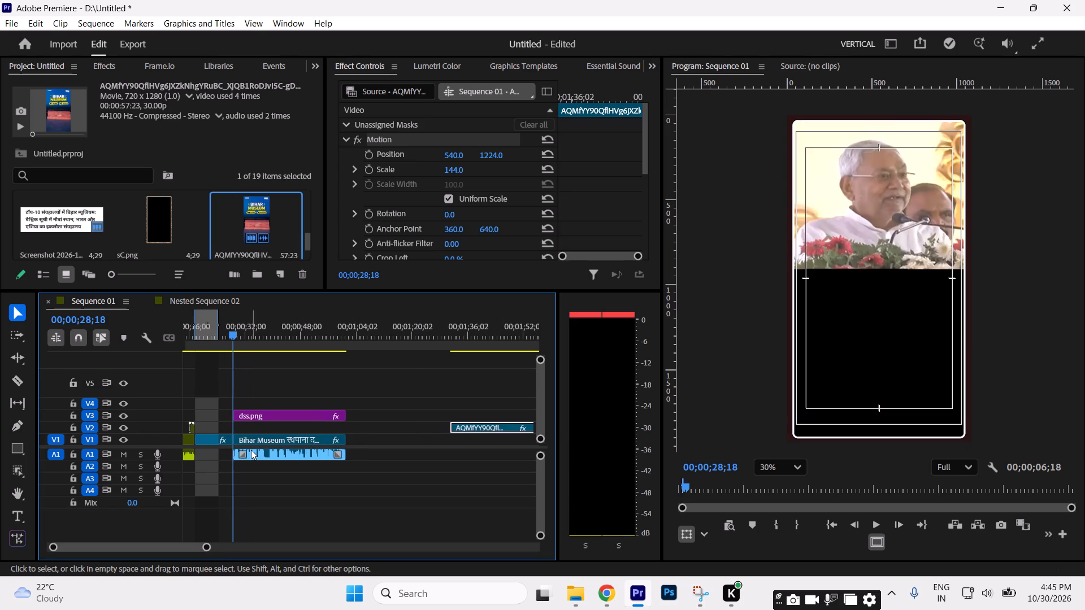
pyautogui.moveTo(267, 438); pyautogui.dragTo(266, 429)
pyautogui.moveTo(484, 425); pyautogui.dragTo(343, 437)
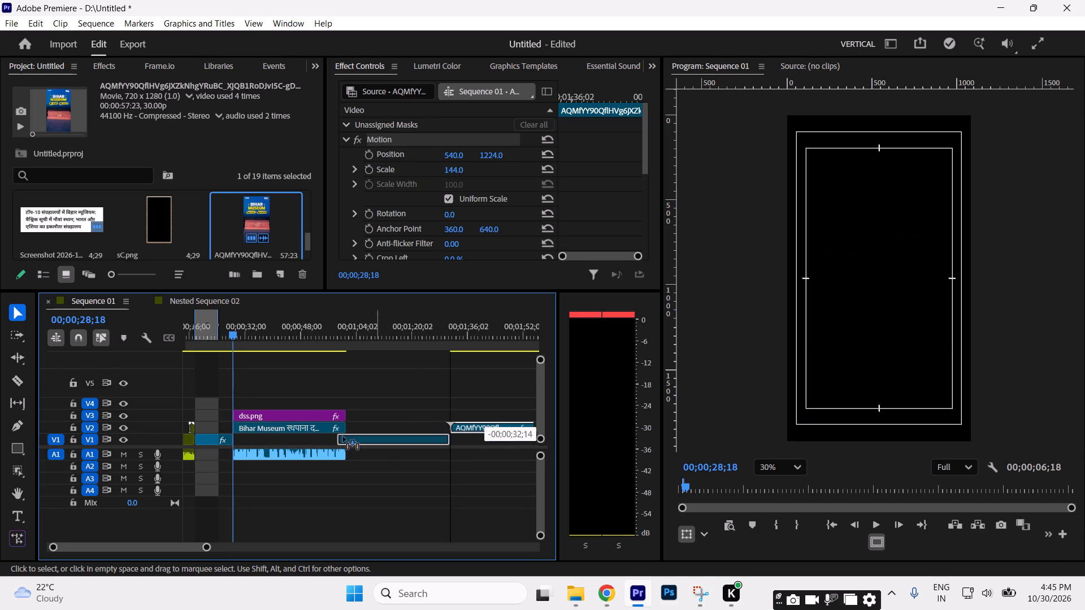
pyautogui.moveTo(343, 437); pyautogui.dragTo(268, 436)
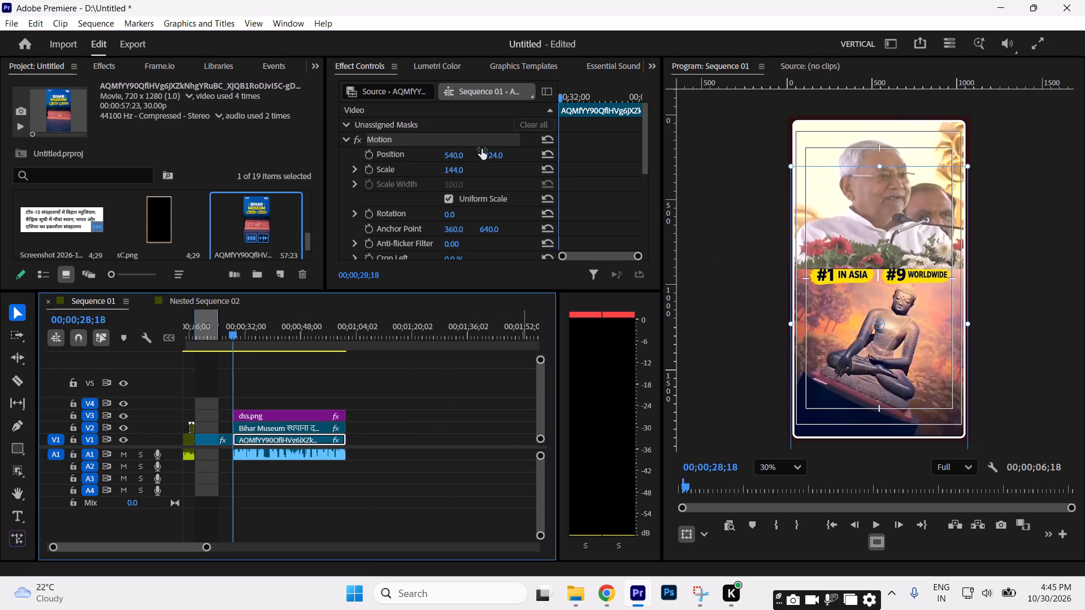
# Set the V1 museum footage's vertical position to 1135 so it fills the area below the speaker, and preview the split layout.
pyautogui.moveTo(483, 148); pyautogui.dragTo(494, 183)
pyautogui.moveTo(488, 151); pyautogui.dragTo(497, 203)
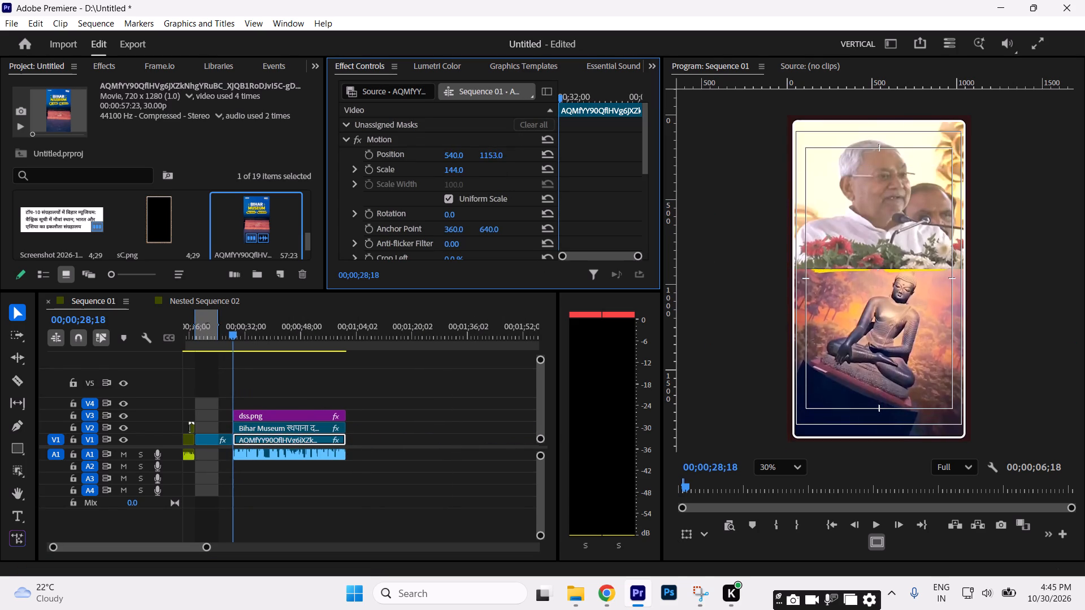
pyautogui.moveTo(497, 203); pyautogui.dragTo(506, 221)
pyautogui.press('space')
pyautogui.scroll(-1, 949, 259)
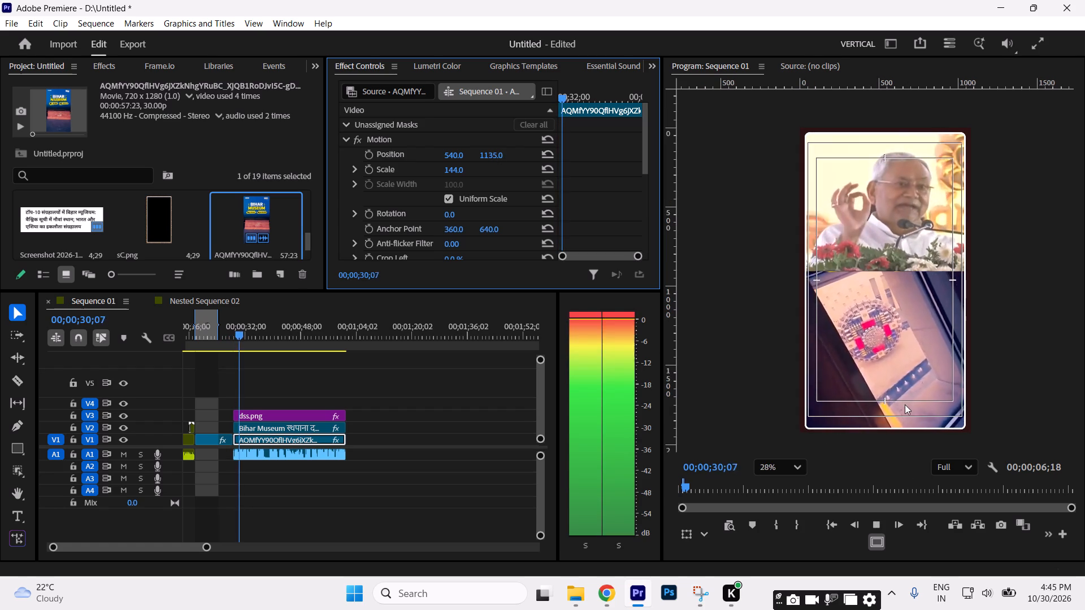
# Fit the program preview to its window and split the V1 museum footage just before the BIHAR MUSEUM title shot, near 00;00;33.
pyautogui.moveTo(794, 470); pyautogui.dragTo(783, 269)
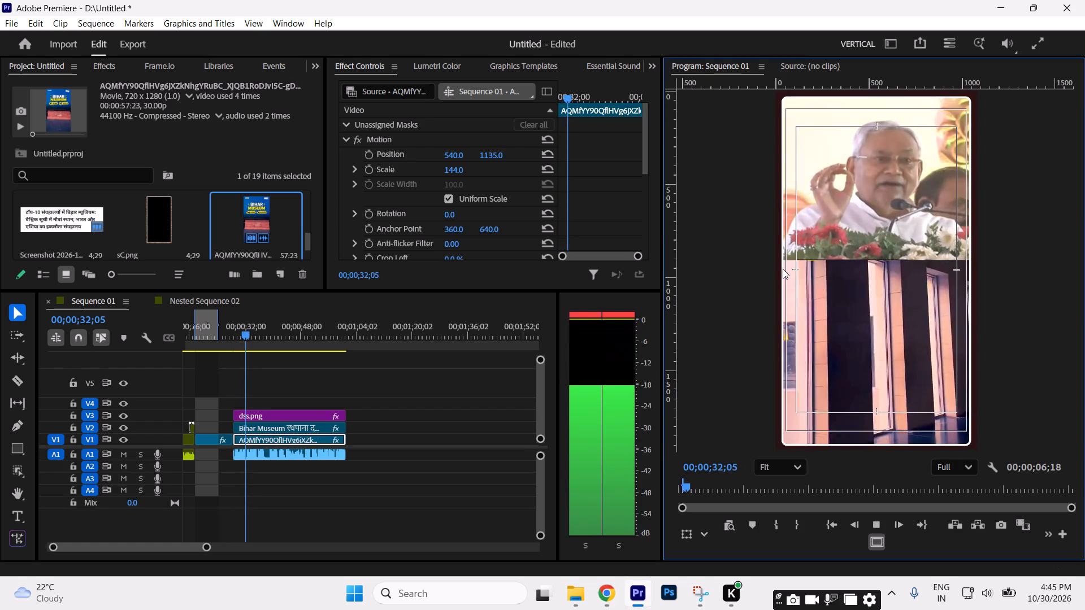
pyautogui.press('space')
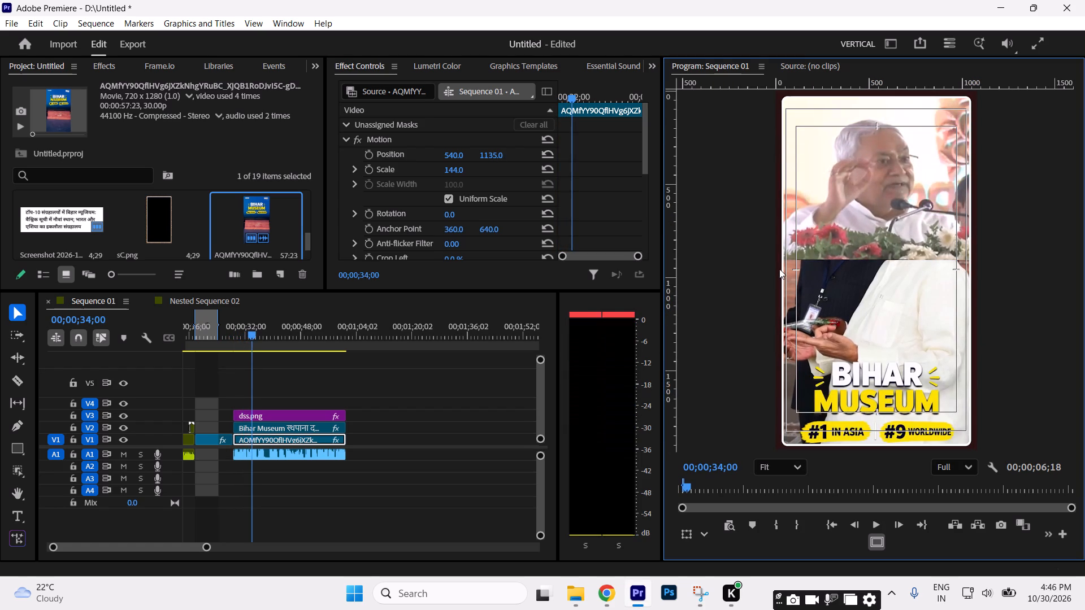
pyautogui.click(251, 332)
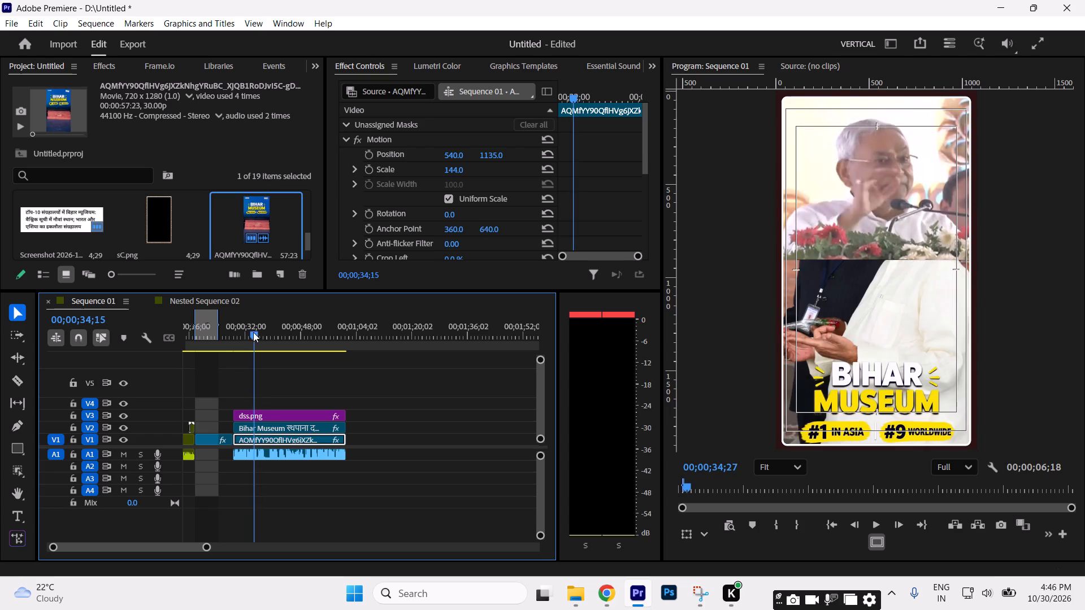
pyautogui.press('c')
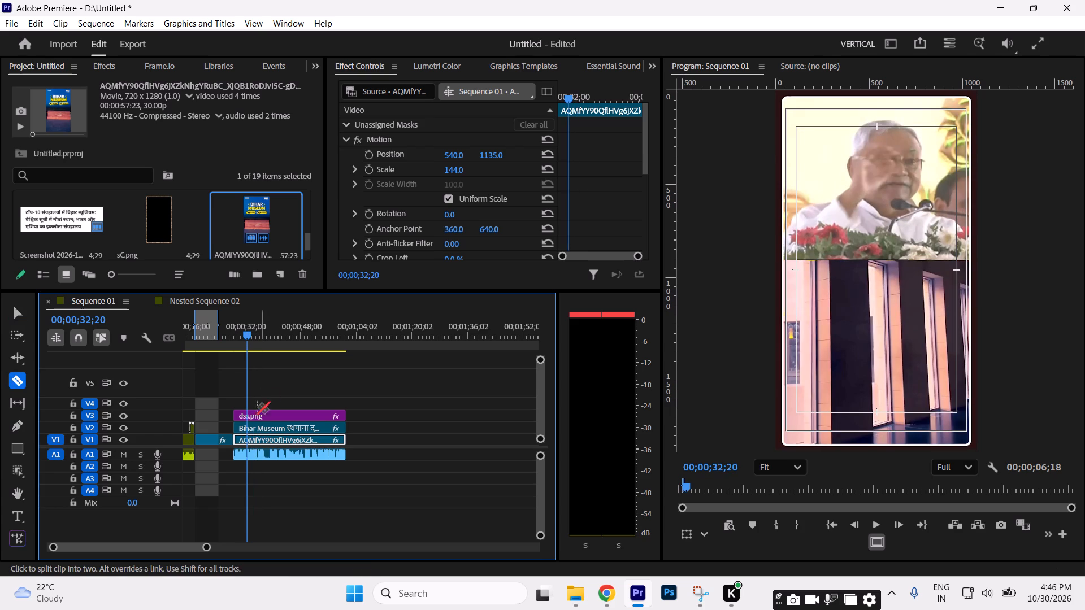
pyautogui.click(249, 442)
pyautogui.press('v')
pyautogui.press('space')
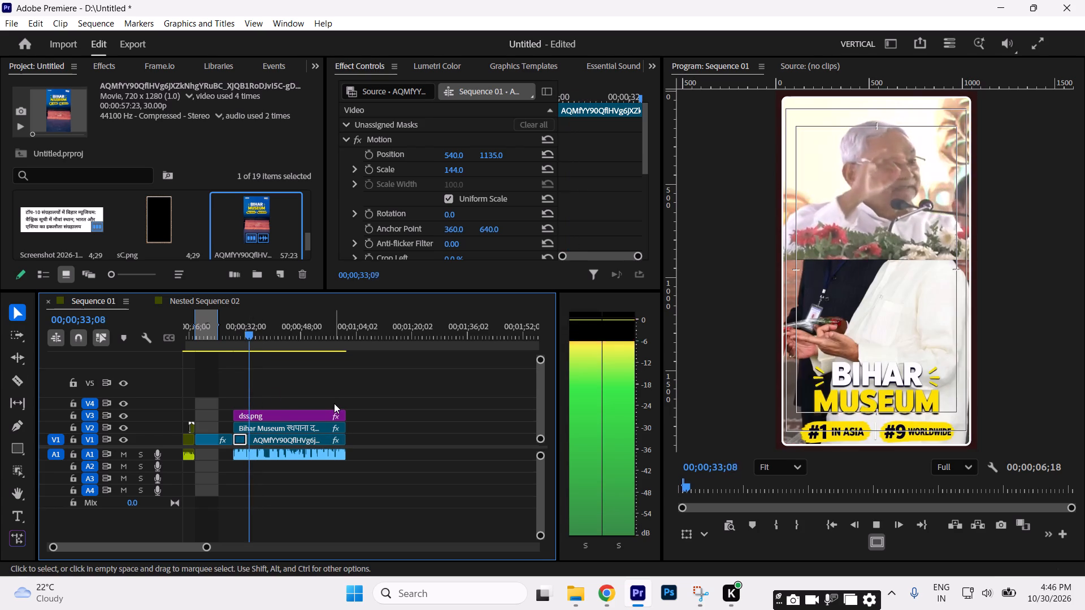
# Split the V1 footage at 00;00;35;01, slide the remainder back over the title shot, and extend its end to match the clips above.
pyautogui.press('space')
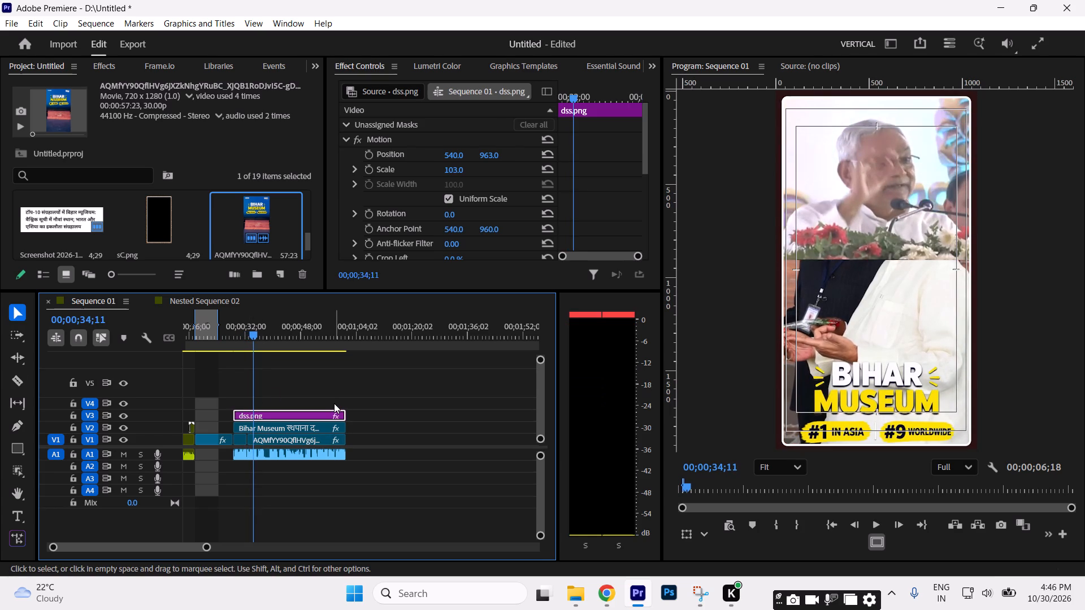
pyautogui.press('space')
pyautogui.press('space')
pyautogui.press('c')
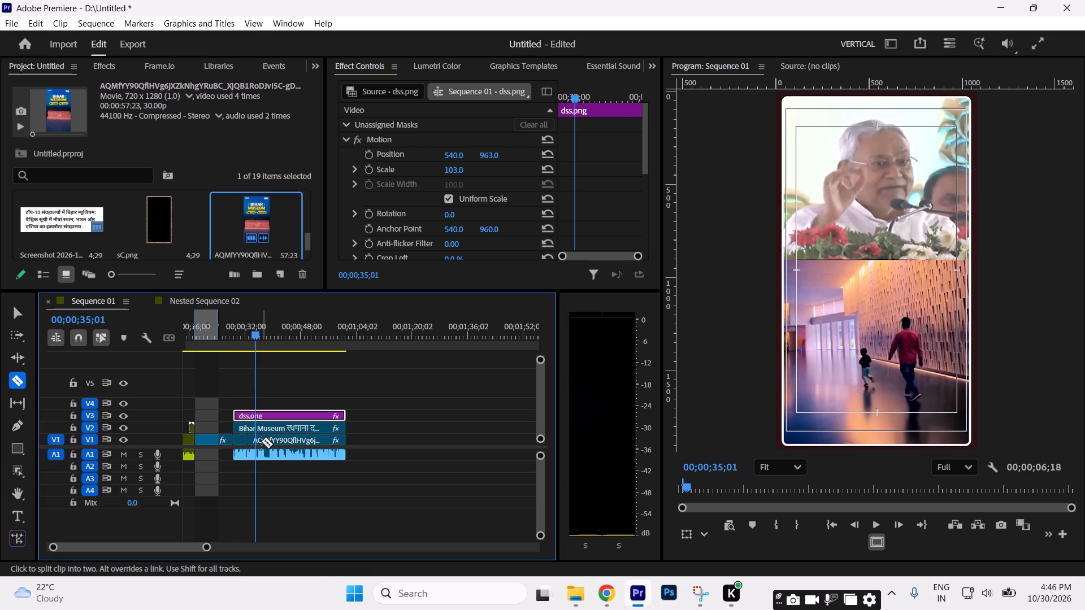
pyautogui.click(259, 440)
pyautogui.press('v')
pyautogui.moveTo(287, 439); pyautogui.dragTo(278, 440)
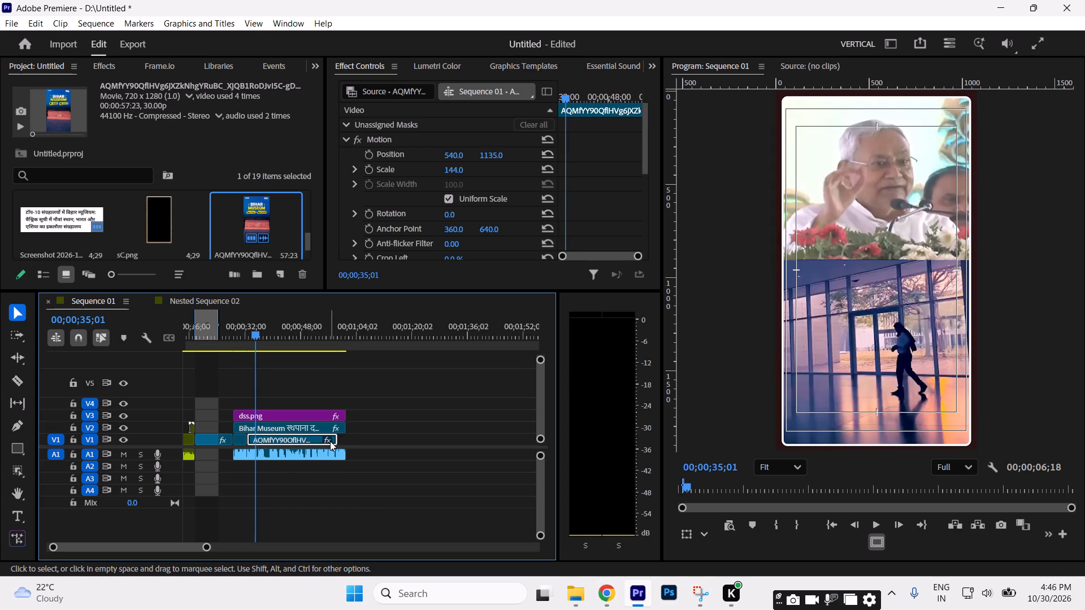
pyautogui.click(336, 441)
# Scrub through the split-screen section from the preceding museum clip to its end to check the speaker's framing and the footage below.
pyautogui.moveTo(322, 339); pyautogui.dragTo(348, 346)
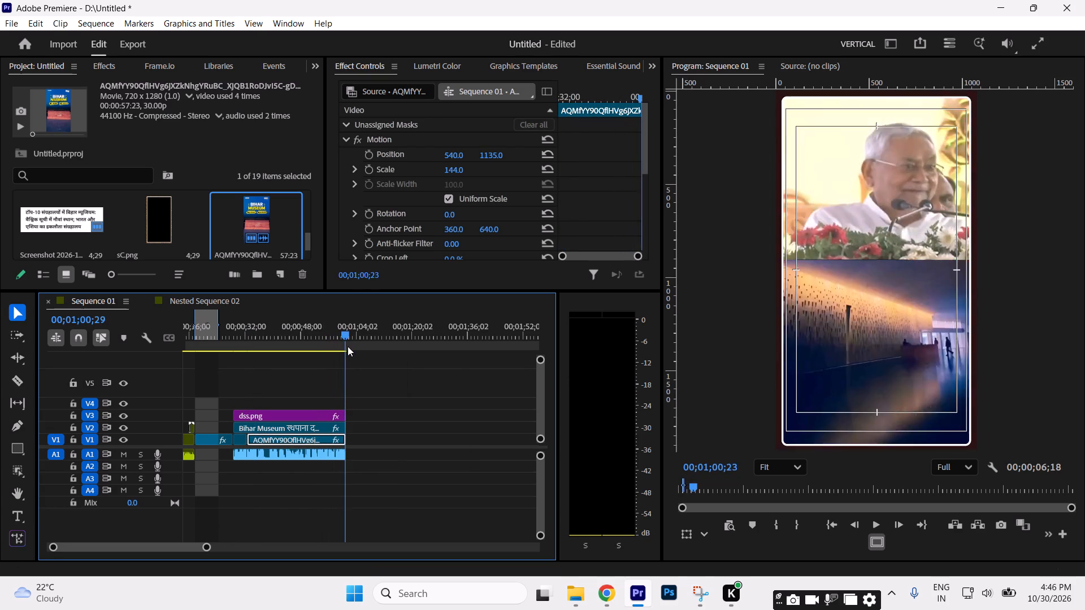
pyautogui.moveTo(348, 346); pyautogui.dragTo(336, 347)
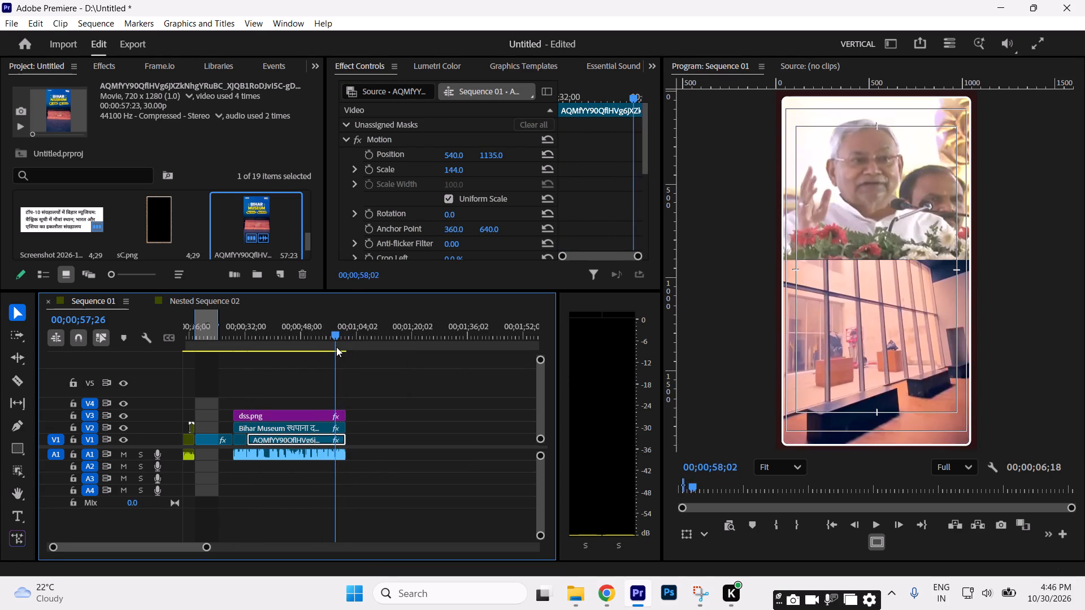
pyautogui.moveTo(336, 347); pyautogui.dragTo(251, 347)
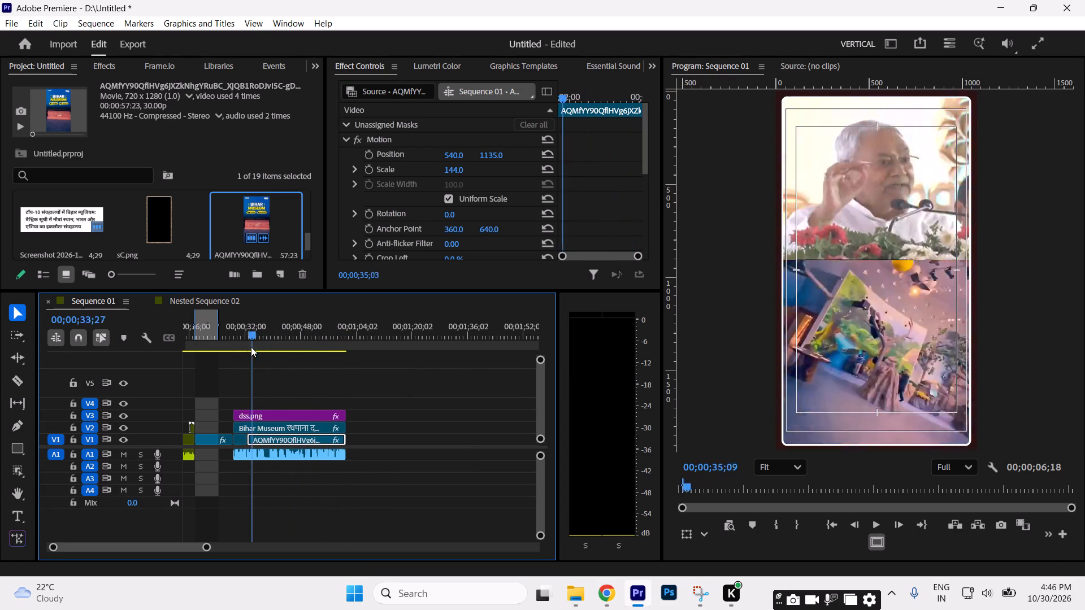
pyautogui.moveTo(251, 347); pyautogui.dragTo(231, 342)
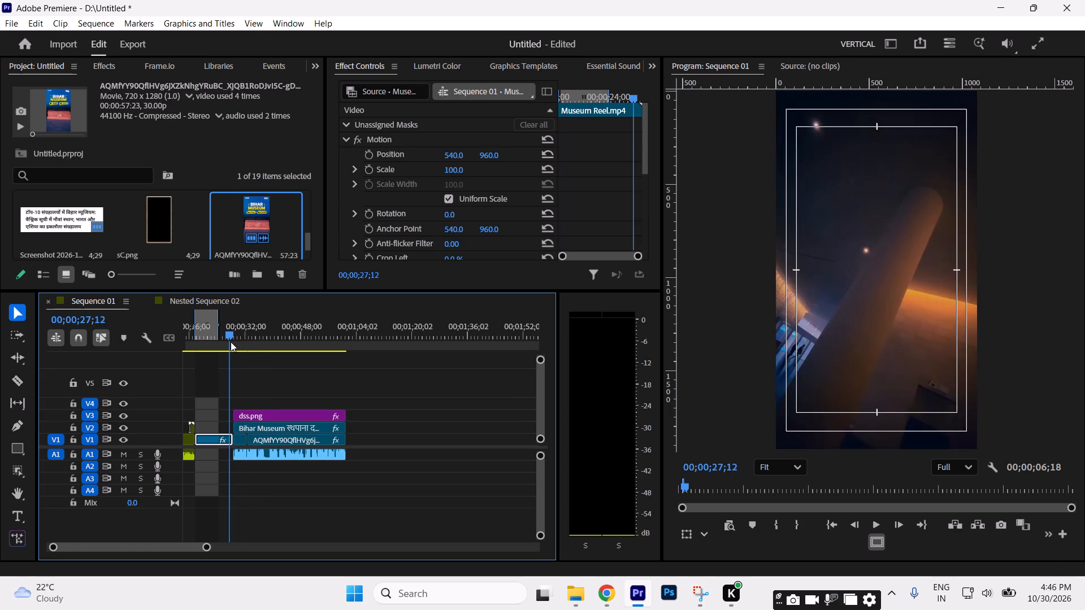
pyautogui.moveTo(231, 342); pyautogui.dragTo(263, 347)
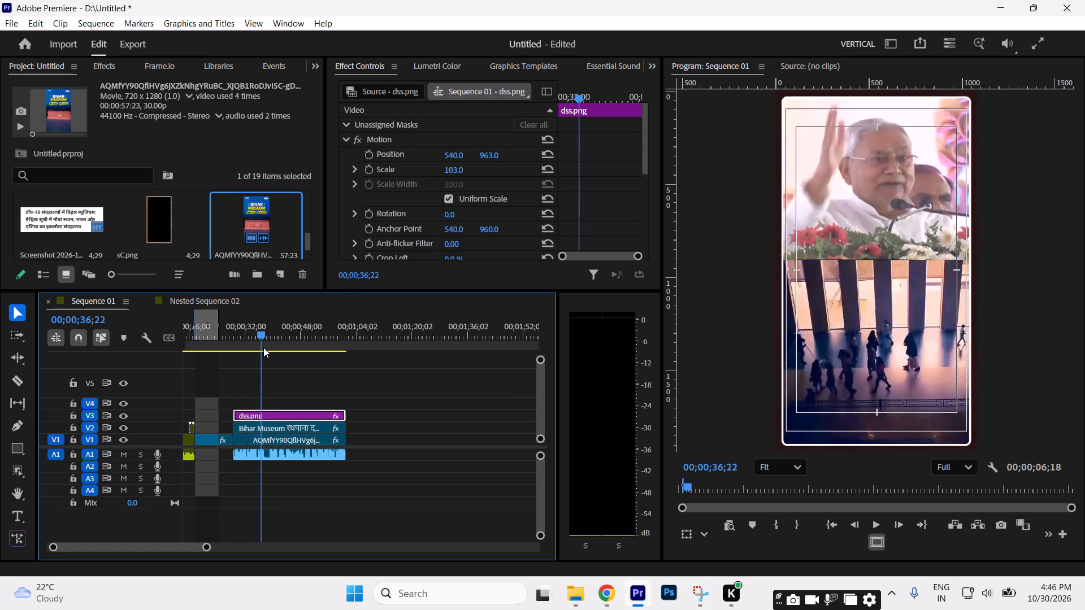
pyautogui.moveTo(263, 347); pyautogui.dragTo(340, 360)
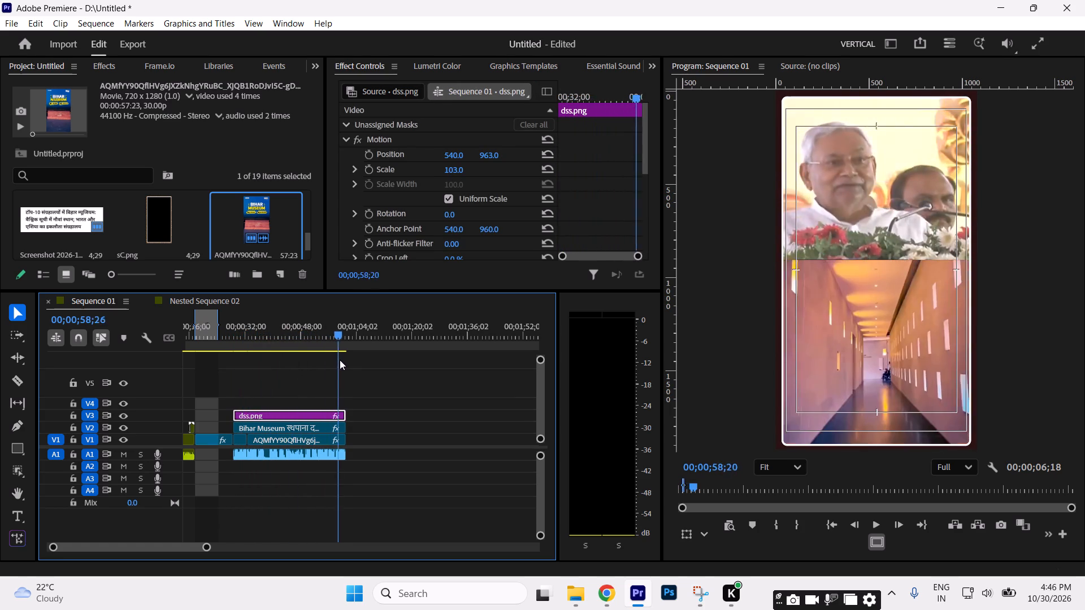
pyautogui.moveTo(340, 360); pyautogui.dragTo(344, 360)
pyautogui.press('space')
pyautogui.press('space')
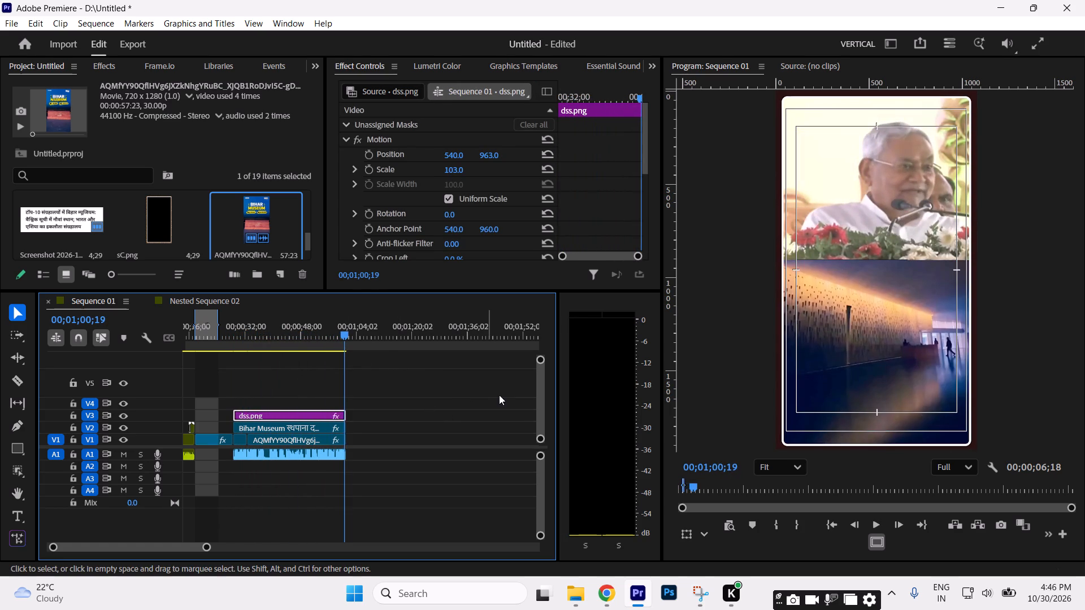
# Set the V2 speech clip's scale to 224 and vertical position to 595, keeping it filling the upper part of the frame.
pyautogui.click(499, 395)
pyautogui.click(294, 419)
pyautogui.click(291, 430)
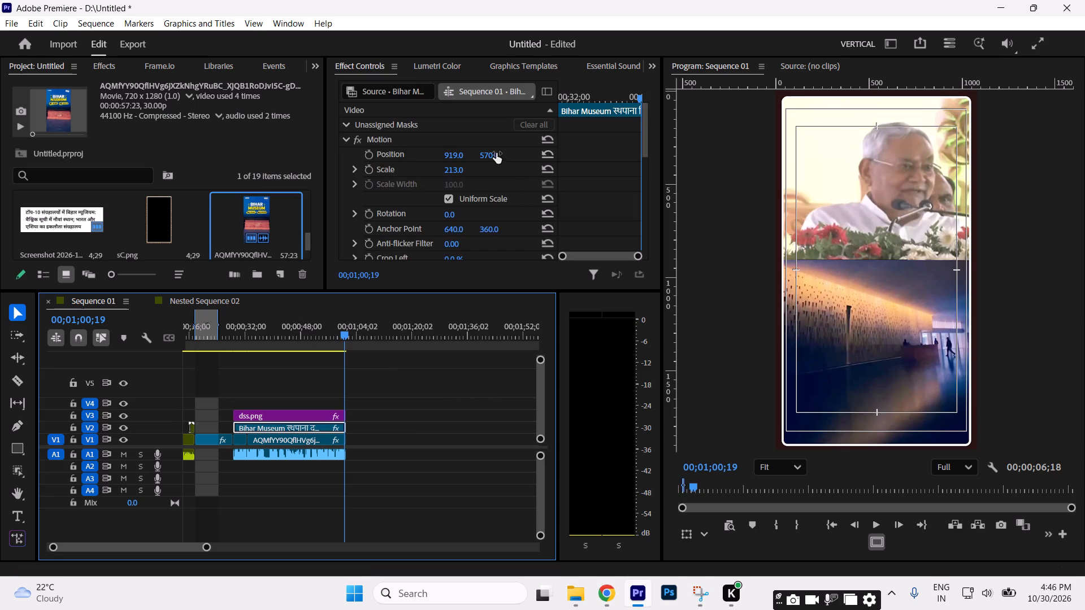
pyautogui.moveTo(489, 154); pyautogui.dragTo(490, 112)
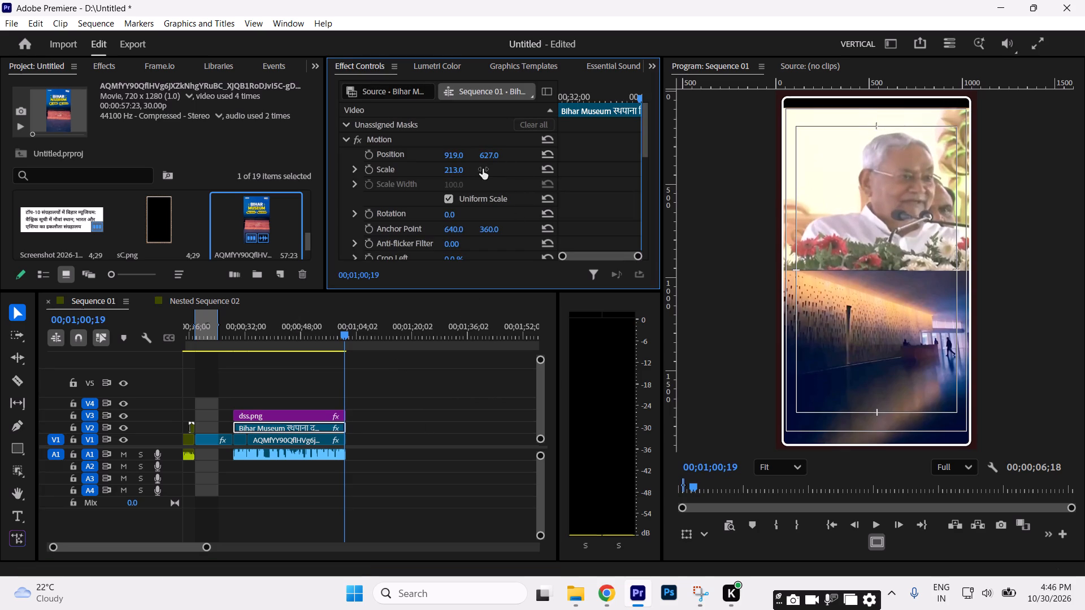
pyautogui.moveTo(457, 169); pyautogui.dragTo(464, 168)
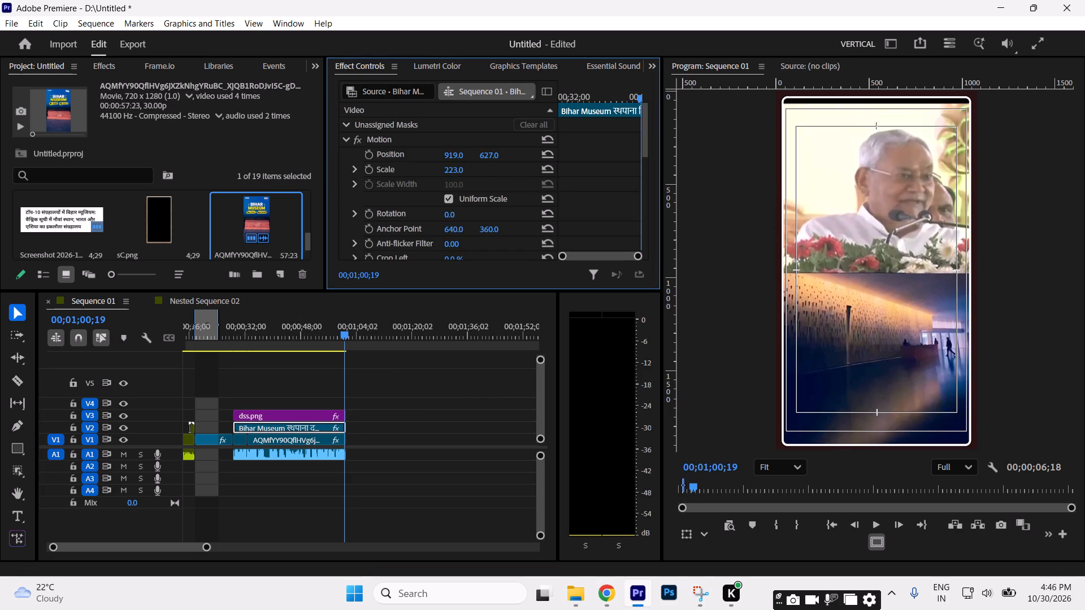
pyautogui.moveTo(464, 168); pyautogui.dragTo(464, 168)
pyautogui.moveTo(488, 151); pyautogui.dragTo(485, 176)
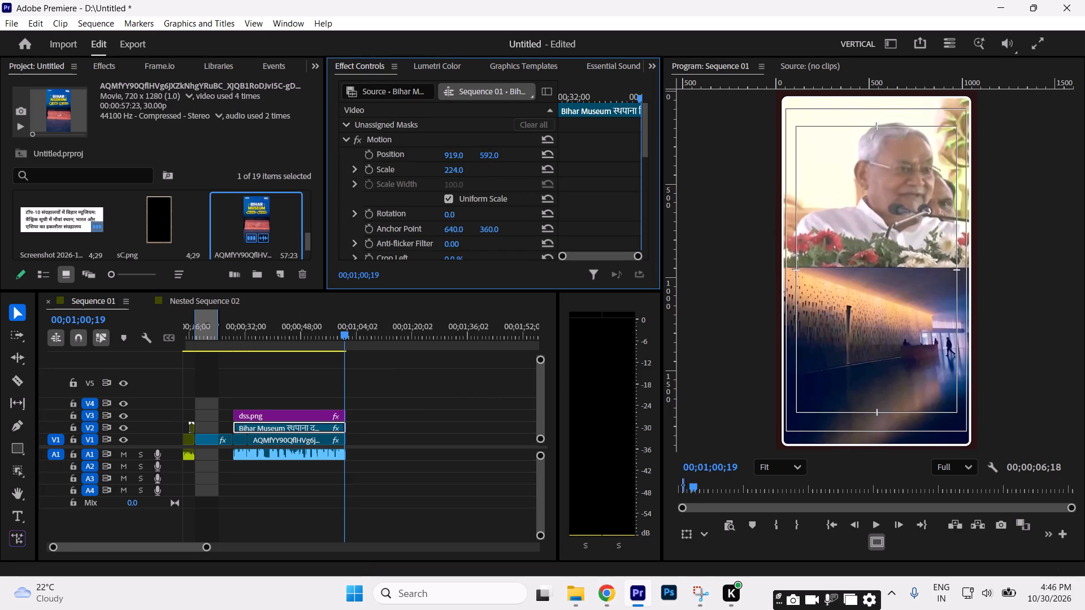
pyautogui.moveTo(485, 176); pyautogui.dragTo(485, 173)
pyautogui.press('space')
pyautogui.press('space')
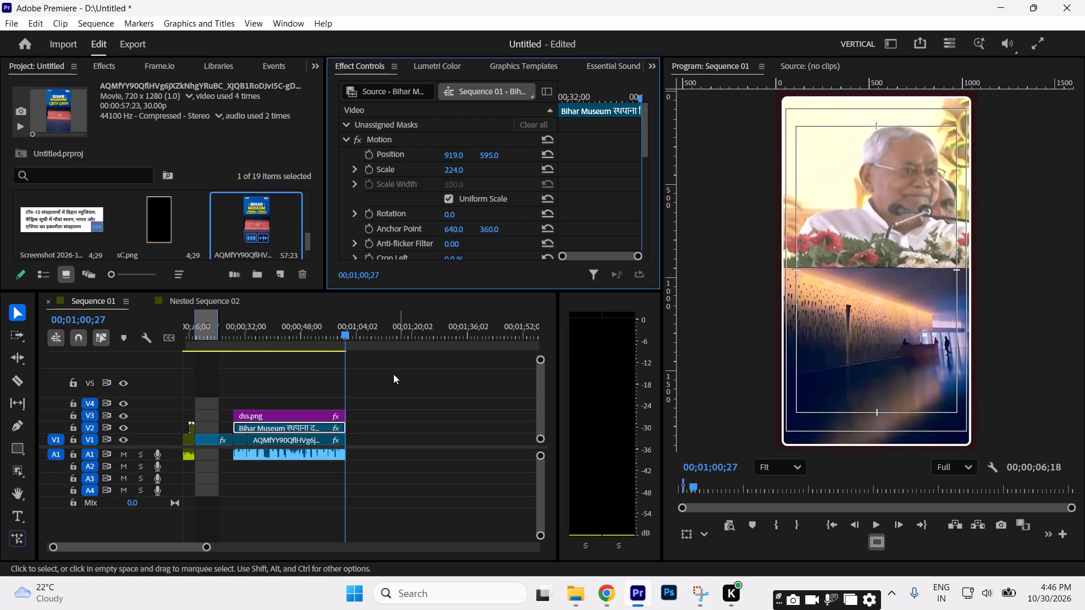
# Check the adjusted layout around 00;00;42;19, deselect the clip and save the project.
pyautogui.moveTo(259, 337); pyautogui.dragTo(283, 339)
pyautogui.click(394, 386)
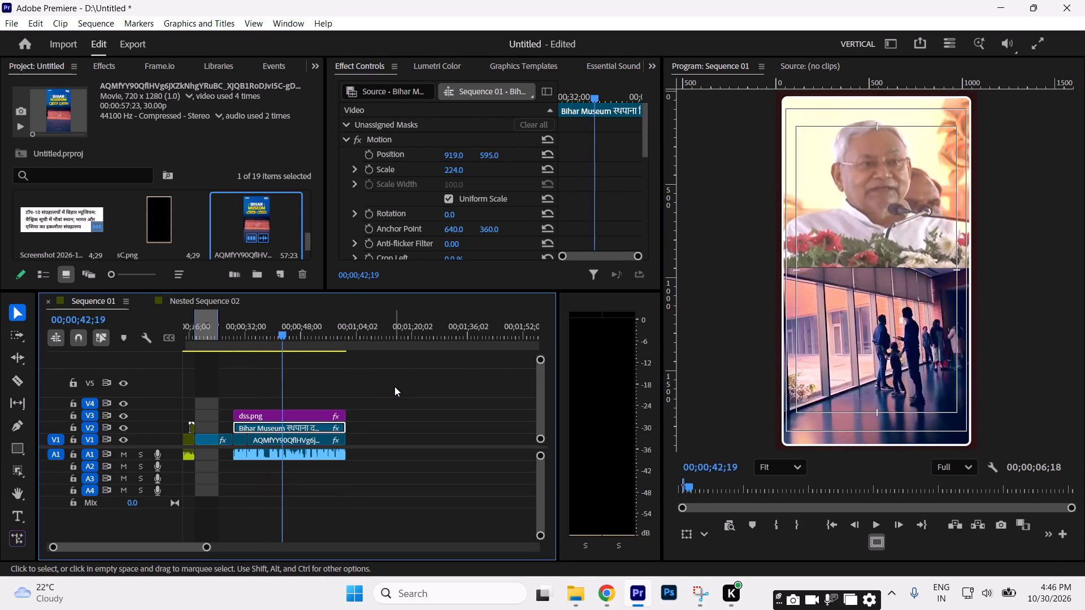
pyautogui.hotkey('ctrl', 's')
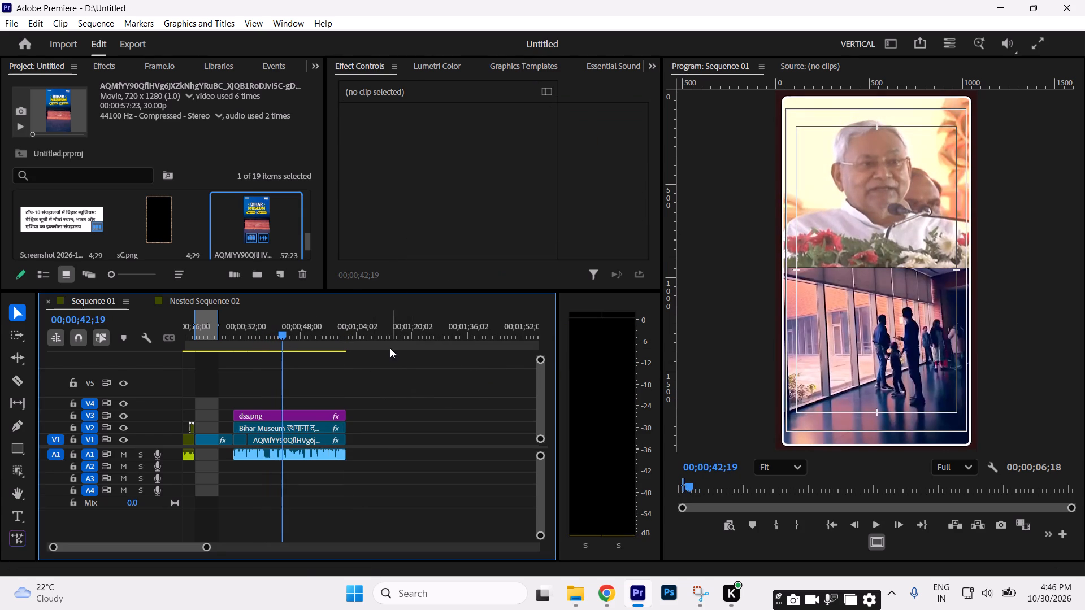
# Mark the sequence's Out point at 00;01;01;03, the end of the clips, and its In point at 00;00;00;00.
pyautogui.click(384, 343)
pyautogui.press('Up')
pyautogui.press('Left')
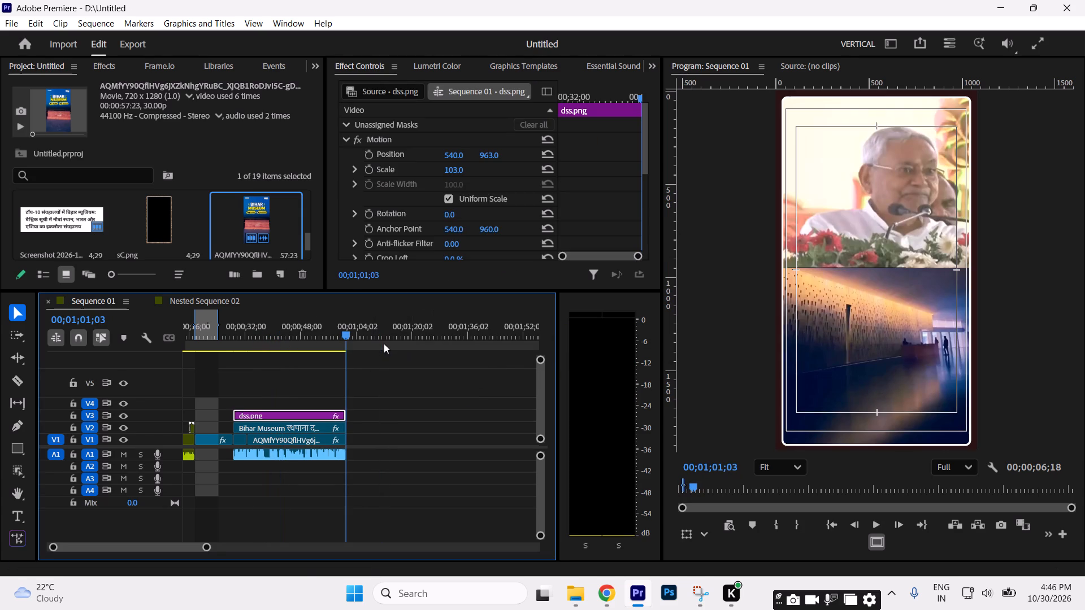
pyautogui.press('o')
pyautogui.press('Home')
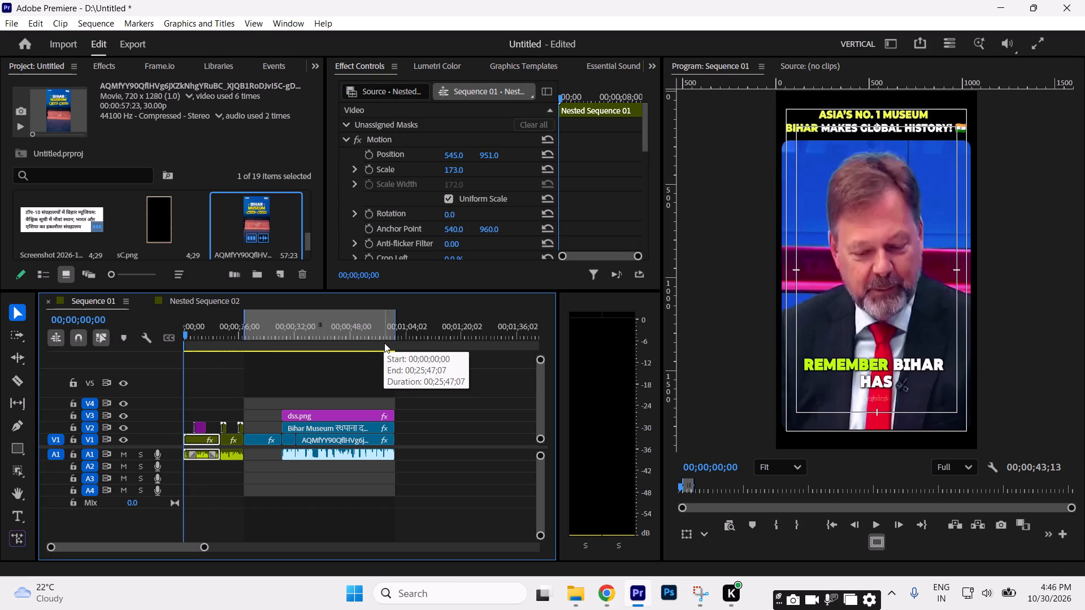
pyautogui.write('i-')
pyautogui.press('=')
# Review the reel from the nested sequences through the museum clip to the split-screen section, and save the project.
pyautogui.moveTo(272, 334); pyautogui.dragTo(244, 325)
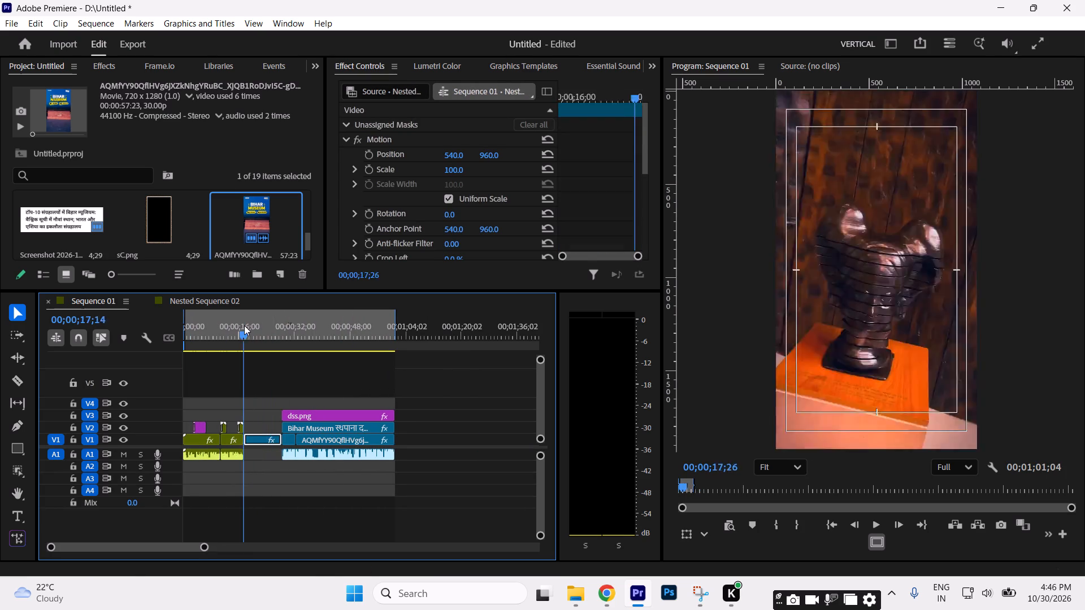
pyautogui.moveTo(244, 325); pyautogui.dragTo(234, 325)
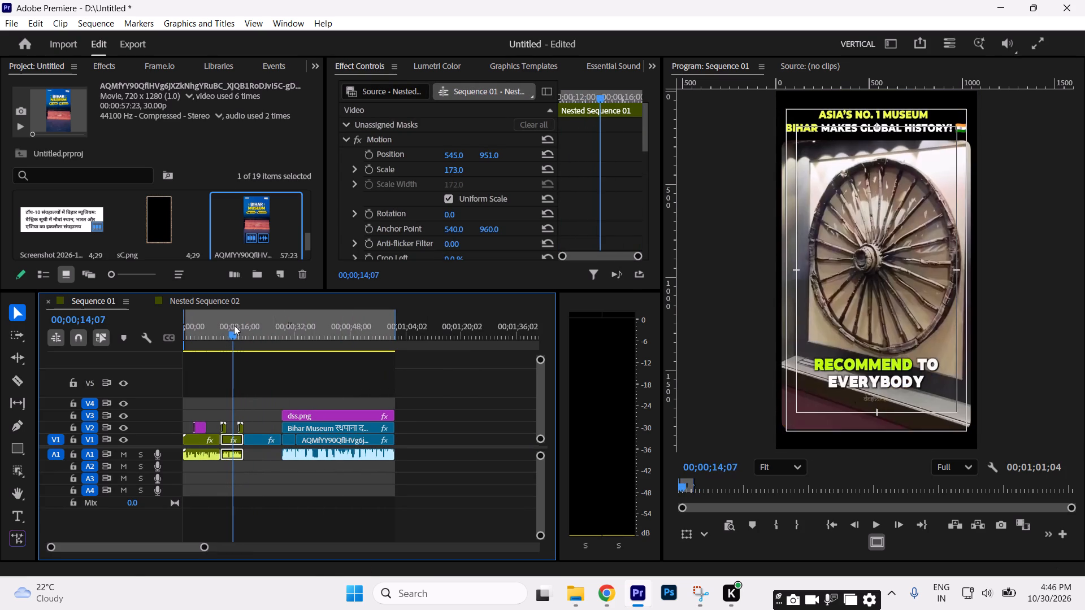
pyautogui.moveTo(234, 325); pyautogui.dragTo(245, 328)
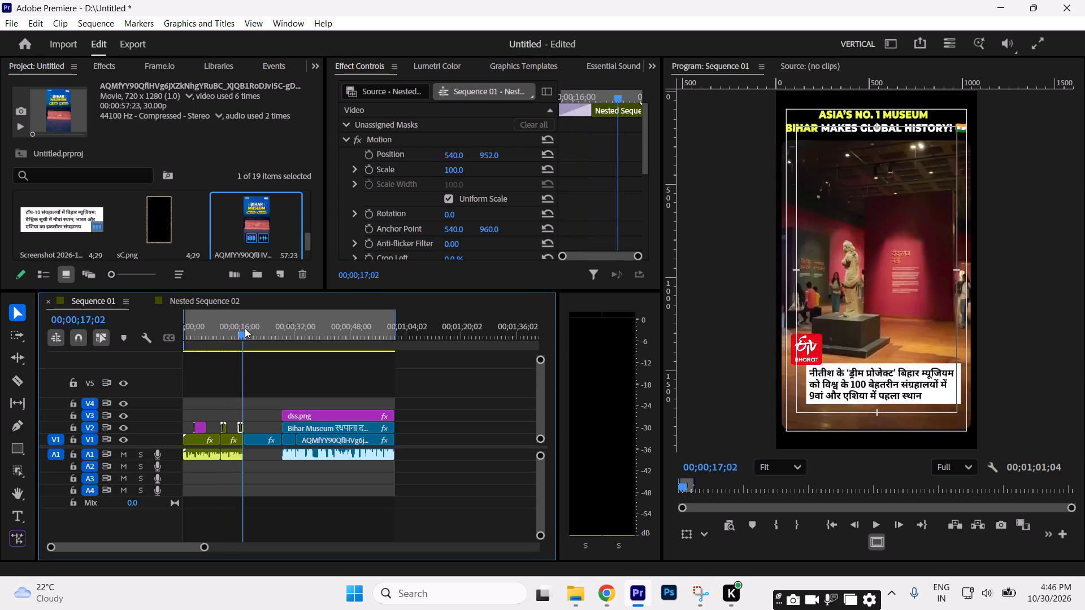
pyautogui.moveTo(245, 328); pyautogui.dragTo(279, 335)
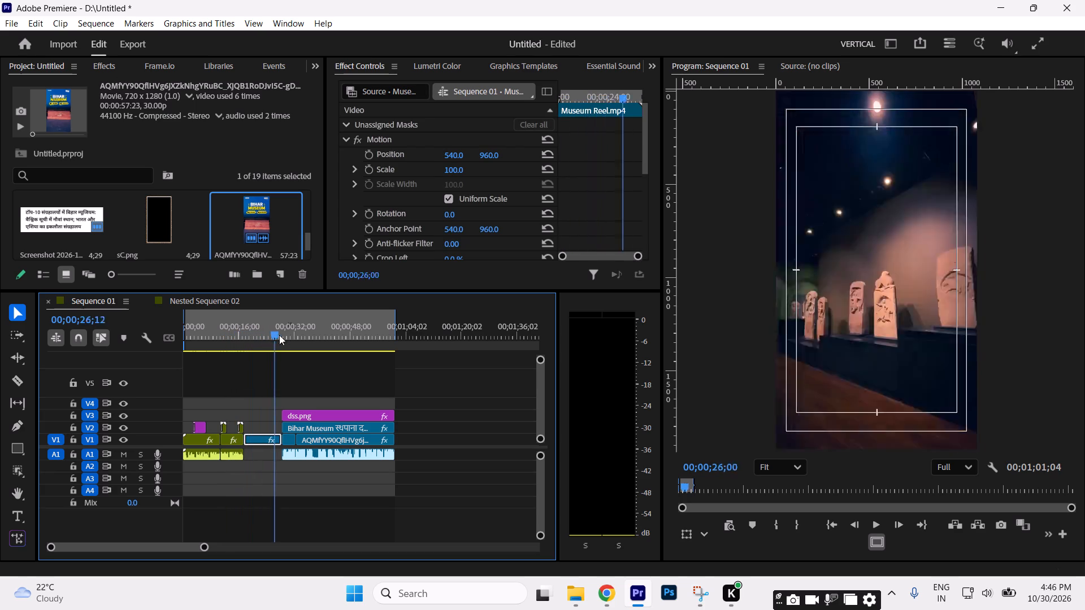
pyautogui.moveTo(279, 335); pyautogui.dragTo(302, 342)
pyautogui.click(373, 378)
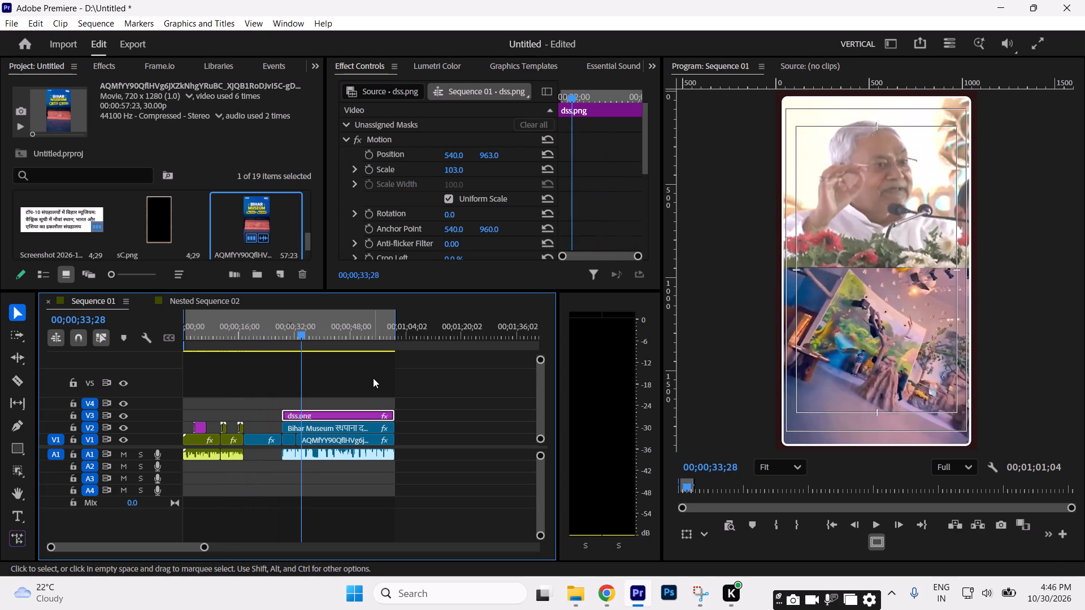
pyautogui.hotkey('ctrl', 's')
# Draw a thin horizontal rectangle across the full frame width along the boundary between the speaker and museum footage at 00;00;33;28.
pyautogui.click(17, 454)
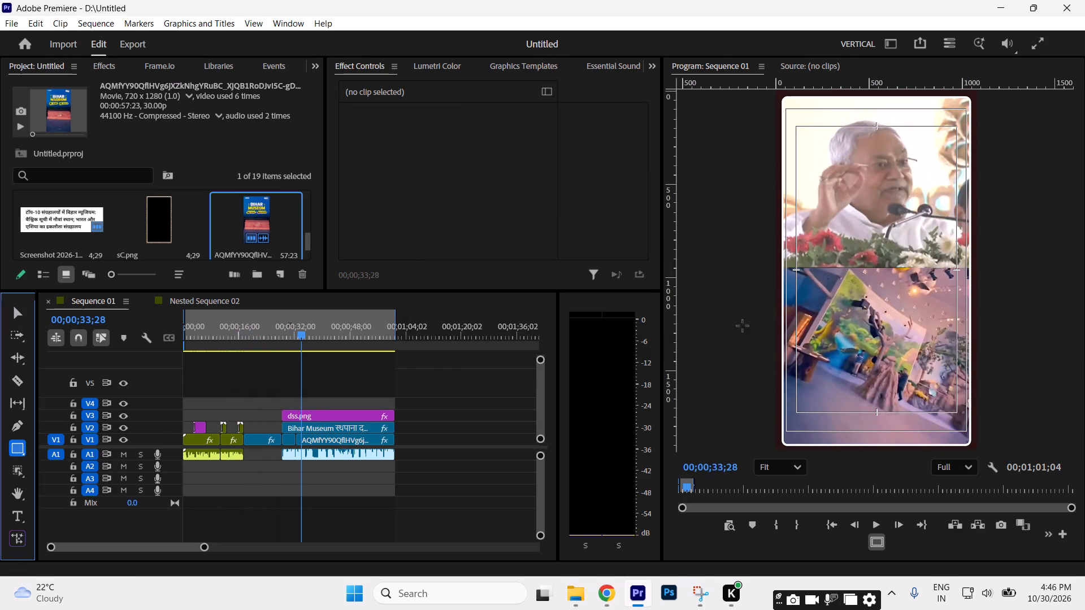
pyautogui.moveTo(783, 269); pyautogui.dragTo(941, 269)
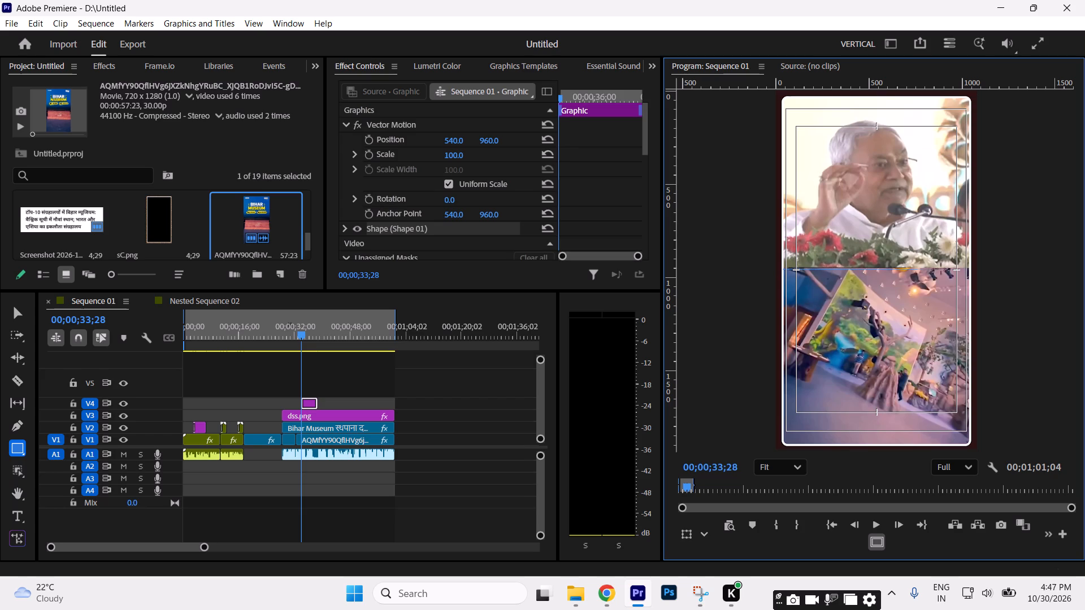
pyautogui.moveTo(941, 269); pyautogui.dragTo(983, 265)
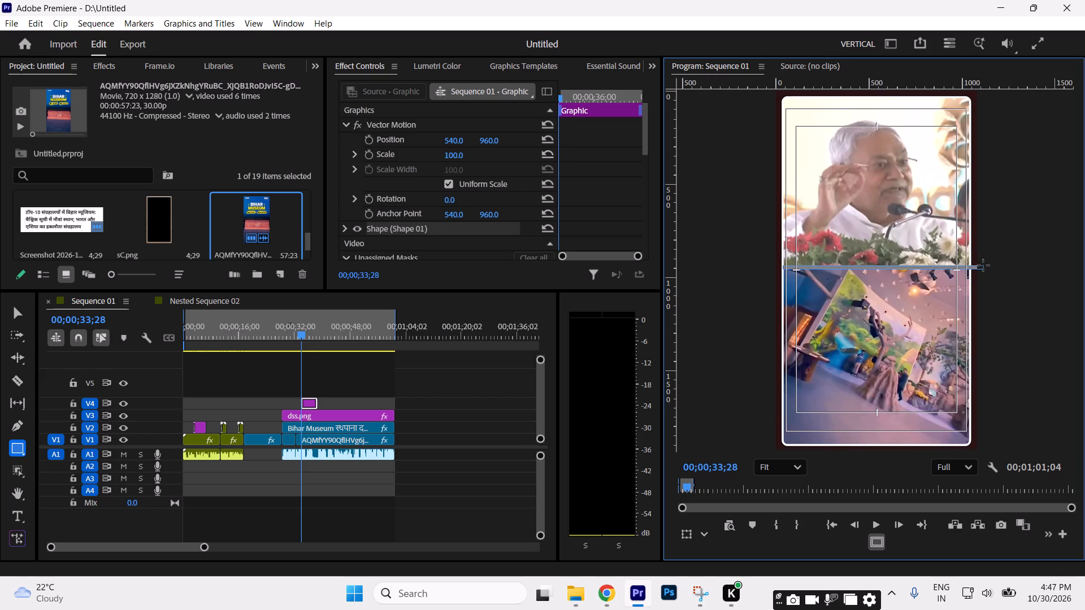
pyautogui.moveTo(983, 265); pyautogui.dragTo(985, 267)
pyautogui.moveTo(985, 267); pyautogui.dragTo(984, 267)
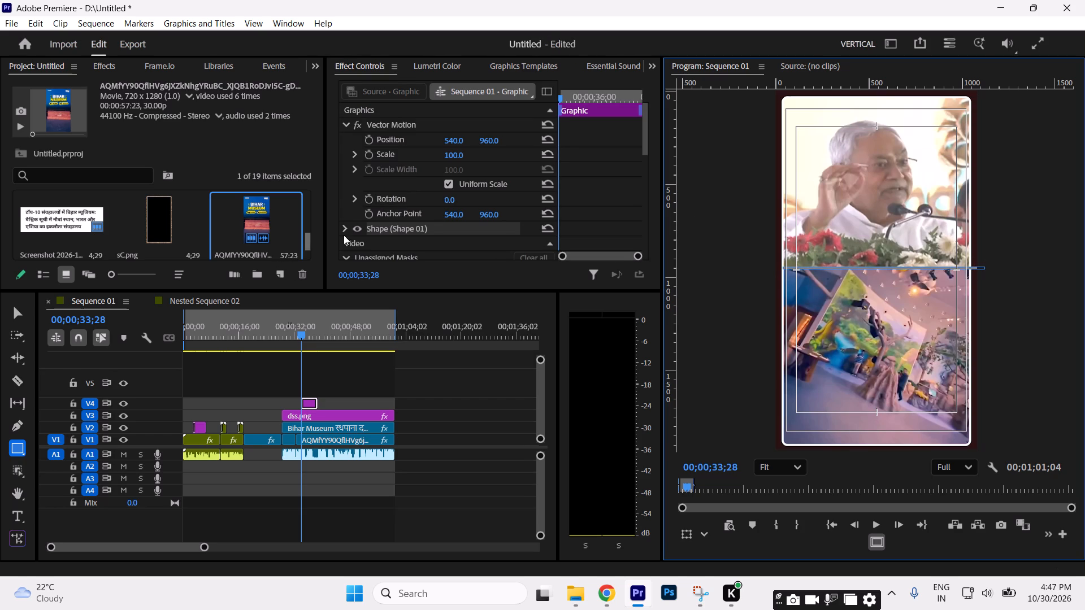
# Change the divider rectangle's fill colour from grey to solid white.
pyautogui.click(346, 226)
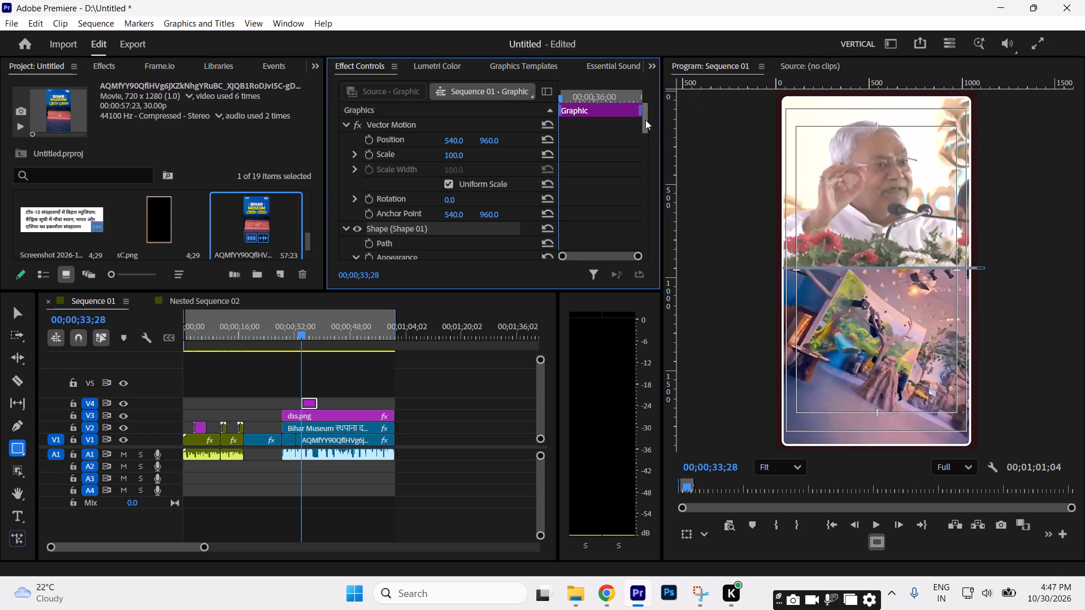
pyautogui.moveTo(645, 120); pyautogui.dragTo(646, 148)
pyautogui.click(387, 154)
pyautogui.moveTo(498, 297); pyautogui.dragTo(289, 425)
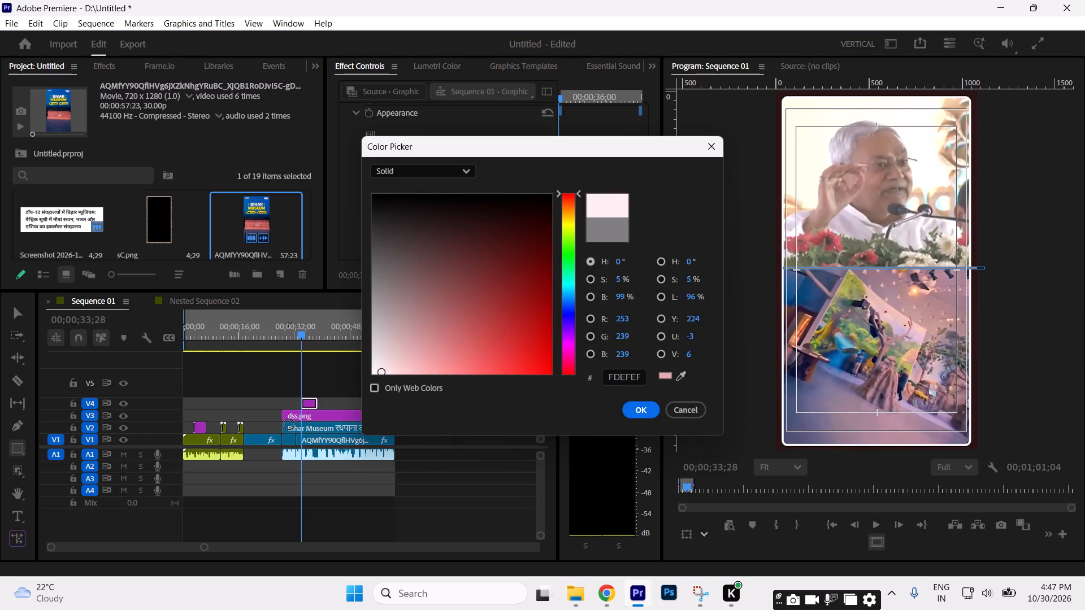
pyautogui.moveTo(289, 425); pyautogui.dragTo(209, 483)
pyautogui.click(632, 412)
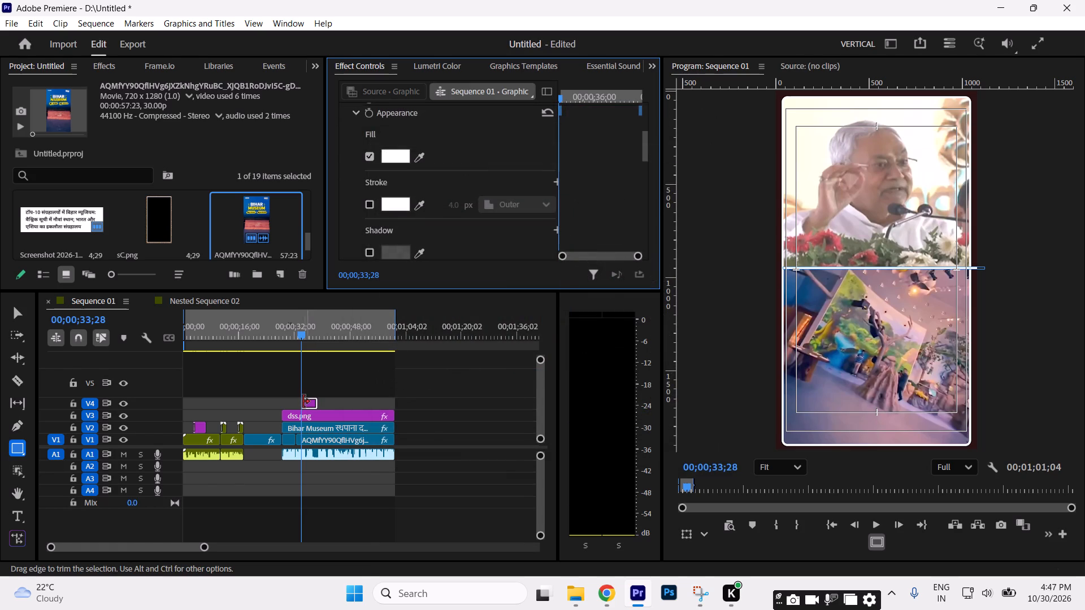
# Extend both ends of the divider graphic clip on V4 to span the whole split-screen section, matching the dss.png clip below.
pyautogui.moveTo(301, 402); pyautogui.dragTo(285, 398)
pyautogui.moveTo(314, 400); pyautogui.dragTo(401, 393)
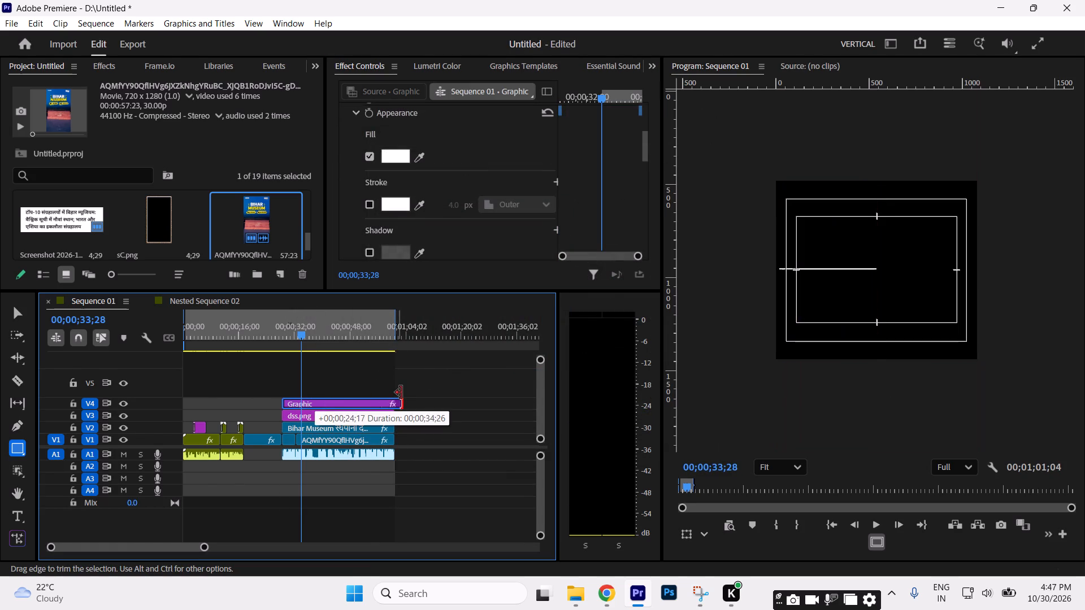
pyautogui.moveTo(401, 393); pyautogui.dragTo(395, 391)
# Swap the stacking order so the divider graphic sits on V3 and dss.png on V4, both aligned with the split-screen section.
pyautogui.moveTo(337, 416); pyautogui.dragTo(496, 416)
pyautogui.moveTo(344, 406); pyautogui.dragTo(348, 423)
pyautogui.hotkey('ctrl', 'z')
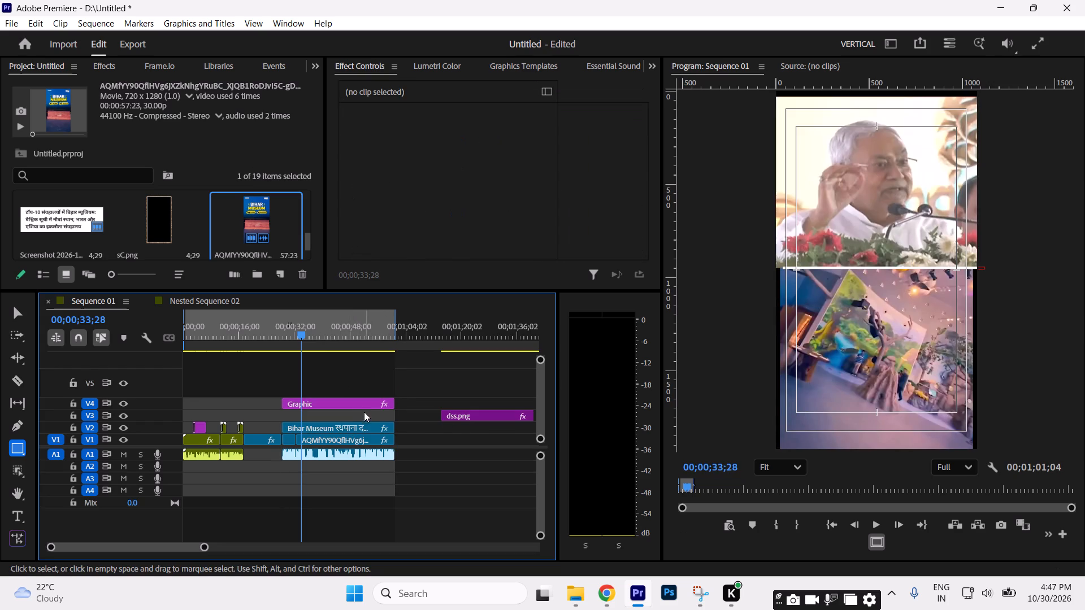
pyautogui.moveTo(357, 406); pyautogui.dragTo(357, 416)
pyautogui.moveTo(475, 414); pyautogui.dragTo(307, 404)
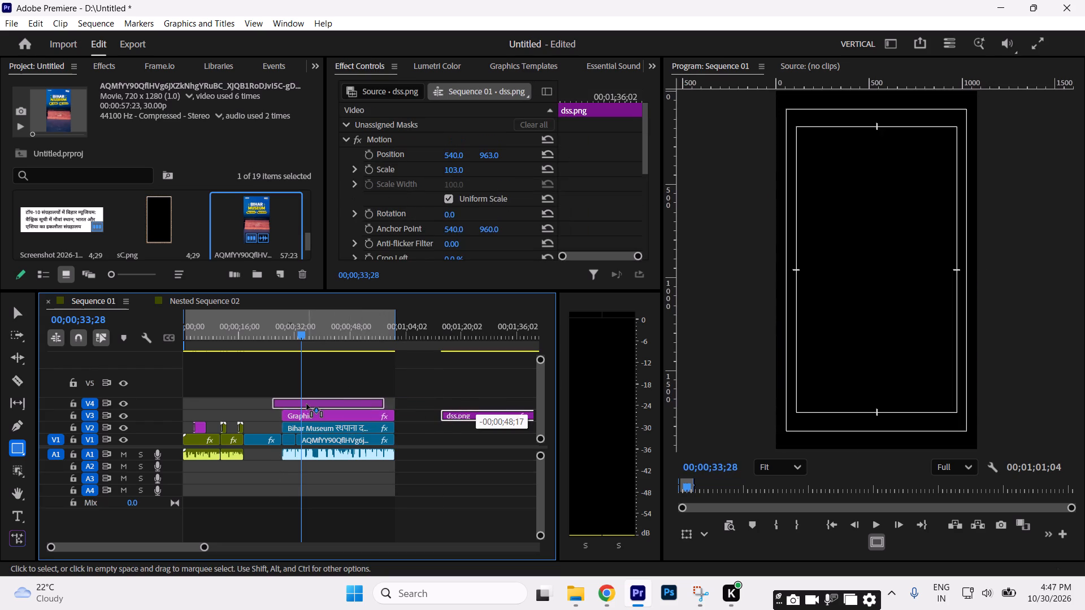
pyautogui.moveTo(307, 404); pyautogui.dragTo(311, 404)
# Play the split screen briefly from 00;00;33;28 to check the divider beneath the frame overlay, and deselect the clip.
pyautogui.press('space')
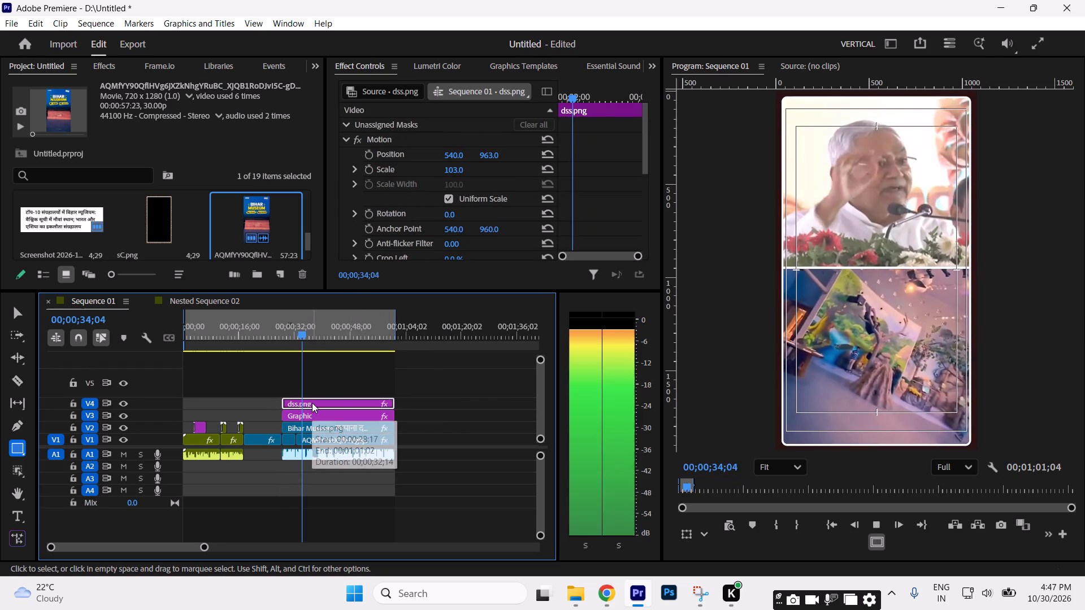
pyautogui.press('space')
pyautogui.click(479, 426)
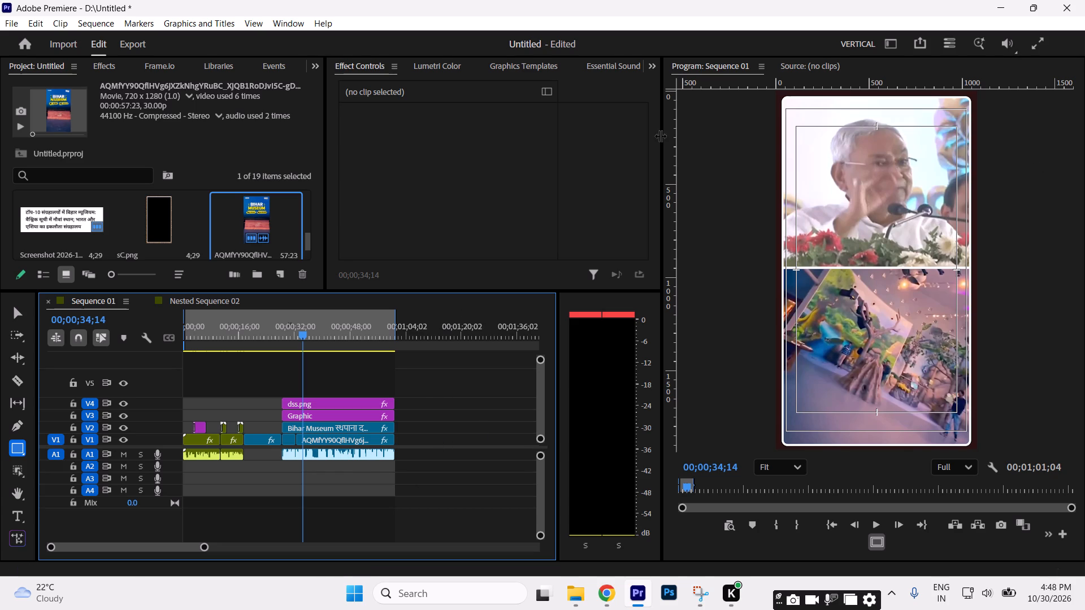
# Return the playhead to 00;00;00;00 with no clip selected and save the project.
pyautogui.moveTo(265, 341); pyautogui.dragTo(16, 341)
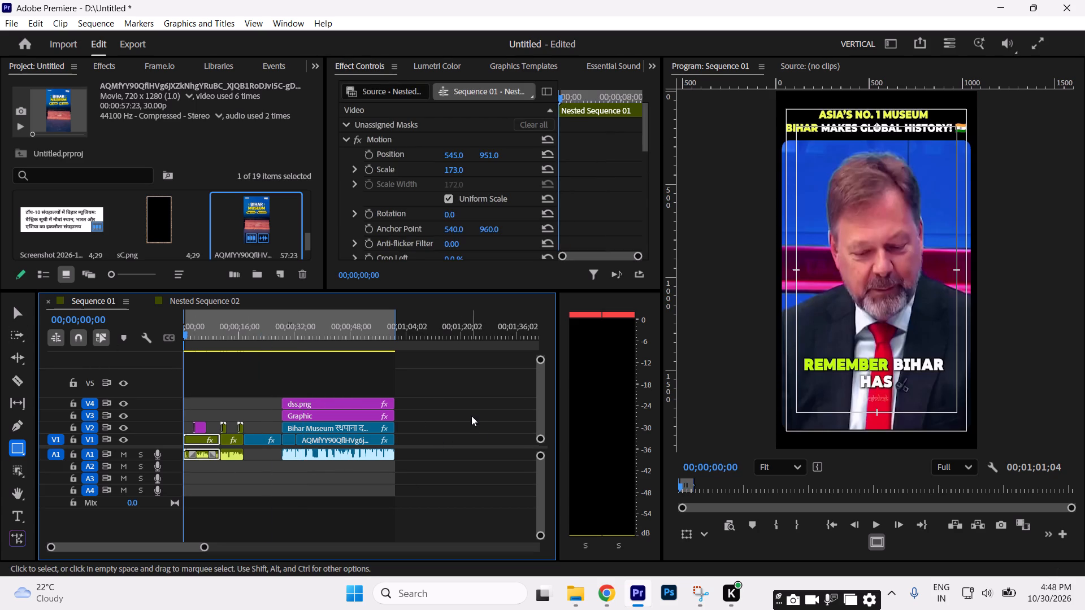
pyautogui.click(471, 416)
pyautogui.hotkey('ctrl', 's')
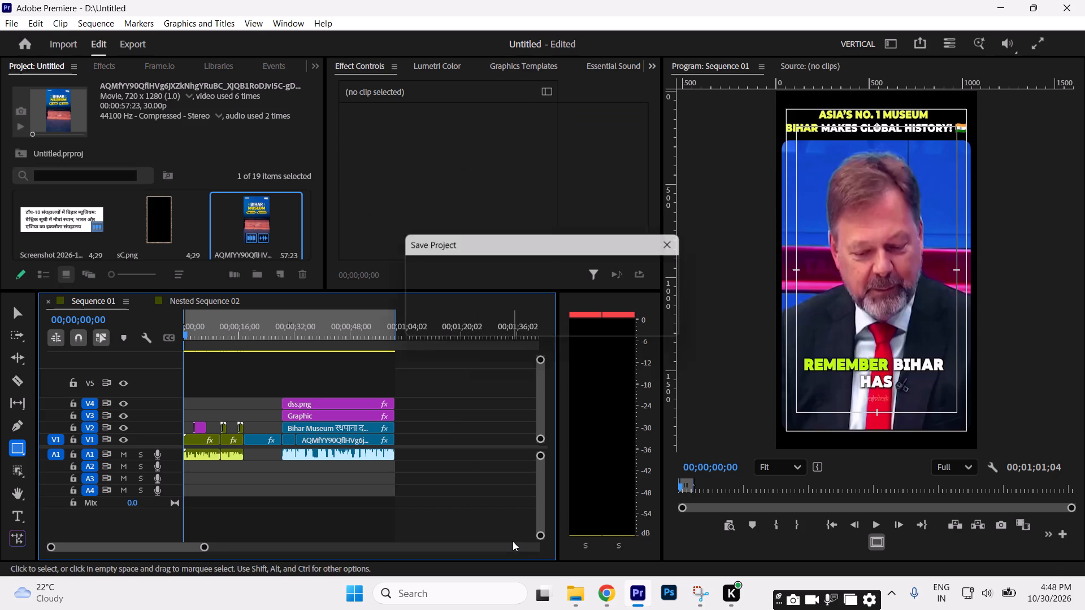
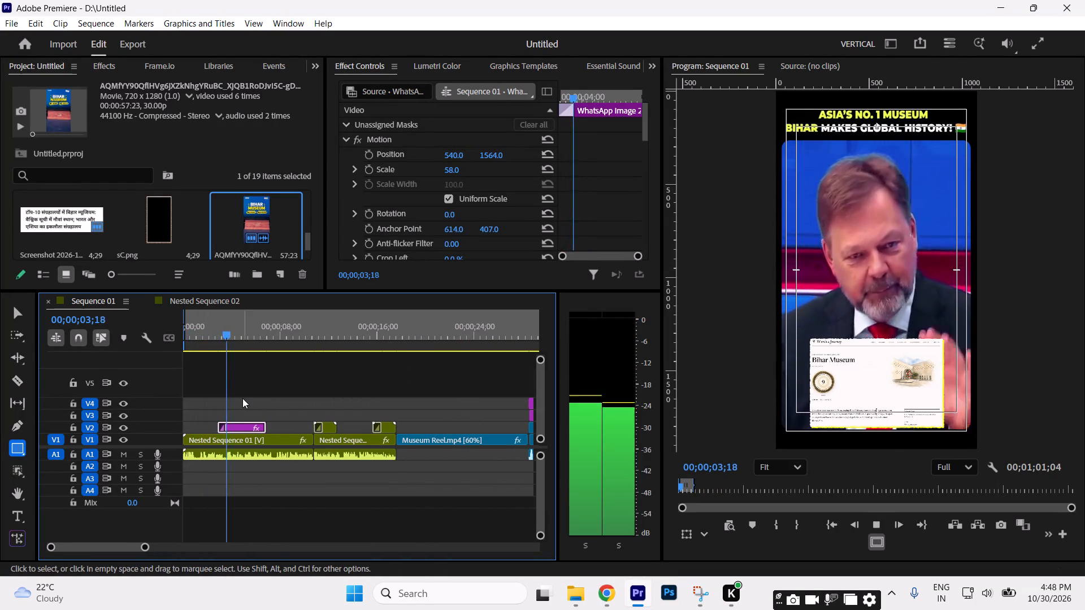
# Stop playback over the WhatsApp image clip on V2 at about 00;00;04;09 and select that clip.
pyautogui.press('space')
pyautogui.click(237, 425)
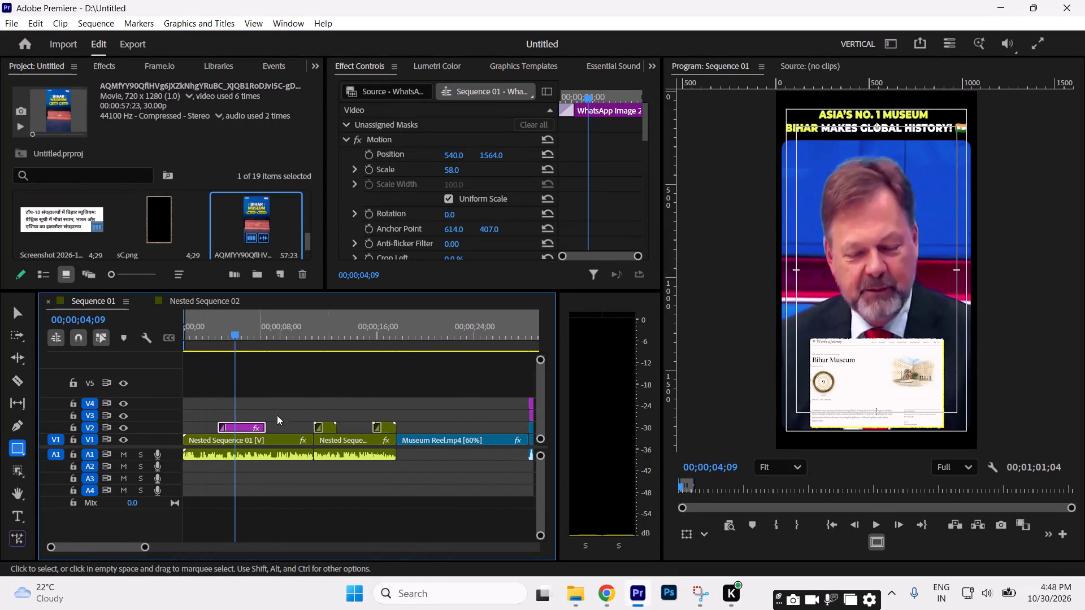
# Copy the yellow Drop Shadow effect from the WhatsApp image clip onto both nested headline clips on V2.
pyautogui.scroll(-16, 570, 207)
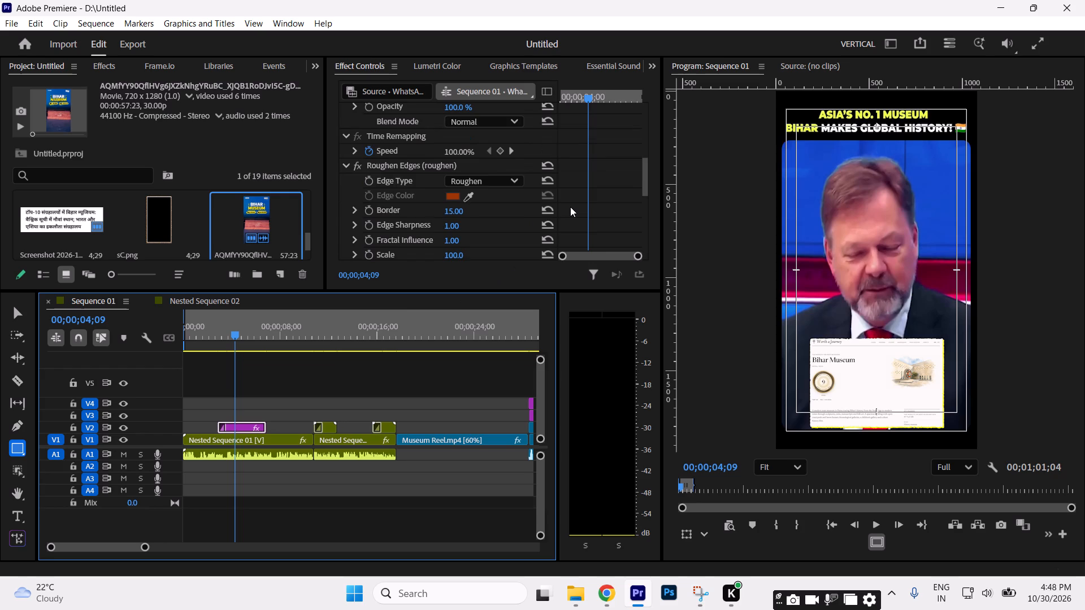
pyautogui.scroll(-3, 570, 207)
pyautogui.click(440, 127)
pyautogui.scroll(-4, 577, 183)
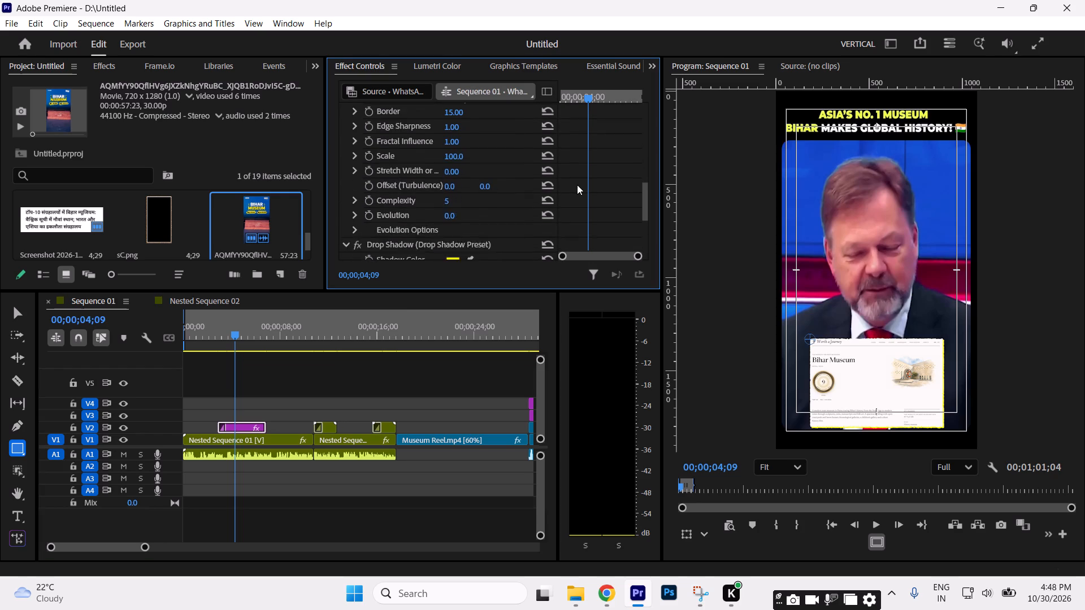
pyautogui.scroll(-11, 577, 185)
pyautogui.scroll(3, 484, 143)
pyautogui.keyDown('ctrl'); pyautogui.click(436, 159); pyautogui.keyUp('ctrl')
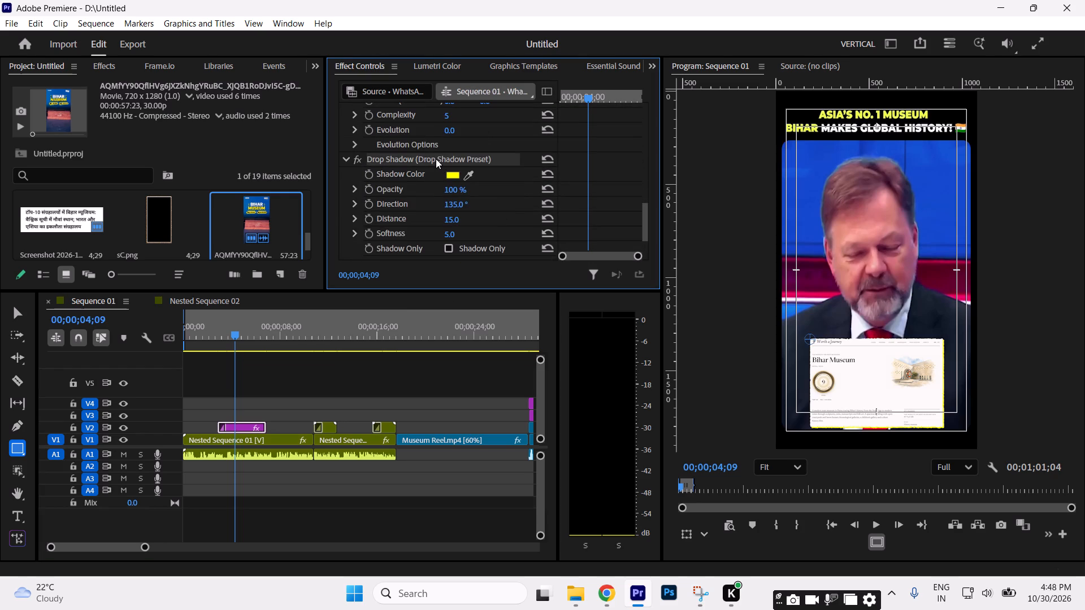
pyautogui.hotkey('ctrl', 'c')
pyautogui.click(335, 341)
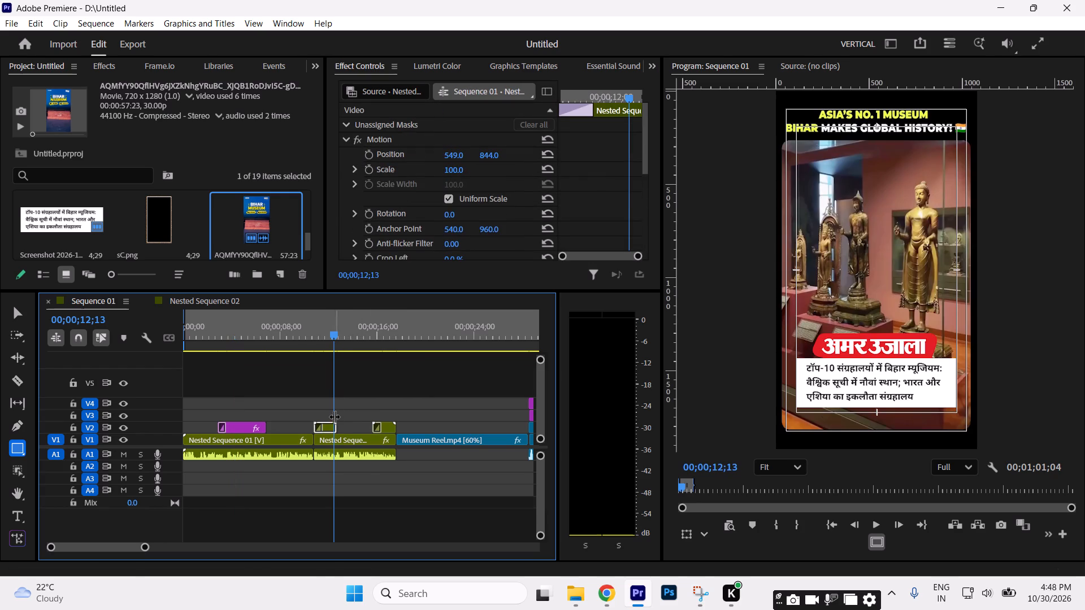
pyautogui.hotkey('ctrl', 'v')
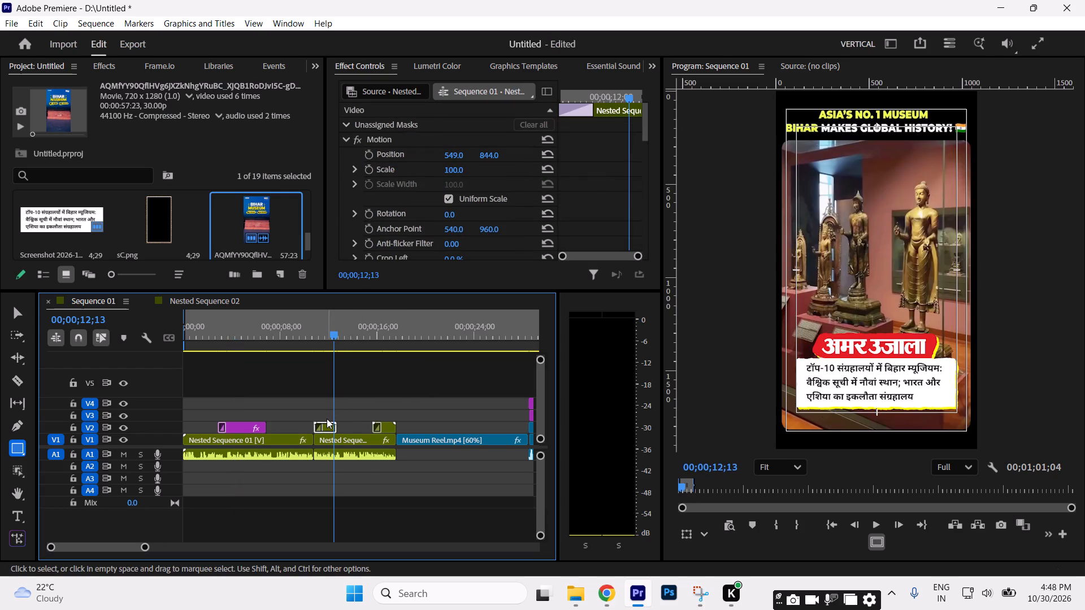
pyautogui.click(396, 338)
pyautogui.hotkey('ctrl', 'v')
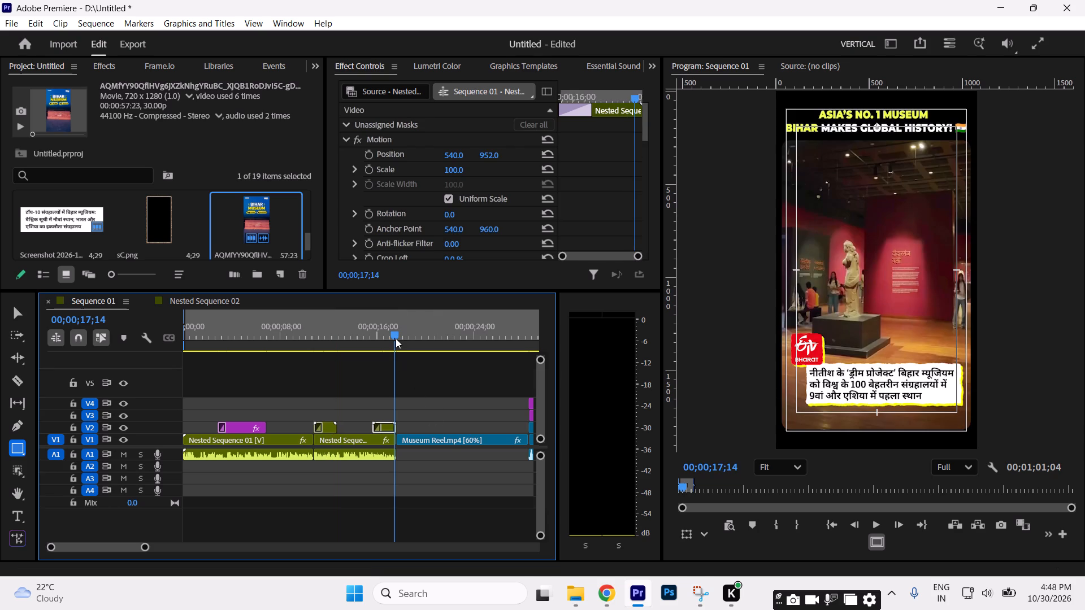
# Play and scrub back through the V2 overlays to check the pasted yellow shadows.
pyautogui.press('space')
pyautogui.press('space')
pyautogui.moveTo(385, 341); pyautogui.dragTo(383, 341)
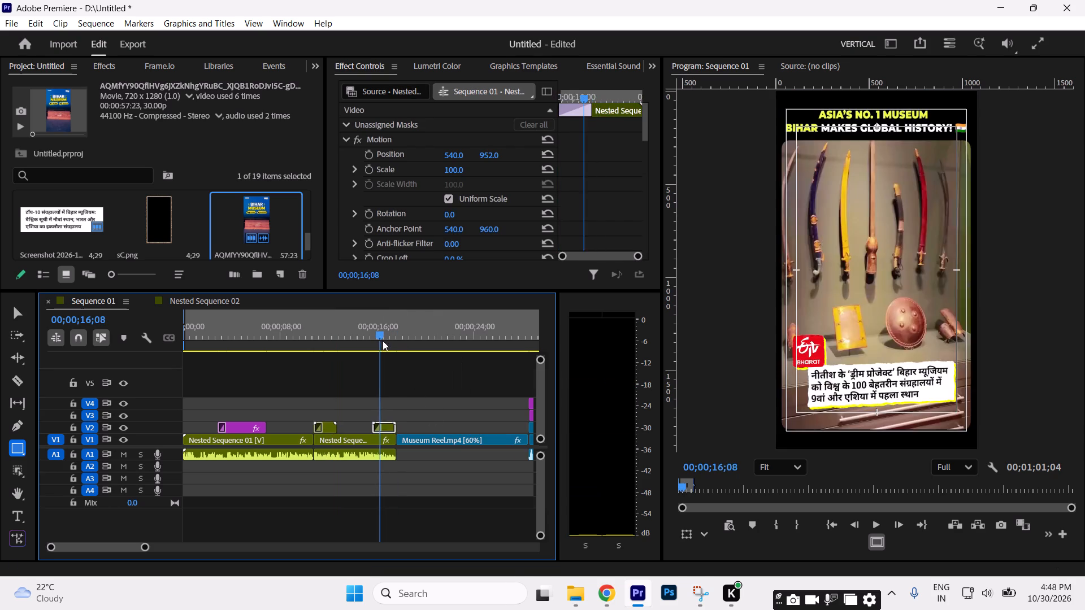
pyautogui.moveTo(383, 341); pyautogui.dragTo(235, 327)
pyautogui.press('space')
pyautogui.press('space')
# Set the Drop Shadow distance to 10 on the first nested headline clip, at about 00;00;12;02 on V2.
pyautogui.click(331, 339)
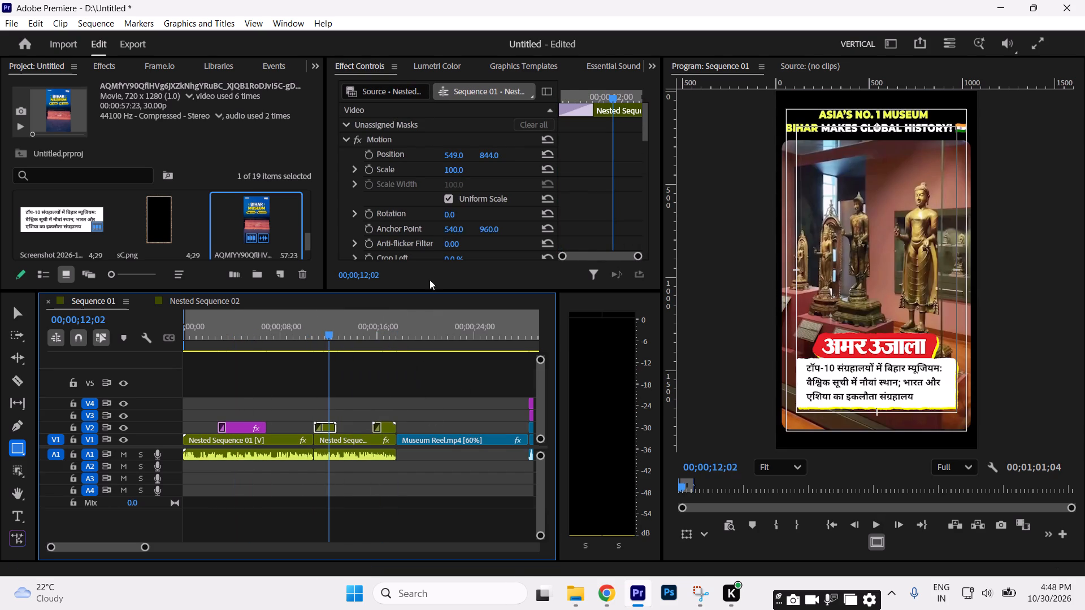
pyautogui.moveTo(644, 127); pyautogui.dragTo(635, 233)
pyautogui.click(450, 197)
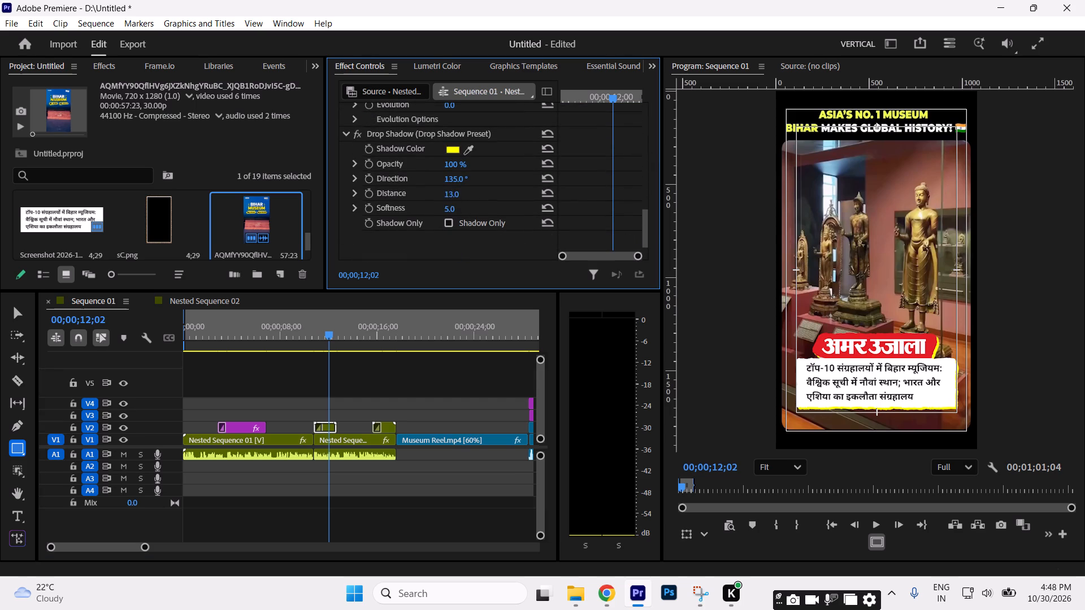
pyautogui.click(453, 194)
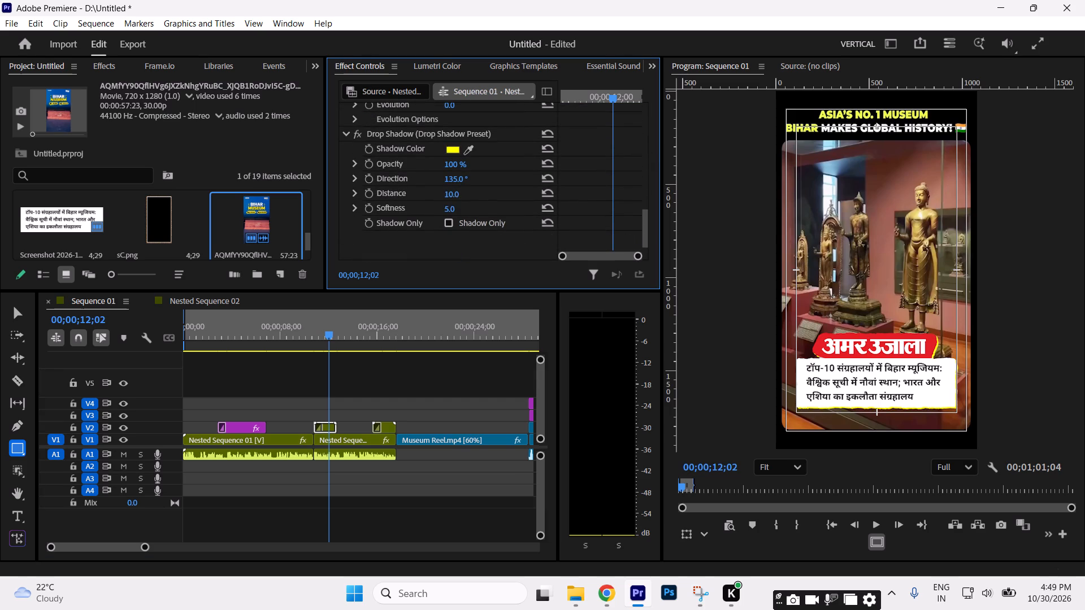
# Set the Drop Shadow distance to 10 on the second nested headline clip, at about 00;00;16;28 on V2.
pyautogui.click(389, 345)
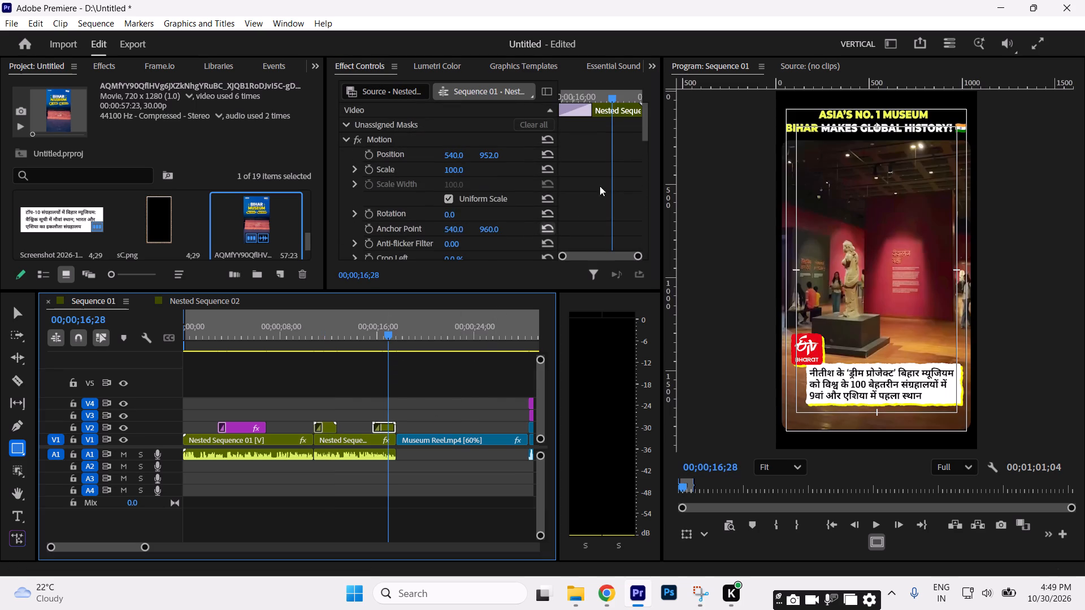
pyautogui.moveTo(644, 122); pyautogui.dragTo(648, 217)
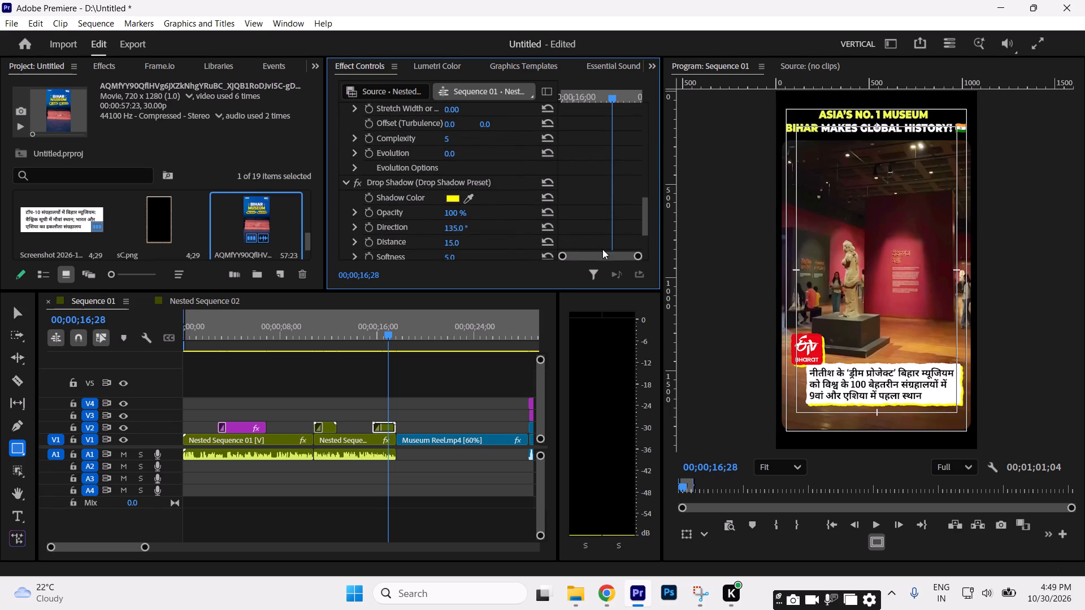
pyautogui.moveTo(452, 242); pyautogui.dragTo(447, 241)
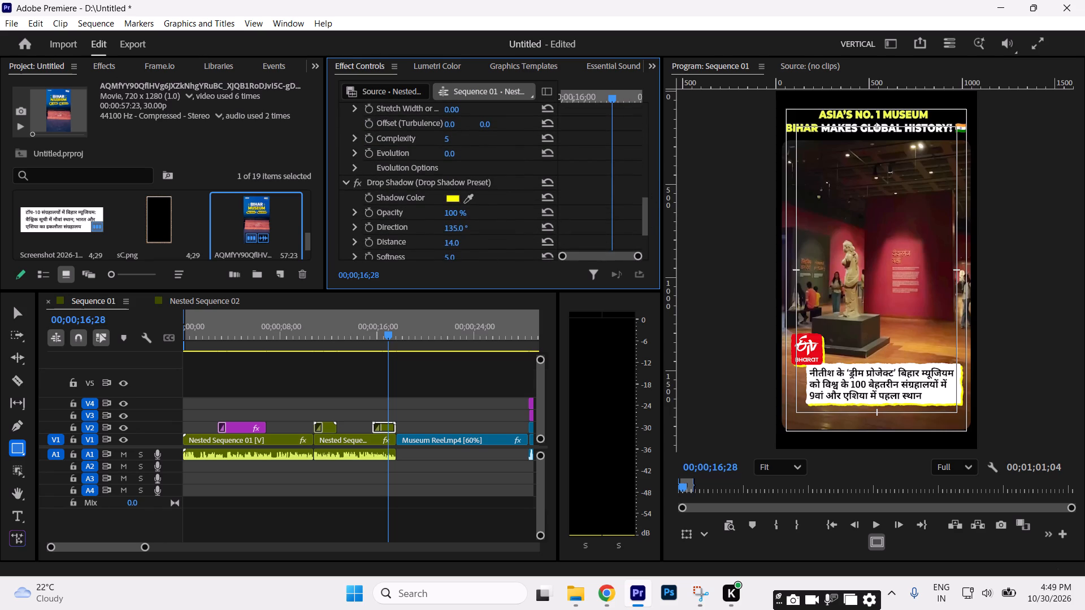
pyautogui.moveTo(447, 241); pyautogui.dragTo(446, 241)
pyautogui.click(450, 243)
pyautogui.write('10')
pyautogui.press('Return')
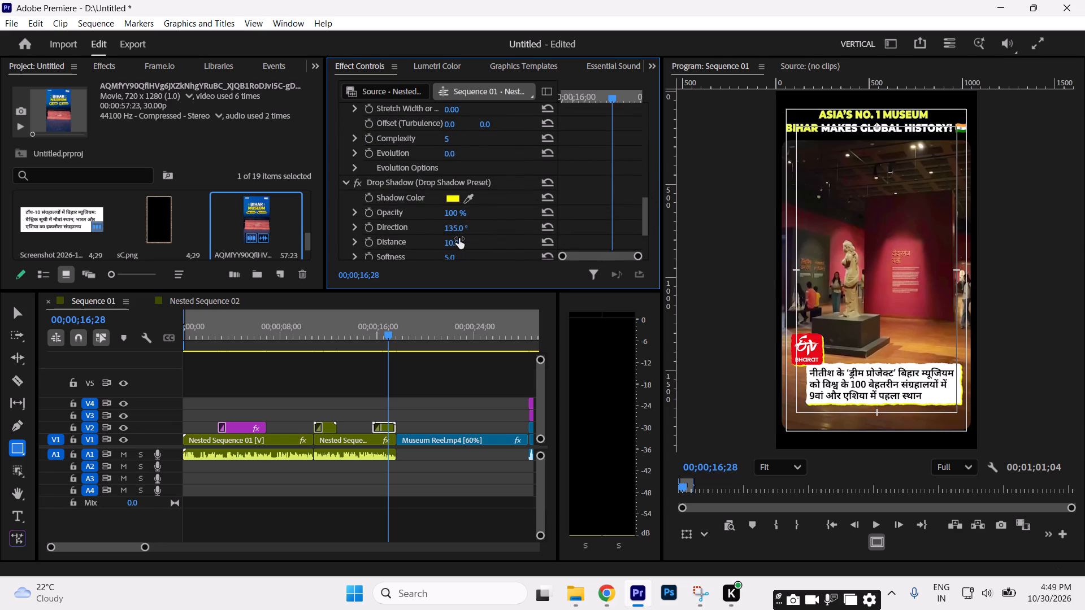
# Play from 00;00;16;28 into the Museum Reel clip with no clip selected, stopping at 00;00;22;22.
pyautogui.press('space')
pyautogui.click(498, 390)
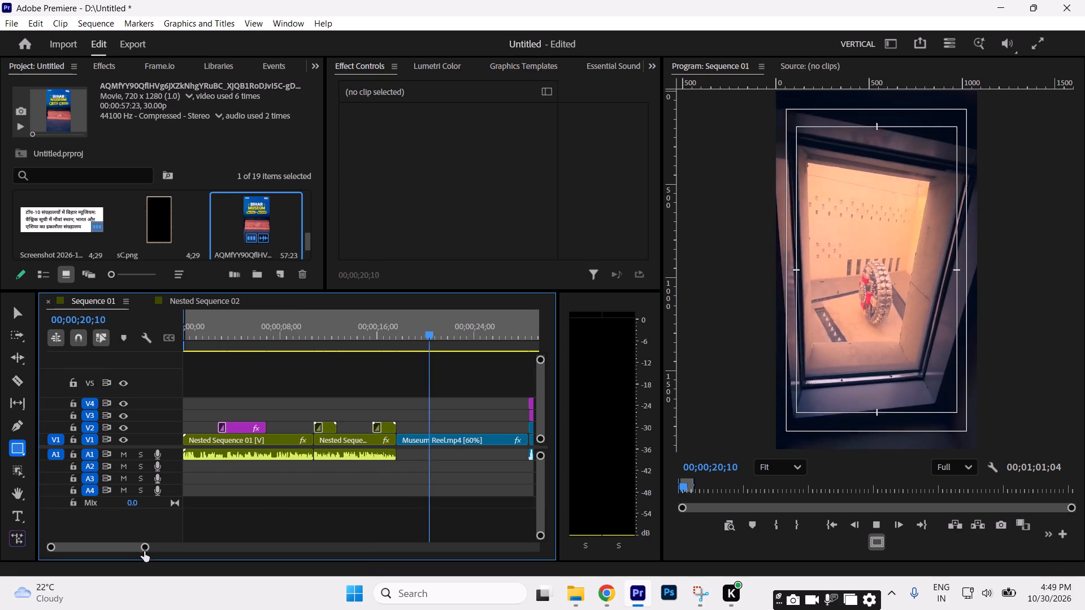
pyautogui.moveTo(144, 551); pyautogui.dragTo(168, 553)
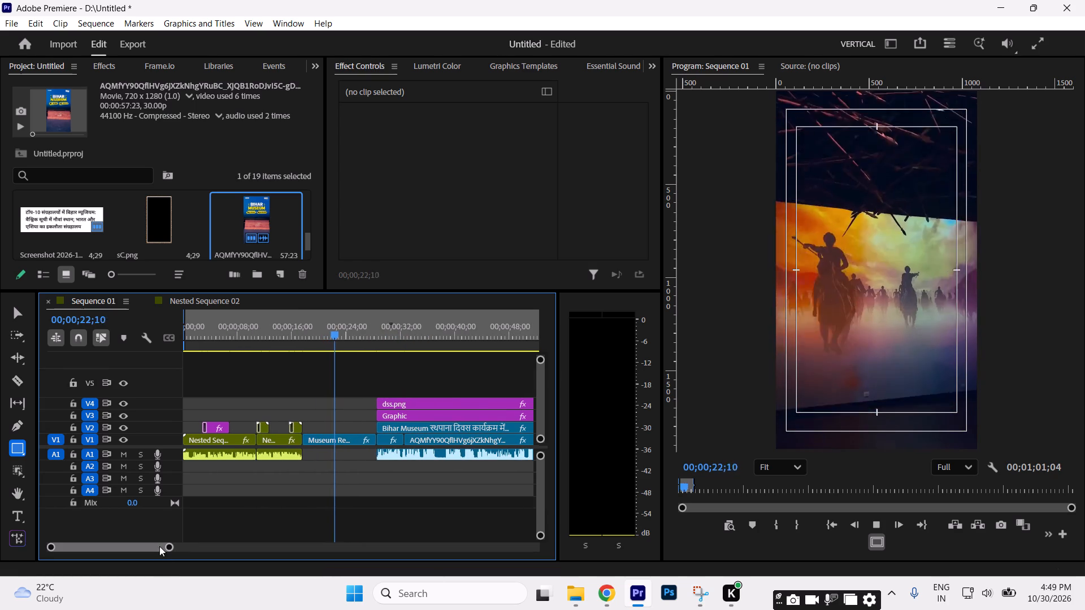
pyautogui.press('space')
# Save the project.
pyautogui.hotkey('ctrl', 's')
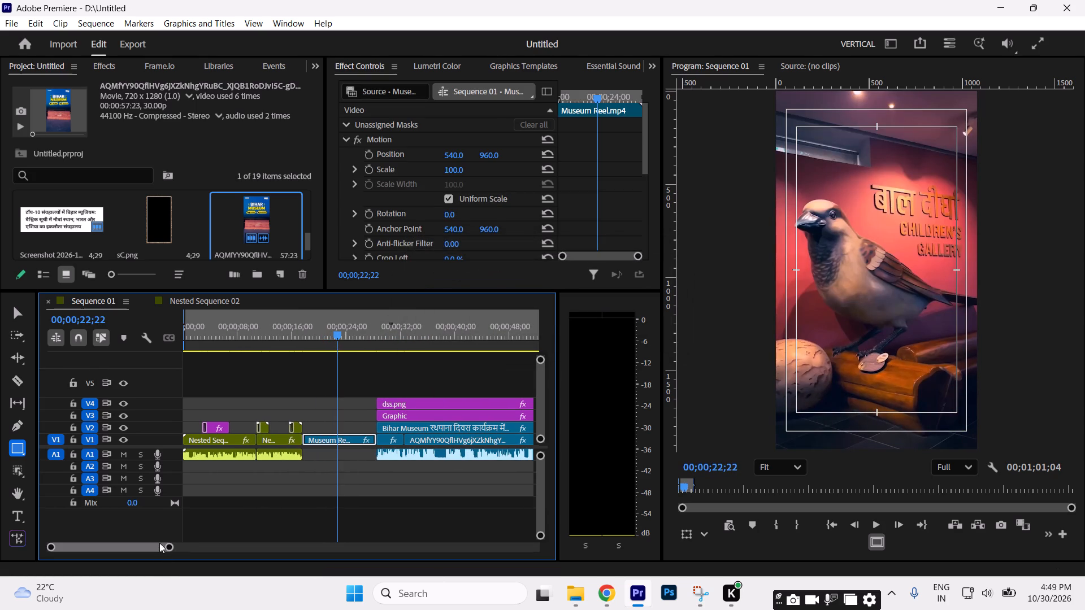
pyautogui.hotkey('ctrl', 's')
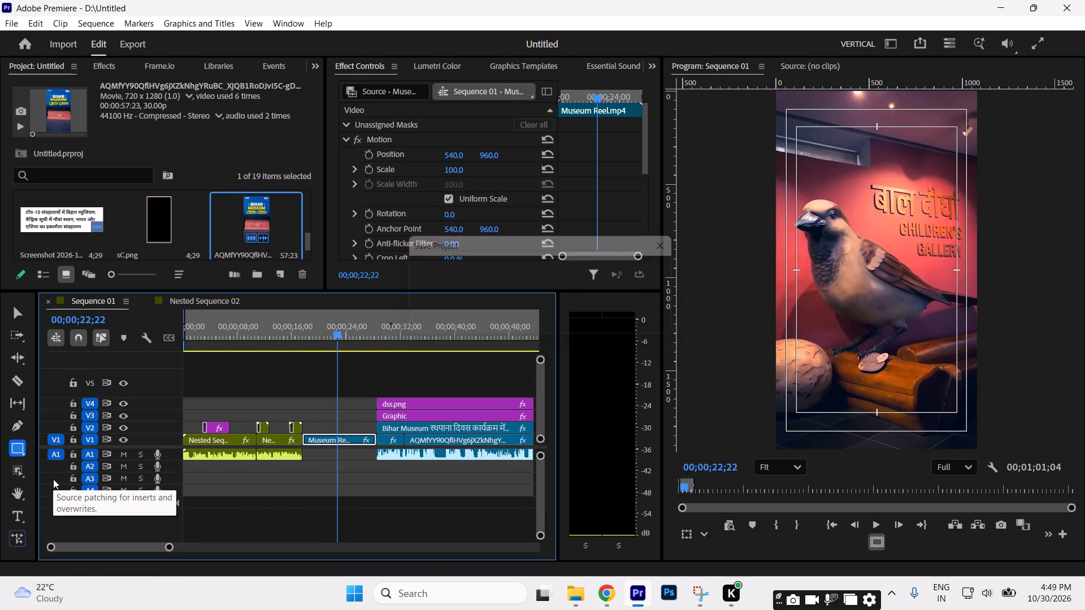
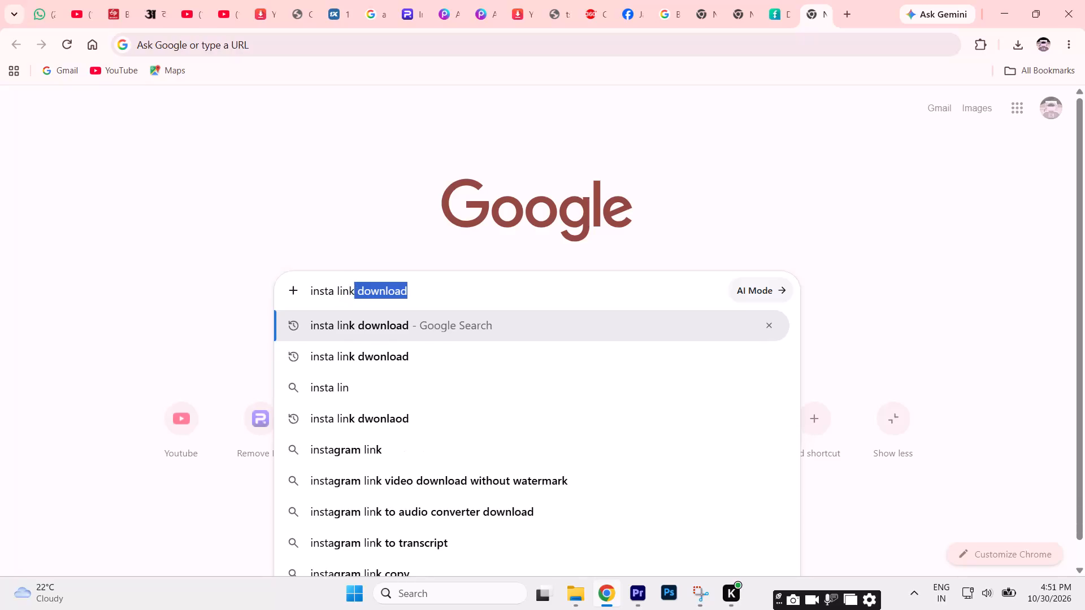
# Search Google for "insta link dwonload" and open the SaveClip Instagram downloader site.
pyautogui.press('Return')
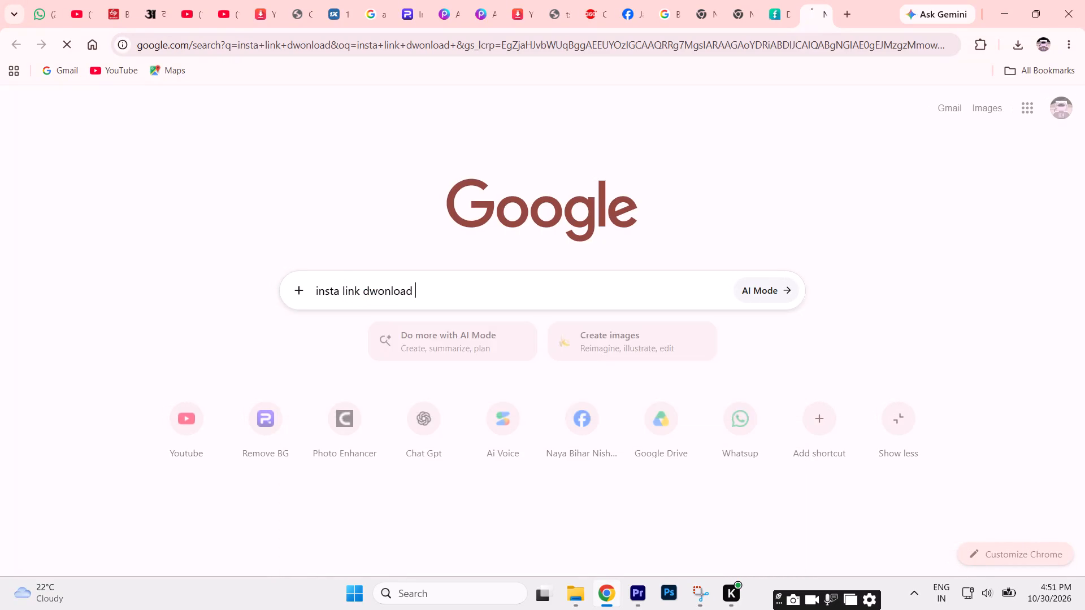
pyautogui.click(421, 290)
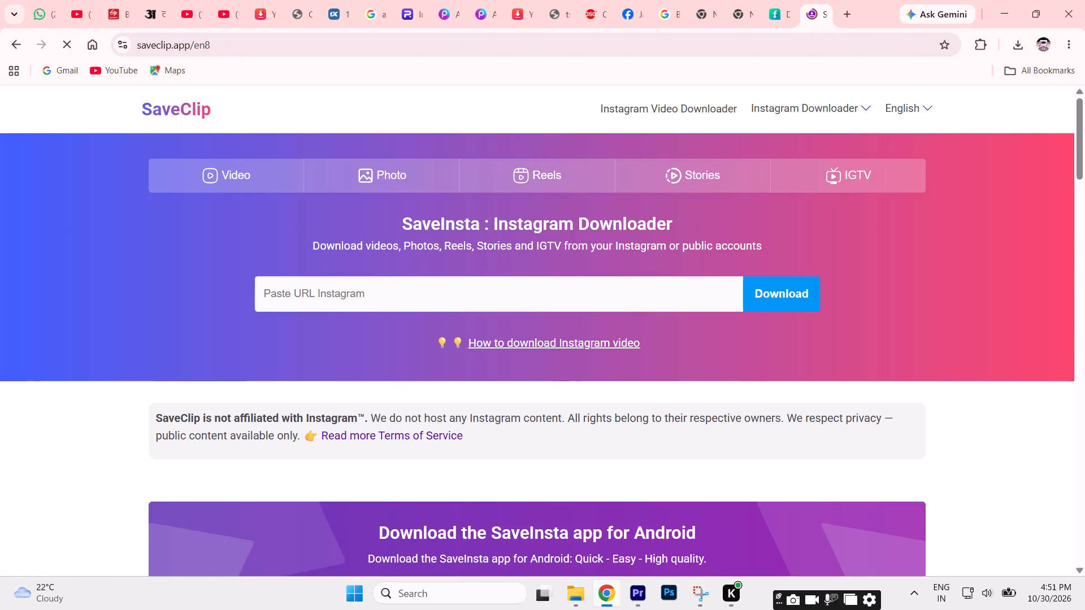
# Submit the copied Instagram link to the SaveClip downloader to retrieve its video.
pyautogui.click(434, 296)
pyautogui.hotkey('ctrl', 'v')
pyautogui.click(785, 284)
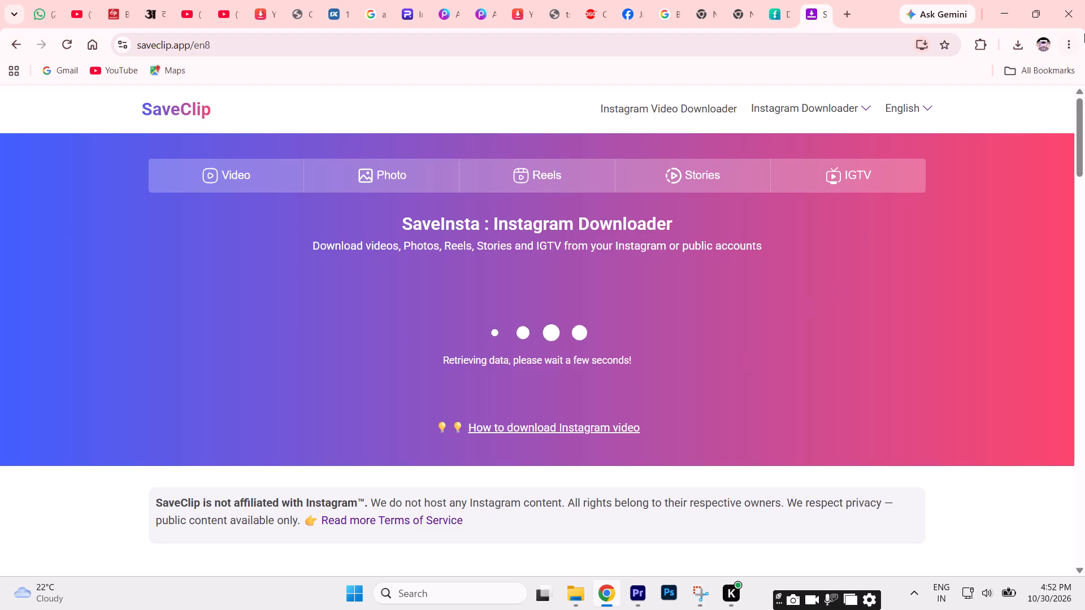
pyautogui.click(579, 419)
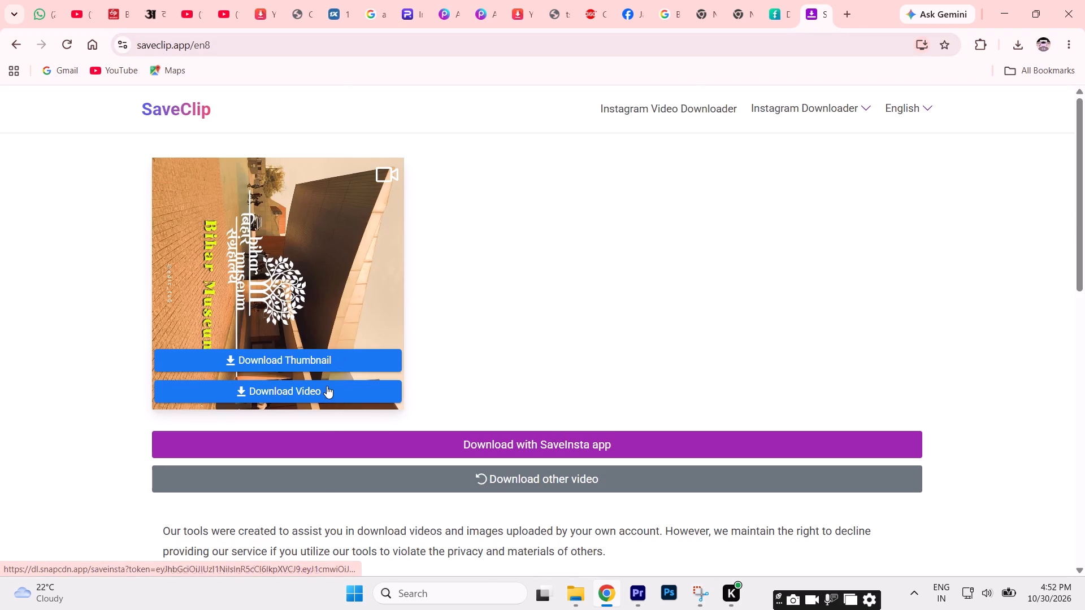
# Download the retrieved Bihar Museum video and show the saved file in the Nis folder.
pyautogui.click(325, 385)
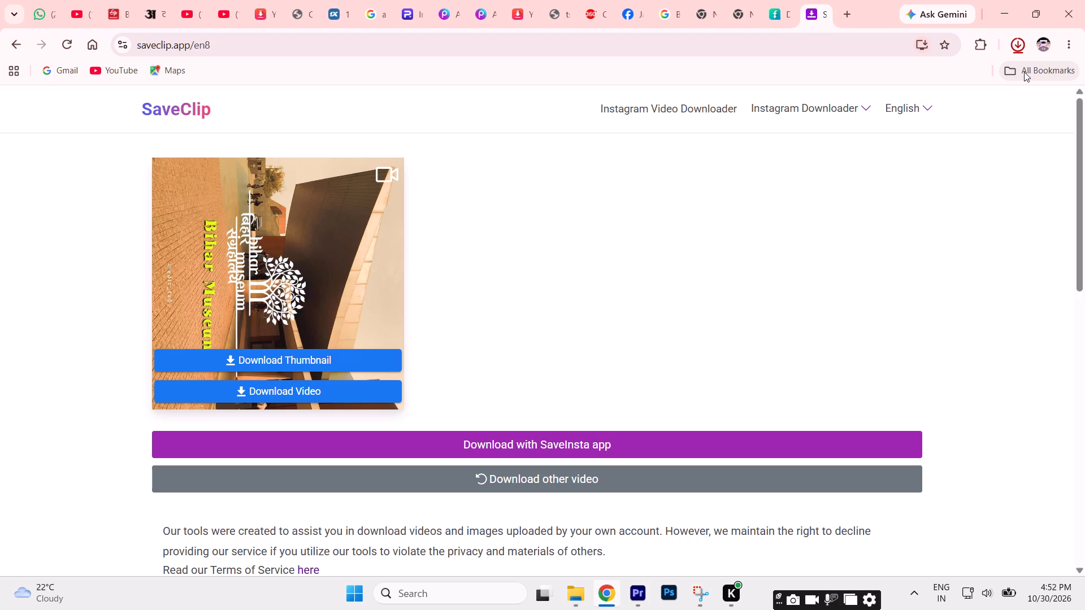
pyautogui.click(986, 82)
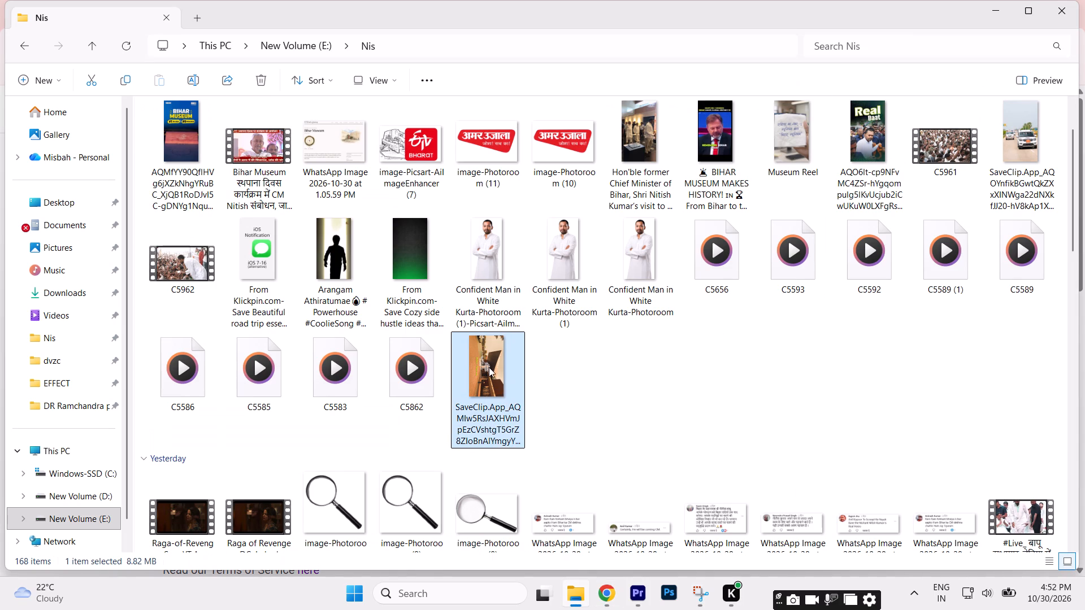
# Import the SaveClip museum video from the Nis folder and place it on V1 and A1 directly before the spare clips past the reel.
pyautogui.moveTo(485, 366); pyautogui.dragTo(468, 513)
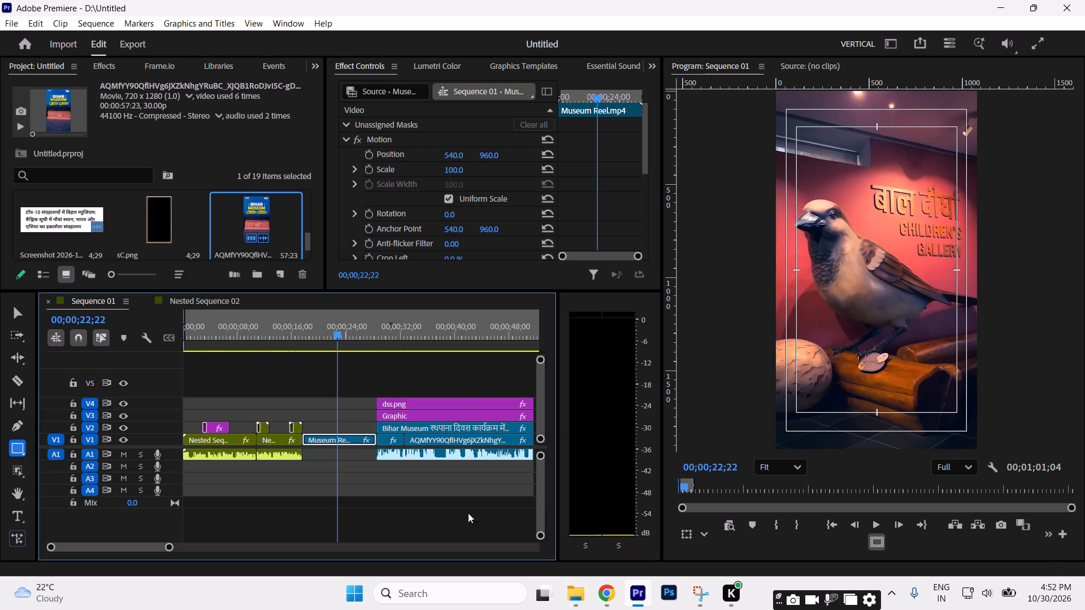
pyautogui.moveTo(468, 513); pyautogui.dragTo(302, 376)
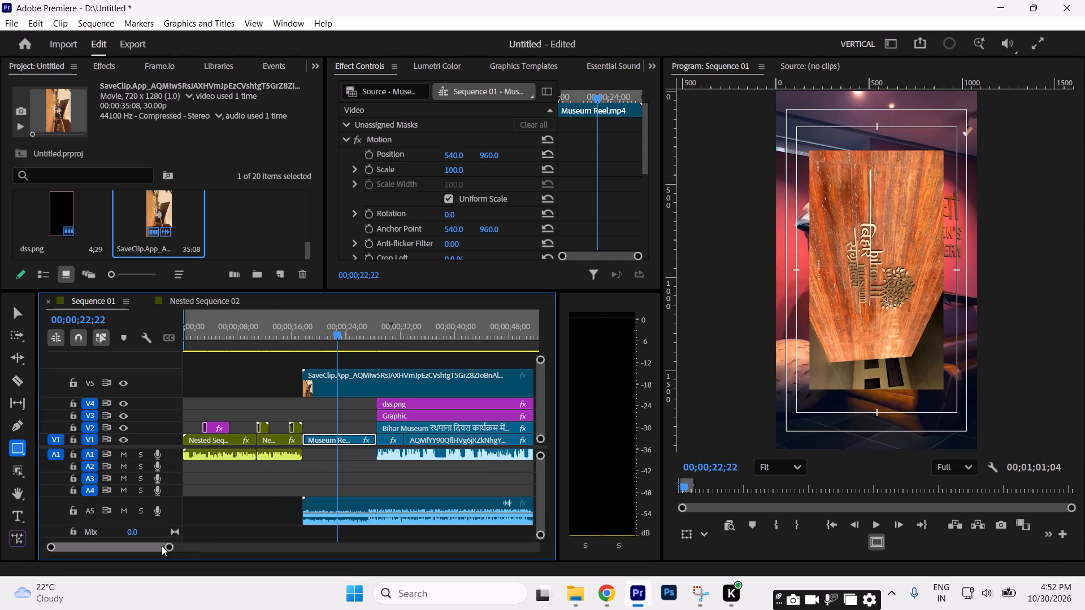
pyautogui.moveTo(173, 548); pyautogui.dragTo(285, 546)
pyautogui.moveTo(227, 382); pyautogui.dragTo(356, 404)
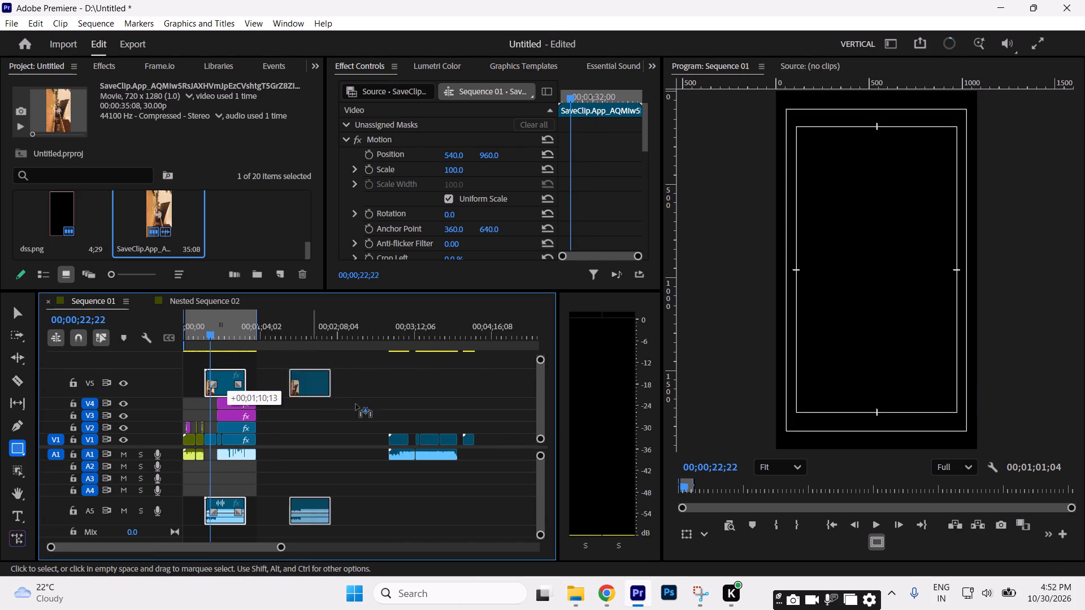
pyautogui.moveTo(356, 404); pyautogui.dragTo(361, 455)
# Unlink the new SaveClip video from its audio.
pyautogui.click(370, 332)
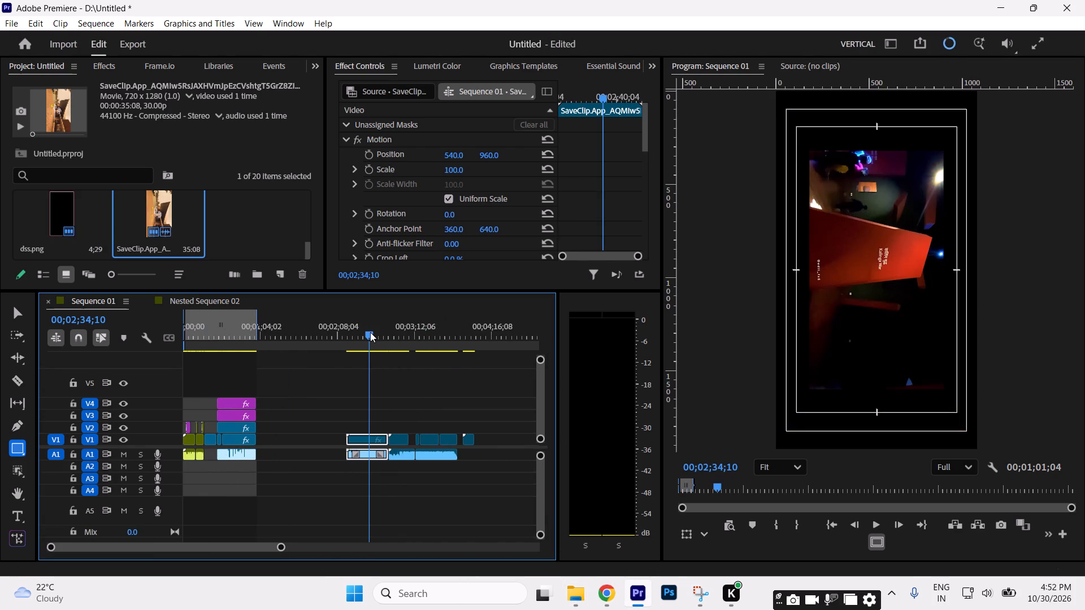
pyautogui.hotkey('ctrl', 'l')
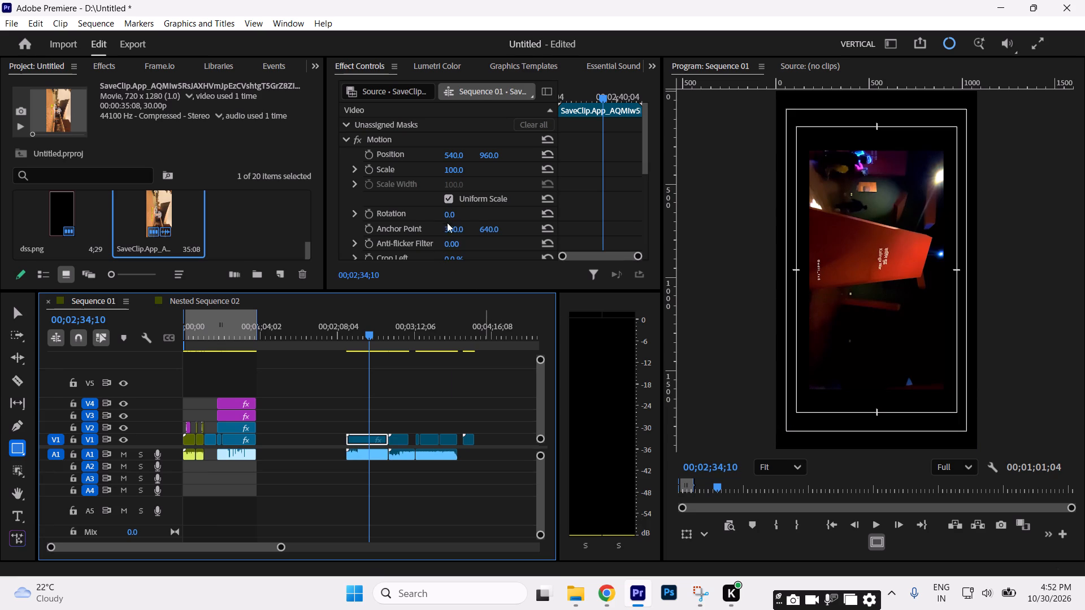
# Set the SaveClip video's rotation to -90°.
pyautogui.moveTo(448, 218); pyautogui.dragTo(376, 202)
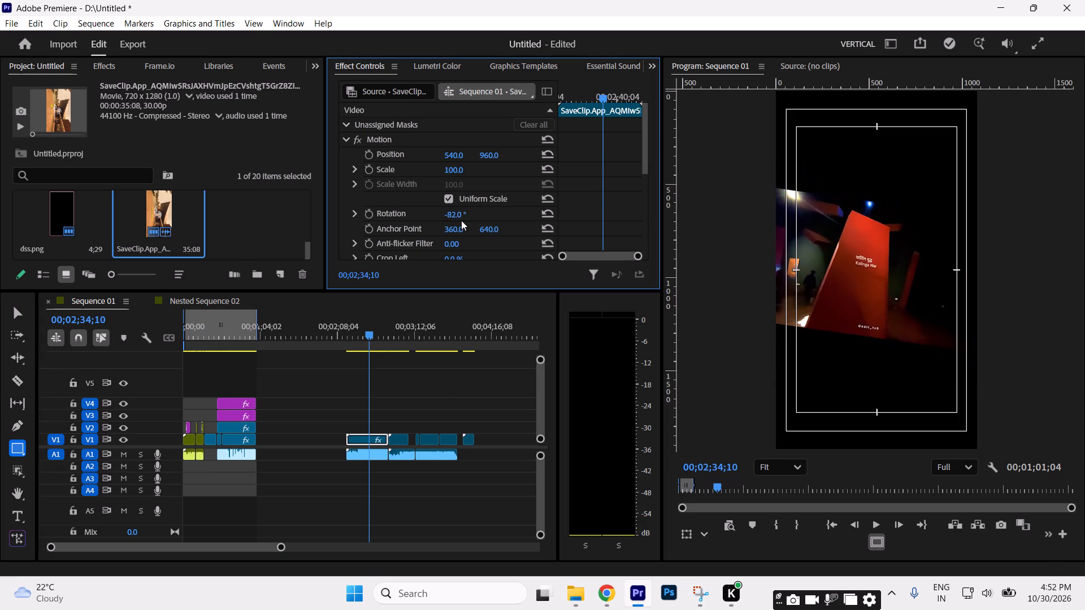
pyautogui.click(455, 215)
pyautogui.write('-90')
pyautogui.press('Return')
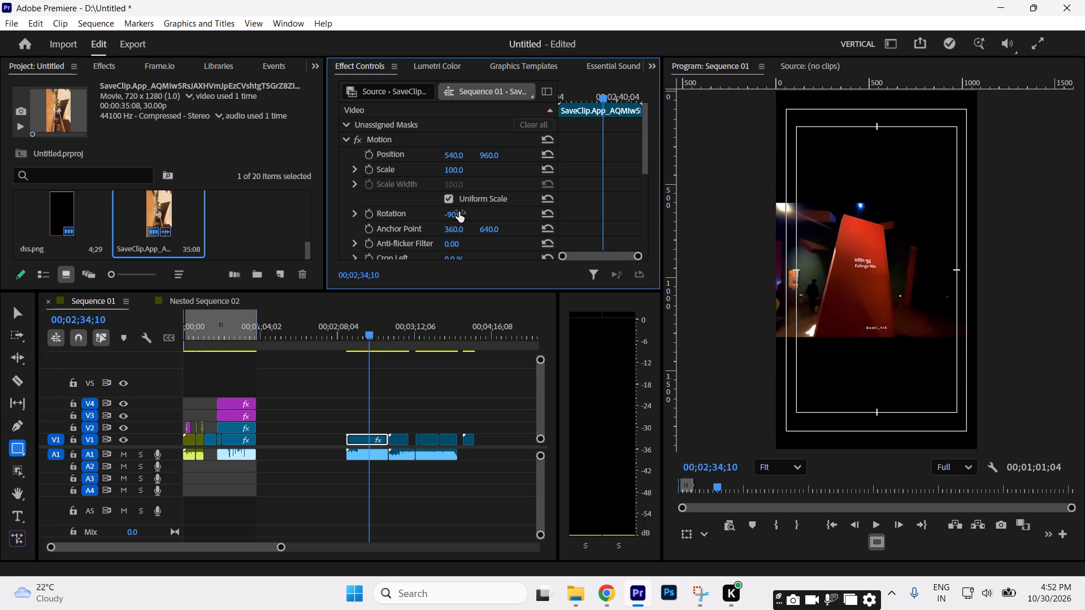
# Split the SaveClip video on V1 at 00;02;20;25 and delete the short opening piece.
pyautogui.moveTo(340, 343); pyautogui.dragTo(354, 344)
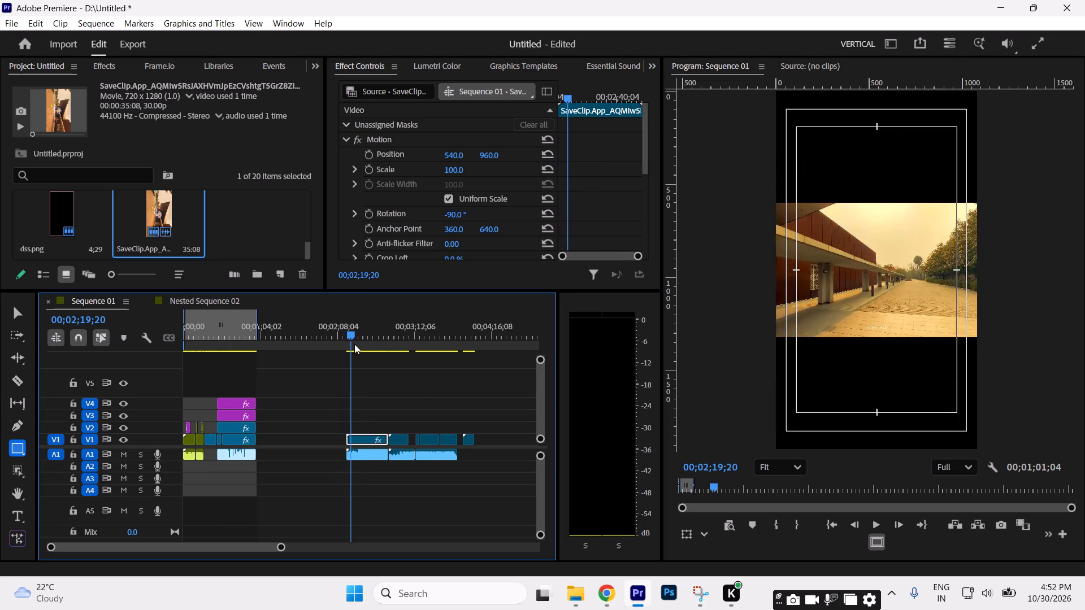
pyautogui.moveTo(354, 344); pyautogui.dragTo(354, 345)
pyautogui.press('c')
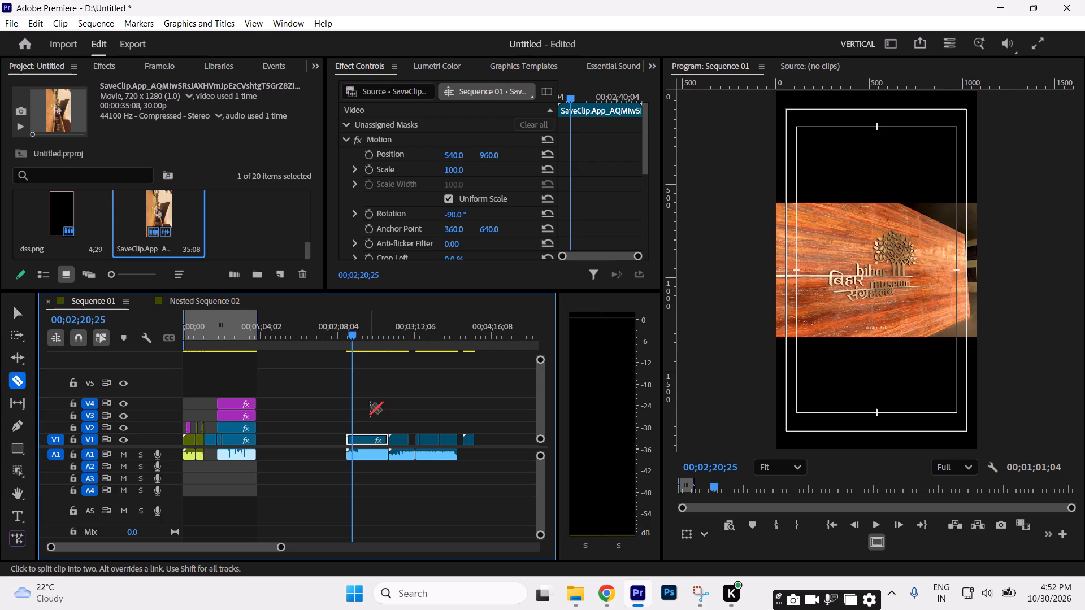
pyautogui.click(355, 439)
pyautogui.press('v')
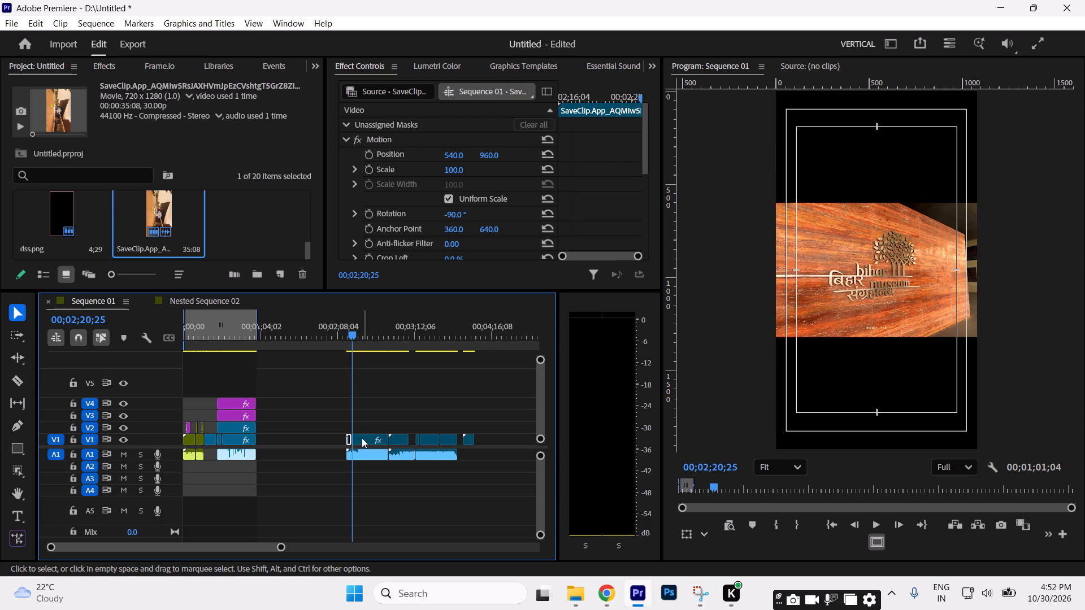
pyautogui.press('Delete')
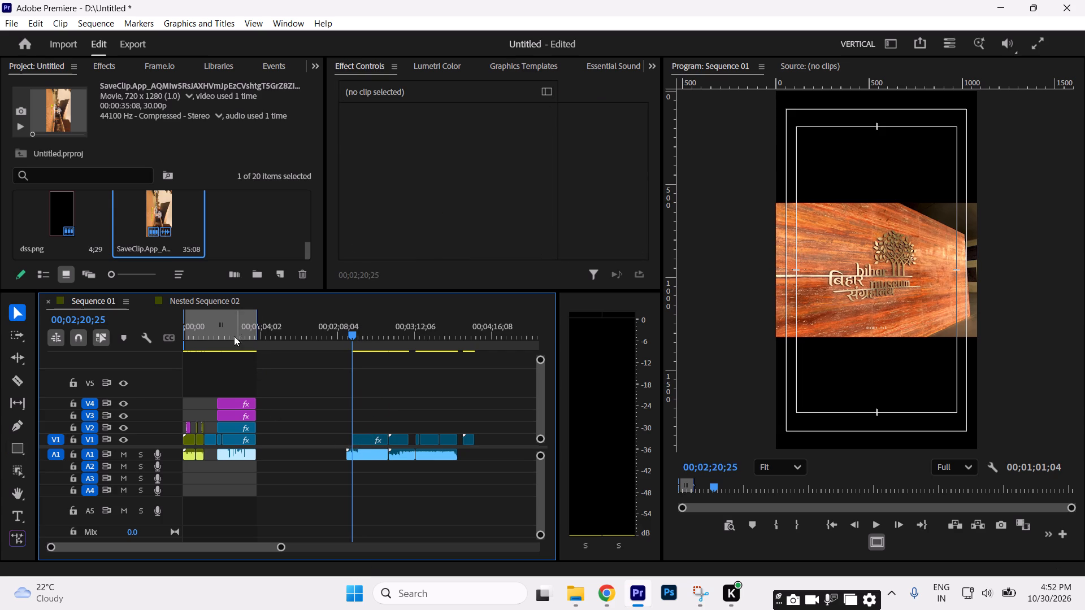
# Split the SaveClip video on V1 at 00;02;46;02, where the colourful tree shot shows, and delete the short piece after the cut.
pyautogui.click(232, 332)
pyautogui.moveTo(283, 545); pyautogui.dragTo(271, 547)
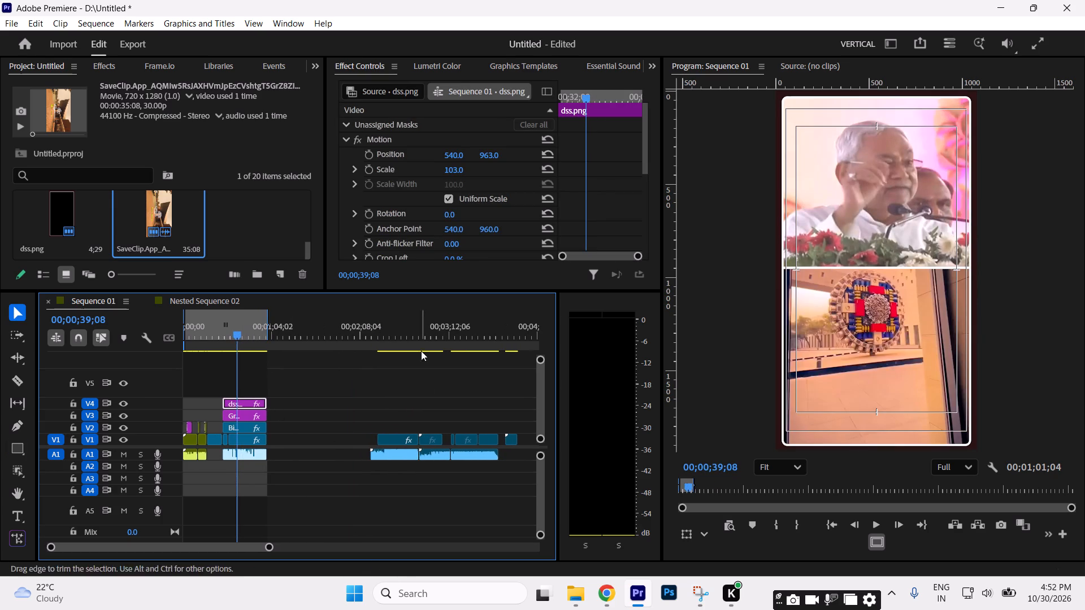
pyautogui.moveTo(388, 335); pyautogui.dragTo(409, 347)
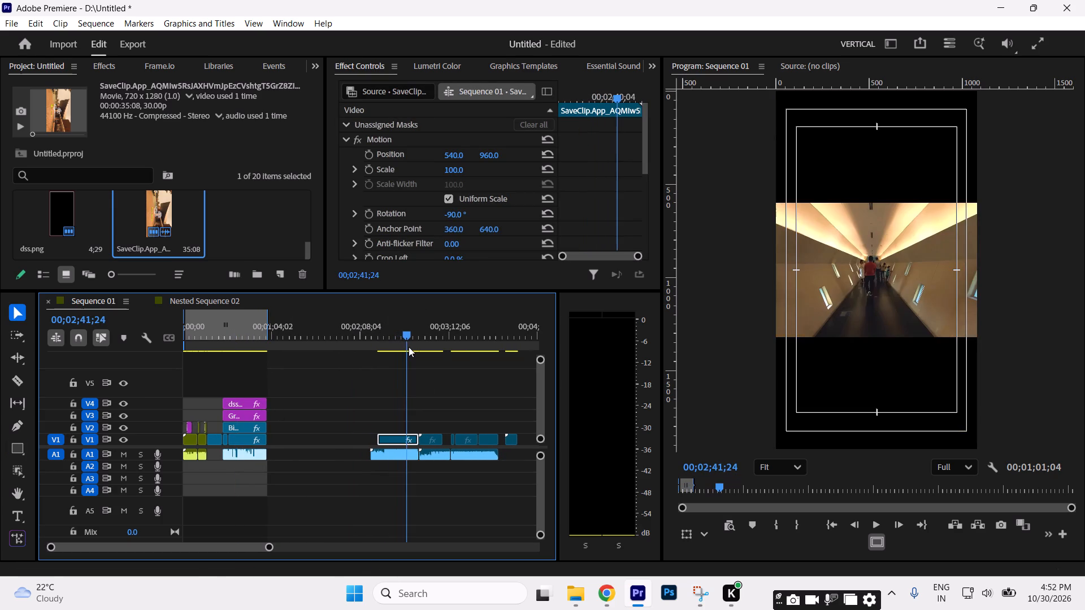
pyautogui.moveTo(409, 347); pyautogui.dragTo(422, 352)
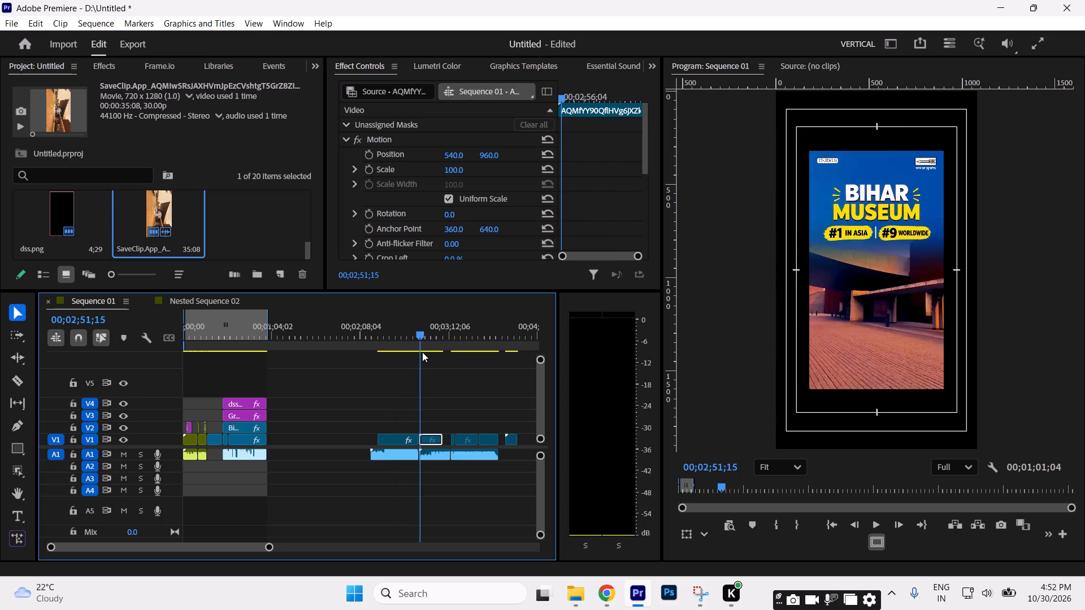
pyautogui.moveTo(422, 352); pyautogui.dragTo(417, 352)
pyautogui.press('c')
pyautogui.press('v')
pyautogui.press('c')
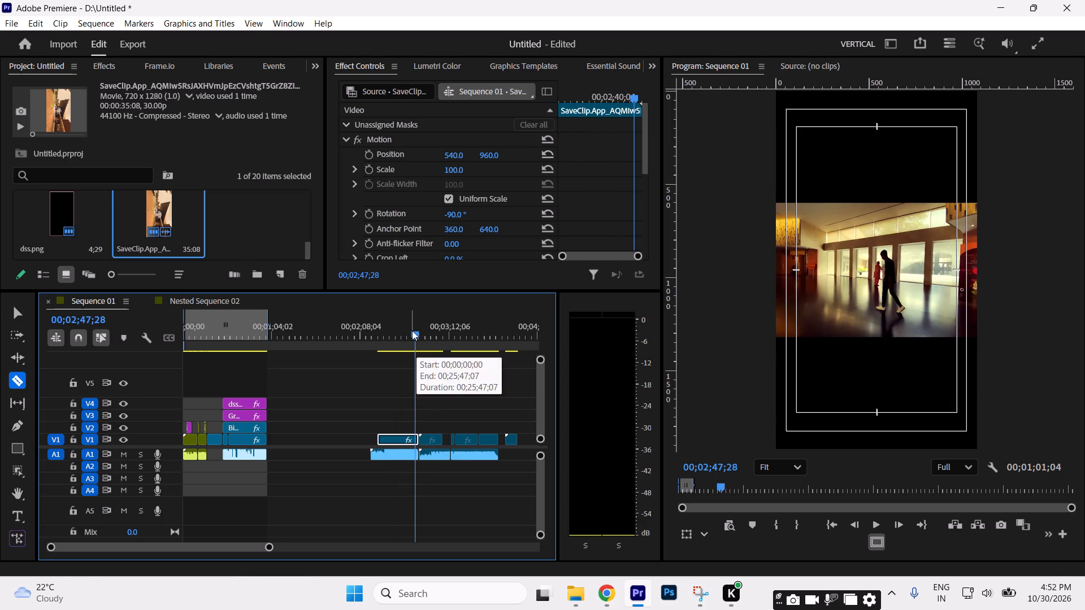
pyautogui.press('Left')
pyautogui.press('Left')
pyautogui.press('Left')
pyautogui.press('Left')
pyautogui.press('Left')
pyautogui.press('Left')
pyautogui.press('Left')
pyautogui.press('Left')
pyautogui.press('Left')
pyautogui.press('Left')
pyautogui.press('Left')
pyautogui.press('Left')
pyautogui.press('Left')
pyautogui.press('Left')
pyautogui.press('Left')
pyautogui.press('Left')
pyautogui.press('Left')
pyautogui.press('Left')
pyautogui.press('Left')
pyautogui.press('Left')
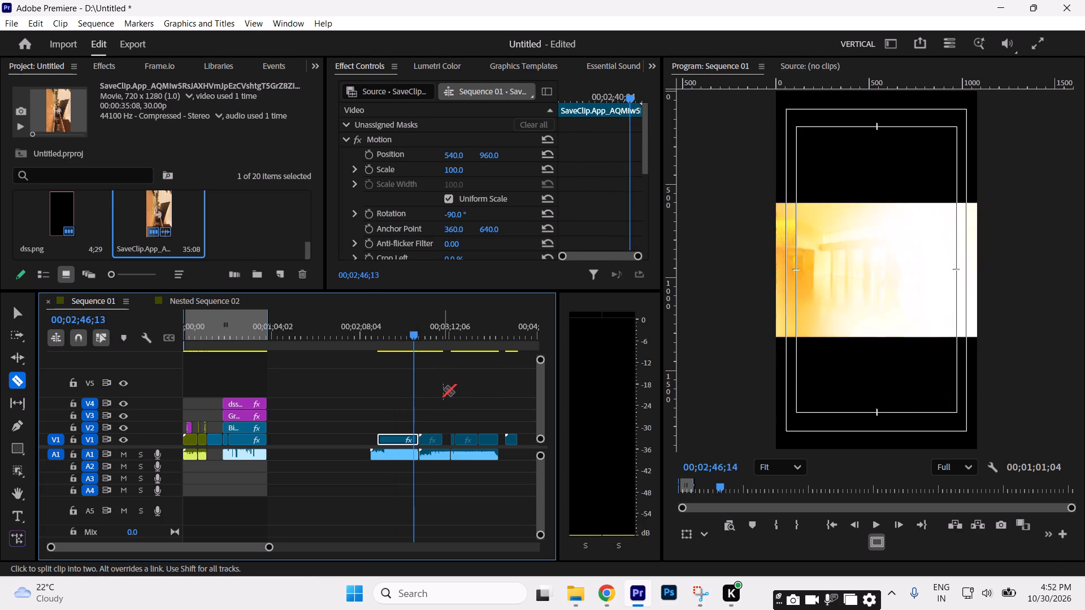
pyautogui.press('Right')
pyautogui.press('Right')
pyautogui.press('Right')
pyautogui.press('Right')
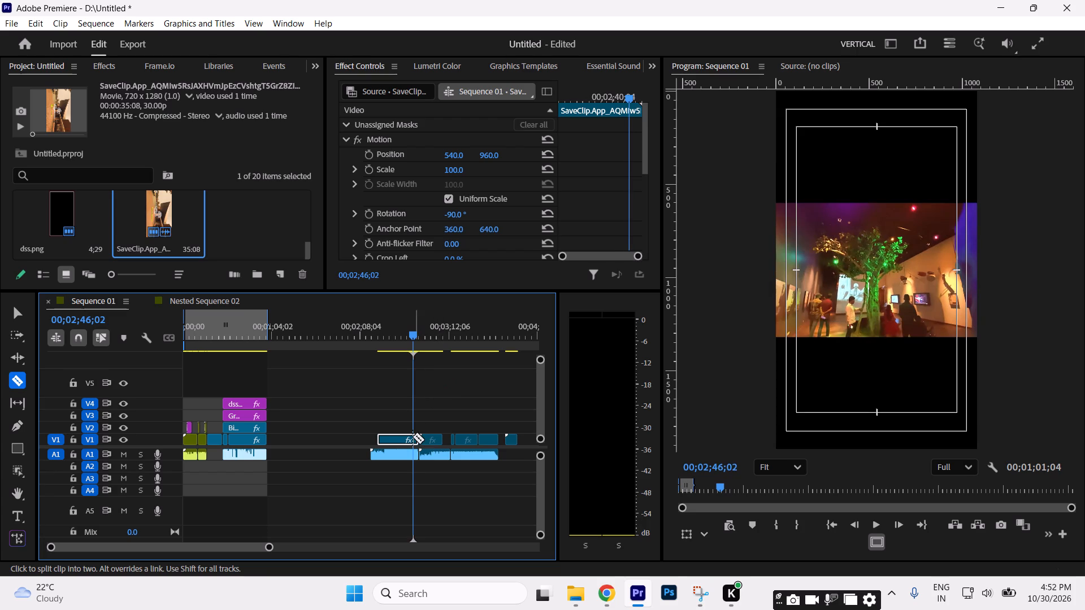
pyautogui.click(413, 437)
pyautogui.press('Delete')
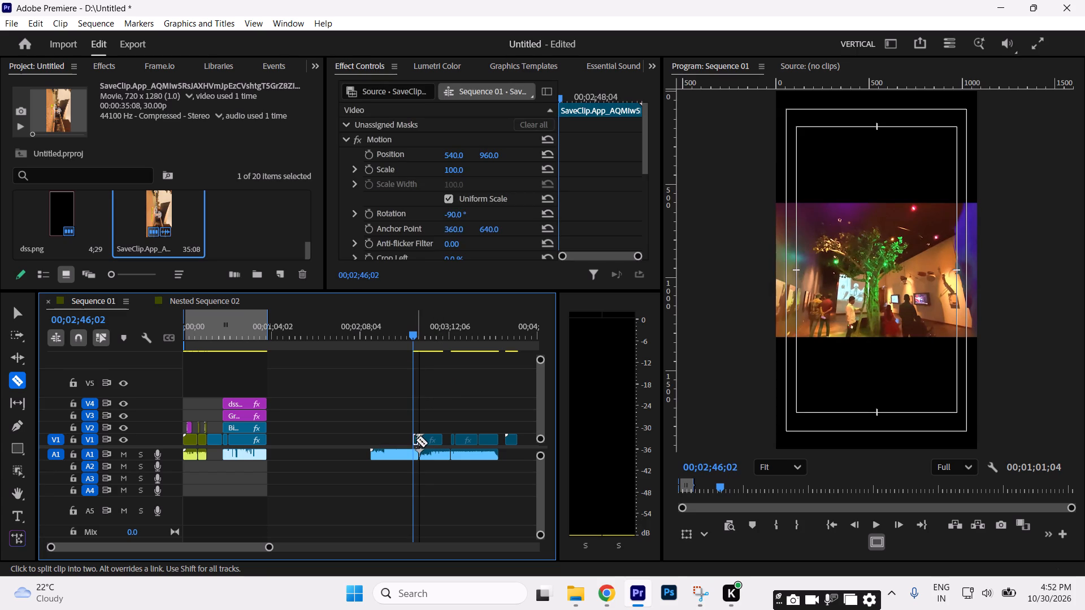
pyautogui.hotkey('ctrl', 'z')
pyautogui.press('v')
pyautogui.press('v')
pyautogui.click(415, 438)
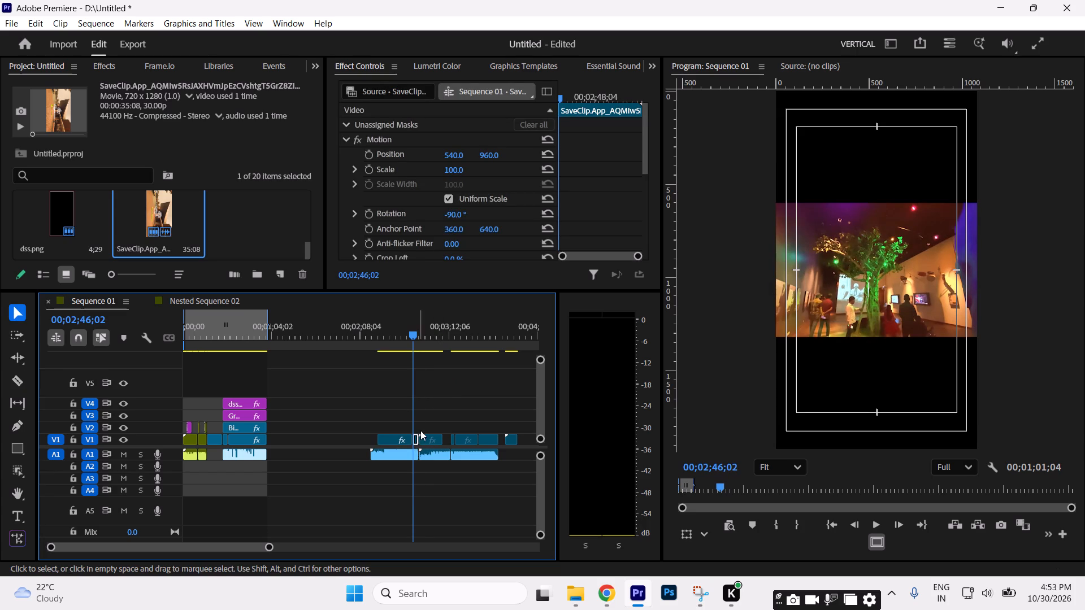
pyautogui.press('Delete')
# Move the trimmed SaveClip video along V1 closer to the reel, starting at about 00;01;27.
pyautogui.moveTo(398, 442); pyautogui.dragTo(324, 439)
pyautogui.moveTo(236, 328); pyautogui.dragTo(245, 333)
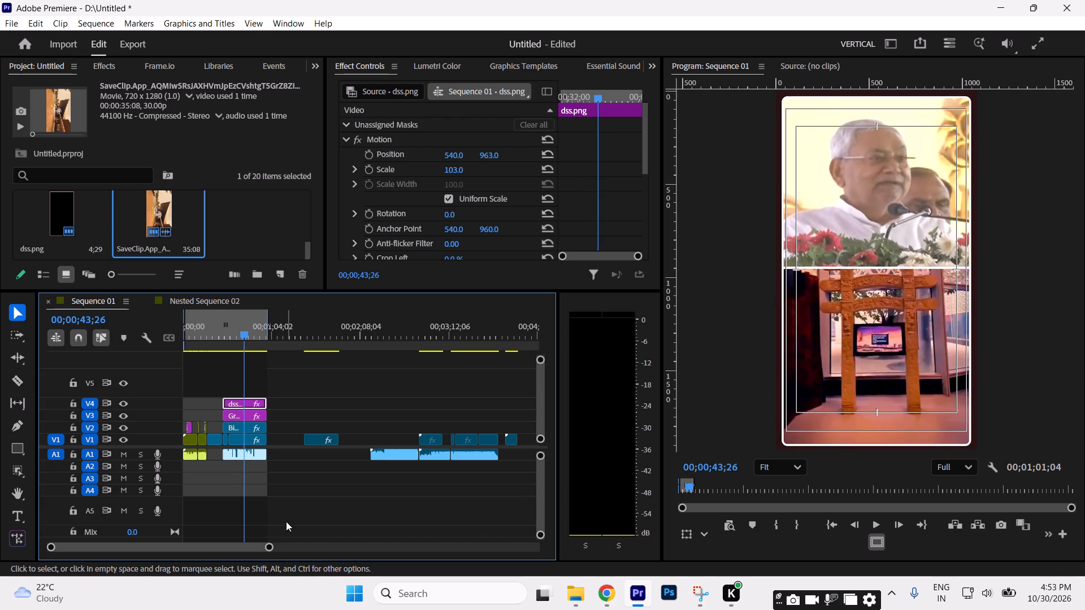
pyautogui.moveTo(269, 545); pyautogui.dragTo(220, 535)
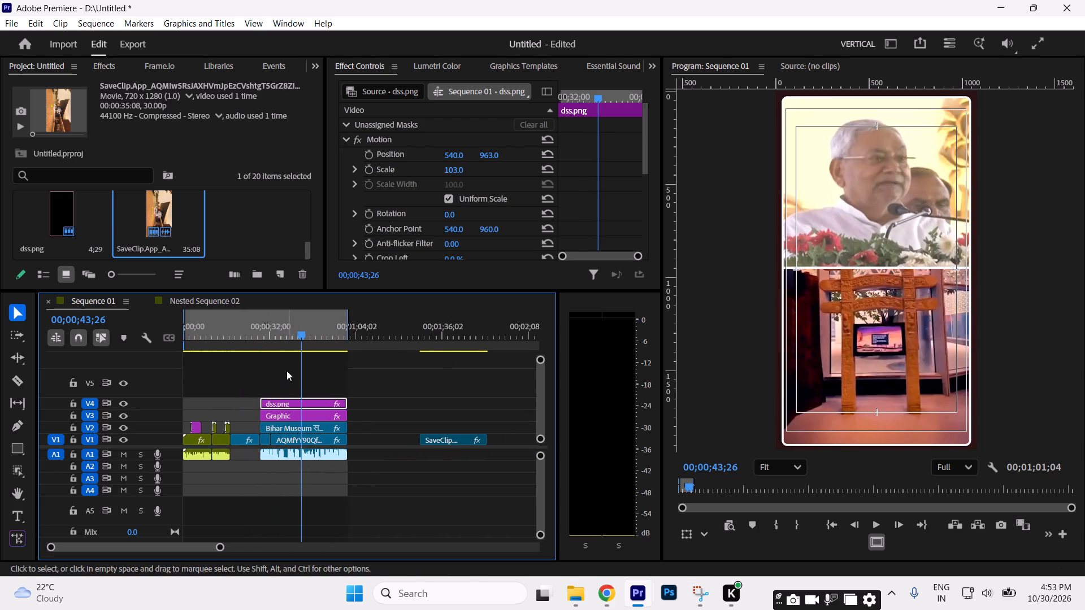
# Move both V1 clips of the split-screen section, including AQMfYY90, out of the reel to V3 above the SaveClip video.
pyautogui.click(276, 333)
pyautogui.click(297, 442)
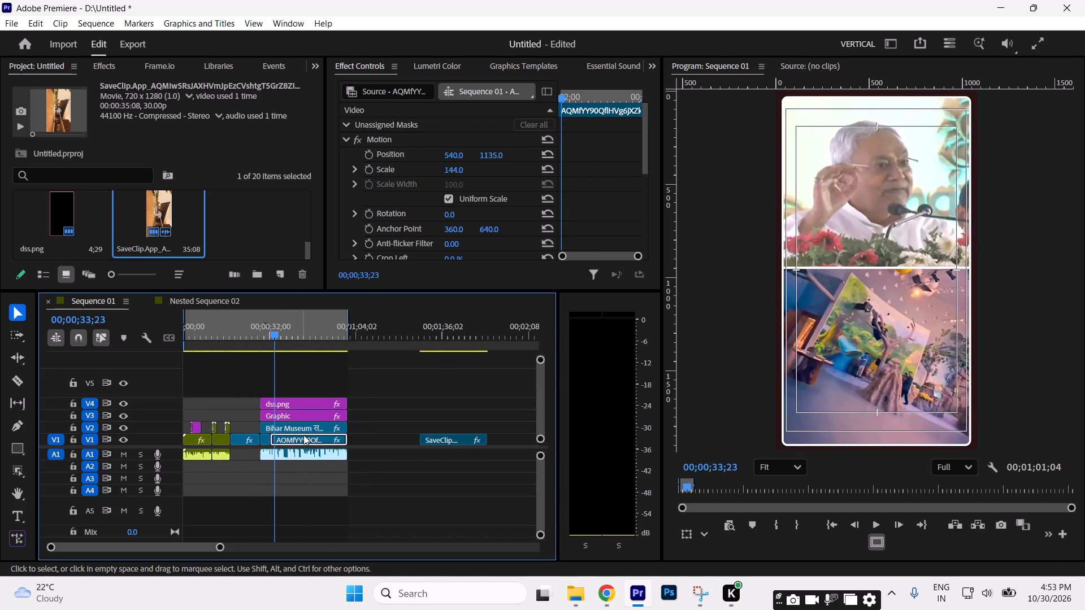
pyautogui.press('Delete')
pyautogui.hotkey('ctrl', 'z')
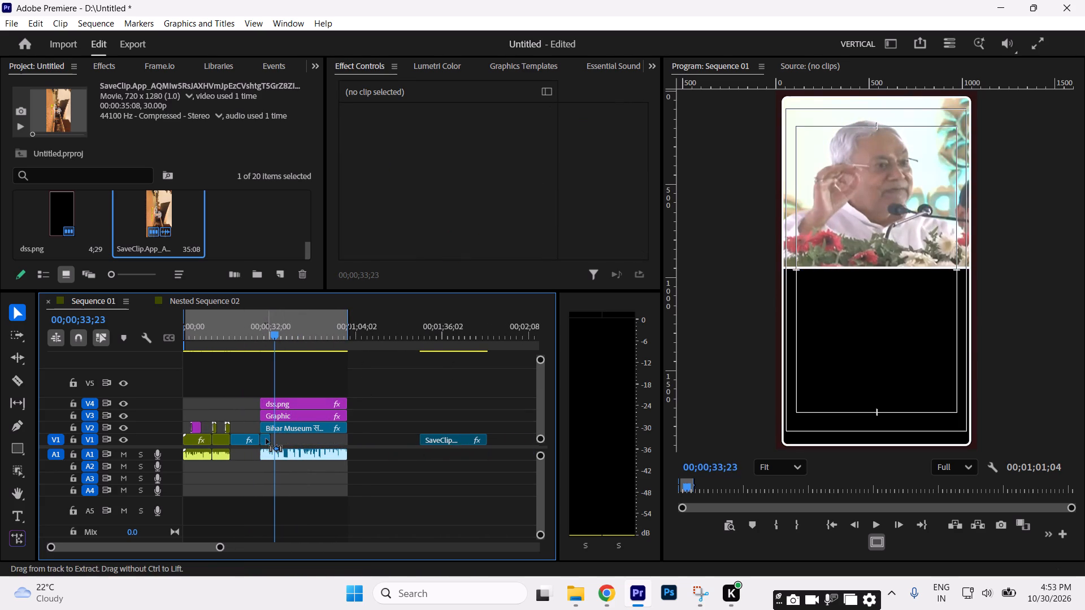
pyautogui.keyDown('shift'); pyautogui.click(266, 439); pyautogui.keyUp('shift')
pyautogui.keyDown('shift'); pyautogui.click(296, 435); pyautogui.keyUp('shift')
pyautogui.moveTo(287, 438); pyautogui.dragTo(444, 415)
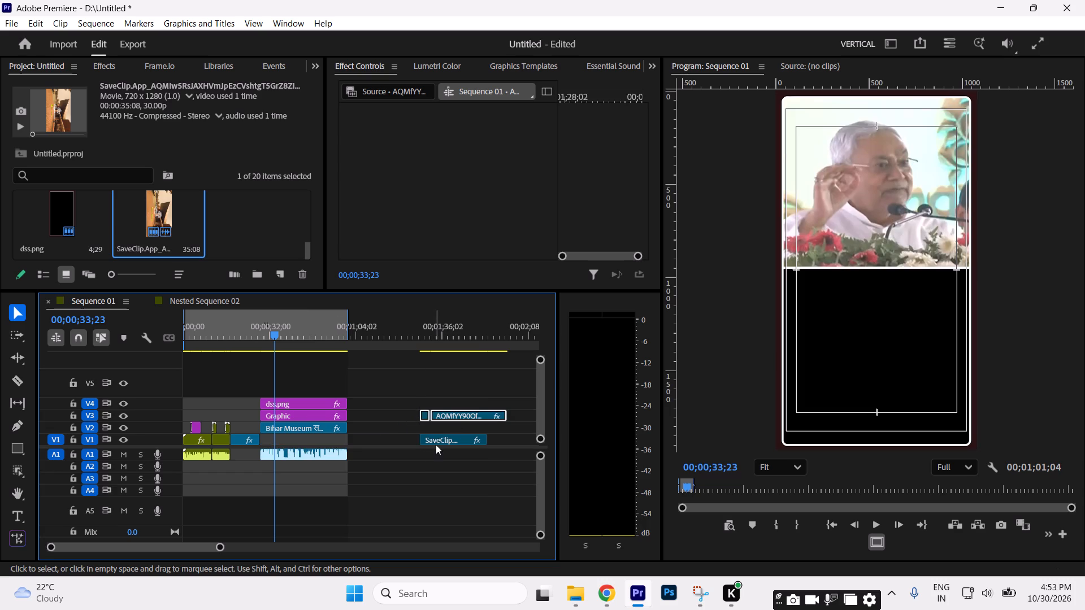
# Move the SaveClip video into the emptied V1 space at the start of the split-screen section, 00;00;28;18.
pyautogui.moveTo(433, 442); pyautogui.dragTo(280, 434)
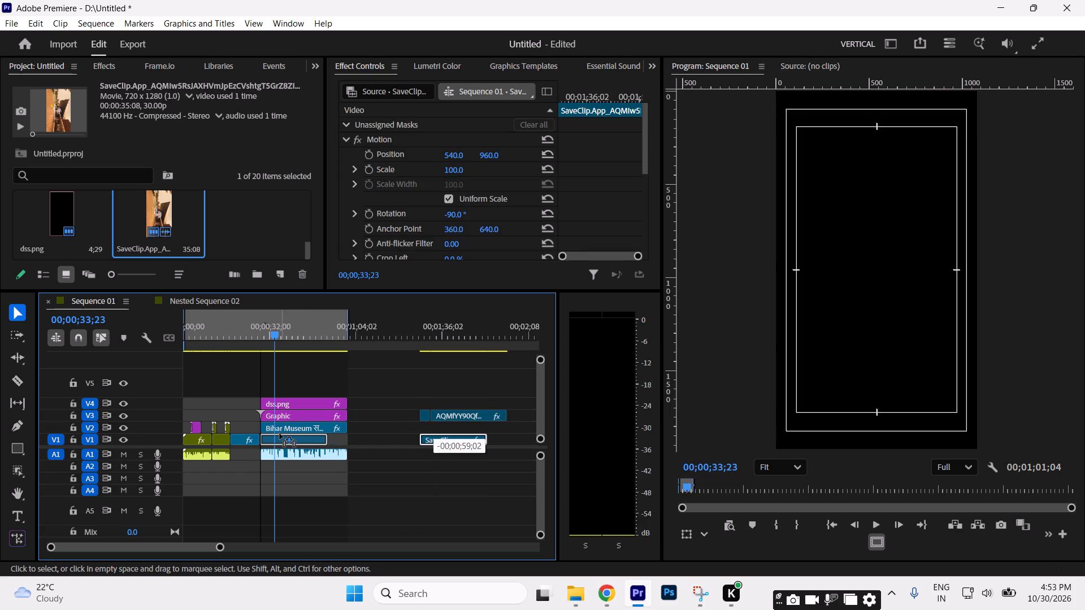
pyautogui.moveTo(280, 434); pyautogui.dragTo(278, 434)
# Fit the SaveClip video into the lower half of the split screen with vertical position 1436 and scale 154.
pyautogui.moveTo(268, 338); pyautogui.dragTo(261, 337)
pyautogui.press('space')
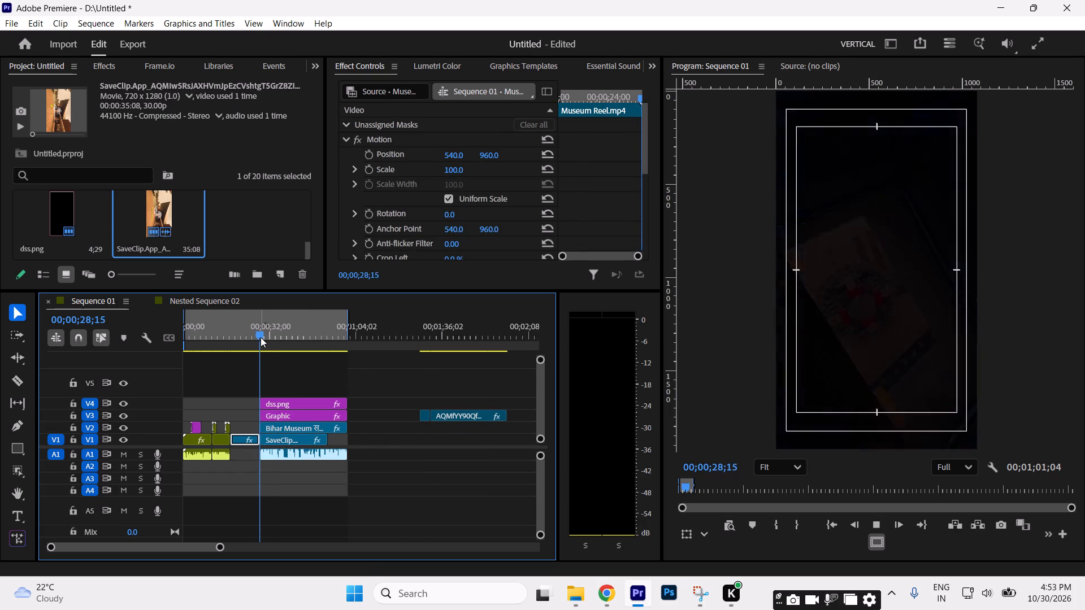
pyautogui.press('space')
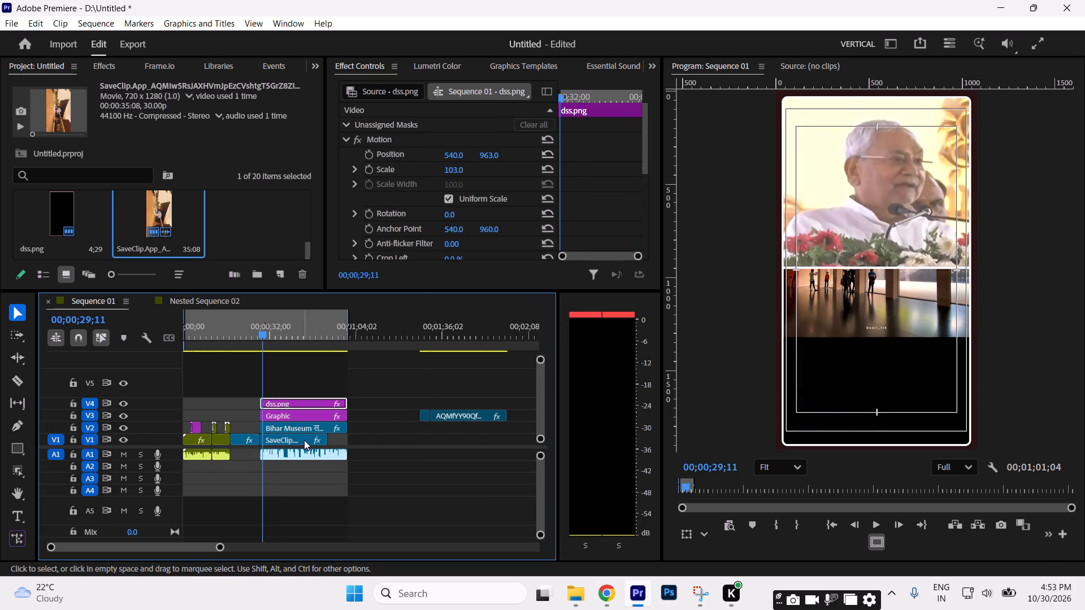
pyautogui.click(303, 439)
pyautogui.click(483, 155)
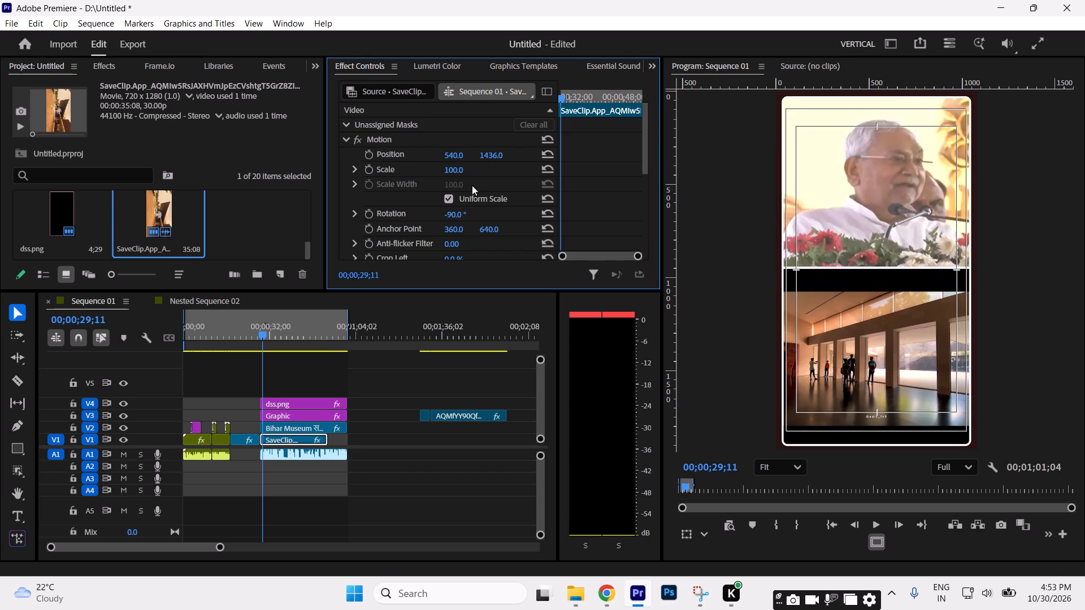
pyautogui.moveTo(458, 167); pyautogui.dragTo(496, 162)
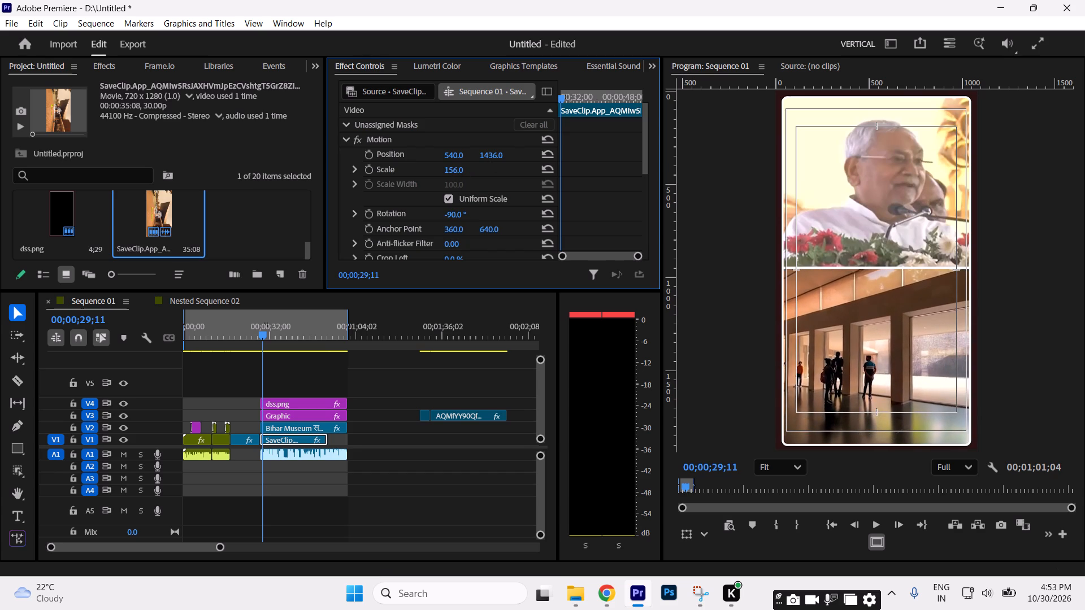
pyautogui.moveTo(496, 162); pyautogui.dragTo(494, 162)
# Set the SaveClip video's horizontal position to 599 so the Bihar Museum sign sits within the lower half.
pyautogui.moveTo(451, 152); pyautogui.dragTo(778, 142)
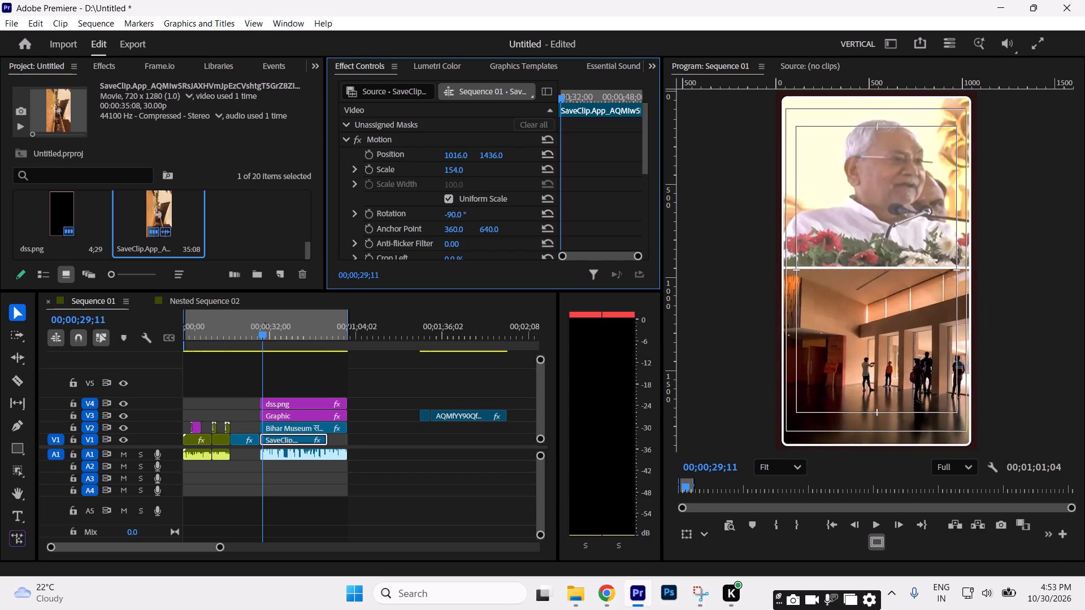
pyautogui.moveTo(778, 142); pyautogui.dragTo(703, 140)
pyautogui.press('Up')
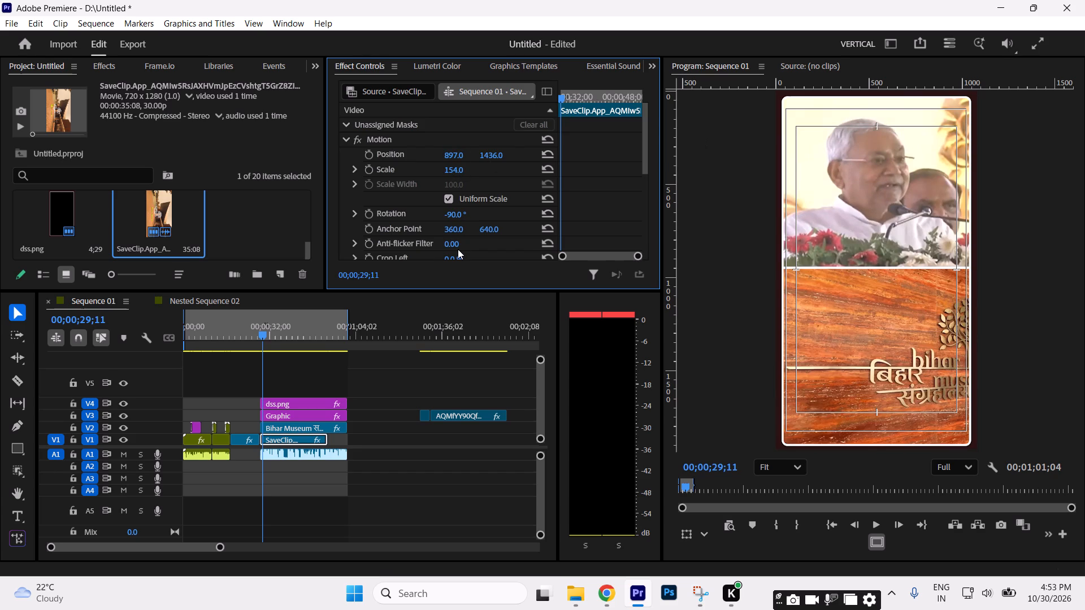
pyautogui.press('space')
pyautogui.press('space')
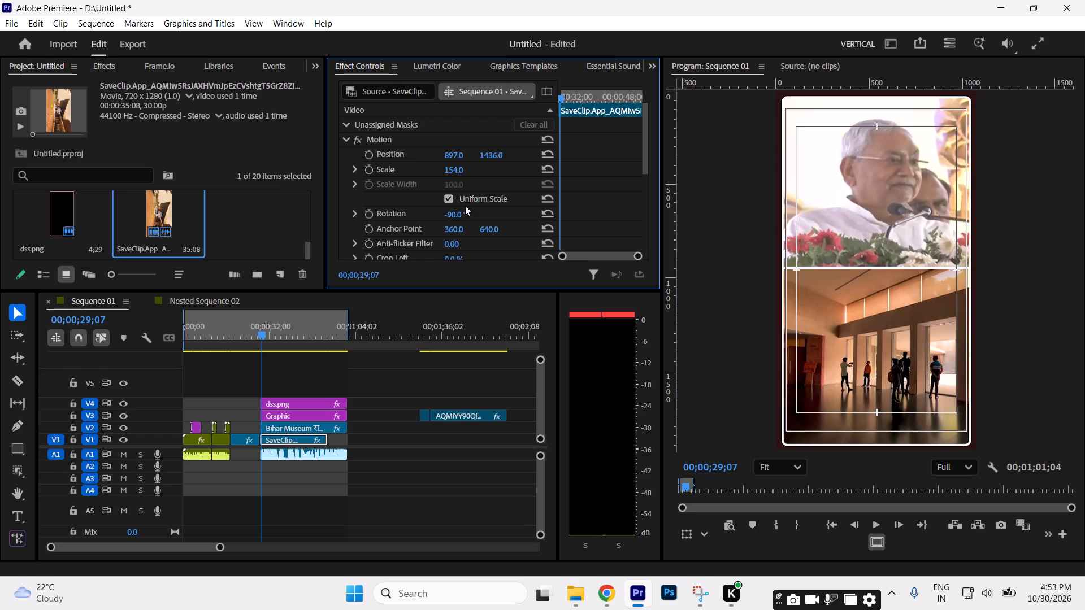
pyautogui.press('Up')
pyautogui.moveTo(459, 158); pyautogui.dragTo(246, 165)
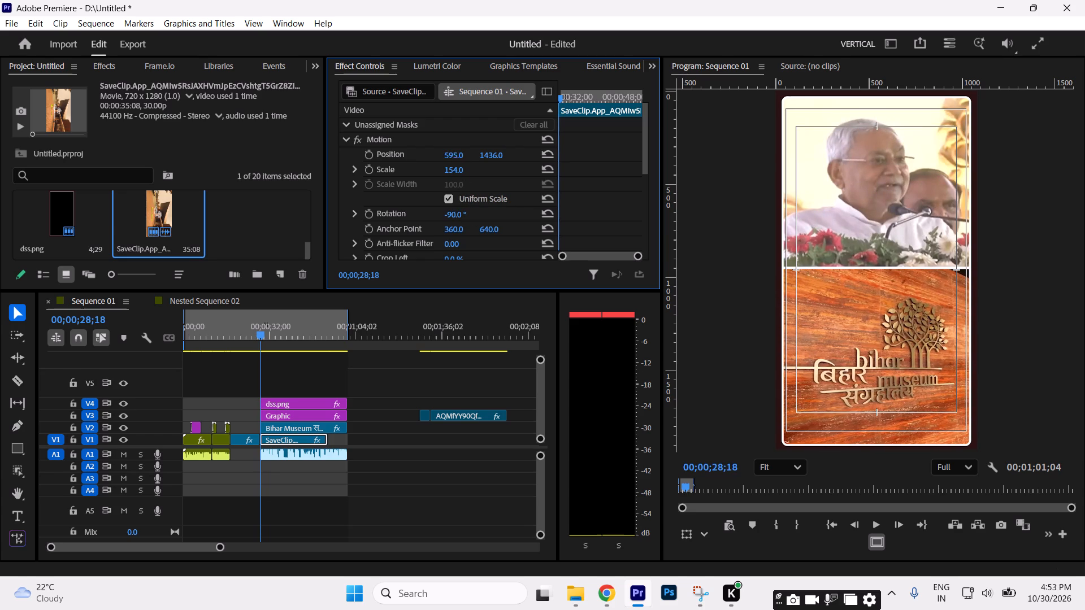
pyautogui.moveTo(246, 165); pyautogui.dragTo(249, 165)
pyautogui.press('=')
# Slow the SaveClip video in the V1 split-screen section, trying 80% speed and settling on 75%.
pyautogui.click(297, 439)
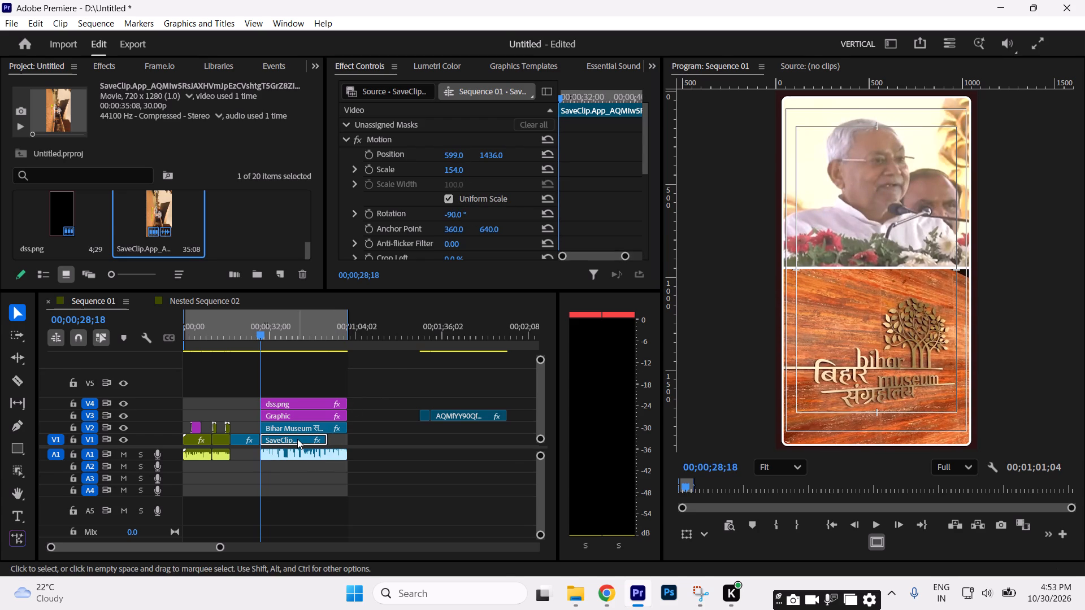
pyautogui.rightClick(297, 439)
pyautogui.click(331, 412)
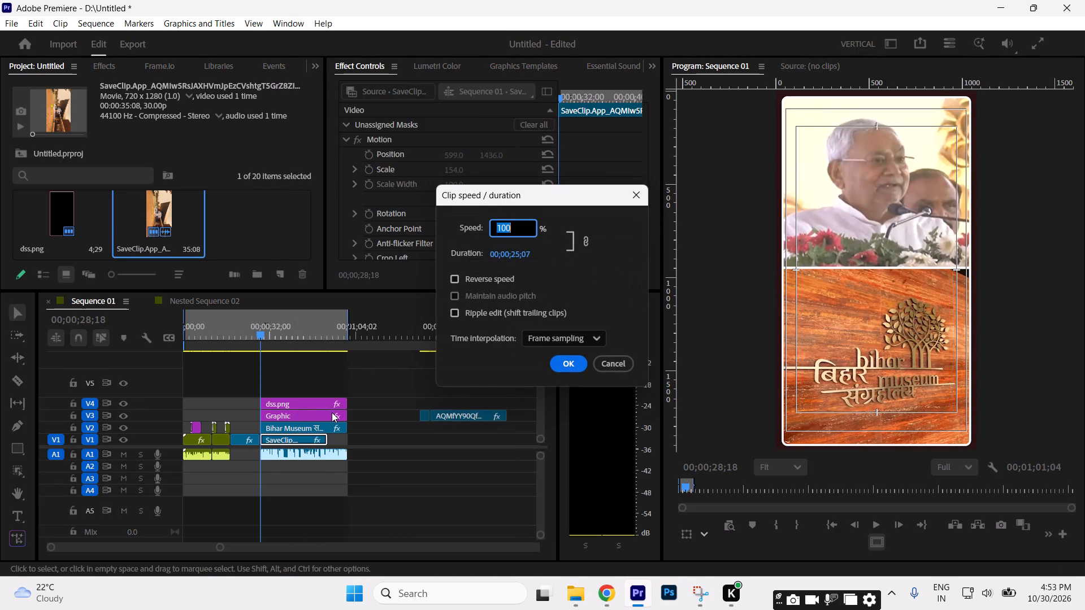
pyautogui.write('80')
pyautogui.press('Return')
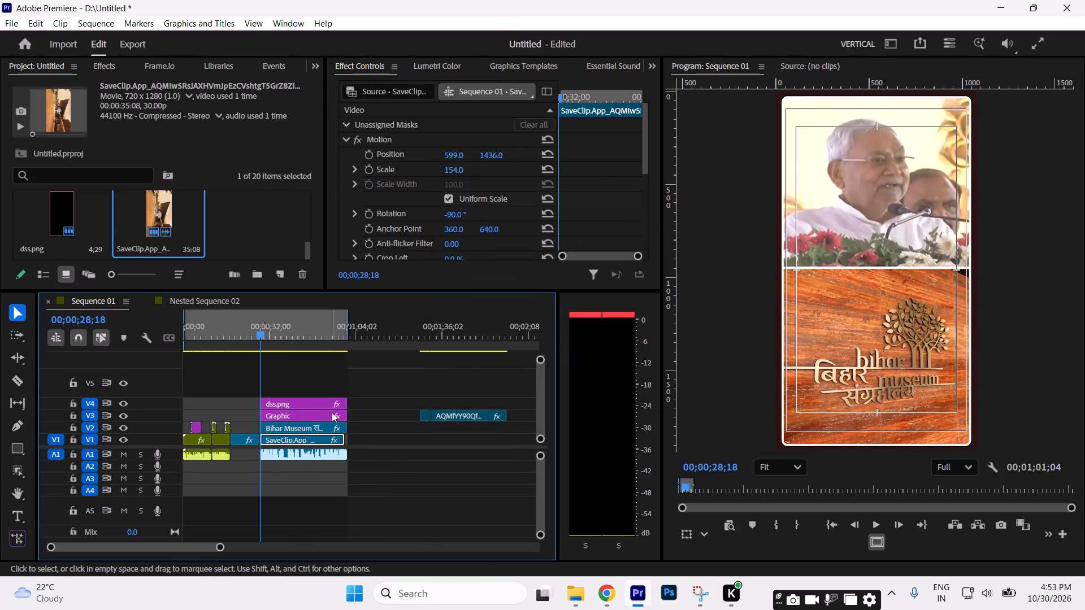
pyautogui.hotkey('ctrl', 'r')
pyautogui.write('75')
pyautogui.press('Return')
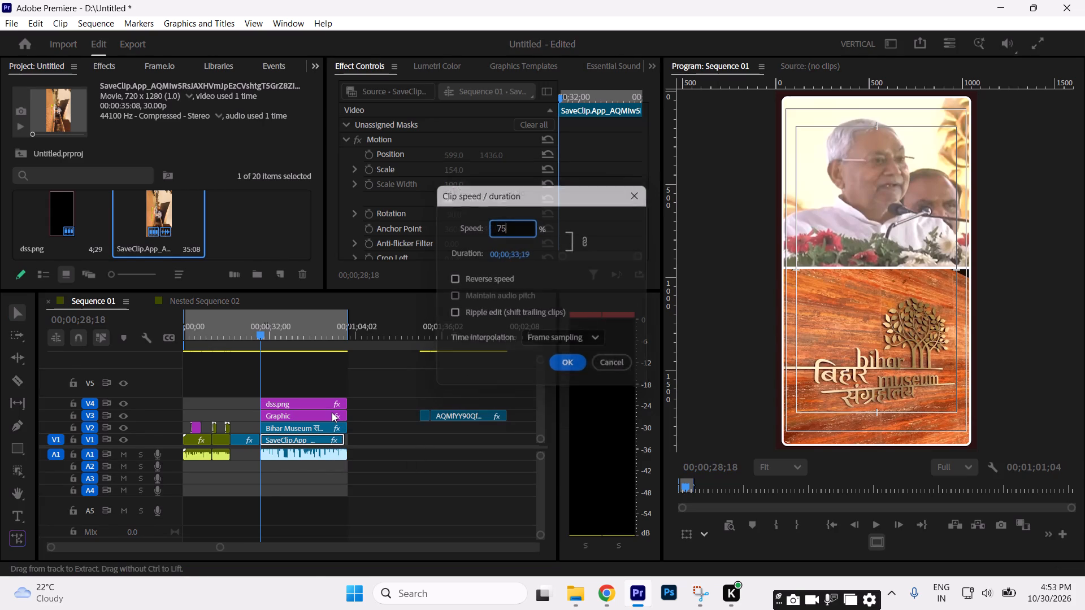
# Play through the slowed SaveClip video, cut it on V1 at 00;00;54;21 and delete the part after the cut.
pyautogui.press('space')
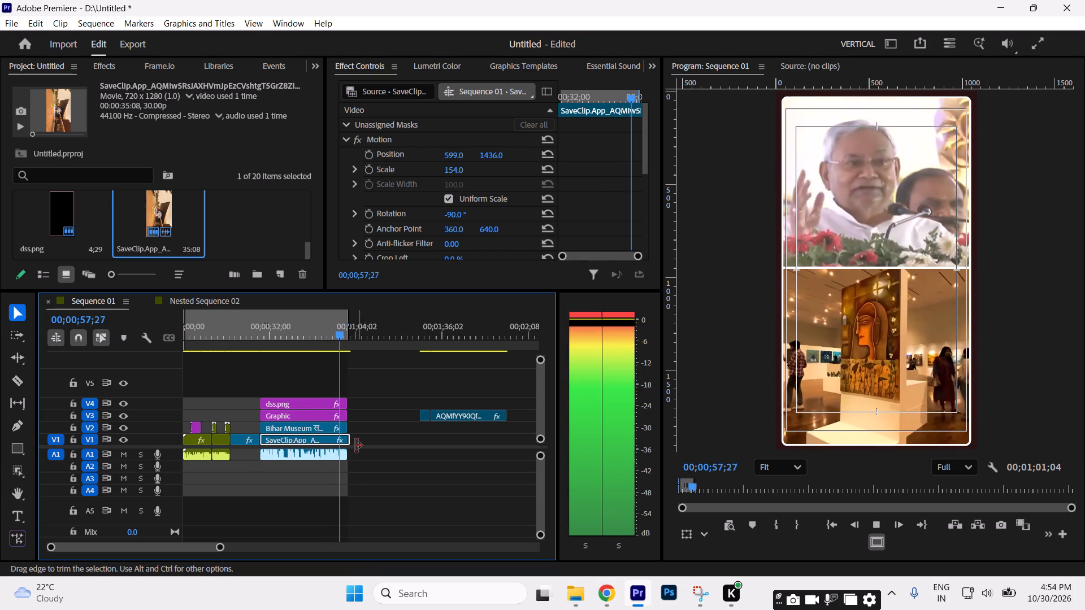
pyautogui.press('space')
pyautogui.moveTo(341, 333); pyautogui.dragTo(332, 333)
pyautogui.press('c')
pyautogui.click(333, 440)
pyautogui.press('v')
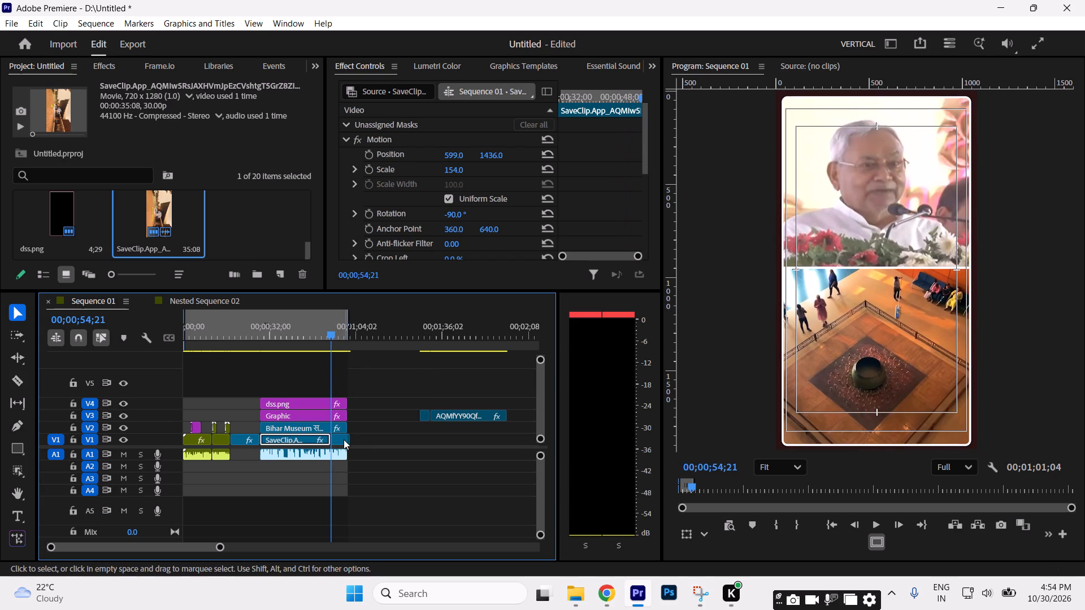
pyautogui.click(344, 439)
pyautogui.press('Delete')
# Scrub through the AQMfYY90 museum clip parked on V3 beyond the reel to review its footage.
pyautogui.press('-')
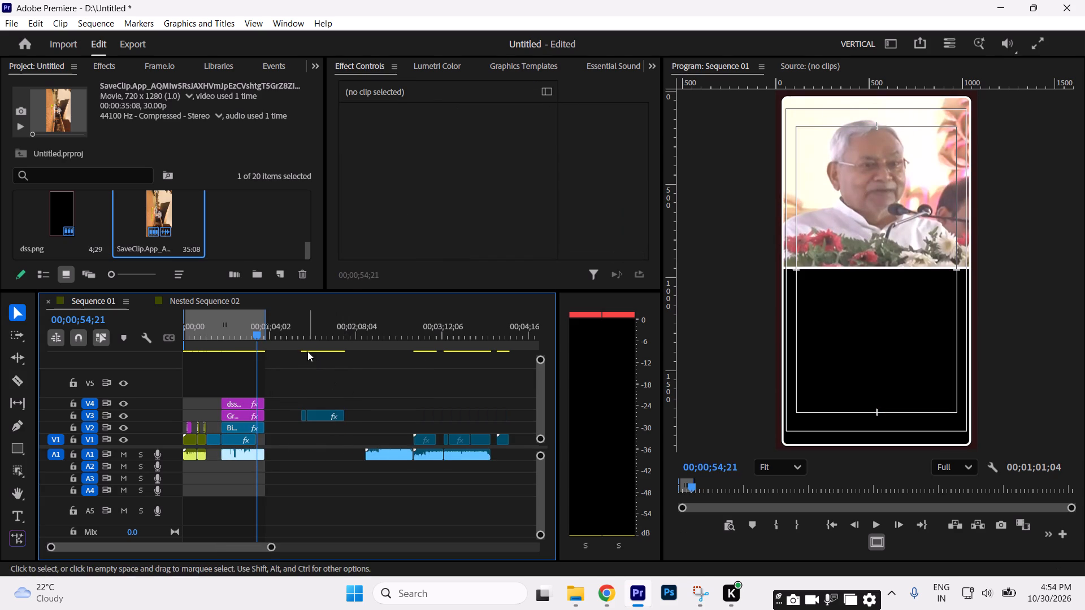
pyautogui.click(309, 351)
pyautogui.moveTo(306, 345); pyautogui.dragTo(321, 348)
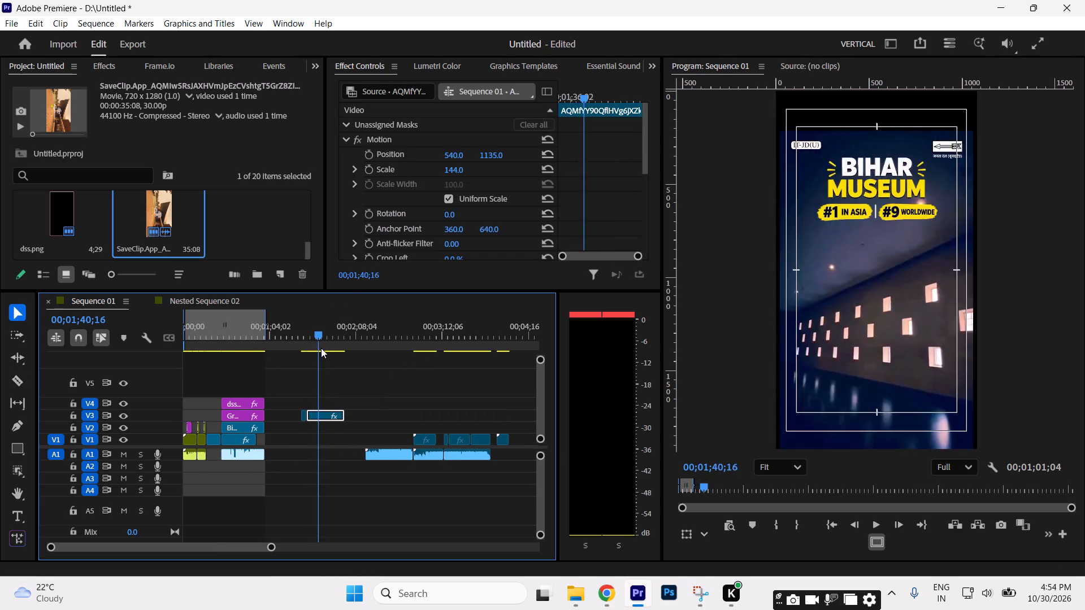
pyautogui.moveTo(321, 348); pyautogui.dragTo(340, 352)
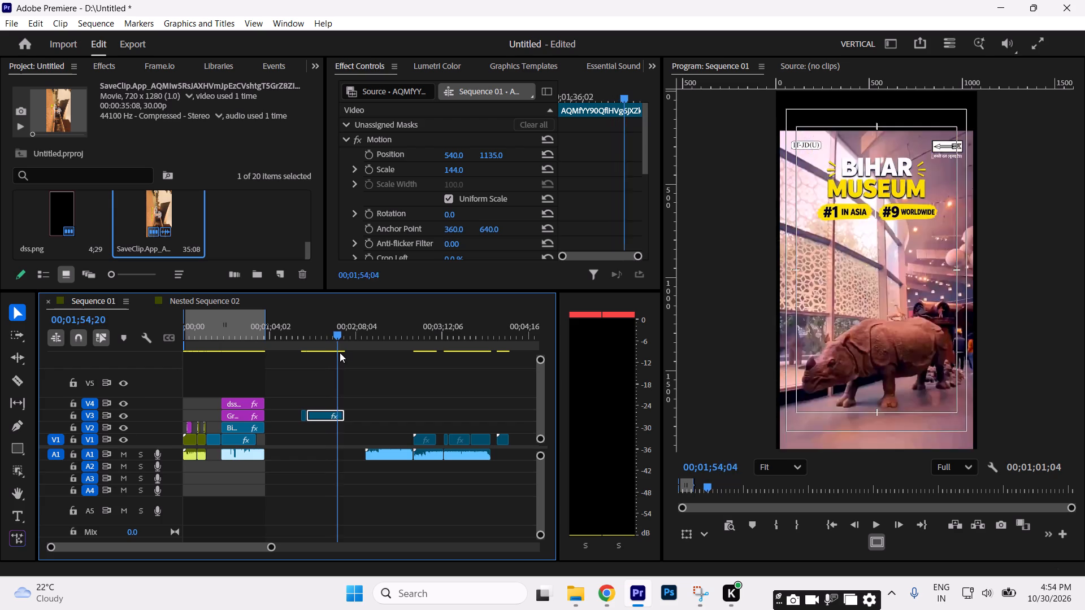
pyautogui.moveTo(340, 352); pyautogui.dragTo(349, 354)
# Undo the SaveClip replacement edits back to the original V1 clips in the lower half of the split screen.
pyautogui.hotkey('ctrl', 'z')
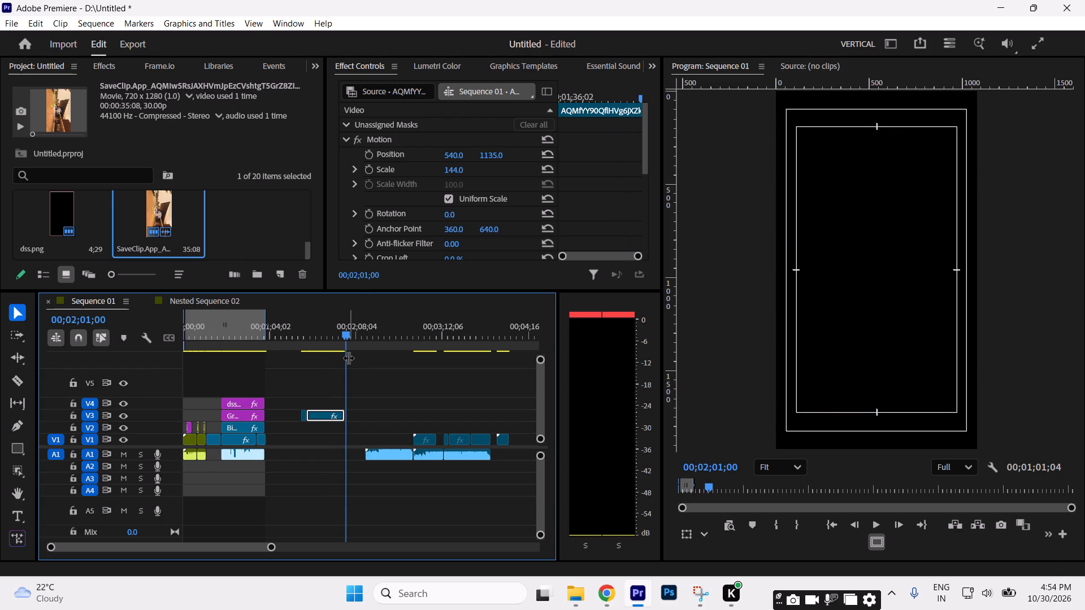
pyautogui.hotkey('ctrl', 'z')
pyautogui.hotkey('ctrl', 'z')
pyautogui.hotkey('ctrl', 'z')
pyautogui.hotkey('ctrl', 'z')
pyautogui.hotkey('ctrl', 'z')
pyautogui.hotkey('ctrl', 'z')
pyautogui.hotkey('ctrl', 'z')
pyautogui.hotkey('ctrl', 'z')
pyautogui.hotkey('ctrl', 'z')
pyautogui.hotkey('ctrl', 'z')
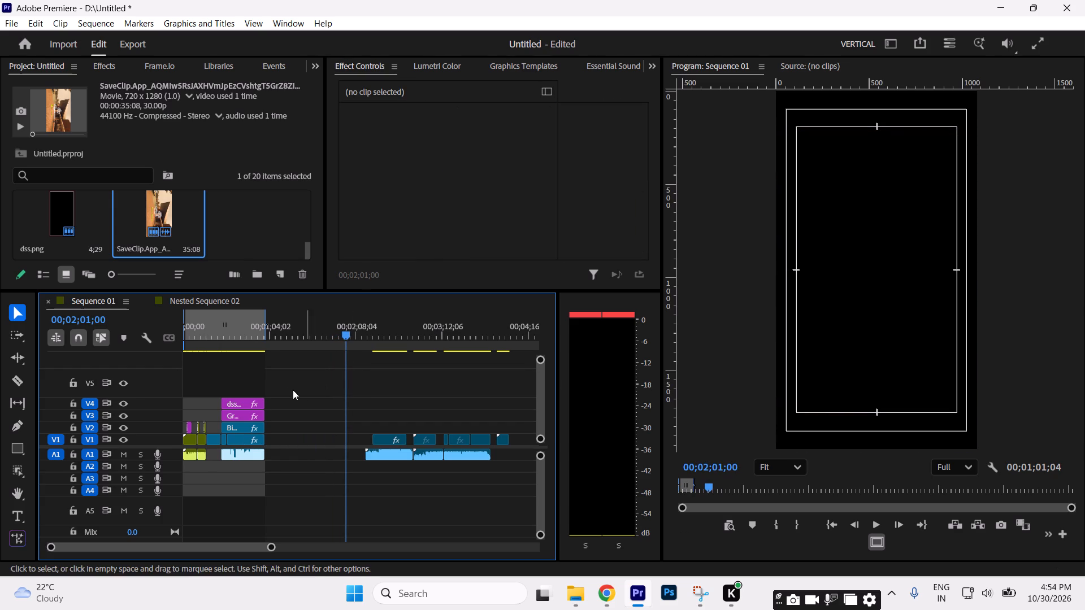
# Scrub through the restored split-screen section, return the playhead to the sequence start and save the project.
pyautogui.moveTo(231, 342); pyautogui.dragTo(254, 347)
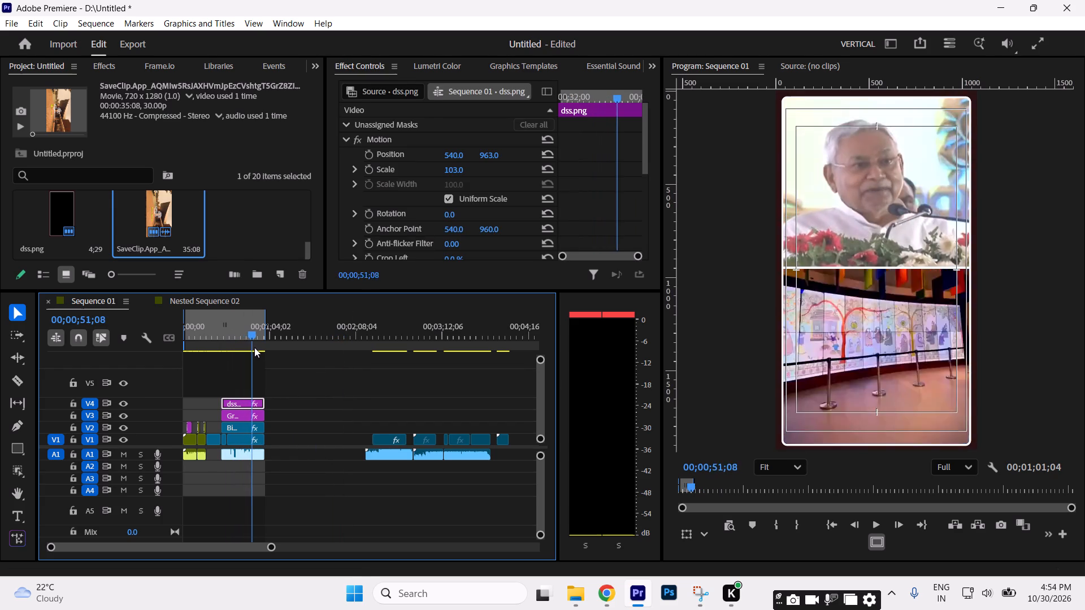
pyautogui.moveTo(254, 347); pyautogui.dragTo(140, 340)
pyautogui.click(322, 385)
pyautogui.hotkey('ctrl', 's')
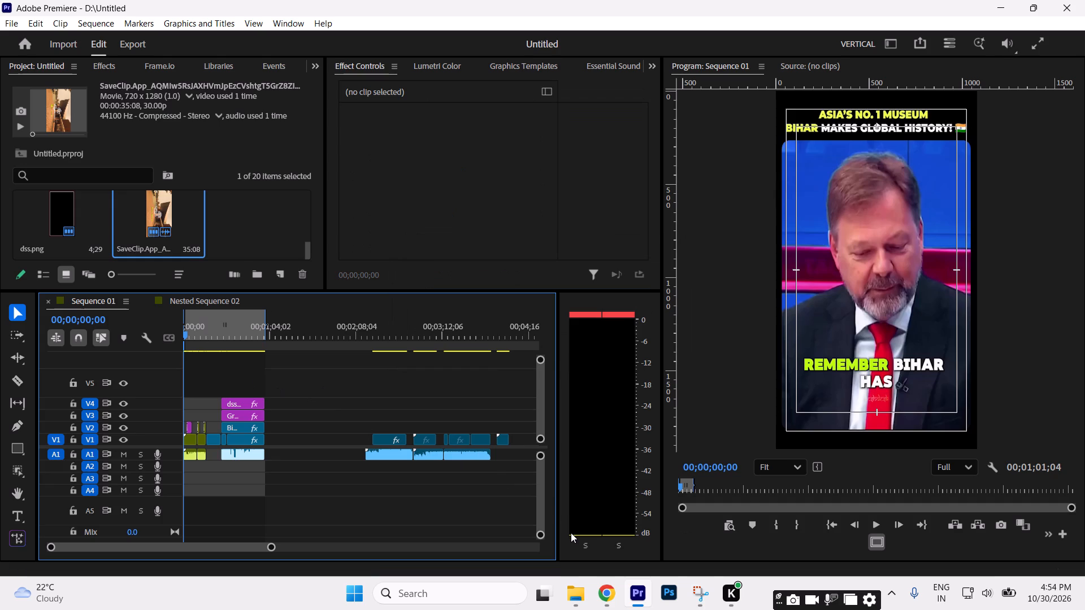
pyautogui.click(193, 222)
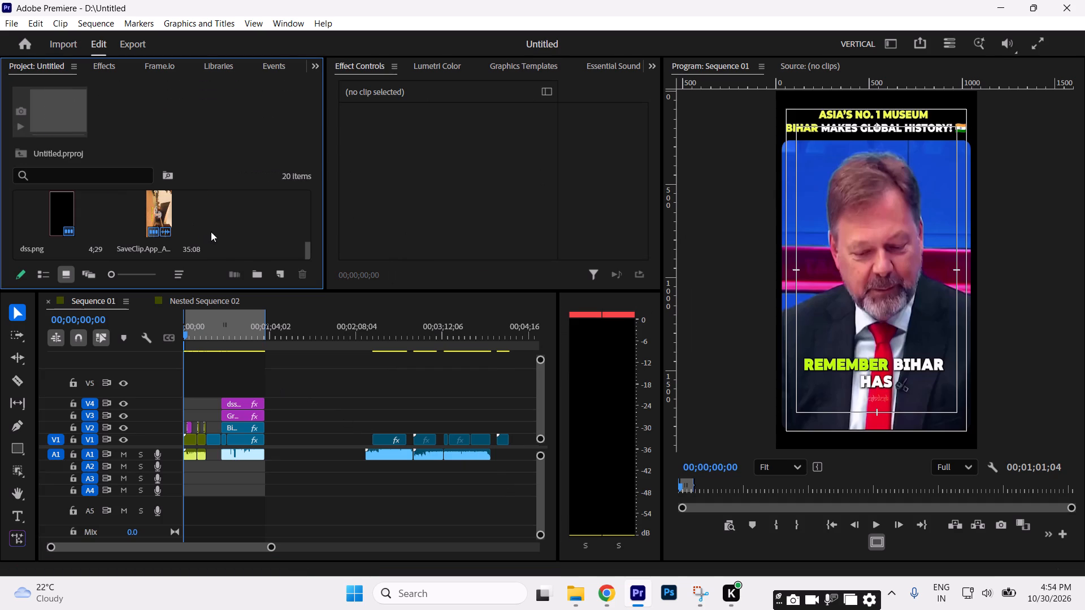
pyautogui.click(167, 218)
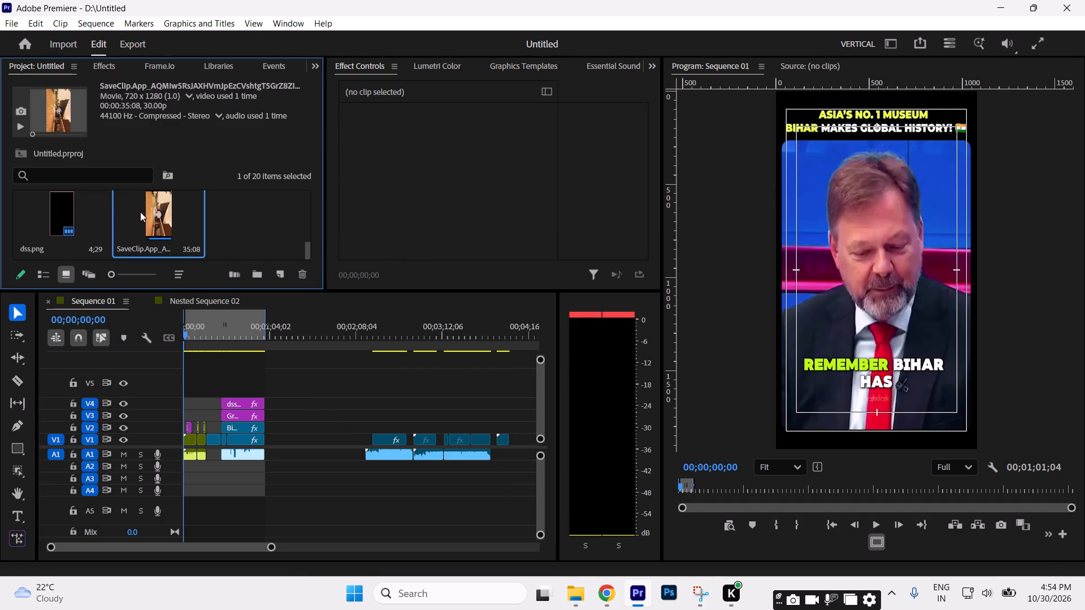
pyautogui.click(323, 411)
# Switch to the SaveClip downloader page in Chrome.
pyautogui.click(617, 594)
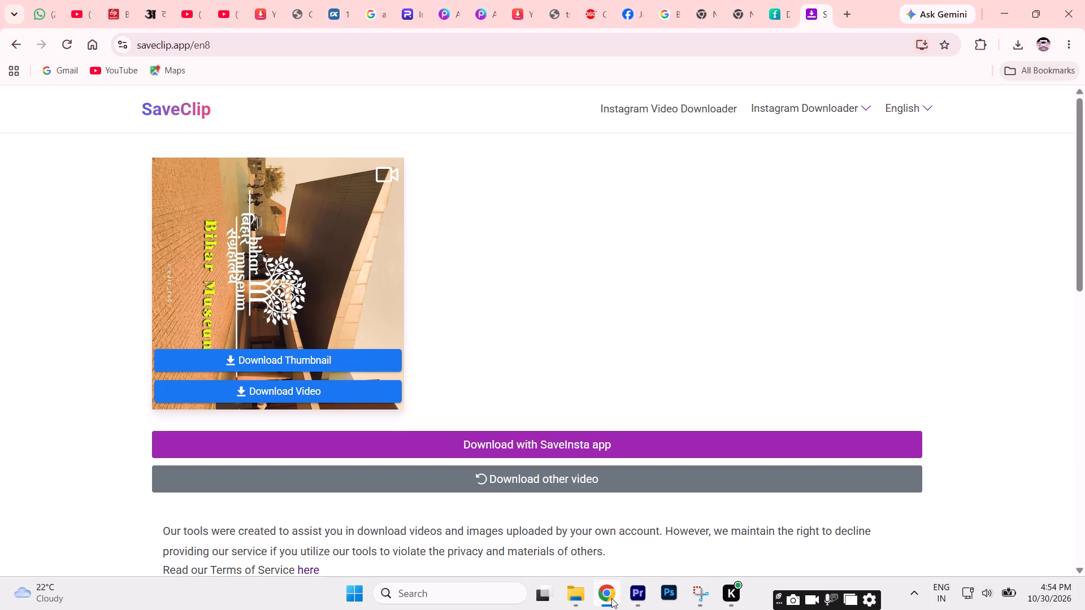
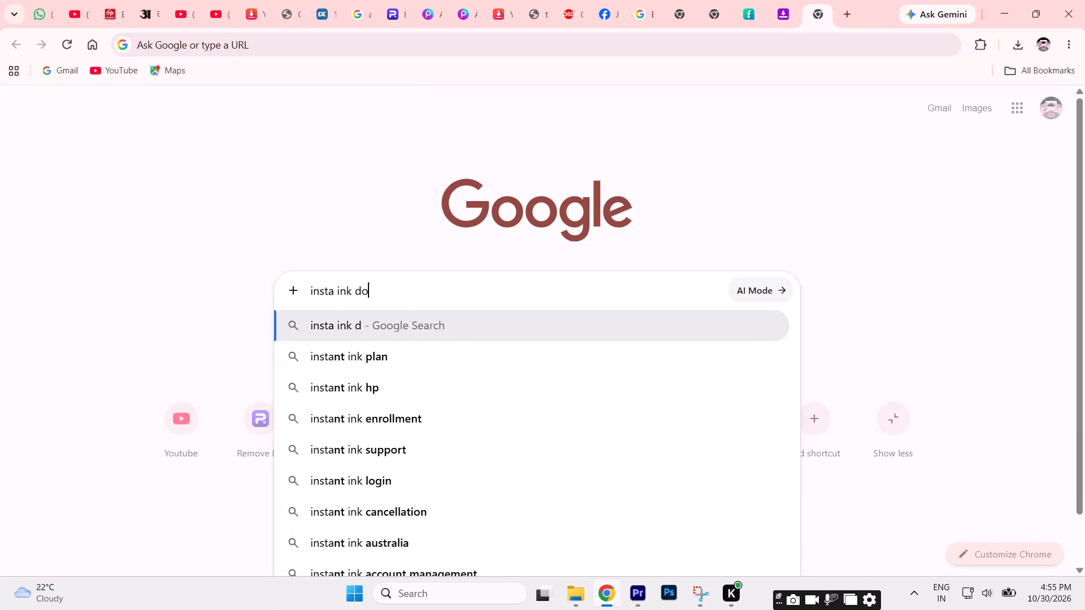
# Search Google for "insta ink download" and open the SaveInsta downloader site at saveclip.app.
pyautogui.press('Return')
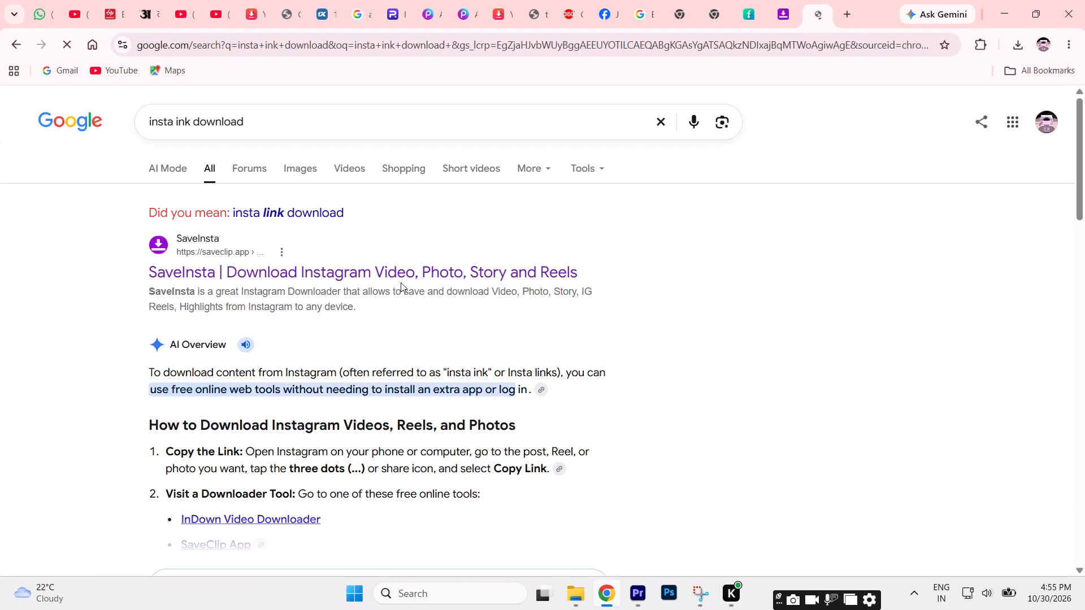
pyautogui.click(383, 272)
# Retrieve the copied Instagram link in SaveInsta, download the museum building clip as a video and check its download progress.
pyautogui.click(384, 289)
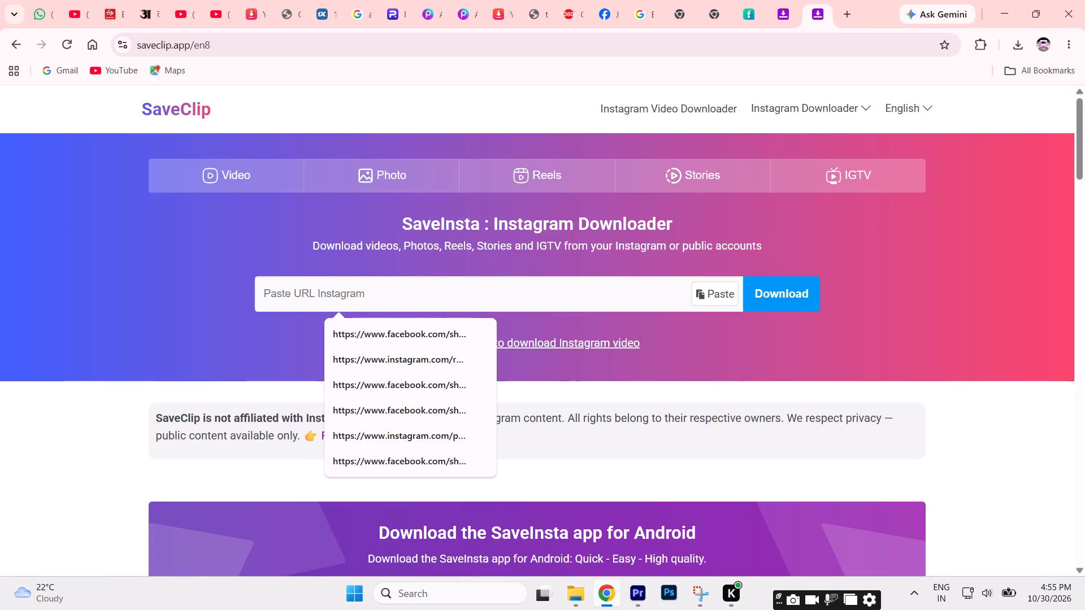
pyautogui.hotkey('ctrl', 'v')
pyautogui.click(769, 298)
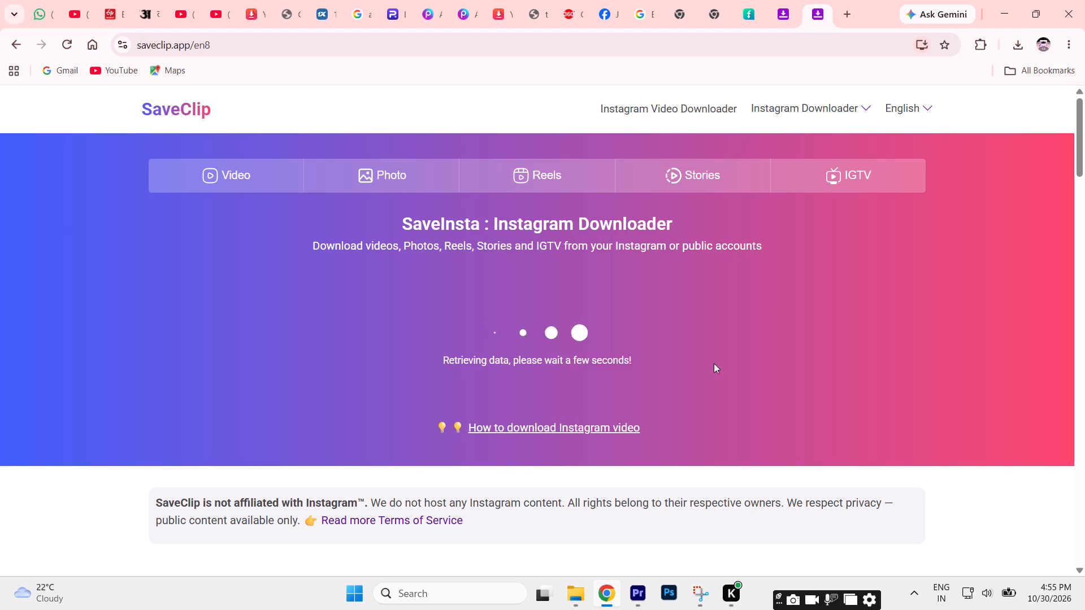
pyautogui.click(562, 412)
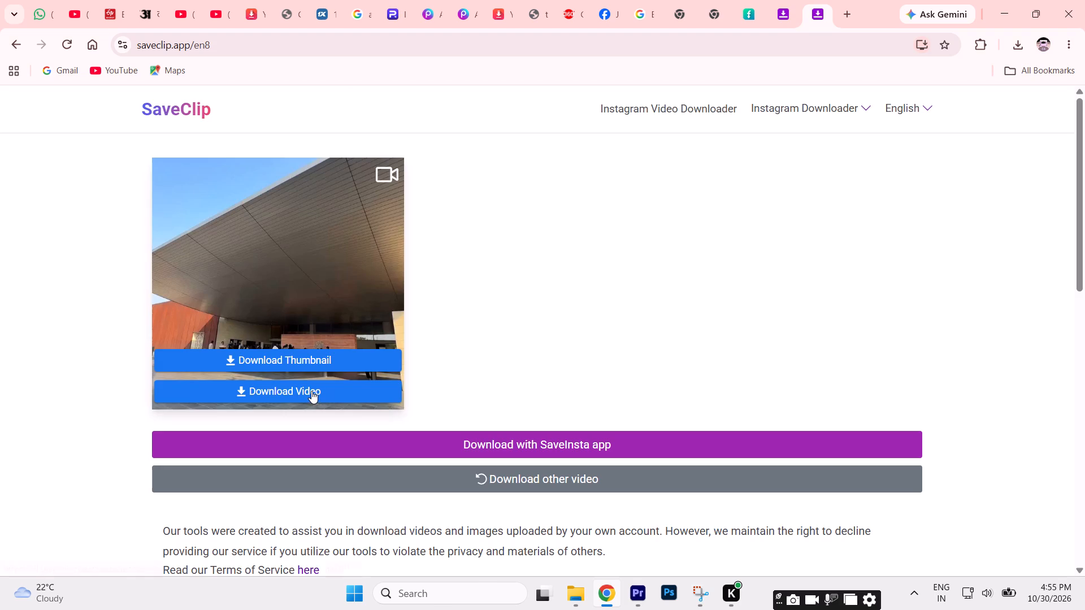
pyautogui.click(311, 391)
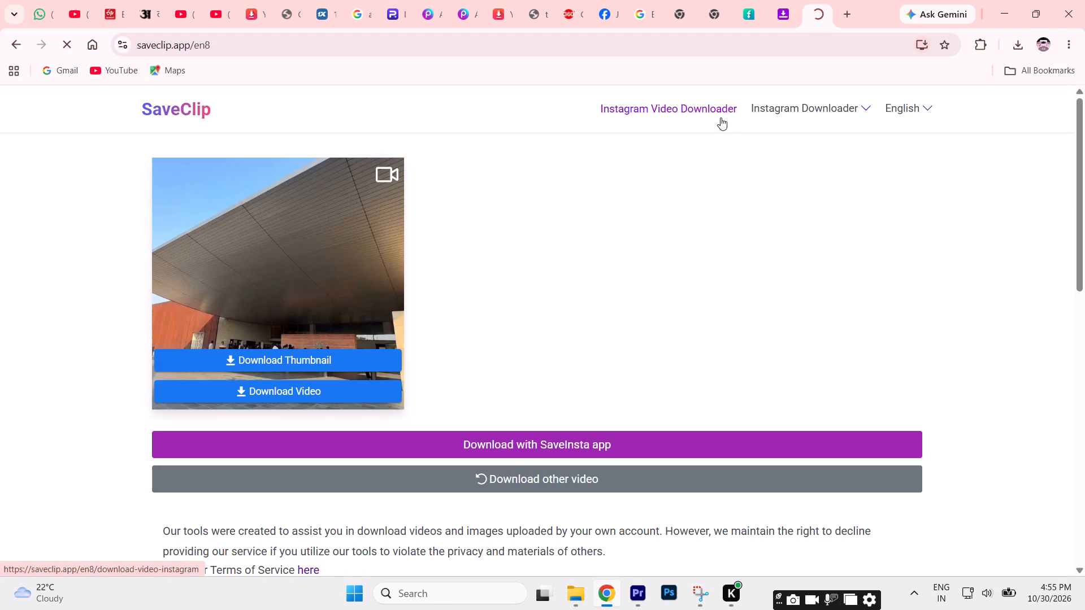
pyautogui.click(1026, 42)
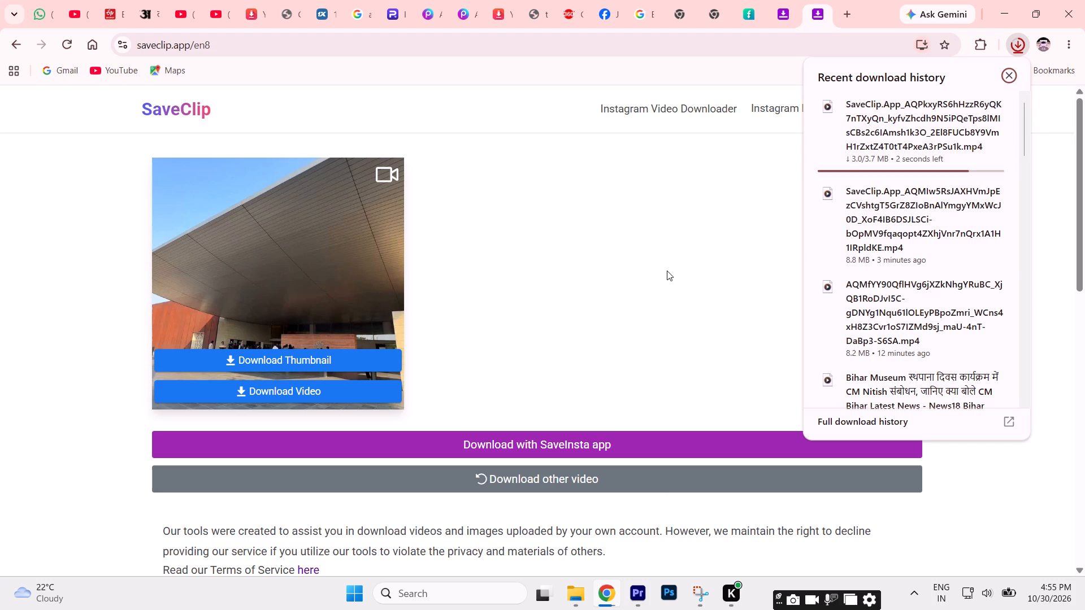
pyautogui.click(88, 348)
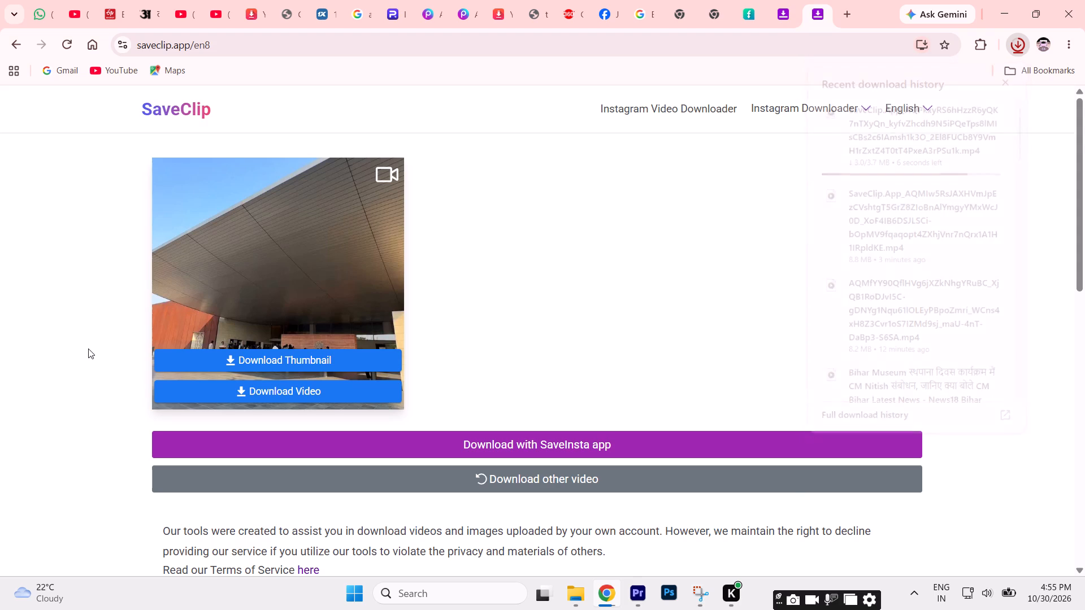
# Show the newly downloaded SaveClip AQPkxyRS video in its folder and place it on V2 in Premiere, beyond the reel at about 00;01;42.
pyautogui.click(1010, 41)
pyautogui.click(319, 386)
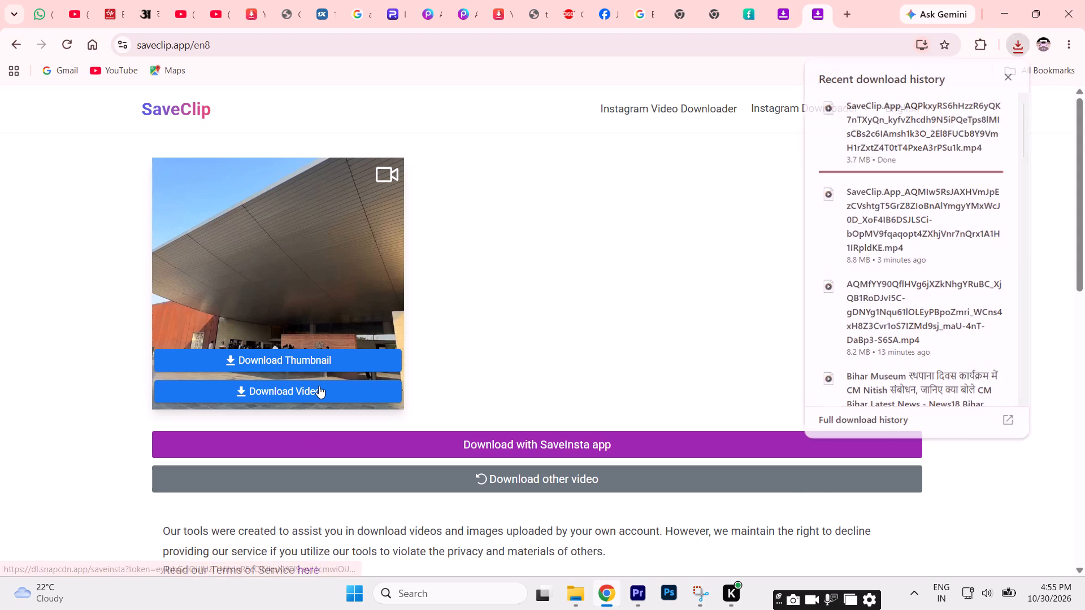
pyautogui.click(980, 82)
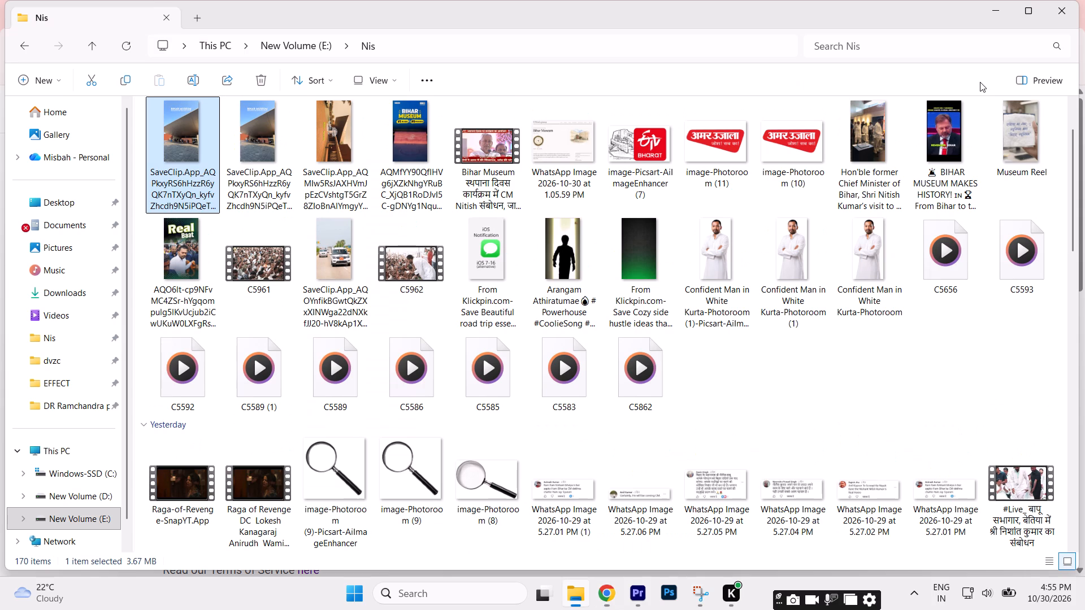
pyautogui.moveTo(189, 138); pyautogui.dragTo(644, 587)
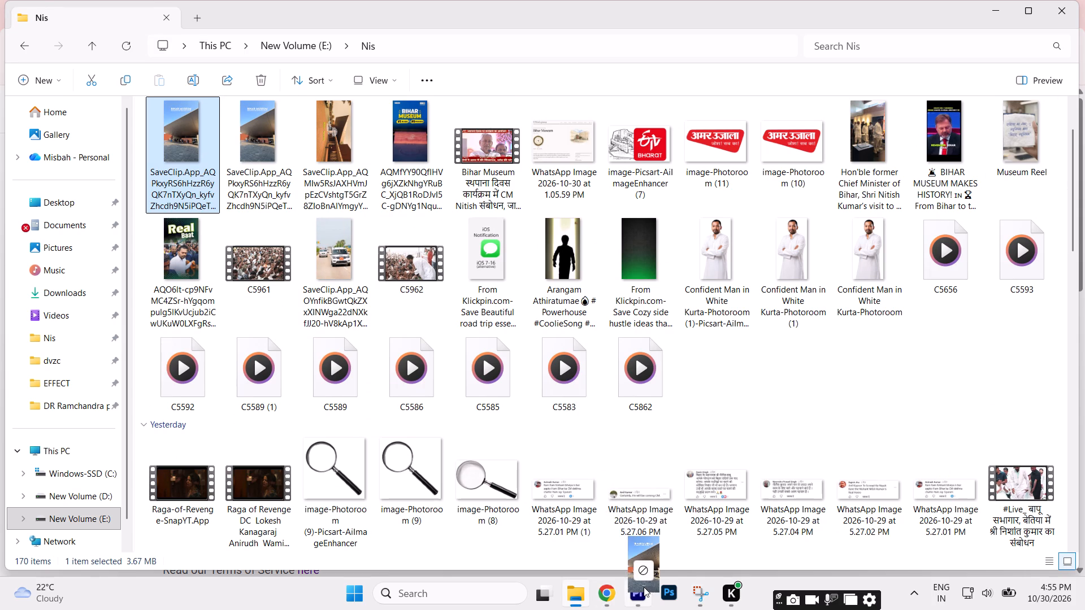
pyautogui.moveTo(644, 587); pyautogui.dragTo(321, 431)
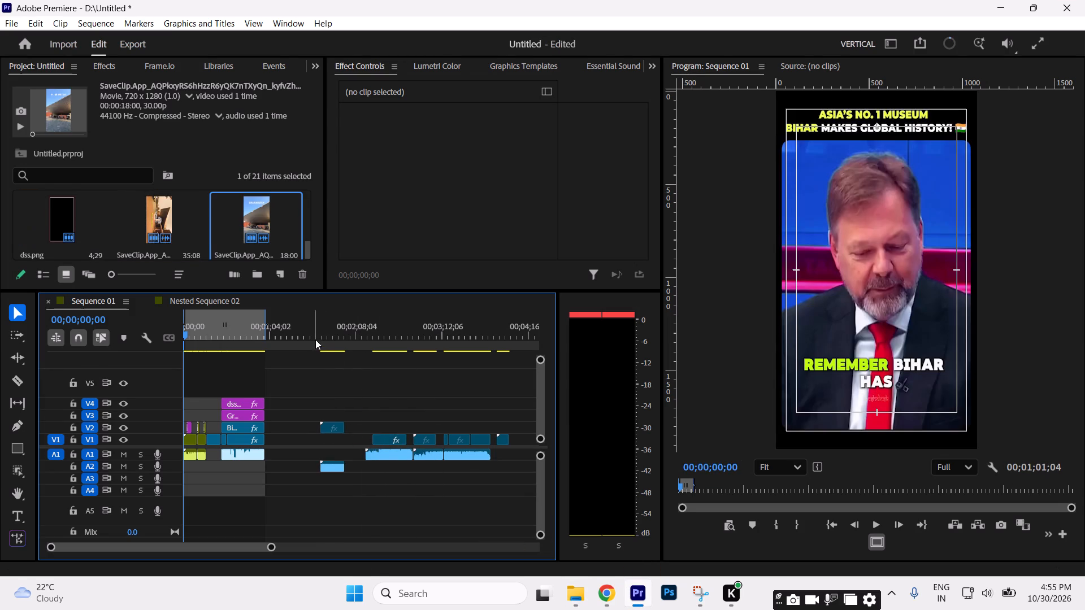
# Preview the parked SaveClip AQPkxyRS clip and unlink its video from its audio.
pyautogui.moveTo(315, 339); pyautogui.dragTo(340, 346)
pyautogui.moveTo(368, 393); pyautogui.dragTo(341, 424)
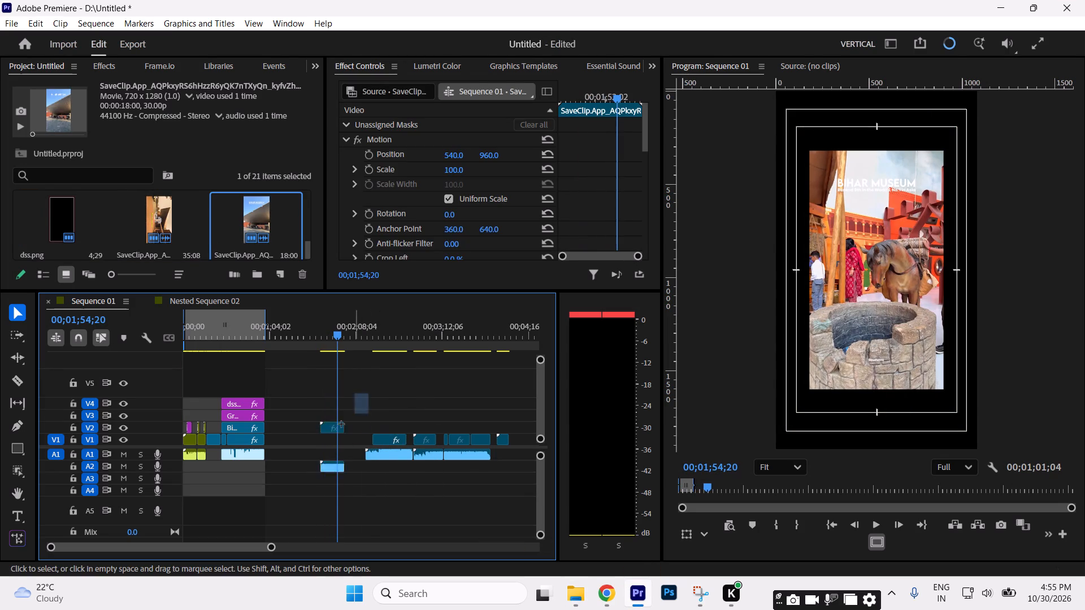
pyautogui.moveTo(341, 424); pyautogui.dragTo(321, 433)
pyautogui.hotkey('ctrl', 'l')
pyautogui.press('space')
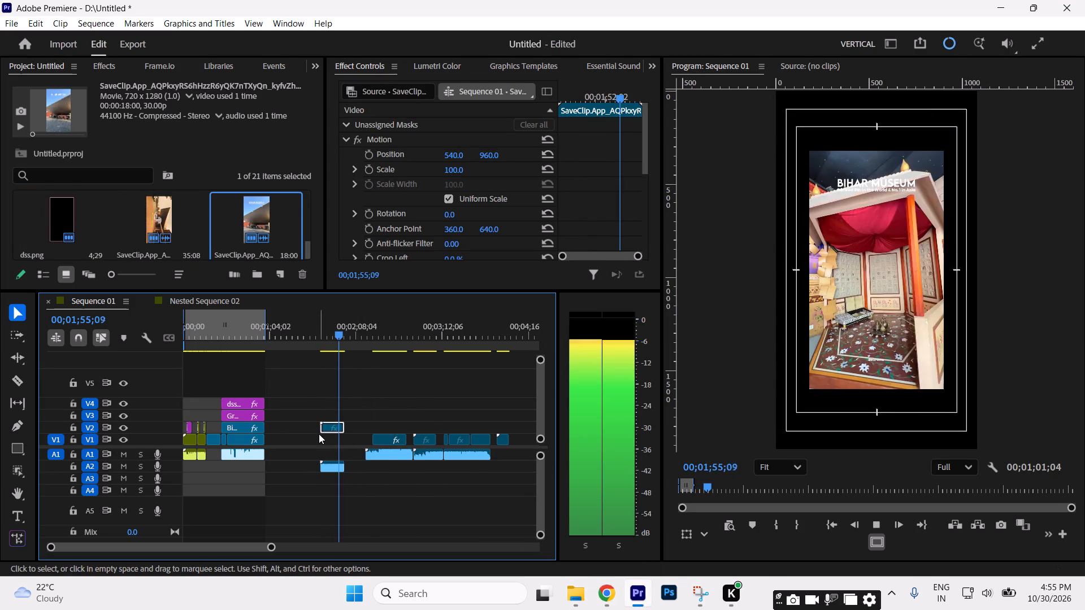
pyautogui.press('space')
# Play the start of the split-screen section and delete the first V1 clip under the speech footage.
pyautogui.moveTo(232, 331); pyautogui.dragTo(223, 333)
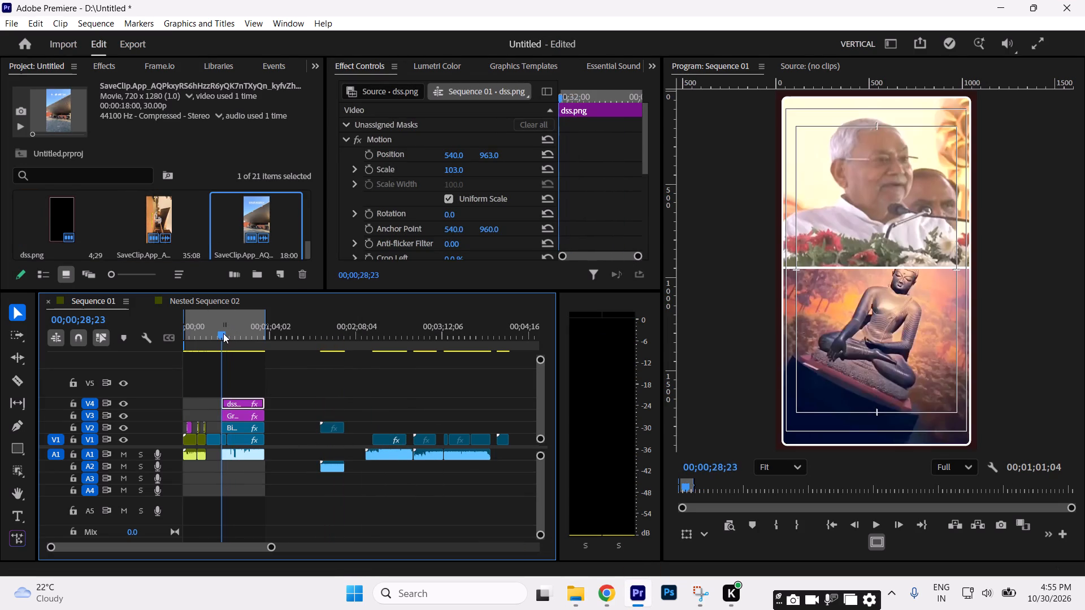
pyautogui.moveTo(223, 333); pyautogui.dragTo(221, 333)
pyautogui.press('Down')
pyautogui.press('space')
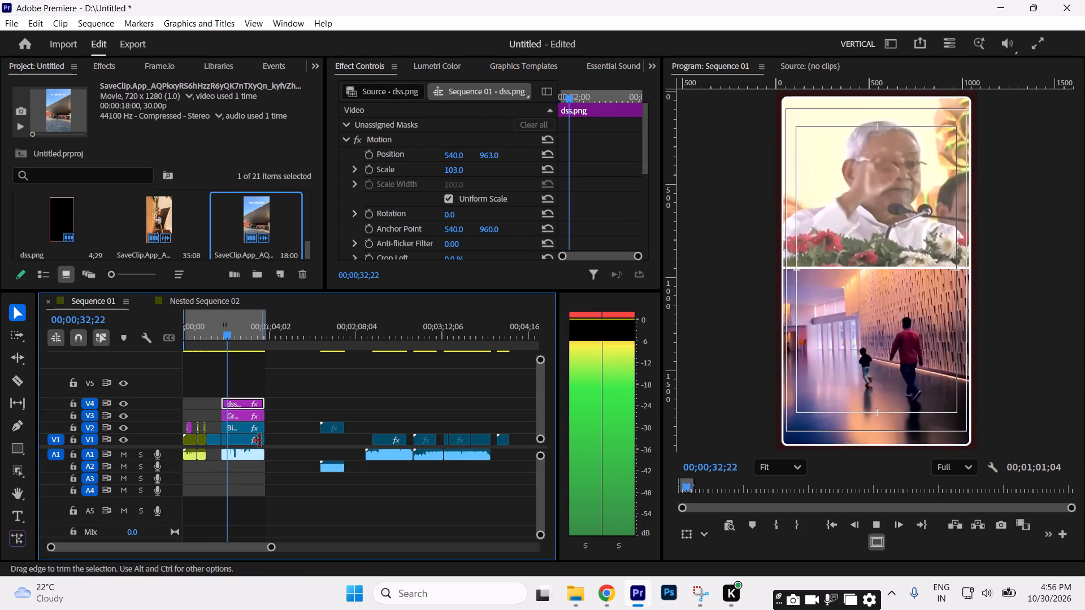
pyautogui.press('space')
pyautogui.click(223, 441)
pyautogui.press('Delete')
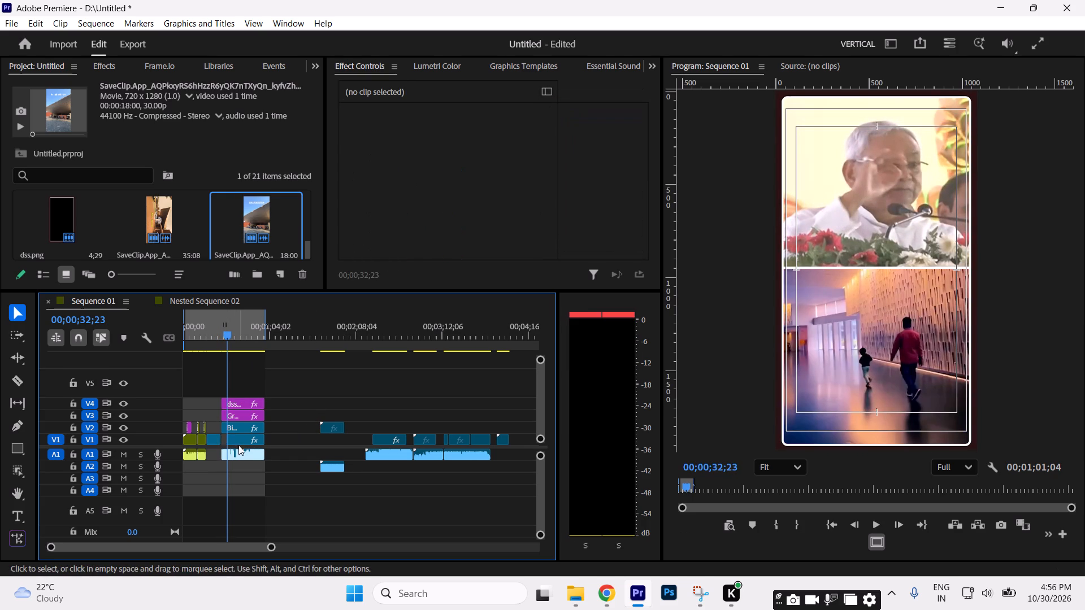
# Speed up the remaining AQMfYY90 clip on V1 to 150% and play it back.
pyautogui.press('=')
pyautogui.click(308, 442)
pyautogui.hotkey('ctrl', 'r')
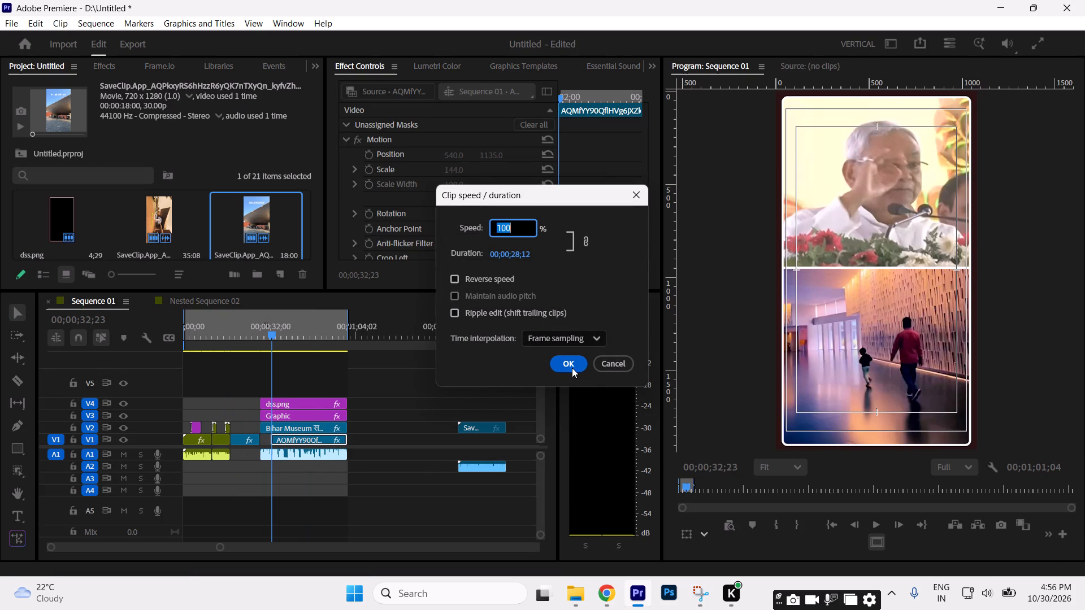
pyautogui.write('150')
pyautogui.press('Return')
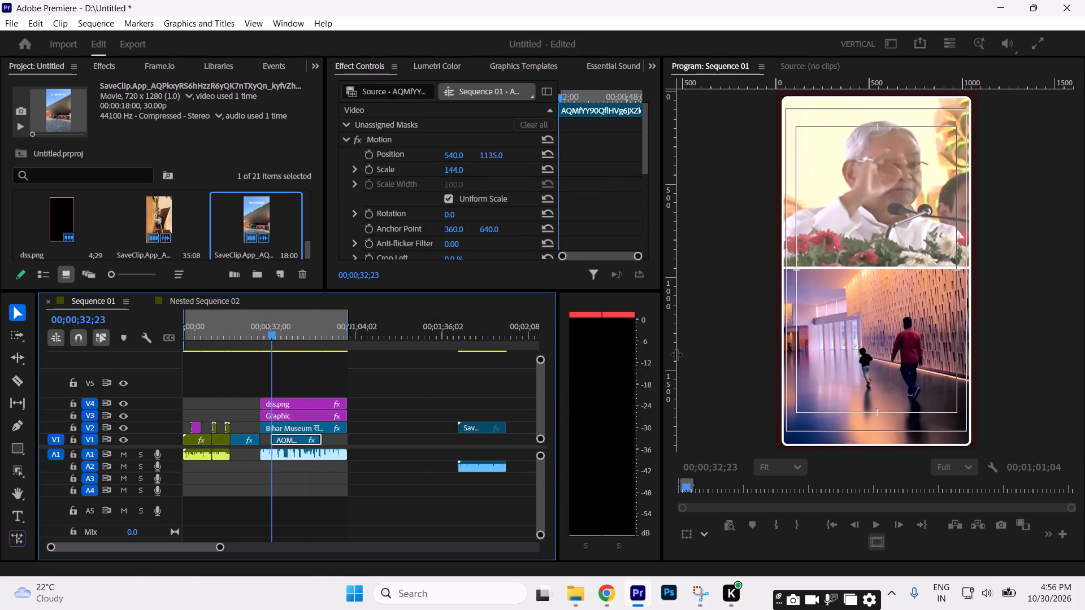
pyautogui.press('space')
pyautogui.press('space')
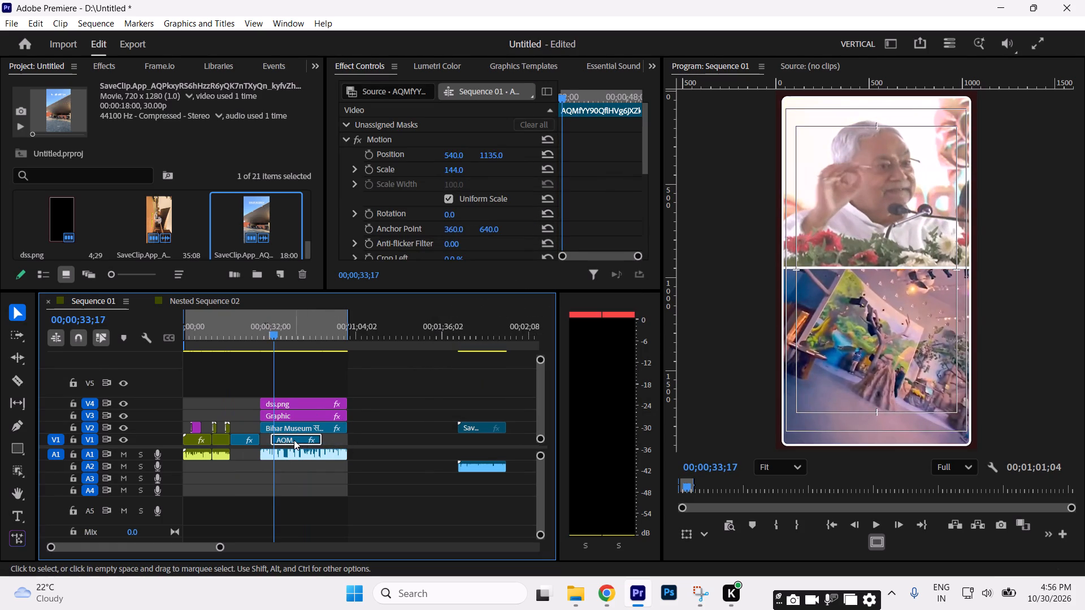
pyautogui.press('space')
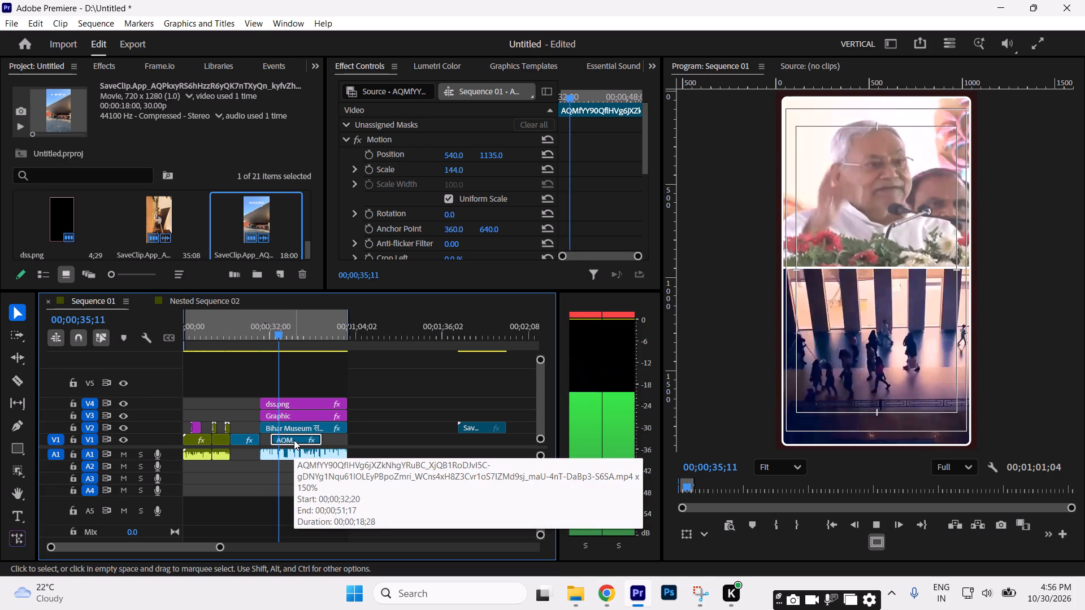
pyautogui.press('space')
# Move the sped-up AQMfYY90 clip along V1 so it ends together with the split-screen section.
pyautogui.moveTo(294, 440); pyautogui.dragTo(311, 440)
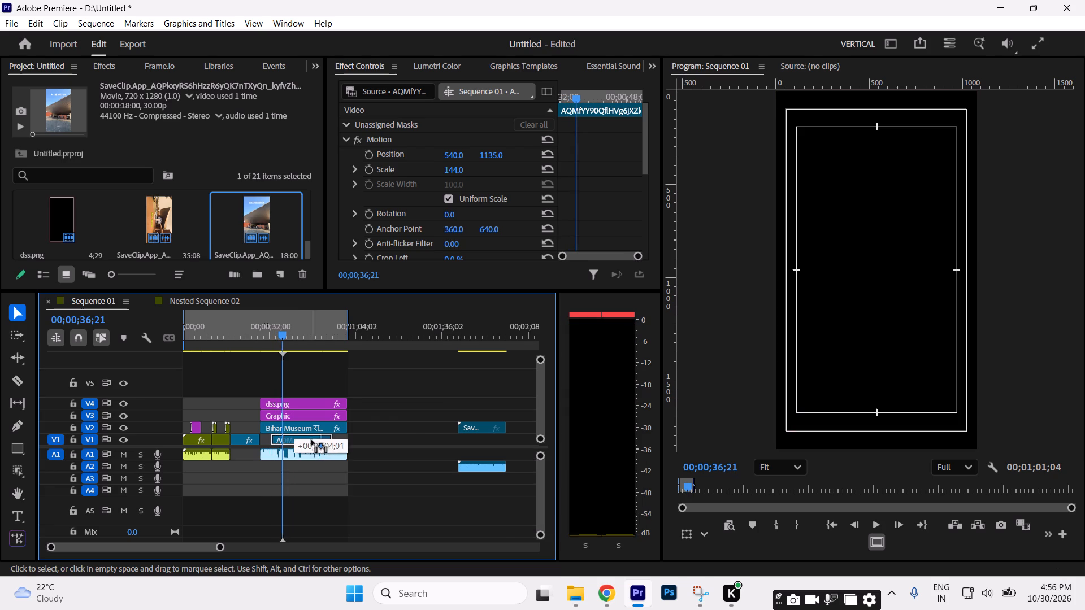
pyautogui.moveTo(311, 440); pyautogui.dragTo(318, 441)
# Trim the start of the parked SaveClip video on V2 to 00;01;43;04, leaving its audio untrimmed.
pyautogui.moveTo(480, 342); pyautogui.dragTo(466, 339)
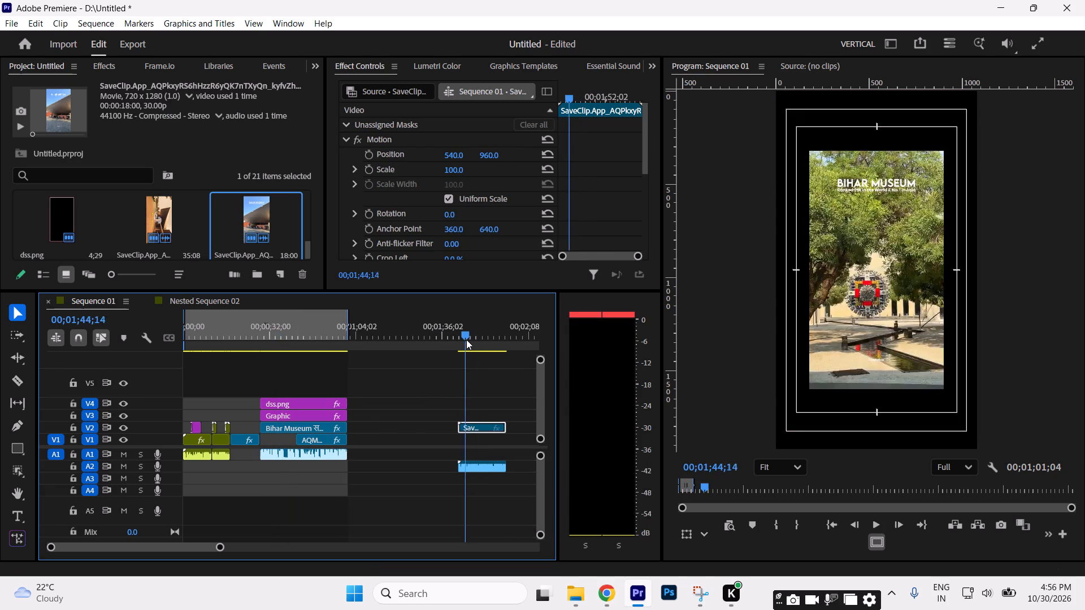
pyautogui.moveTo(466, 339); pyautogui.dragTo(466, 339)
pyautogui.press('Up')
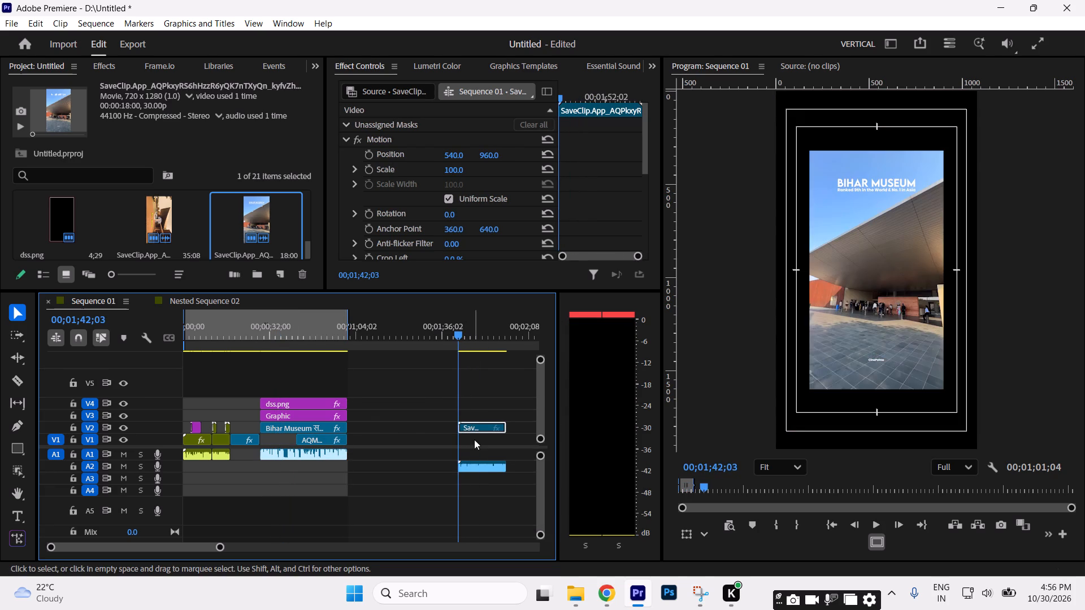
pyautogui.press('space')
pyautogui.press('space')
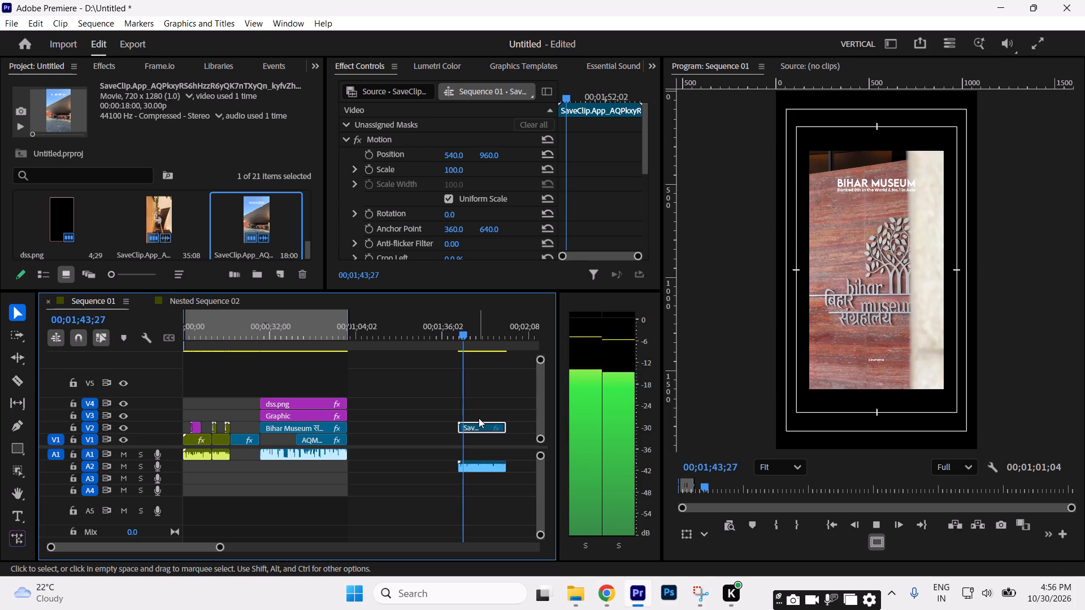
pyautogui.press('Left')
pyautogui.press('Left')
pyautogui.press('Left')
pyautogui.press('Left')
pyautogui.press('Left')
pyautogui.press('Left')
pyautogui.press('Left')
pyautogui.press('Left')
pyautogui.press('Left')
pyautogui.press('Left')
pyautogui.press('Left')
pyautogui.press('Left')
pyautogui.press('Left')
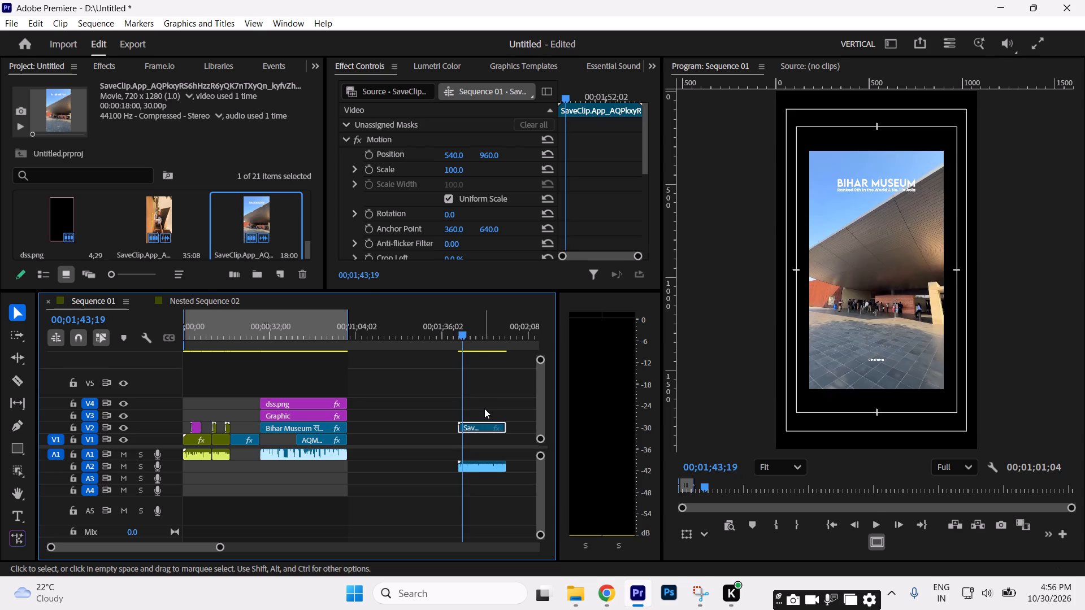
pyautogui.write('===')
pyautogui.press('Left')
pyautogui.press('Left')
pyautogui.press('Left')
pyautogui.press('Left')
pyautogui.press('Left')
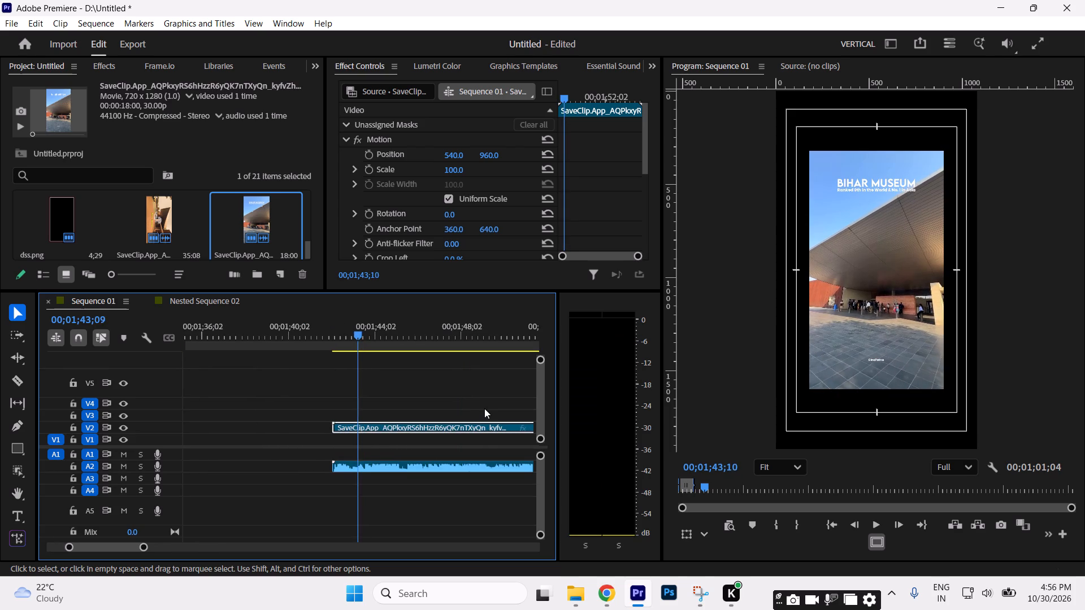
pyautogui.press('Left')
pyautogui.press('Left')
pyautogui.press('Left')
pyautogui.press('Left')
pyautogui.press('Left')
pyautogui.moveTo(337, 429); pyautogui.dragTo(361, 429)
pyautogui.click(383, 411)
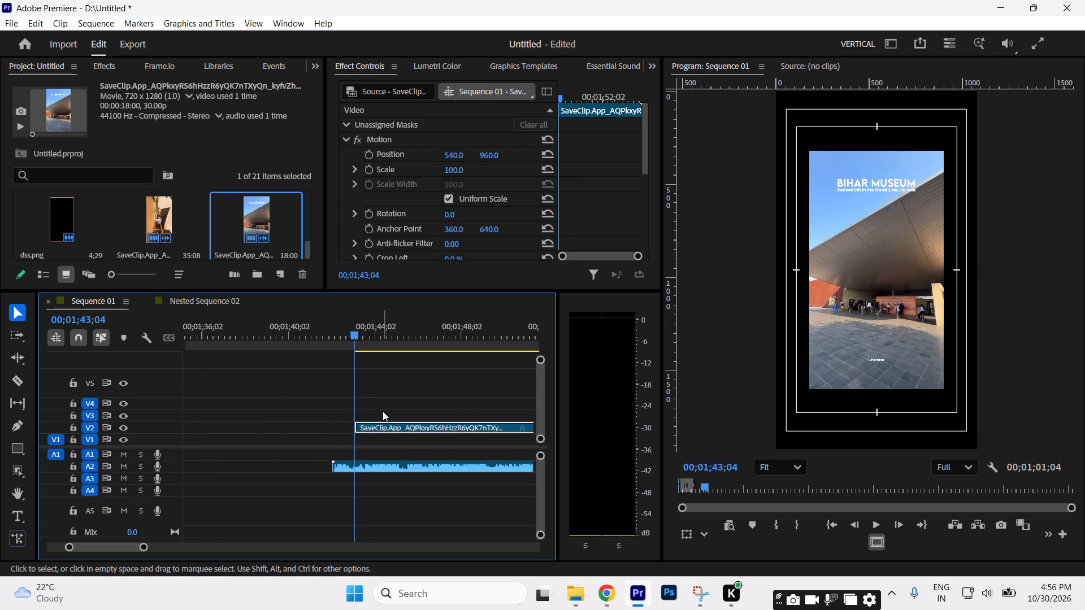
# Move the trimmed SaveClip video into the V1 gap at the start of the split-screen section.
pyautogui.write('----')
pyautogui.moveTo(337, 429); pyautogui.dragTo(336, 429)
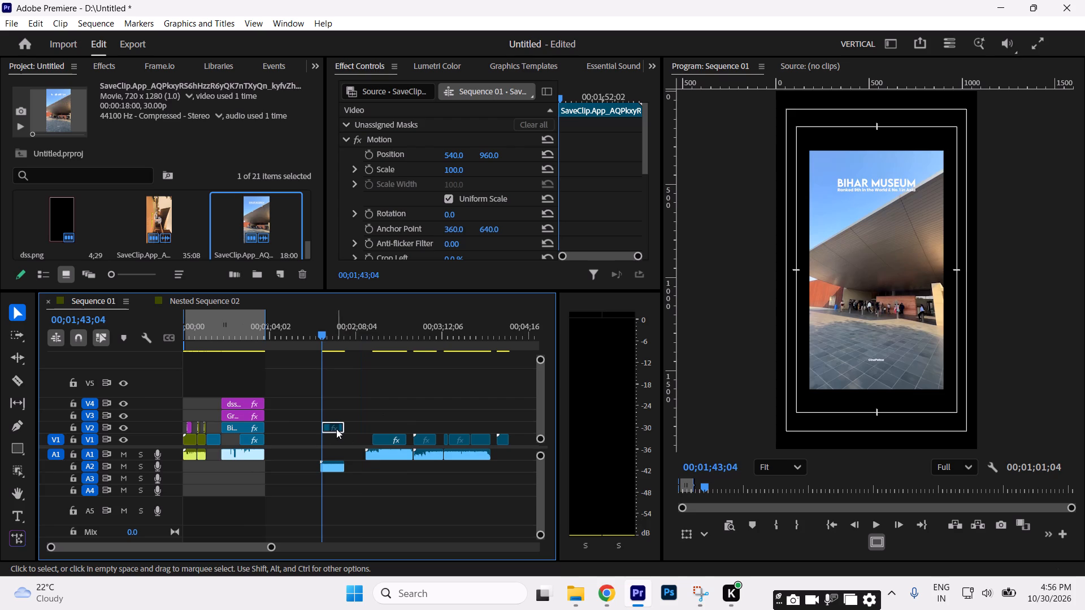
pyautogui.moveTo(336, 429); pyautogui.dragTo(240, 442)
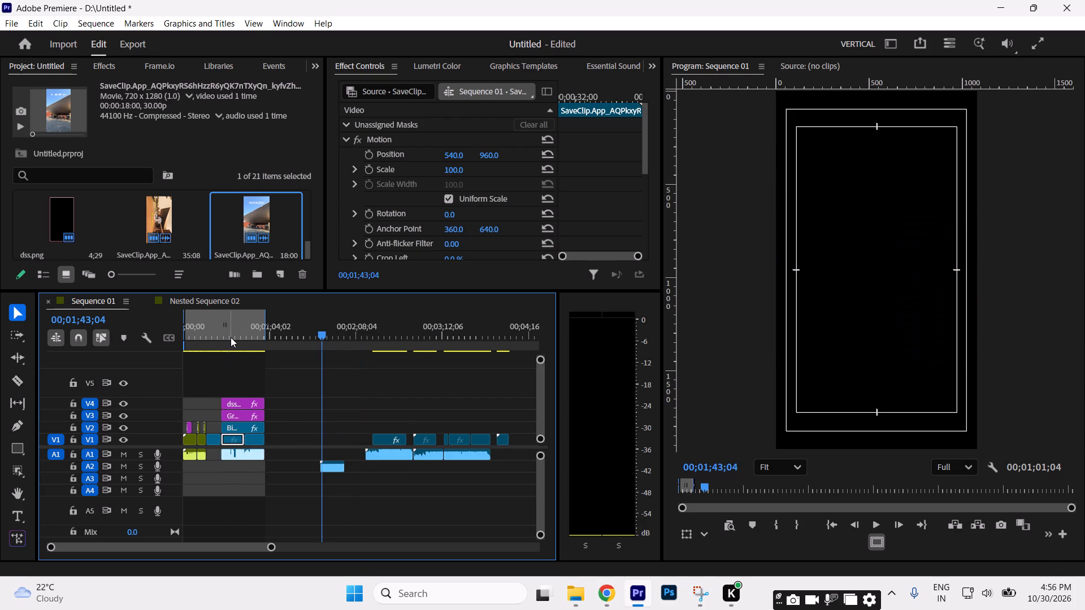
# Fit the SaveClip clip to the lower half of the split screen with scale 137 and vertical position 1508.
pyautogui.click(231, 337)
pyautogui.moveTo(451, 171); pyautogui.dragTo(454, 170)
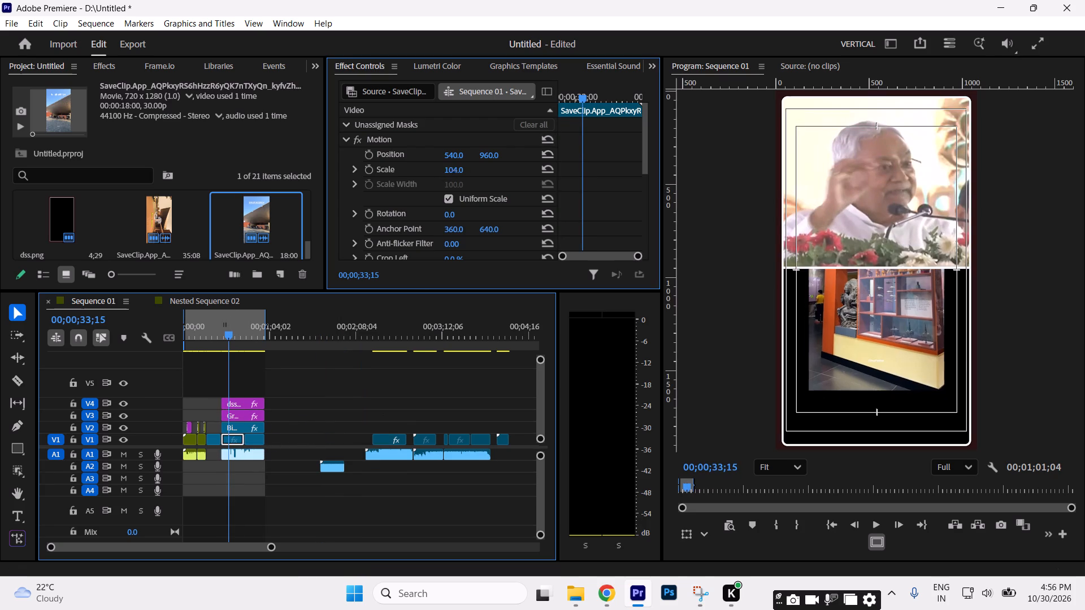
pyautogui.moveTo(454, 170); pyautogui.dragTo(477, 165)
pyautogui.moveTo(485, 154); pyautogui.dragTo(654, 76)
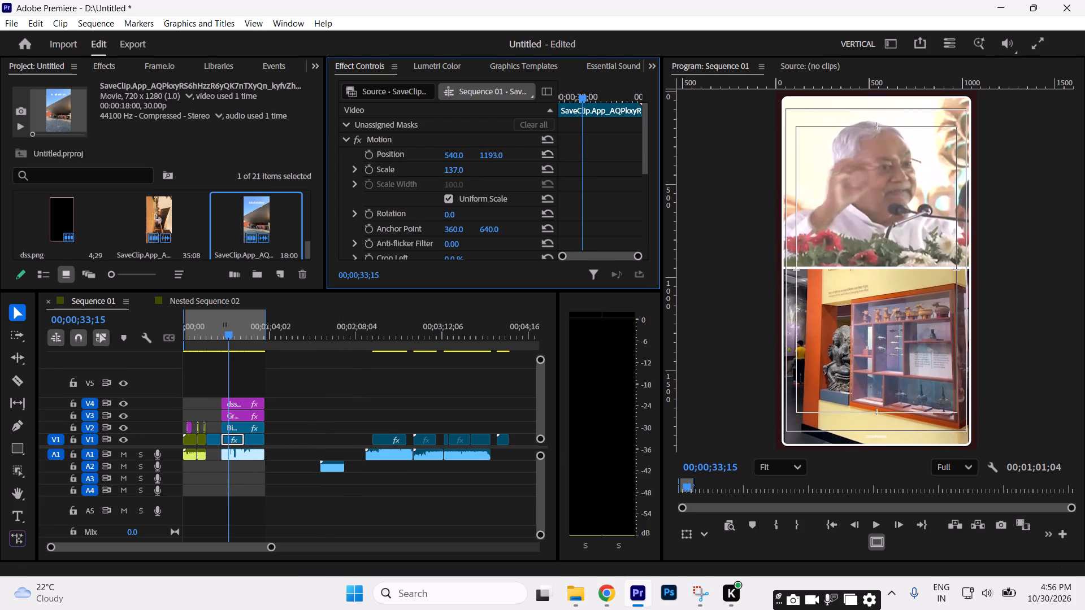
pyautogui.moveTo(654, 76); pyautogui.dragTo(592, 124)
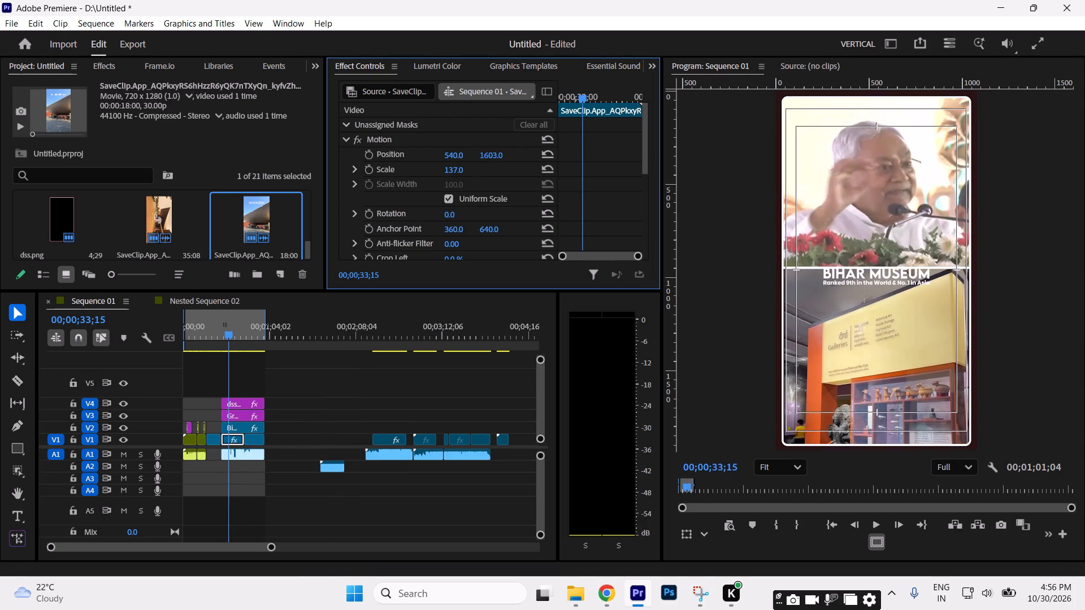
pyautogui.moveTo(592, 124); pyautogui.dragTo(533, 142)
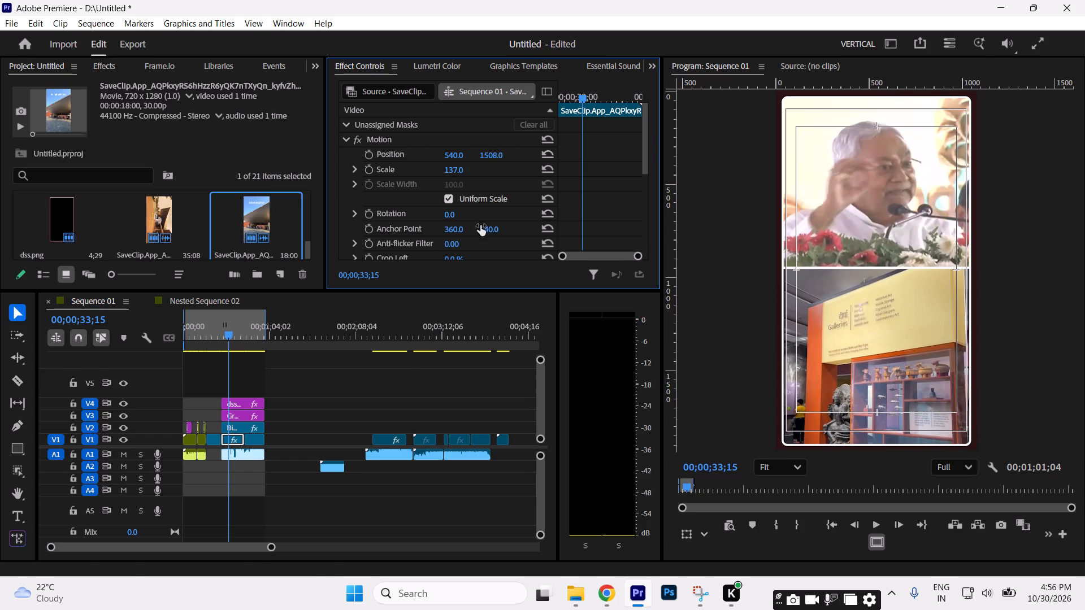
# Play and scrub through the split-screen section to check the SaveClip and AQMfYY90 footage in its lower half.
pyautogui.click(317, 416)
pyautogui.press('Up')
pyautogui.press('space')
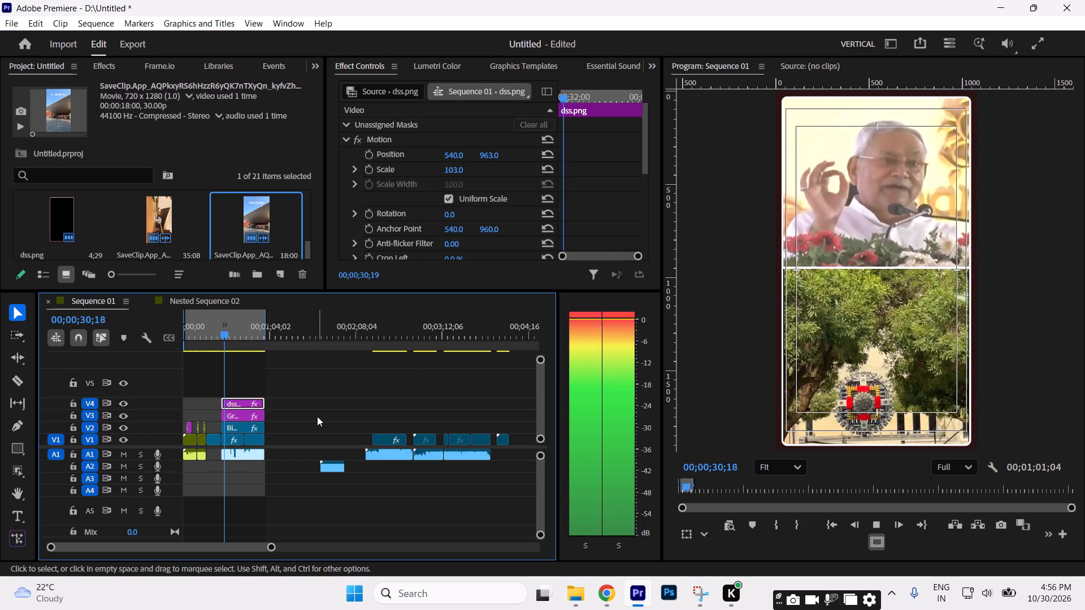
pyautogui.moveTo(274, 546); pyautogui.dragTo(188, 542)
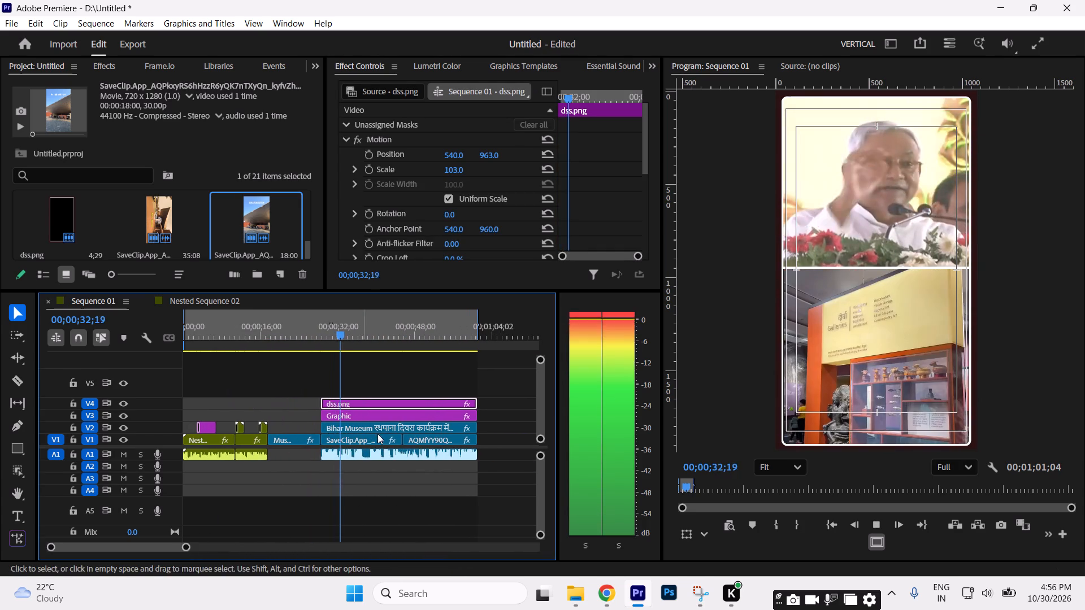
pyautogui.click(423, 354)
pyautogui.moveTo(367, 334); pyautogui.dragTo(388, 334)
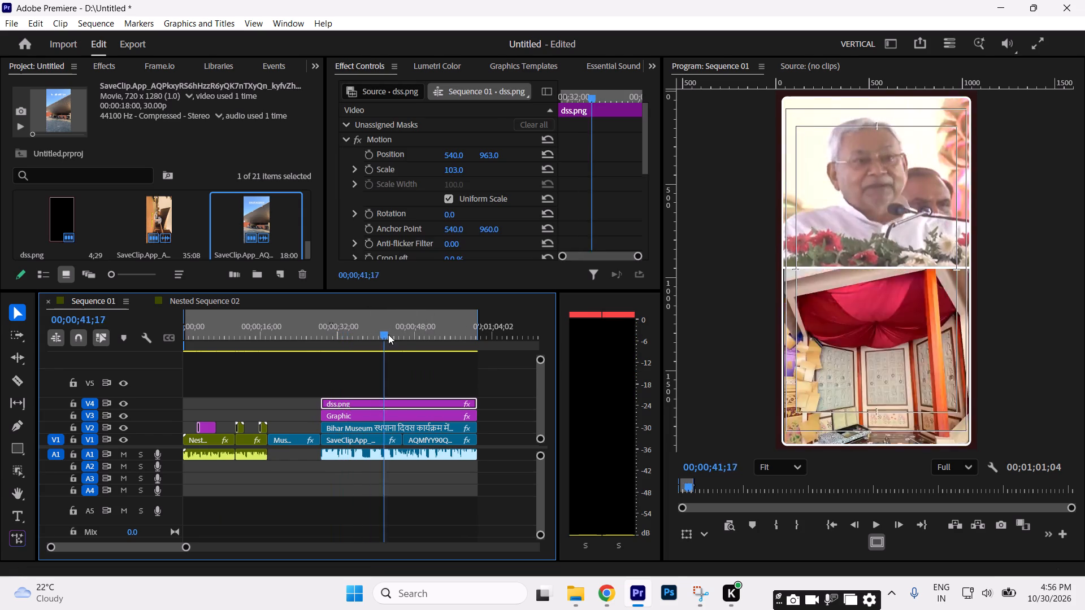
pyautogui.moveTo(388, 334); pyautogui.dragTo(400, 337)
pyautogui.press('space')
pyautogui.moveTo(404, 337); pyautogui.dragTo(419, 335)
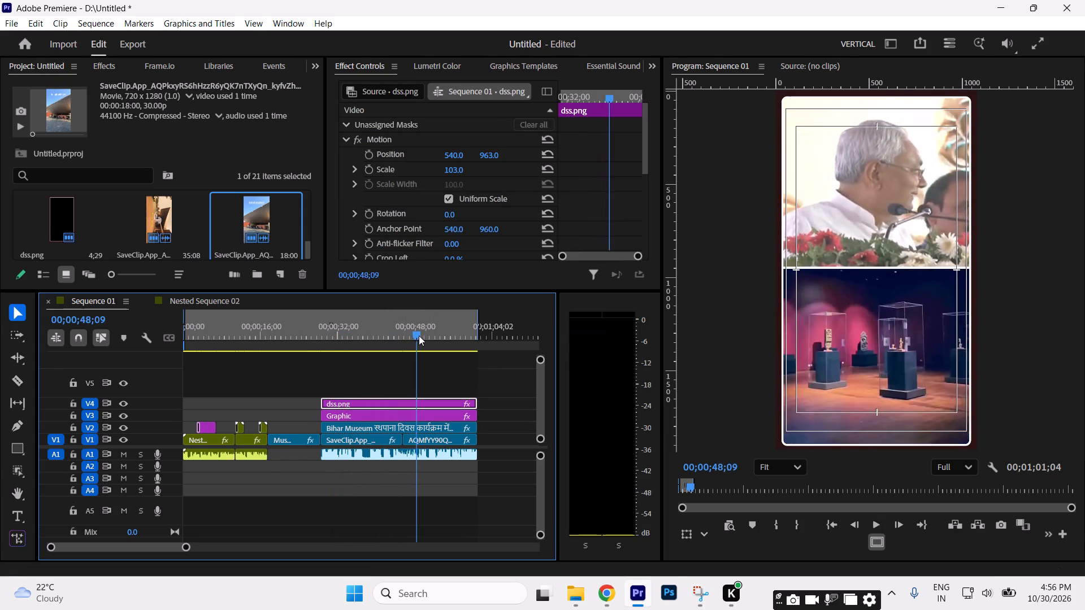
pyautogui.moveTo(419, 335); pyautogui.dragTo(367, 335)
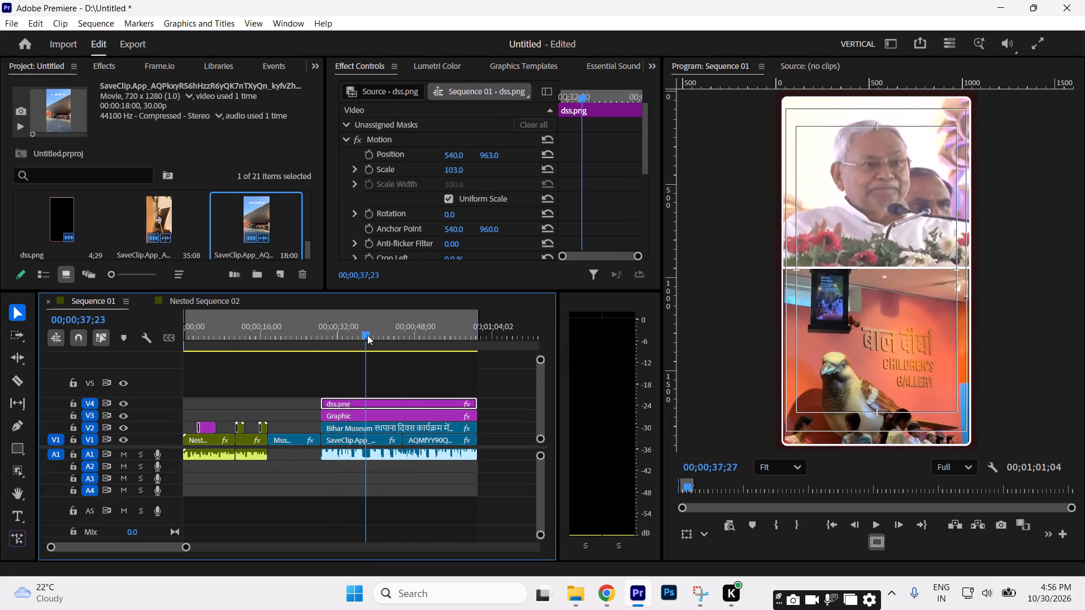
pyautogui.moveTo(367, 335); pyautogui.dragTo(439, 334)
pyautogui.press('space')
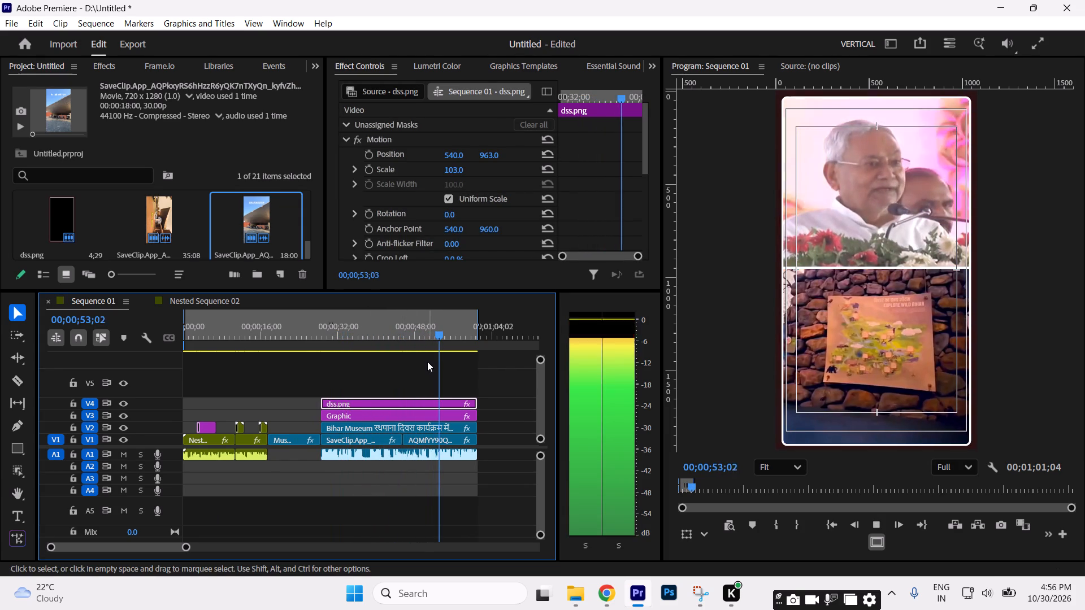
pyautogui.press('space')
pyautogui.click(424, 439)
pyautogui.click(387, 334)
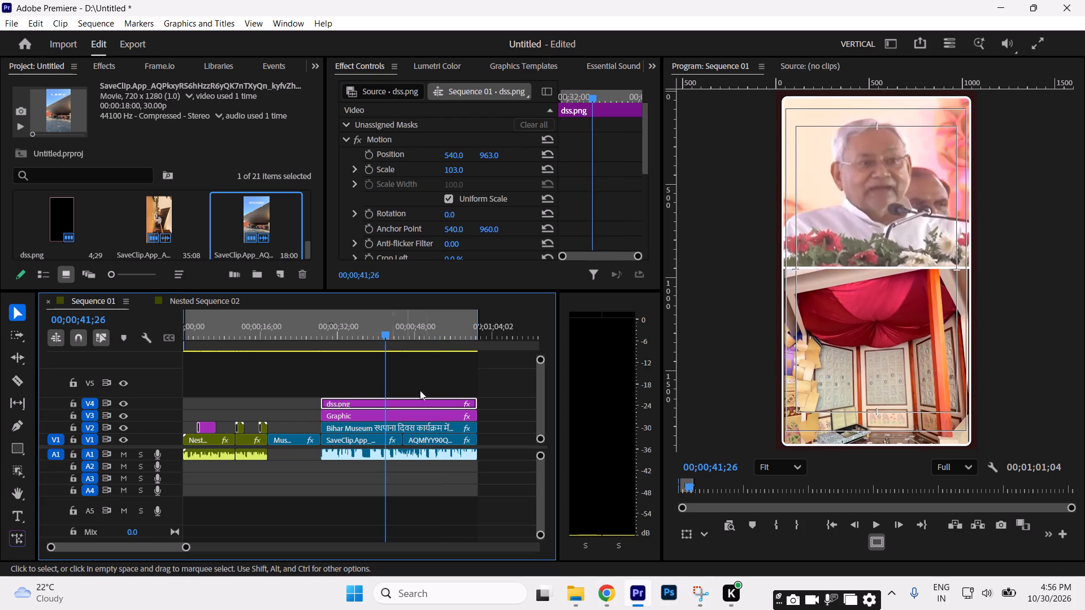
pyautogui.press('space')
pyautogui.moveTo(416, 333); pyautogui.dragTo(305, 360)
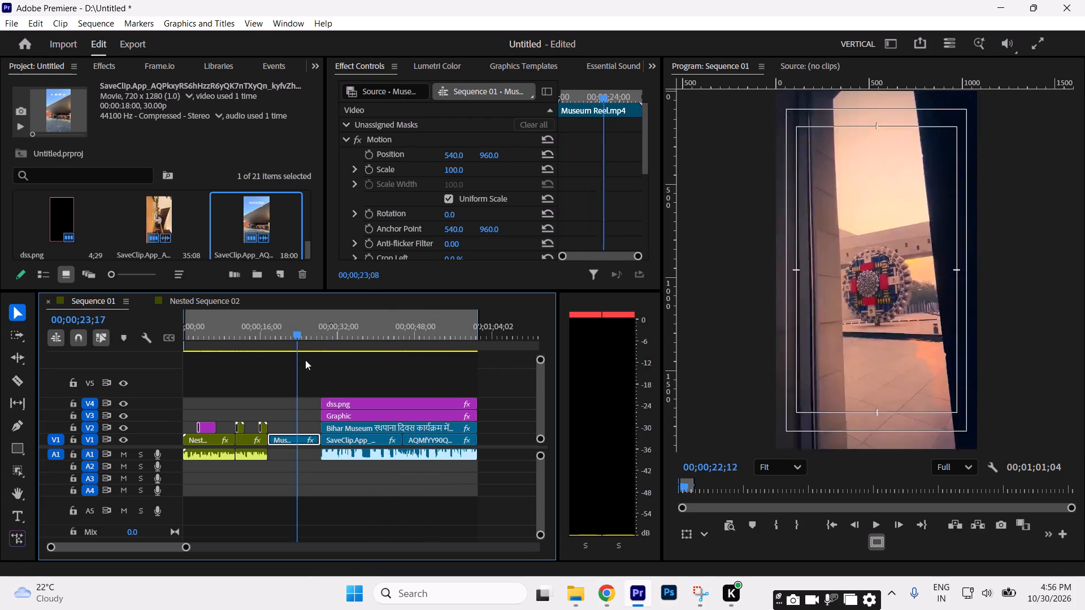
pyautogui.moveTo(305, 360); pyautogui.dragTo(343, 365)
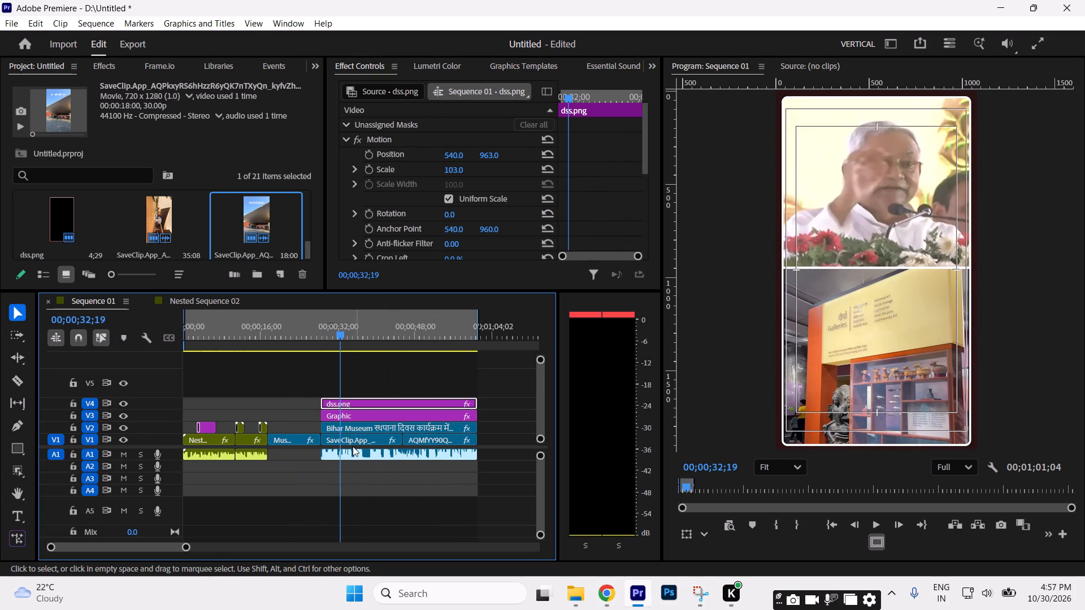
# Undo the recent SaveClip edits until the AQMfYY90 footage again fills the start of the split screen's lower half.
pyautogui.moveTo(186, 548); pyautogui.dragTo(237, 545)
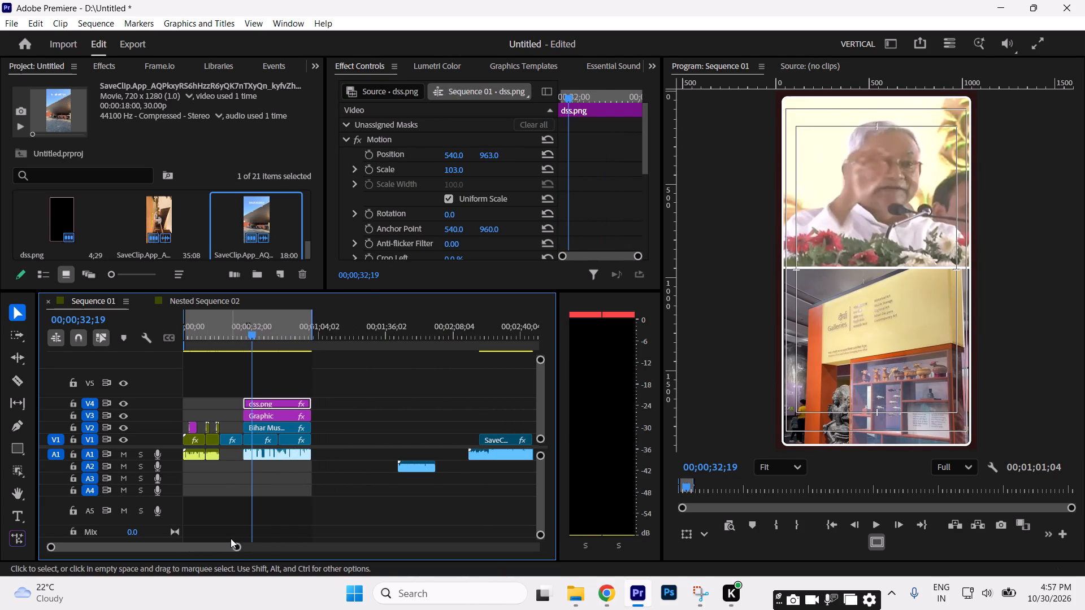
pyautogui.hotkey('ctrl', 'z')
pyautogui.hotkey('ctrl', 'z')
pyautogui.hotkey('ctrl', 'z')
pyautogui.hotkey('ctrl', 'z')
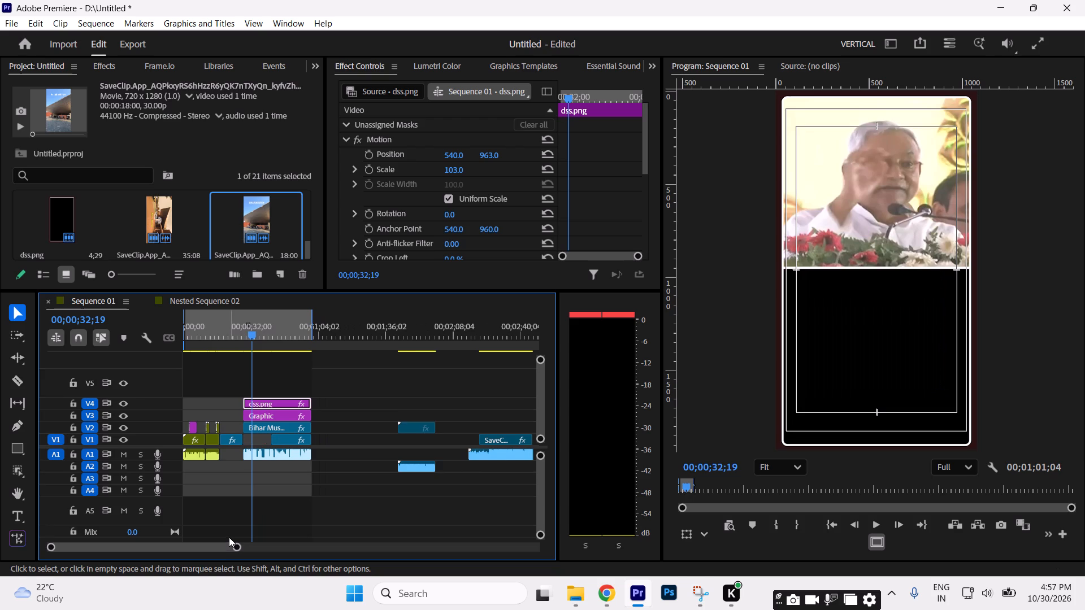
pyautogui.hotkey('ctrl', 'z')
pyautogui.hotkey('ctrl', 'z')
pyautogui.hotkey('ctrl', 'z')
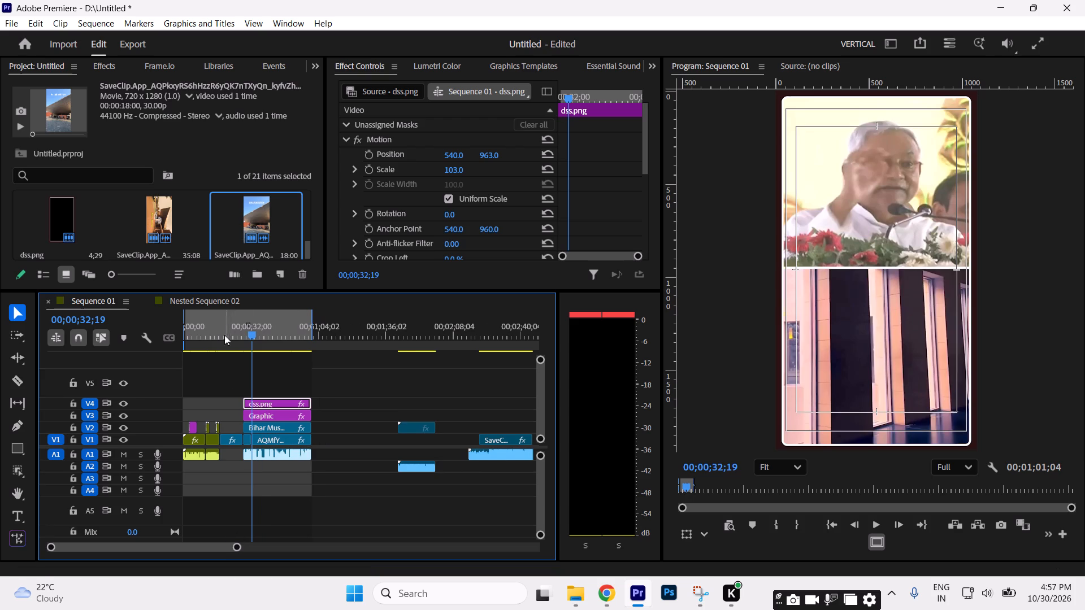
# Apply Lumetri automatic basic correction to both AQMfYY90 clips on V1 in the split-screen section, and scrub through to check them.
pyautogui.moveTo(234, 327); pyautogui.dragTo(249, 334)
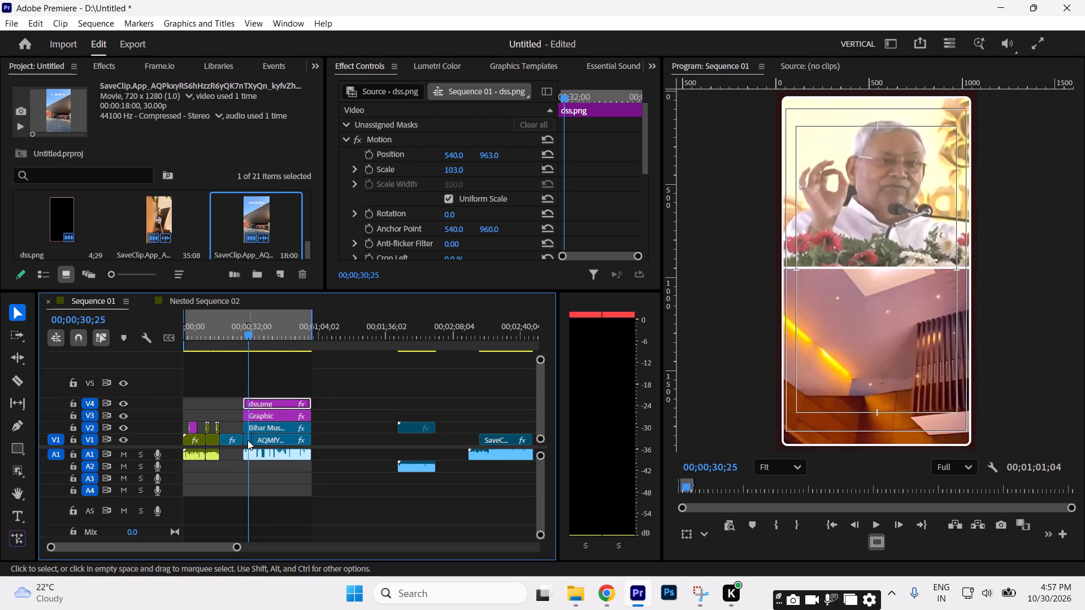
pyautogui.click(248, 440)
pyautogui.click(438, 75)
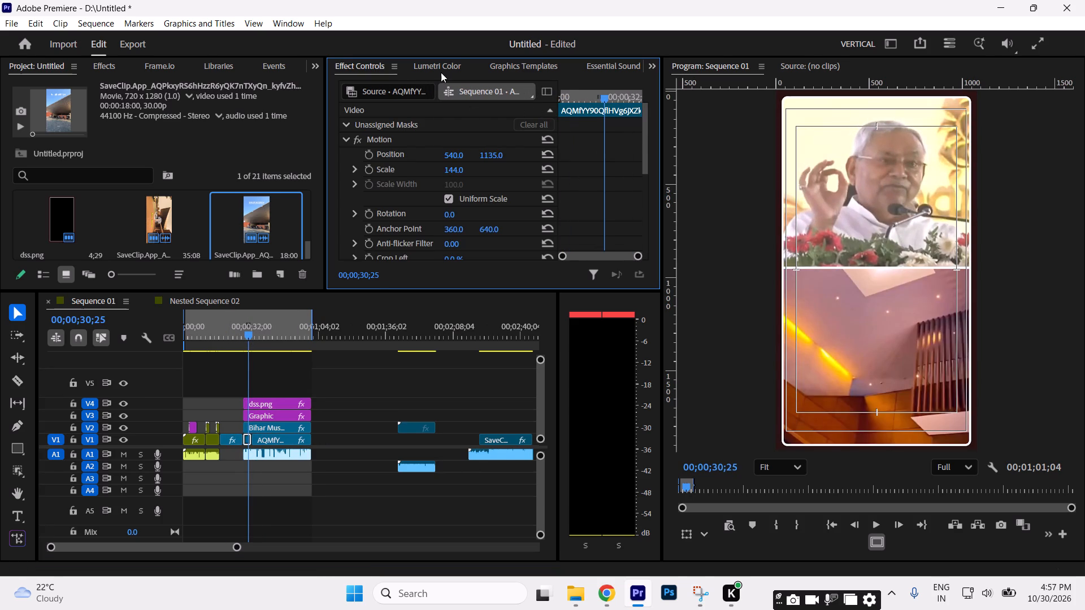
pyautogui.click(440, 68)
pyautogui.click(550, 232)
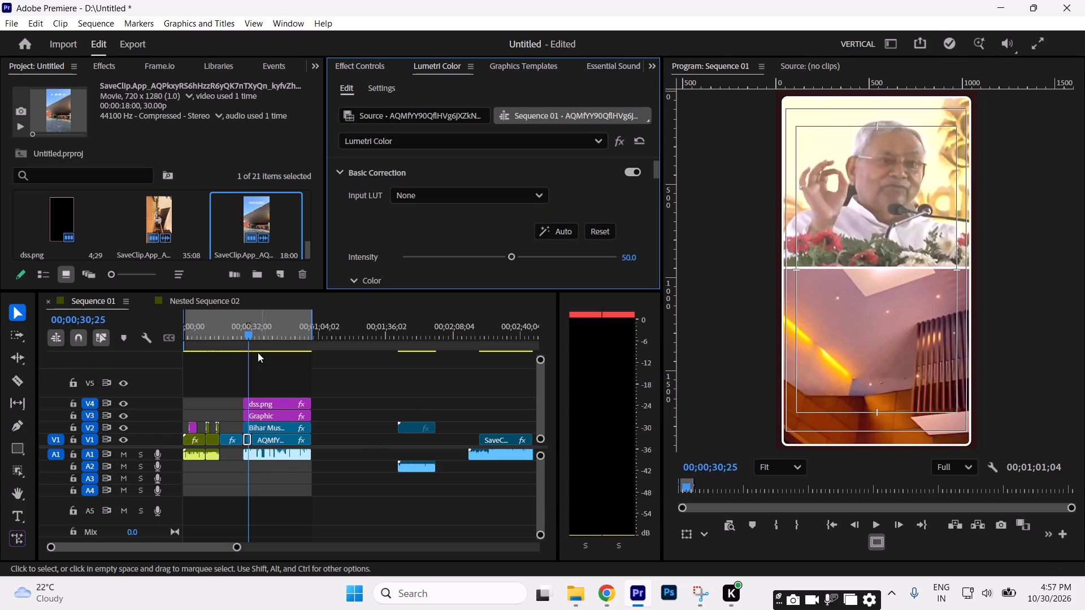
pyautogui.moveTo(257, 330); pyautogui.dragTo(266, 333)
pyautogui.click(280, 437)
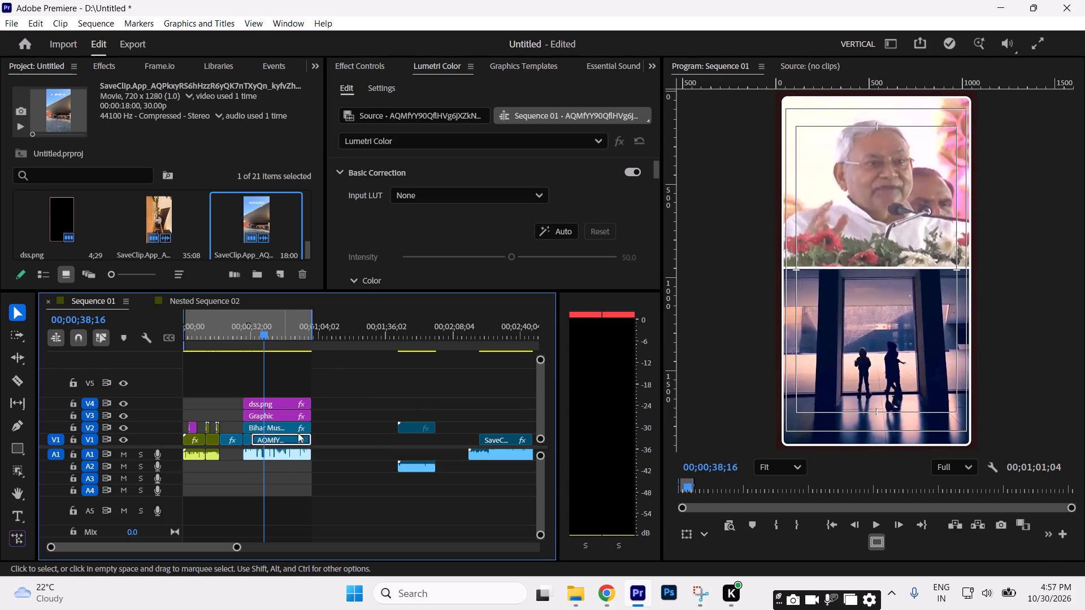
pyautogui.click(562, 233)
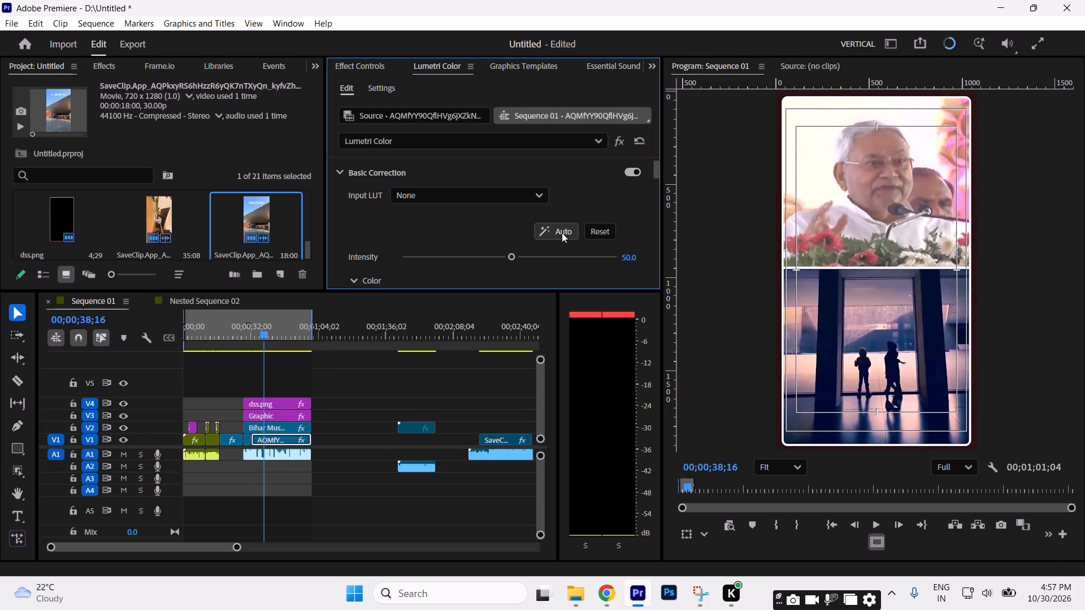
pyautogui.click(250, 323)
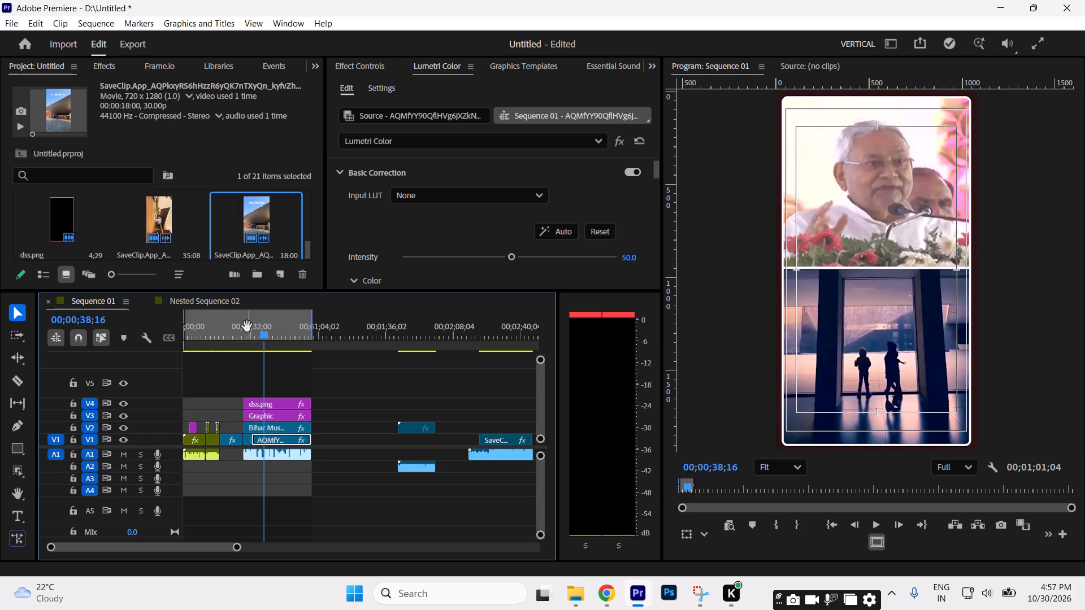
pyautogui.moveTo(248, 335); pyautogui.dragTo(262, 341)
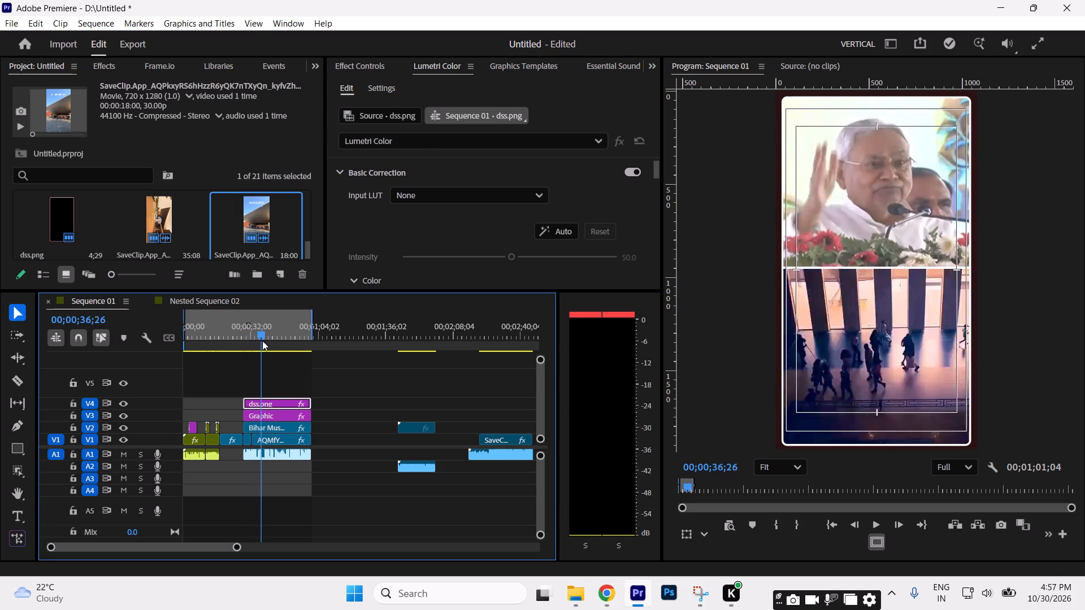
pyautogui.moveTo(262, 341); pyautogui.dragTo(283, 343)
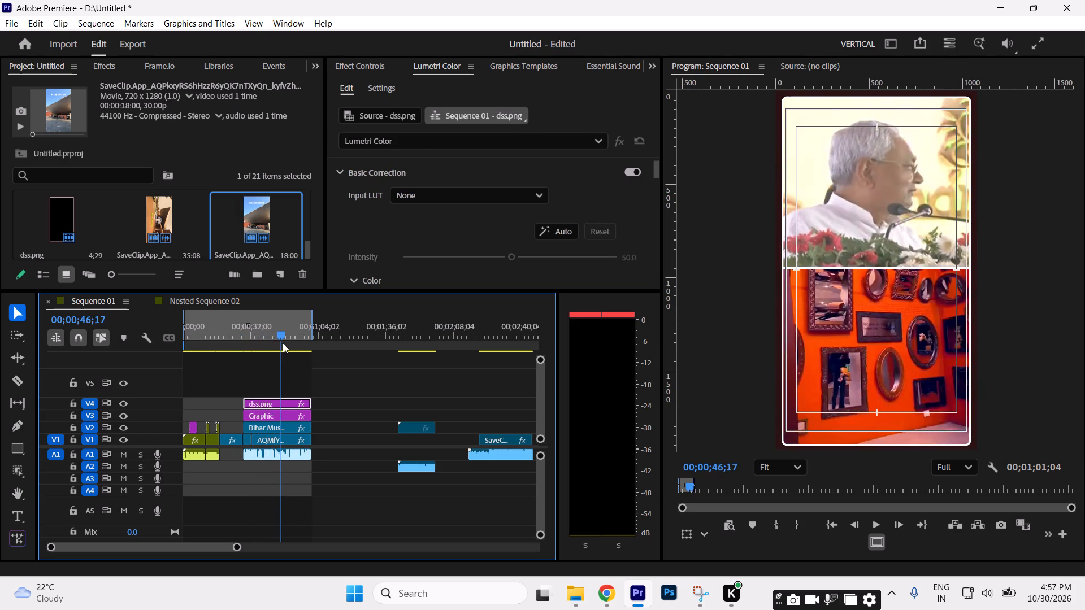
pyautogui.moveTo(283, 343); pyautogui.dragTo(287, 346)
# Delete the Museum Reel.mp4 clip on V1 just before the split-screen section.
pyautogui.click(230, 340)
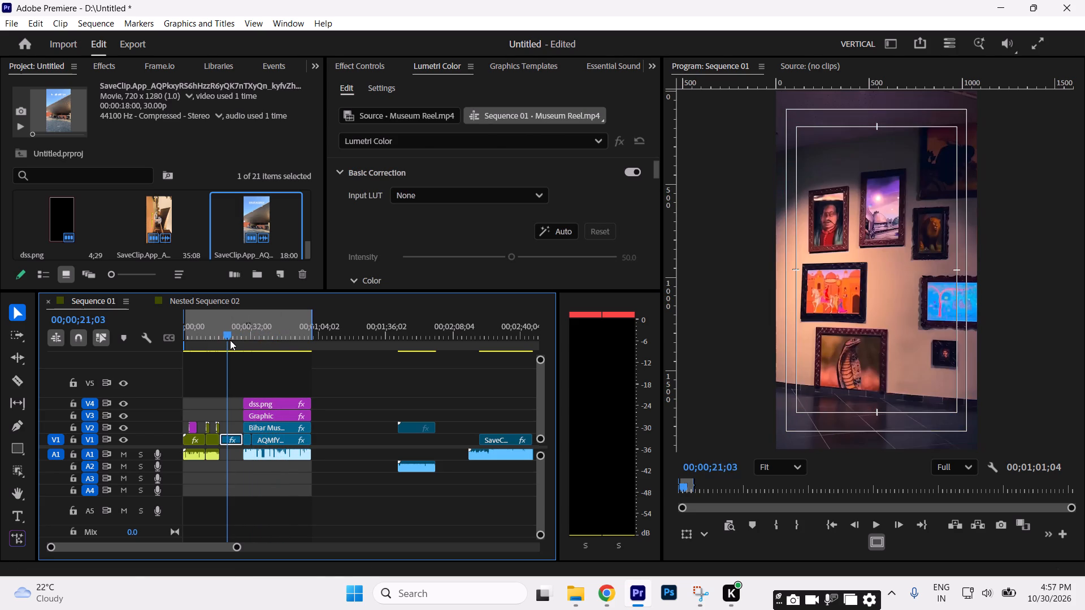
pyautogui.press('Delete')
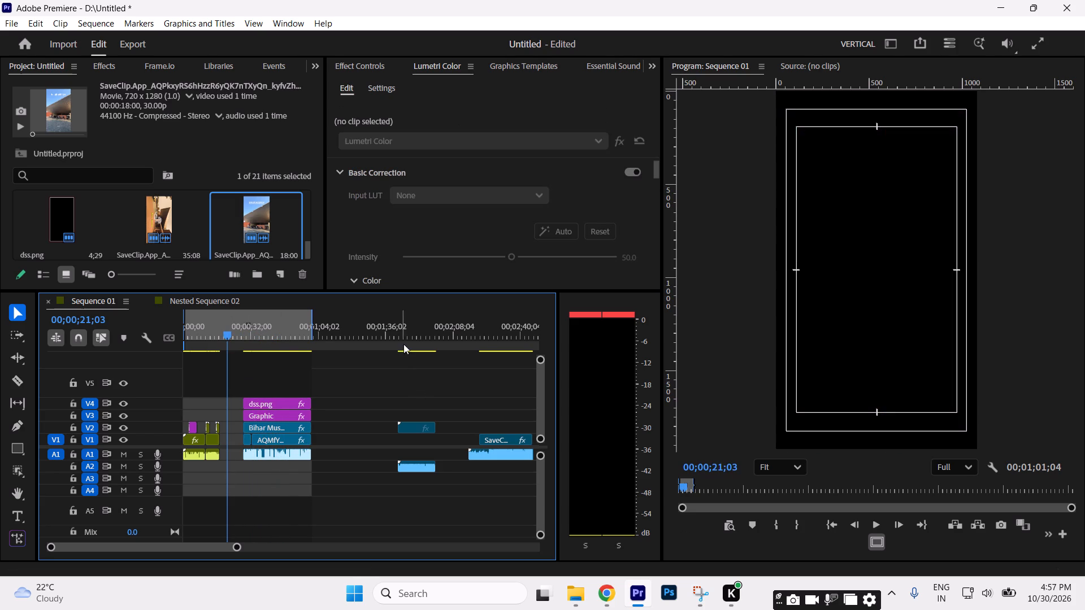
# Set the speed of the parked SaveClip video on V2 to 150%.
pyautogui.moveTo(403, 343); pyautogui.dragTo(436, 351)
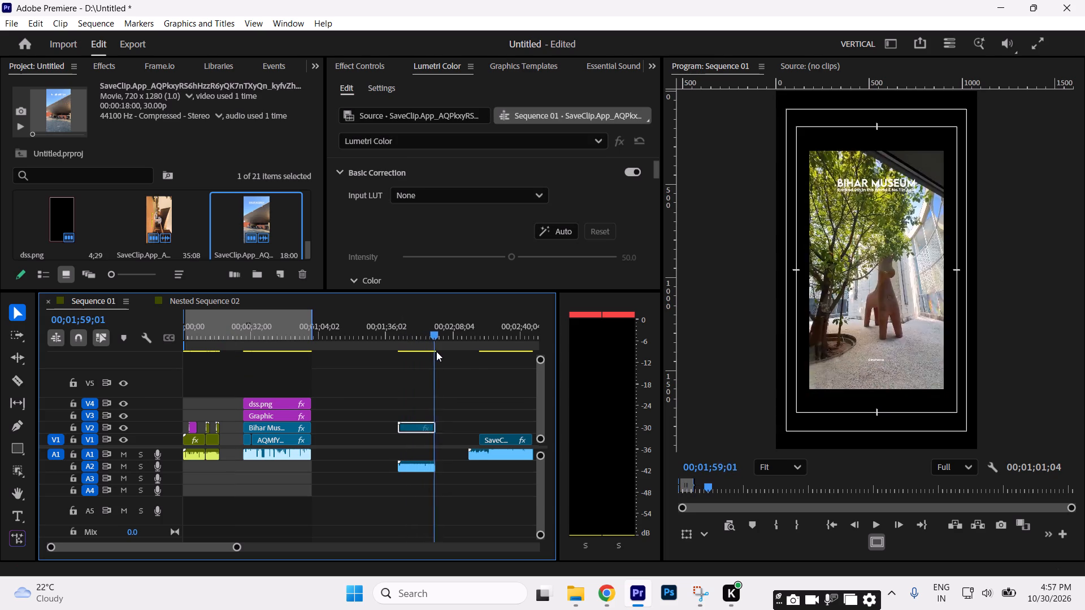
pyautogui.moveTo(436, 351); pyautogui.dragTo(436, 353)
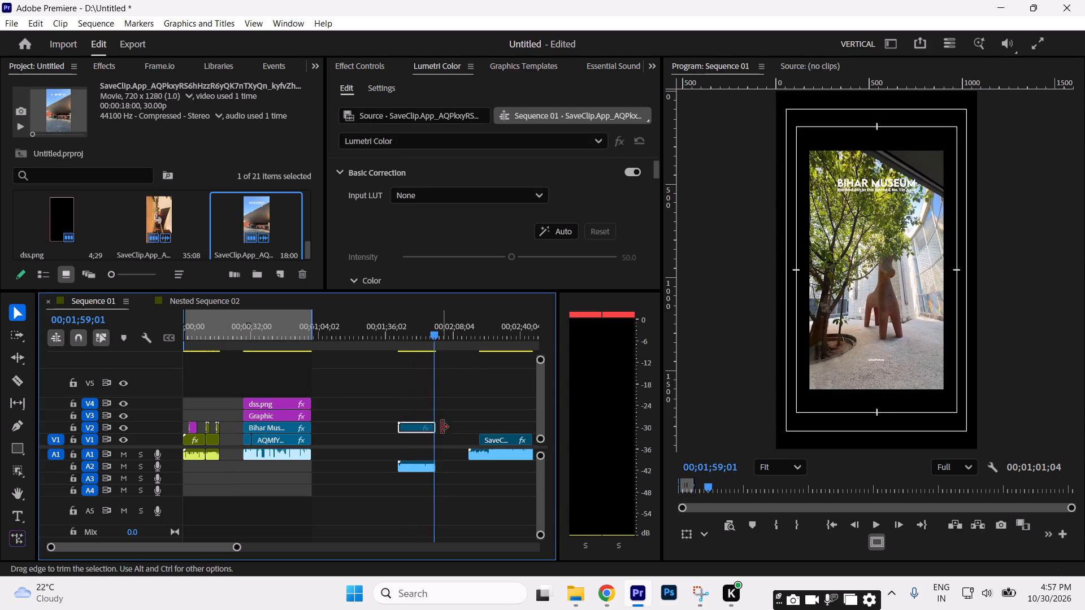
pyautogui.click(441, 425)
pyautogui.click(416, 430)
pyautogui.hotkey('ctrl', 'r')
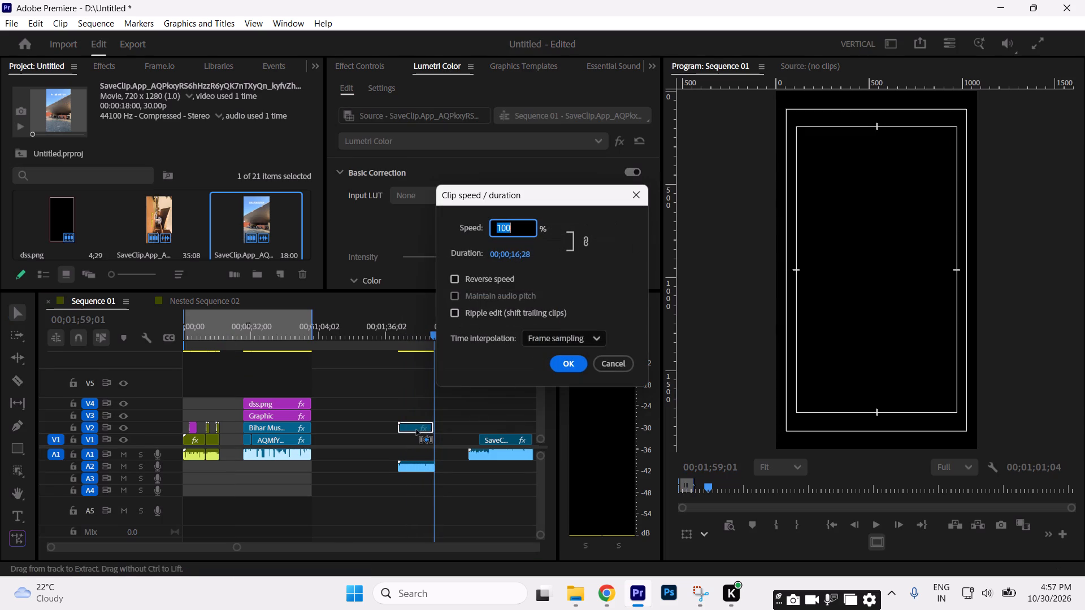
pyautogui.write('150')
pyautogui.press('Return')
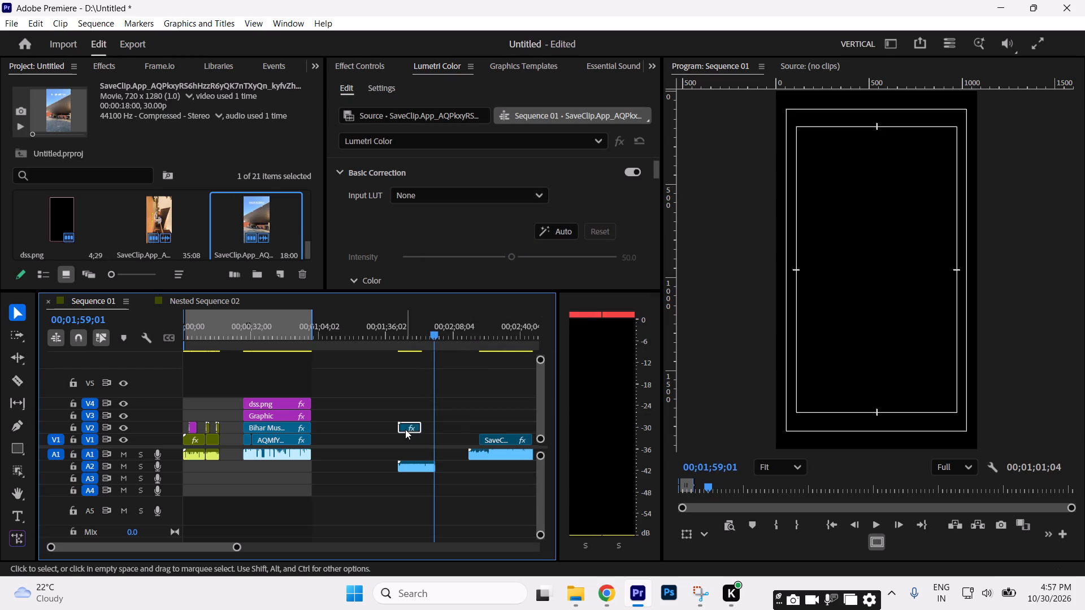
# Move the sped-up SaveClip clip to V5, above the V1 gap between the nested sequences and the split-screen section.
pyautogui.moveTo(405, 429); pyautogui.dragTo(225, 393)
pyautogui.click(227, 339)
pyautogui.moveTo(233, 548); pyautogui.dragTo(136, 532)
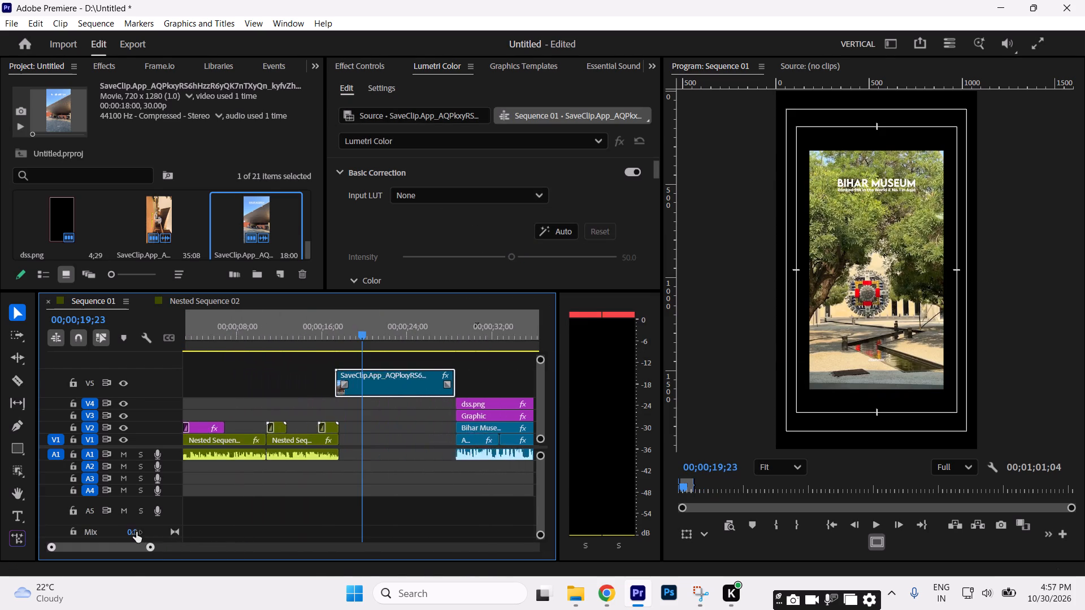
pyautogui.moveTo(136, 532); pyautogui.dragTo(130, 531)
# Split the V5 SaveClip clip at 00;00;18;16 and delete its opening piece.
pyautogui.moveTo(327, 333); pyautogui.dragTo(323, 337)
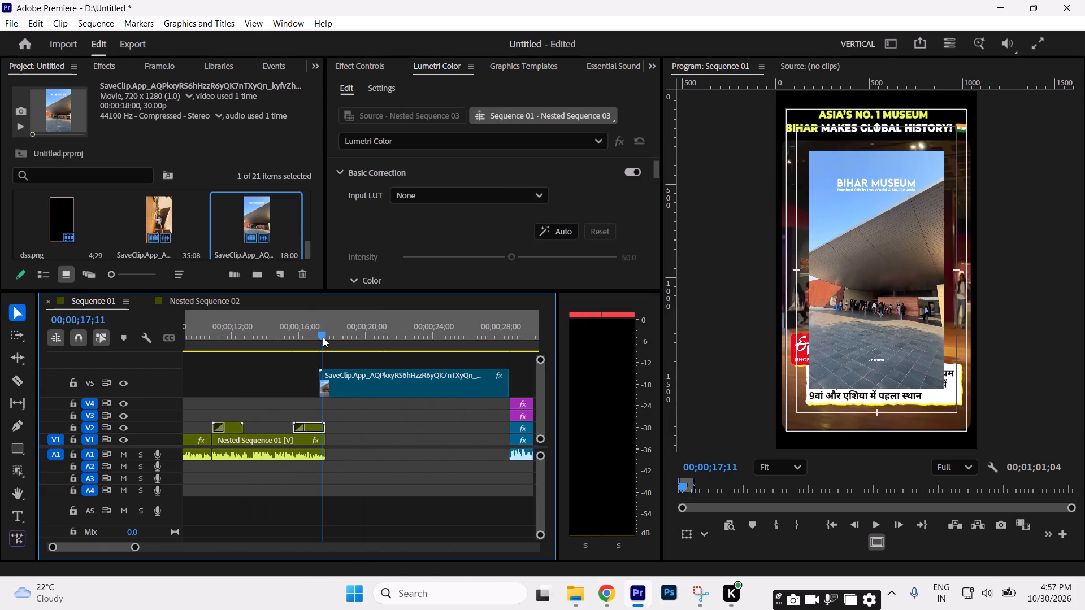
pyautogui.moveTo(323, 337); pyautogui.dragTo(343, 338)
pyautogui.press('c')
pyautogui.click(344, 377)
pyautogui.press('v')
pyautogui.click(333, 386)
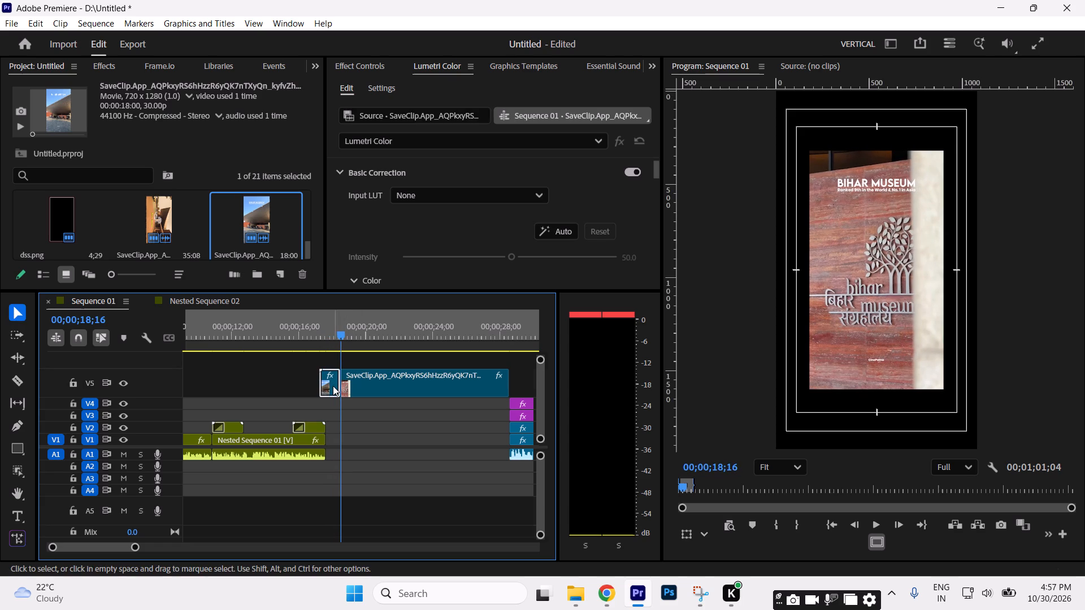
pyautogui.press('Delete')
# Shift the remaining V5 SaveClip clip back to the end of Nested Sequence 01 and extend its end towards the split-screen section.
pyautogui.moveTo(387, 392); pyautogui.dragTo(375, 392)
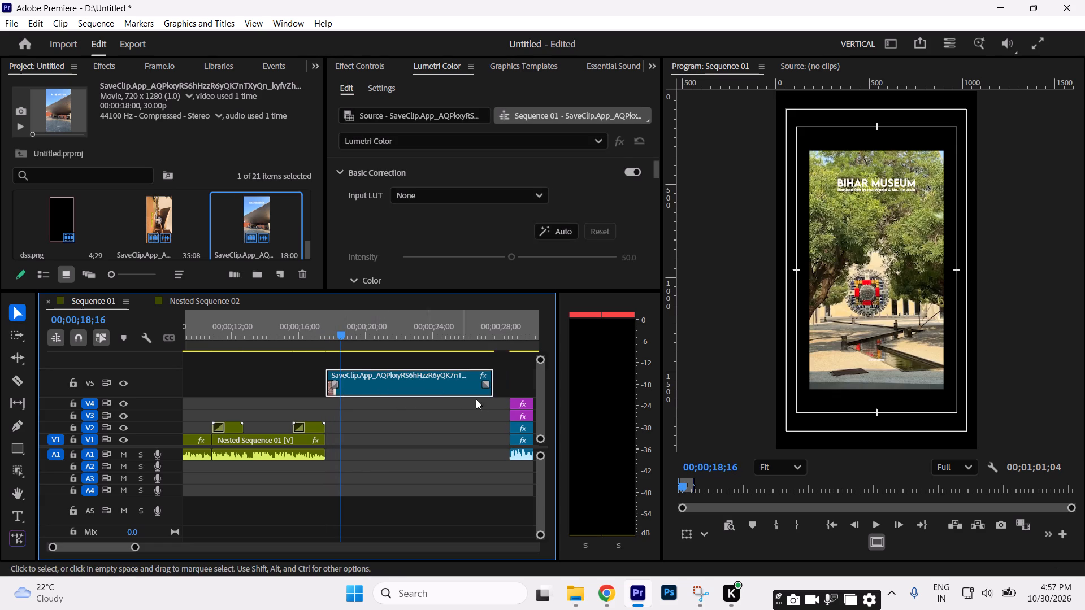
pyautogui.moveTo(477, 348); pyautogui.dragTo(495, 351)
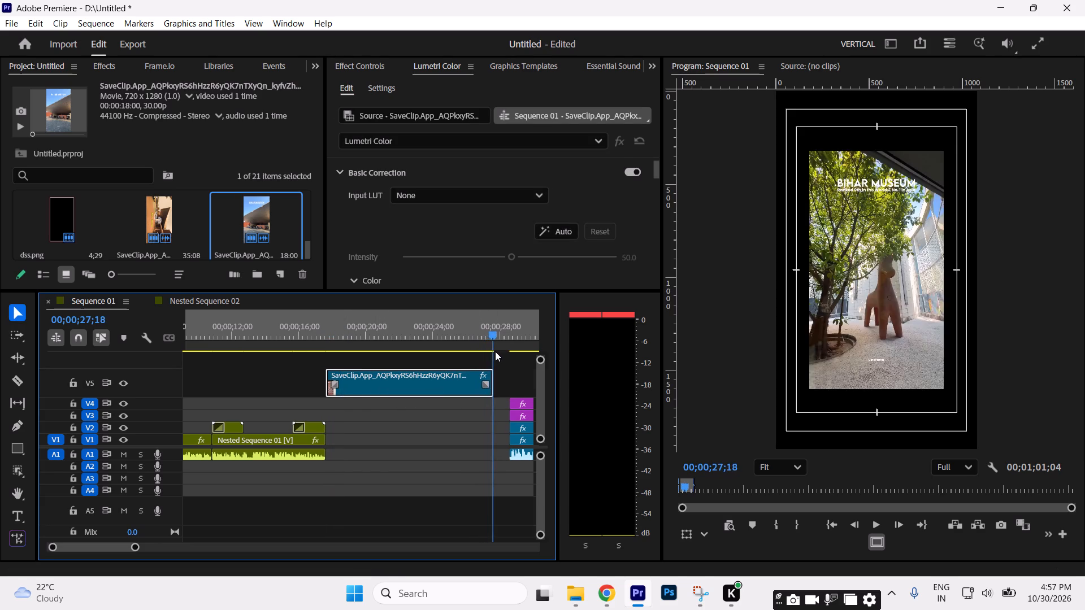
pyautogui.moveTo(495, 351); pyautogui.dragTo(496, 358)
pyautogui.moveTo(498, 386); pyautogui.dragTo(511, 385)
pyautogui.moveTo(489, 334); pyautogui.dragTo(505, 337)
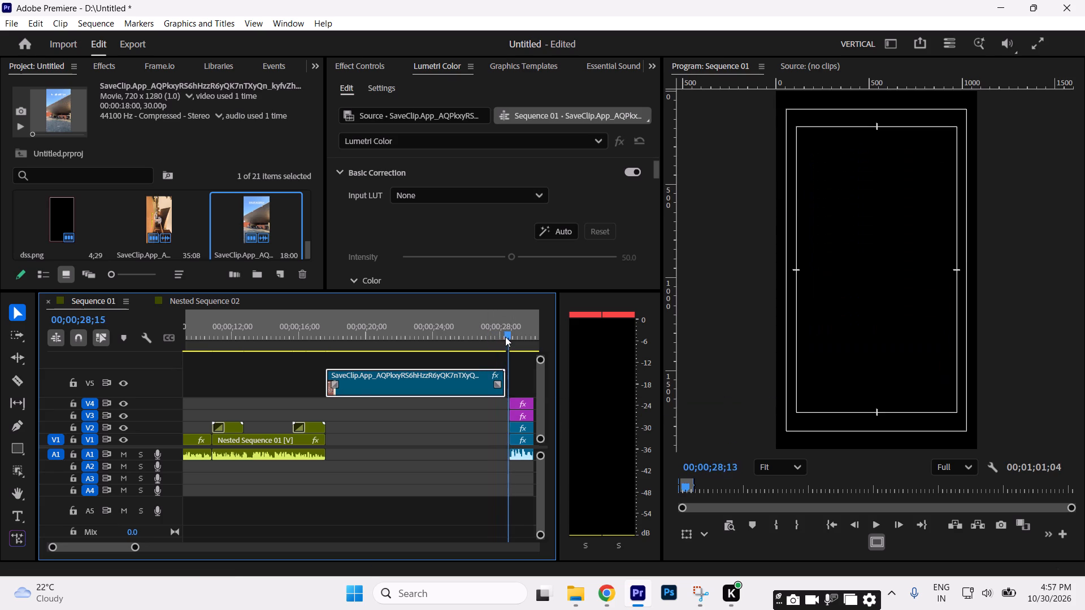
pyautogui.moveTo(505, 337); pyautogui.dragTo(497, 339)
# Move the SaveClip clip down into the V1 gap and ripple-delete the small gap left before the split-screen section.
pyautogui.moveTo(425, 392); pyautogui.dragTo(424, 420)
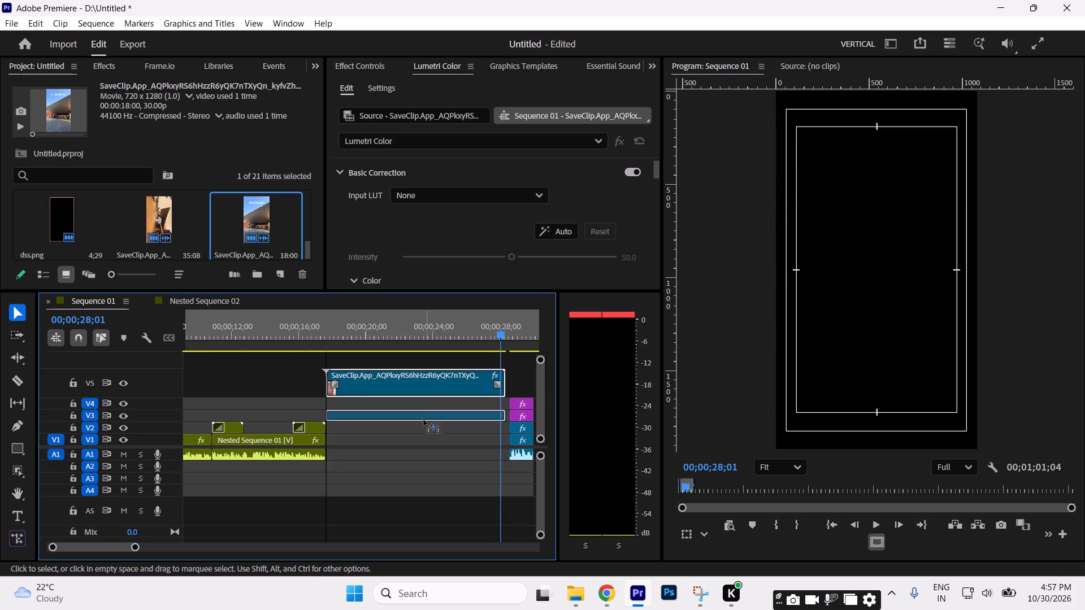
pyautogui.moveTo(424, 420); pyautogui.dragTo(430, 443)
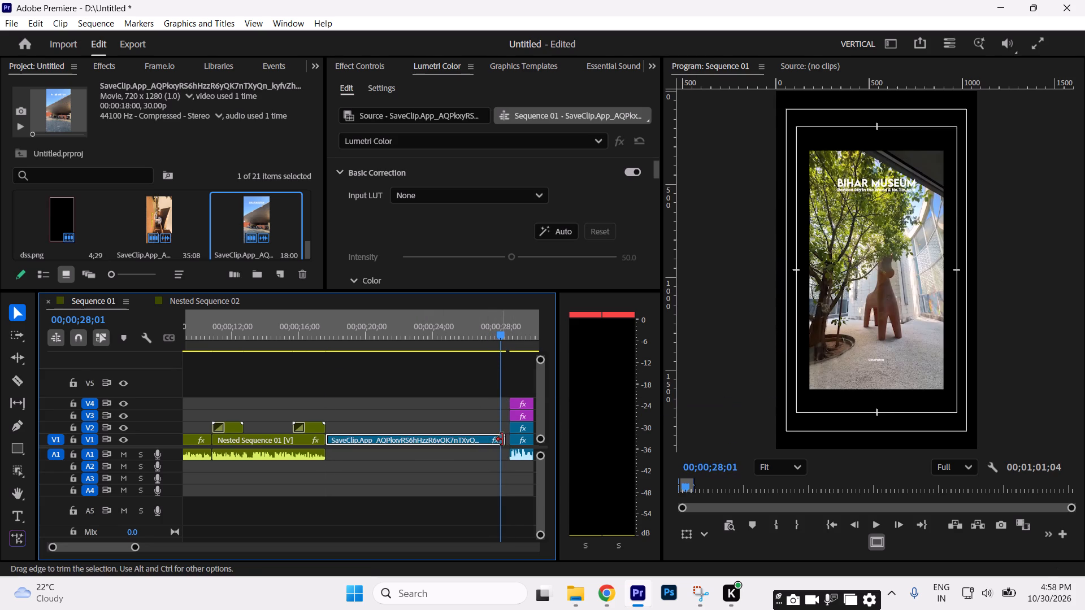
pyautogui.moveTo(502, 439); pyautogui.dragTo(511, 438)
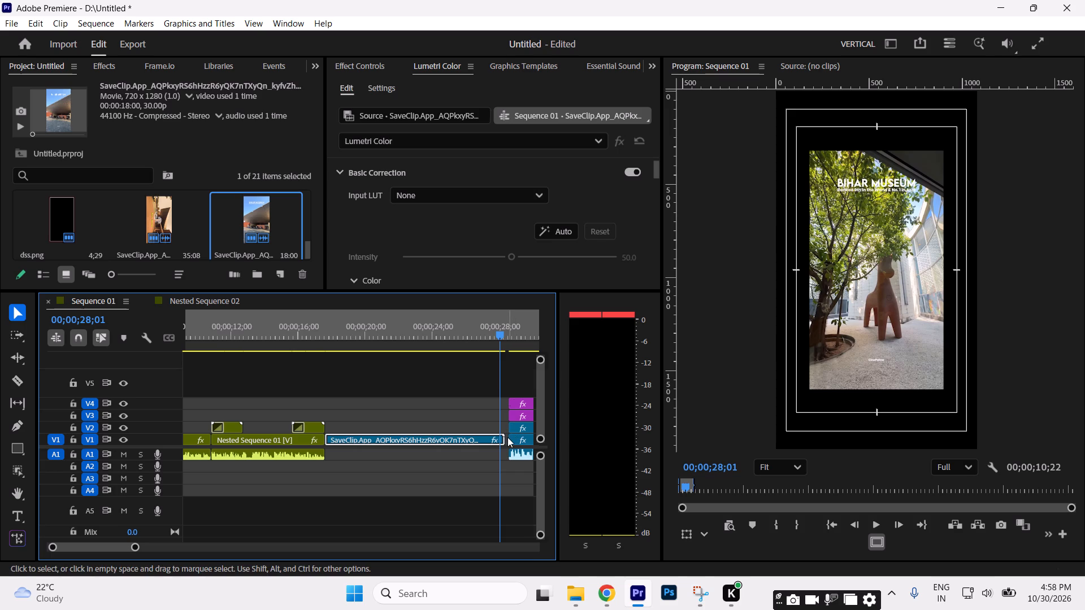
pyautogui.click(507, 437)
pyautogui.press('Delete')
# Inspect the edit's end point and scrub across the join between the SaveClip clip and the split-screen section.
pyautogui.press('-')
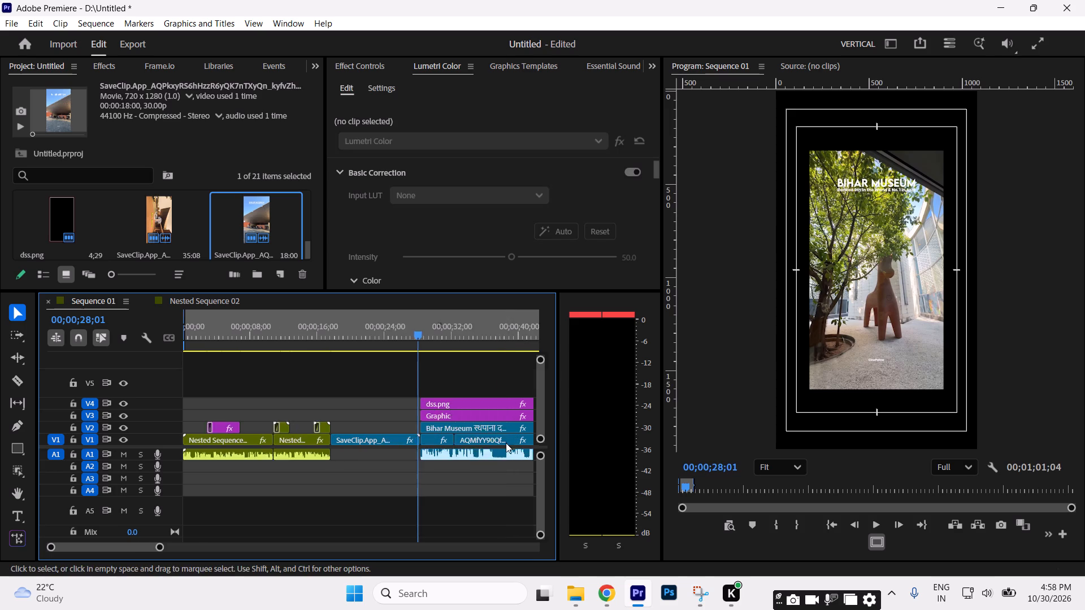
pyautogui.press('-')
pyautogui.press('-')
pyautogui.click(349, 339)
pyautogui.press('Up')
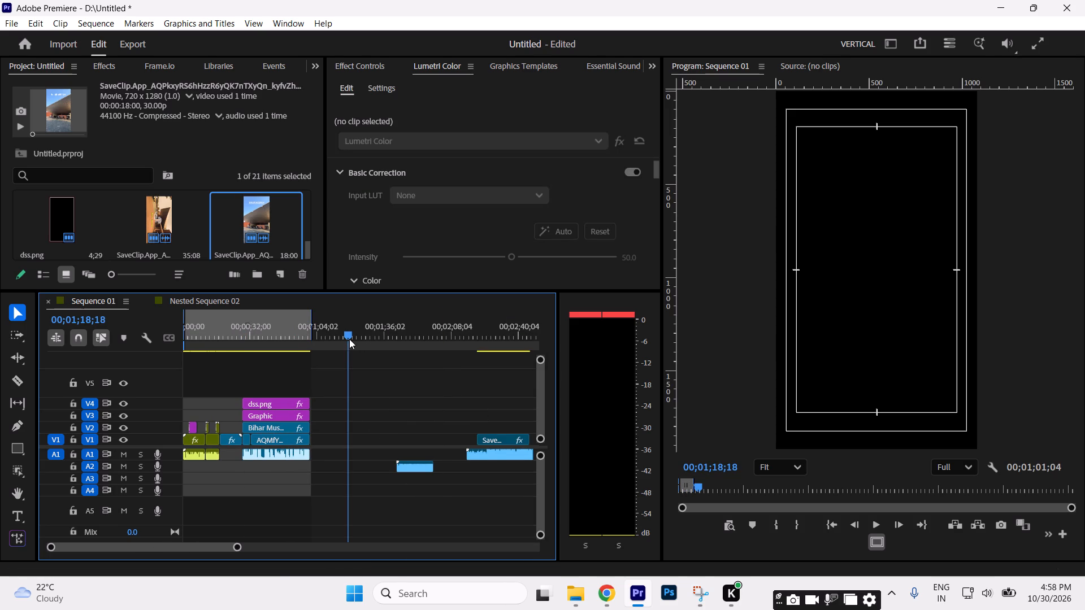
pyautogui.write('==--')
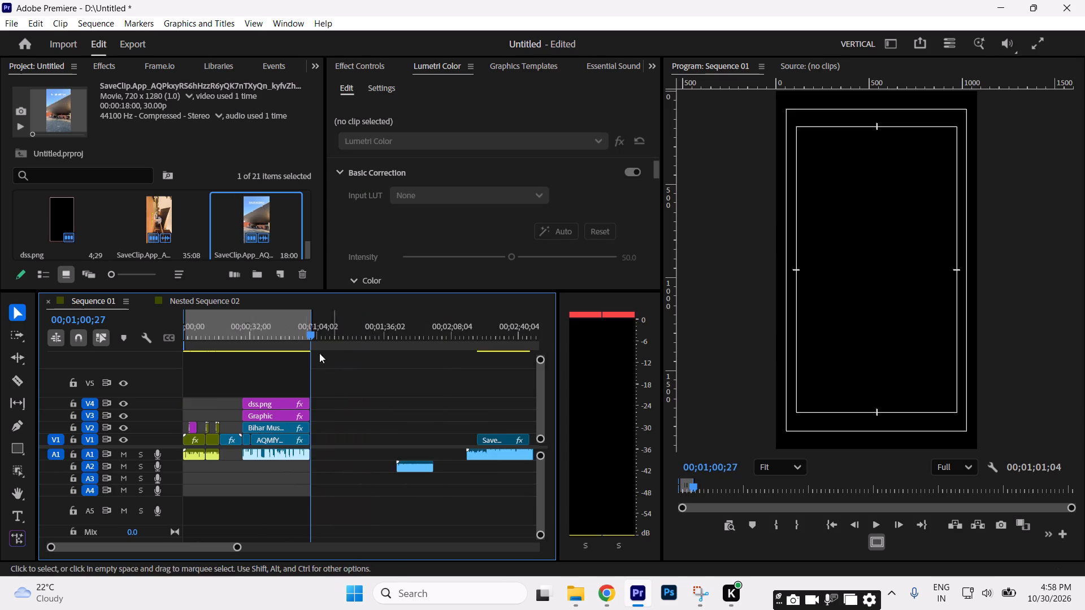
pyautogui.moveTo(238, 330); pyautogui.dragTo(245, 334)
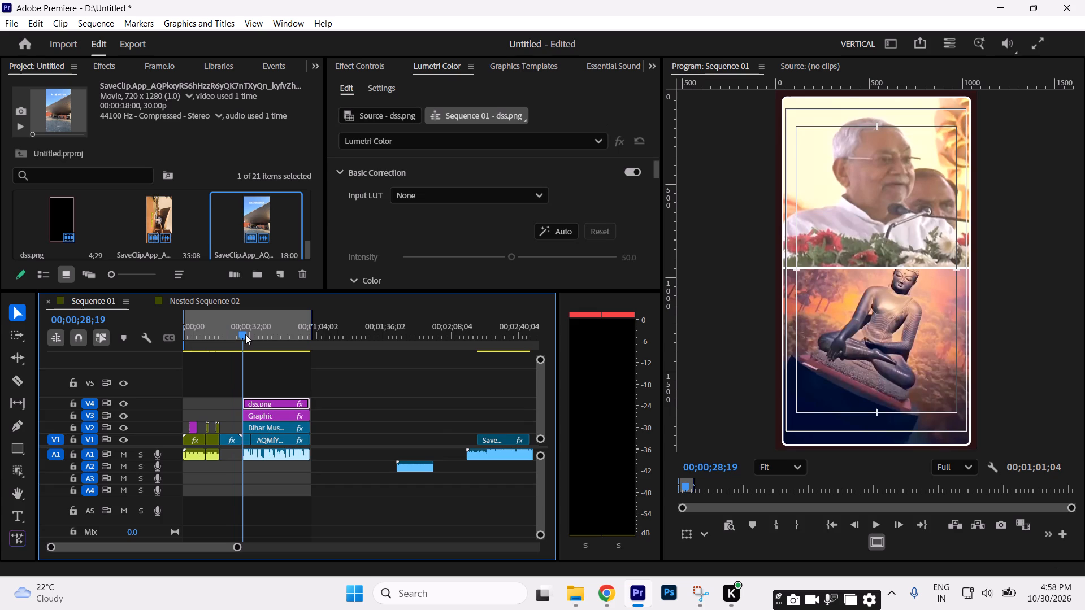
pyautogui.write('===')
pyautogui.press('-')
pyautogui.moveTo(358, 332); pyautogui.dragTo(356, 331)
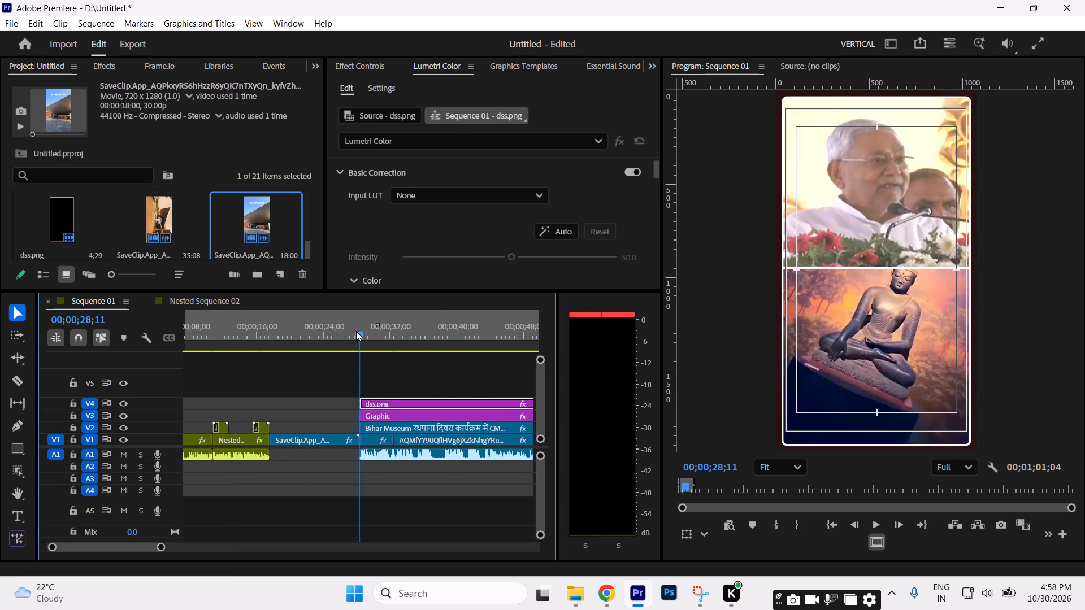
pyautogui.moveTo(356, 331); pyautogui.dragTo(350, 333)
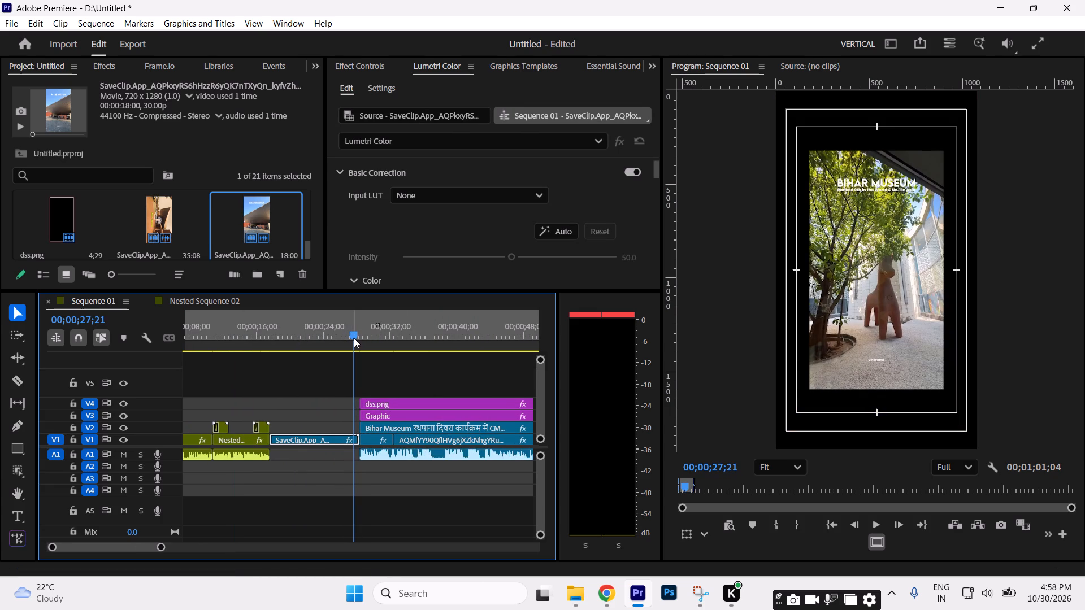
# Split the V1 SaveClip clip at about 00;00;27;14, where the shrine shot gives way to the giraffe courtyard shot.
pyautogui.press('Down')
pyautogui.press('Left')
pyautogui.press('Left')
pyautogui.press('Left')
pyautogui.press('Left')
pyautogui.press('Left')
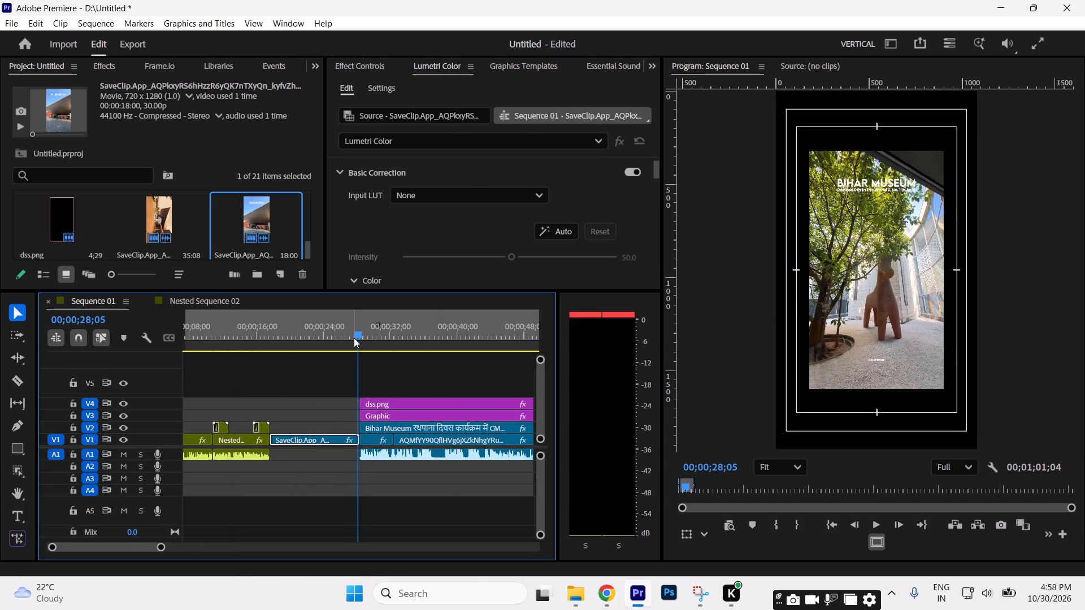
pyautogui.press('Left')
pyautogui.press('Left')
pyautogui.press('Left')
pyautogui.press('Left')
pyautogui.press('Left')
pyautogui.press('Left')
pyautogui.press('Left')
pyautogui.press('Left')
pyautogui.press('Left')
pyautogui.press('Left')
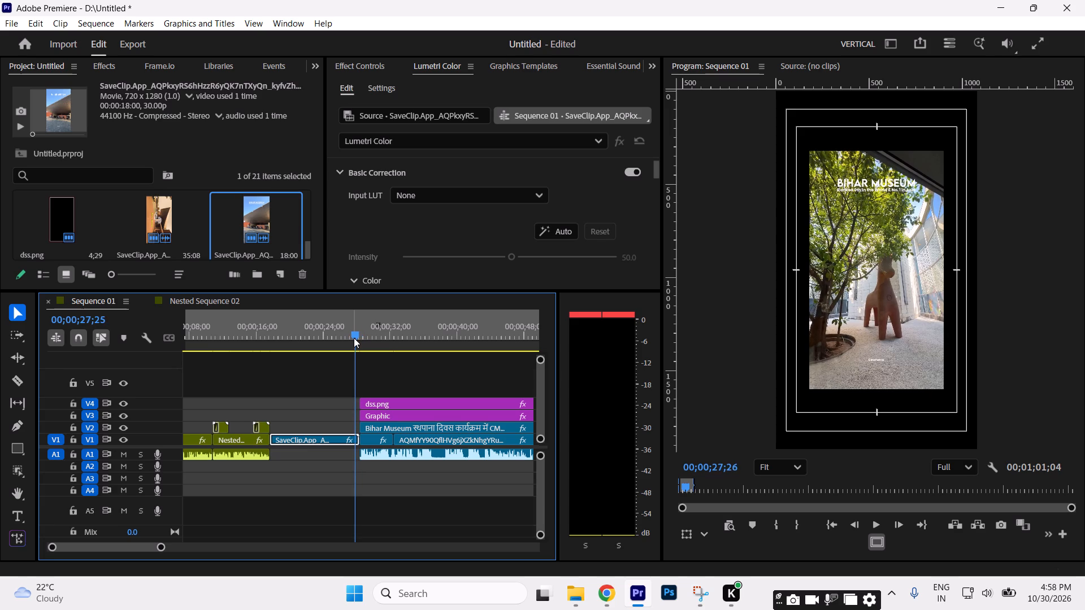
pyautogui.press('Left')
pyautogui.press('Left')
pyautogui.press('Left')
pyautogui.press('Left')
pyautogui.press('Left')
pyautogui.press('Left')
pyautogui.press('Left')
pyautogui.press('Left')
pyautogui.press('Left')
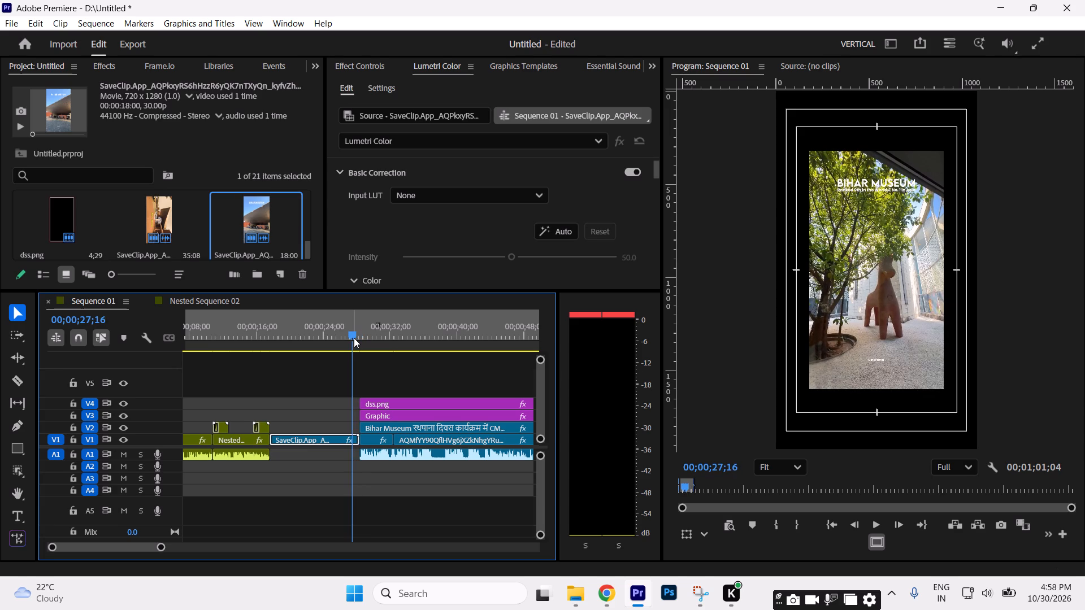
pyautogui.press('Left')
pyautogui.press('Left')
pyautogui.press('Left')
pyautogui.press('Left')
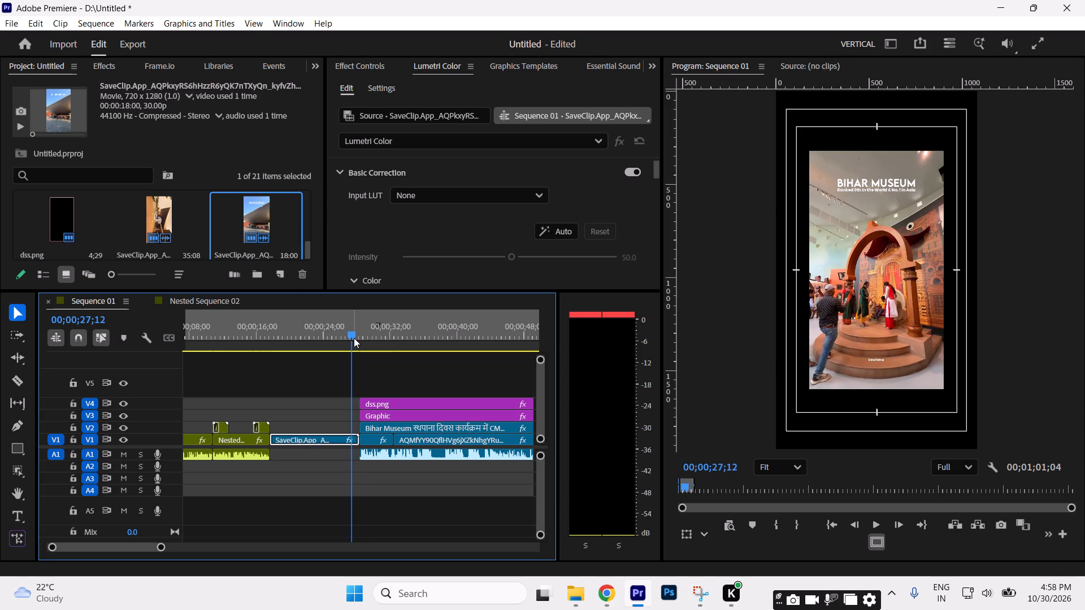
pyautogui.press('Right')
pyautogui.press('Right')
pyautogui.press('Right')
pyautogui.press('Left')
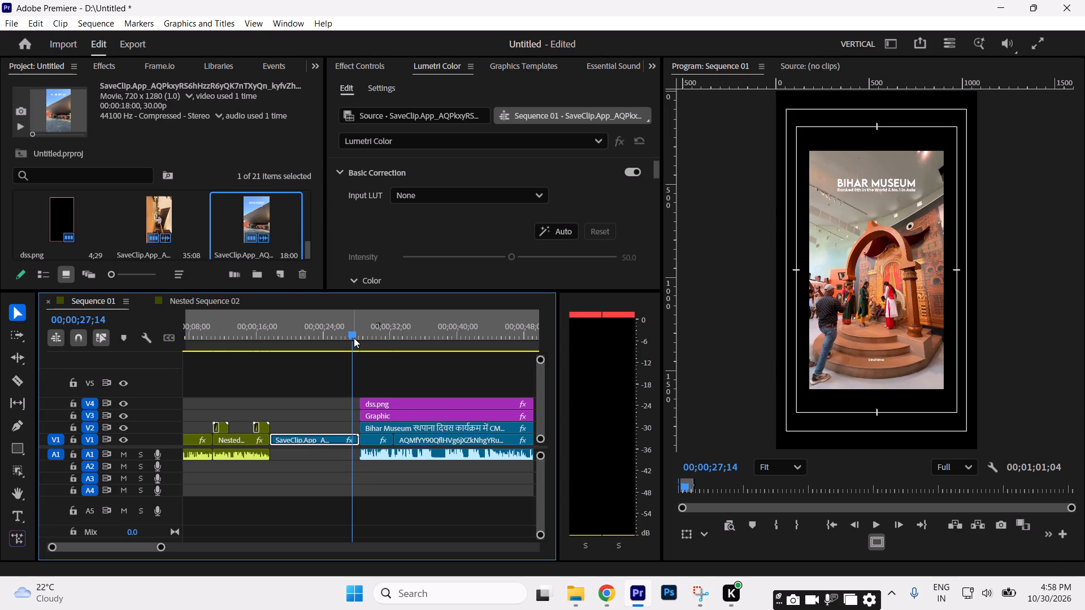
pyautogui.write('==')
pyautogui.press('=')
pyautogui.press('c')
pyautogui.click(366, 439)
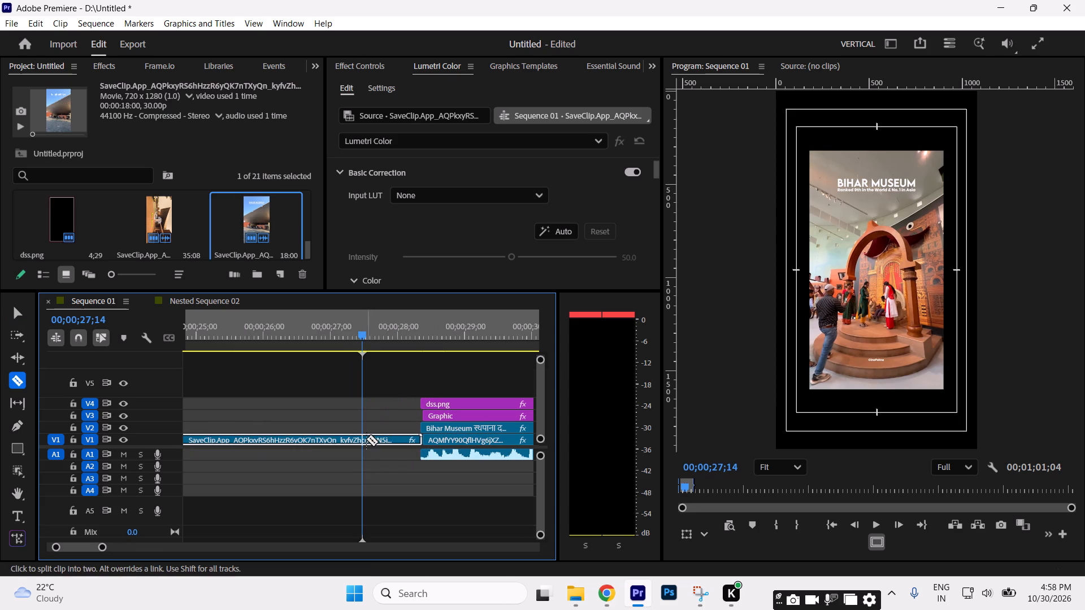
pyautogui.press('v')
pyautogui.click(385, 412)
# Split the SaveClip clip again at 00;00;26;12, close to the start of the shrine shot.
pyautogui.write('---')
pyautogui.press('Left')
pyautogui.press('Left')
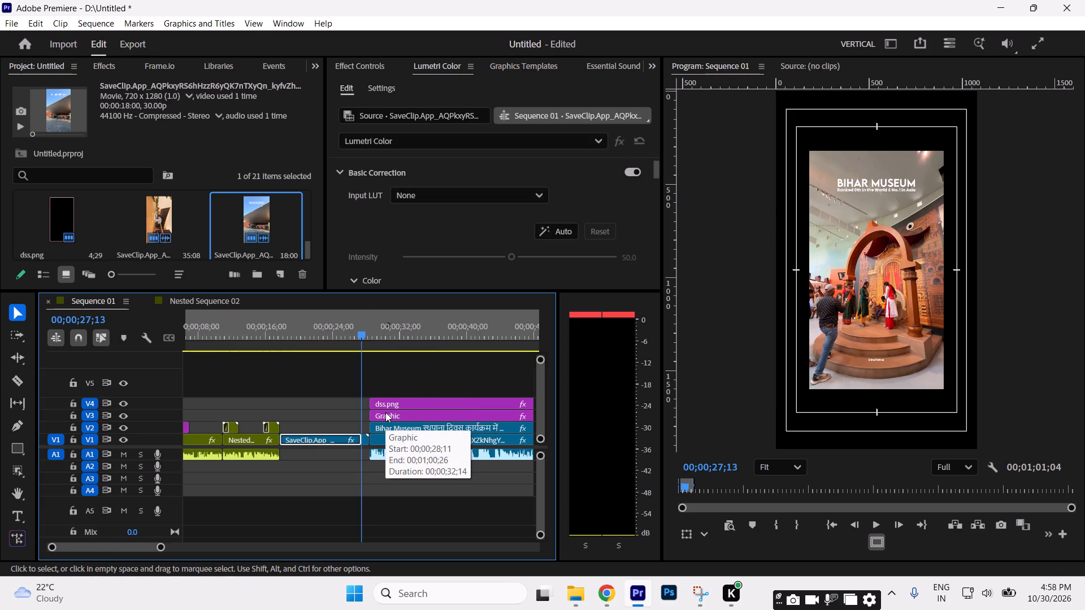
pyautogui.press('Left')
pyautogui.press('Left')
pyautogui.press('Left')
pyautogui.press('Left')
pyautogui.press('Left')
pyautogui.press('Left')
pyautogui.press('Left')
pyautogui.press('Left')
pyautogui.press('Left')
pyautogui.press('Left')
pyautogui.press('Left')
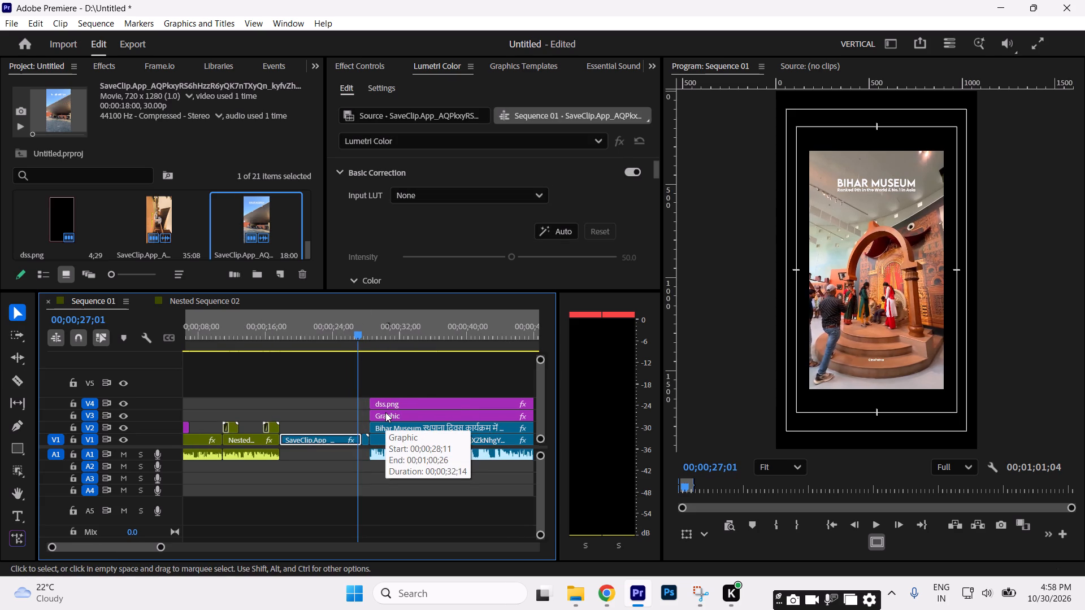
pyautogui.press('Left')
pyautogui.press('Left')
pyautogui.press('Left')
pyautogui.press('Left')
pyautogui.press('Left')
pyautogui.press('Left')
pyautogui.press('Left')
pyautogui.press('Left')
pyautogui.press('Left')
pyautogui.press('Left')
pyautogui.press('Left')
pyautogui.press('Left')
pyautogui.press('Left')
pyautogui.press('Left')
pyautogui.press('Left')
pyautogui.press('Left')
pyautogui.press('Left')
pyautogui.press('Left')
pyautogui.press('Left')
pyautogui.press('Left')
pyautogui.press('Left')
pyautogui.press('Left')
pyautogui.press('Left')
pyautogui.press('Left')
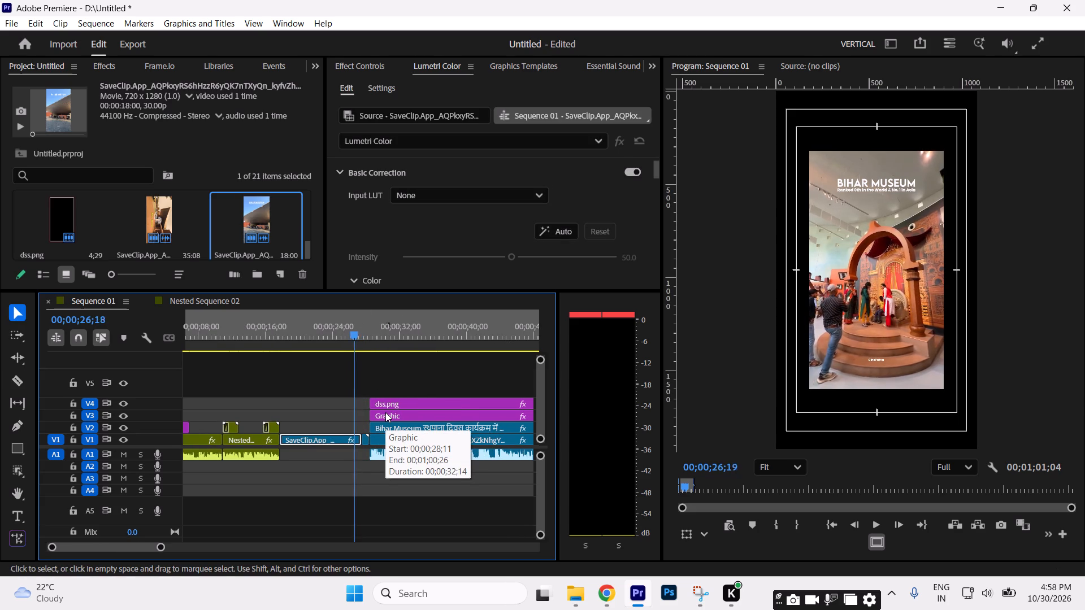
pyautogui.press('Right')
pyautogui.press('Right')
pyautogui.press('Right')
pyautogui.press('Right')
pyautogui.press('Right')
pyautogui.press('Right')
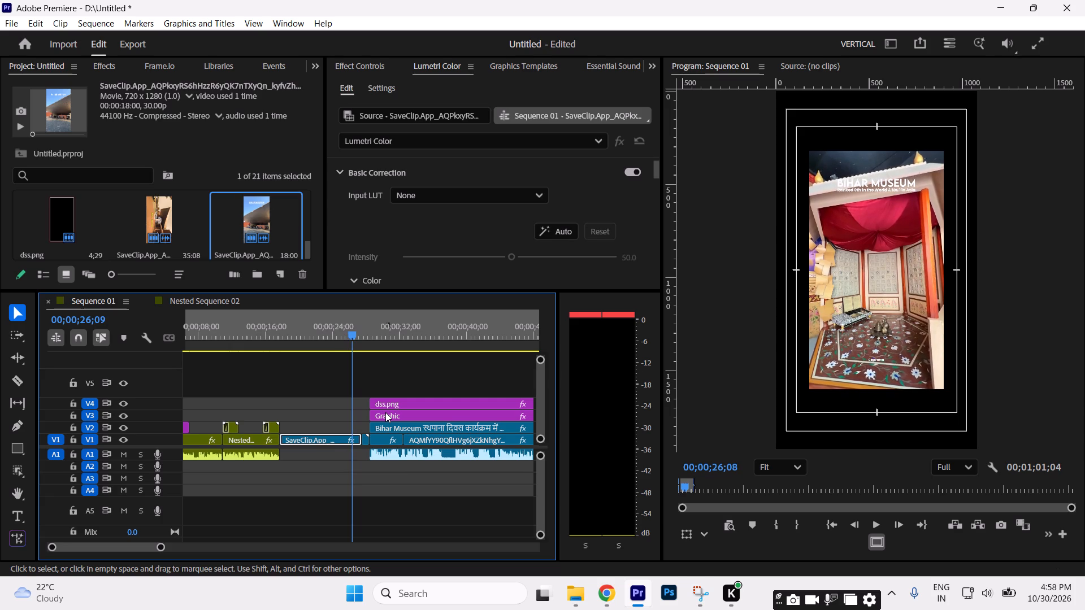
pyautogui.press('Right')
pyautogui.press('Right')
pyautogui.press('Right')
pyautogui.press('Right')
pyautogui.press('Right')
pyautogui.press('Left')
pyautogui.press('Left')
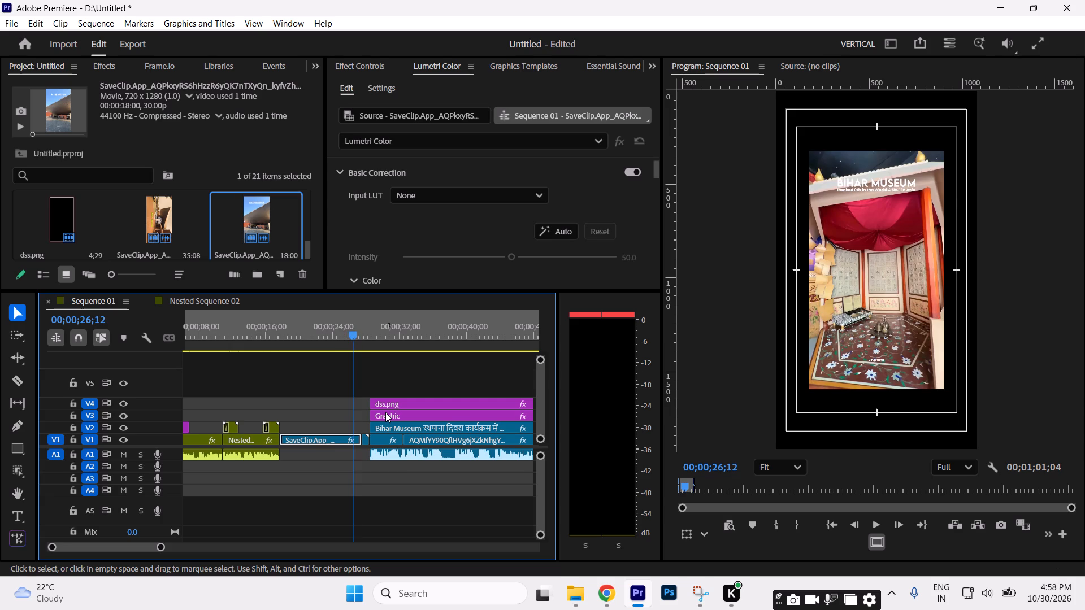
pyautogui.press('c')
pyautogui.click(353, 439)
pyautogui.press('v')
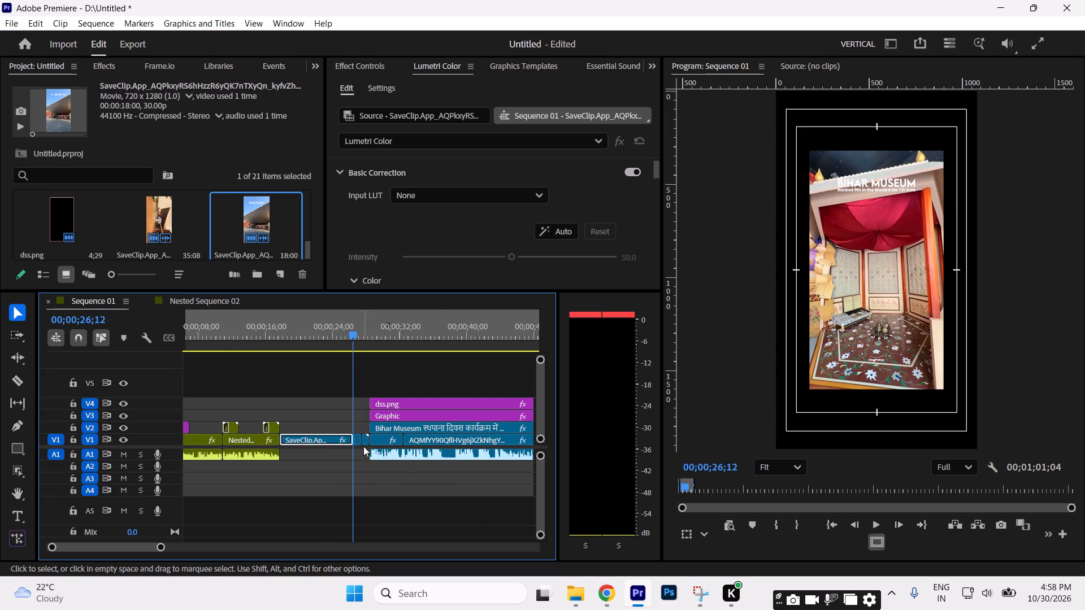
# Delete the short SaveClip piece between the two cuts and ripple-delete the gap it leaves on V1.
pyautogui.click(358, 441)
pyautogui.press('Delete')
pyautogui.press('=')
pyautogui.press('=')
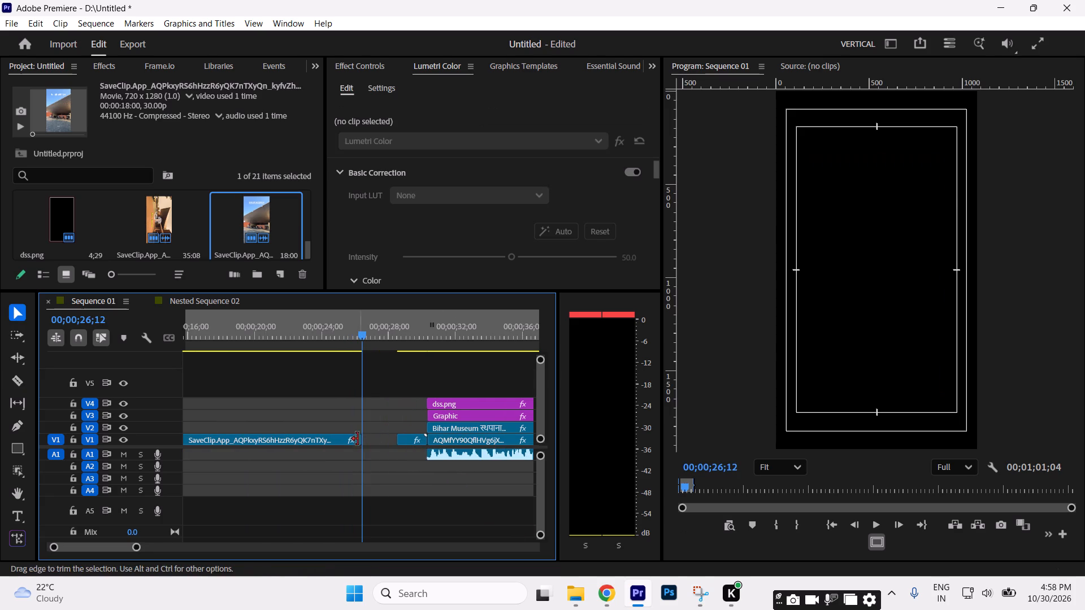
pyautogui.click(385, 437)
pyautogui.press('Delete')
pyautogui.write('--')
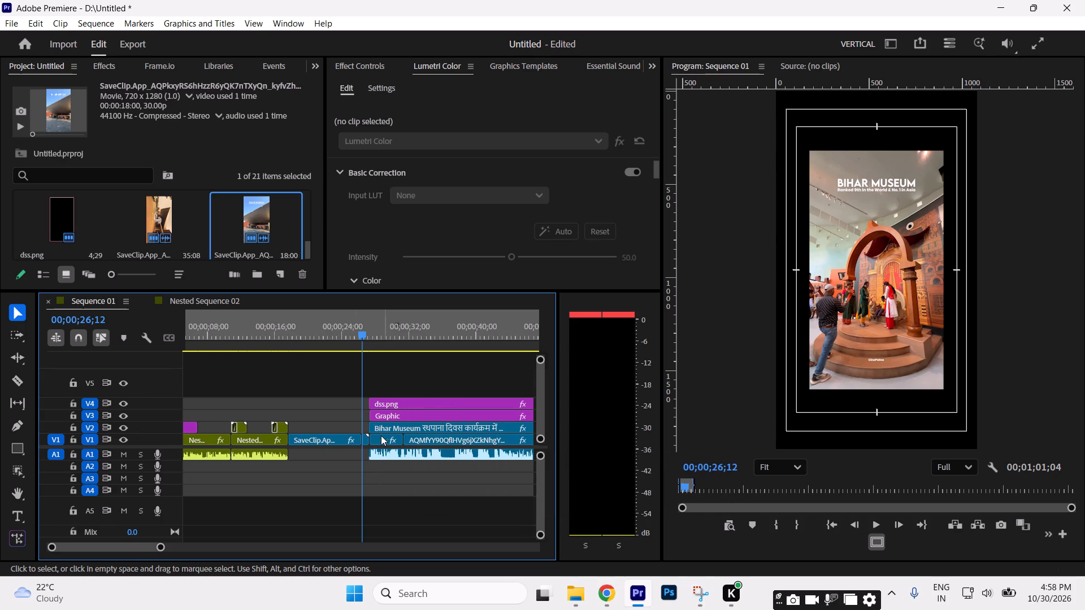
# Trim the first SaveClip clip's end back one frame to 00;00;26;11 and ripple-delete the resulting gap.
pyautogui.moveTo(340, 336); pyautogui.dragTo(362, 339)
pyautogui.press('space')
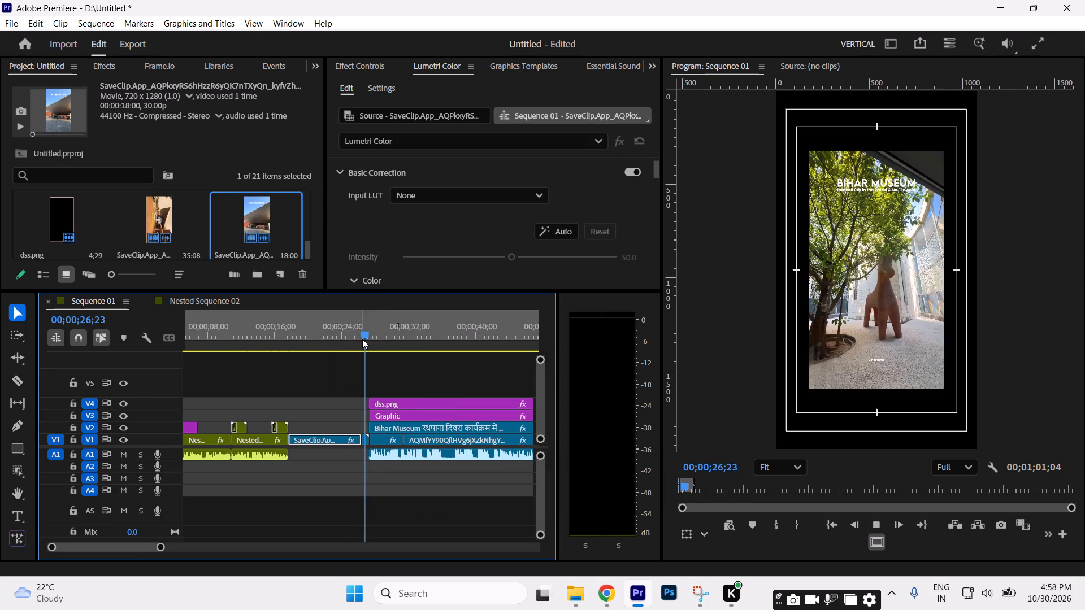
pyautogui.press('space')
pyautogui.click(362, 338)
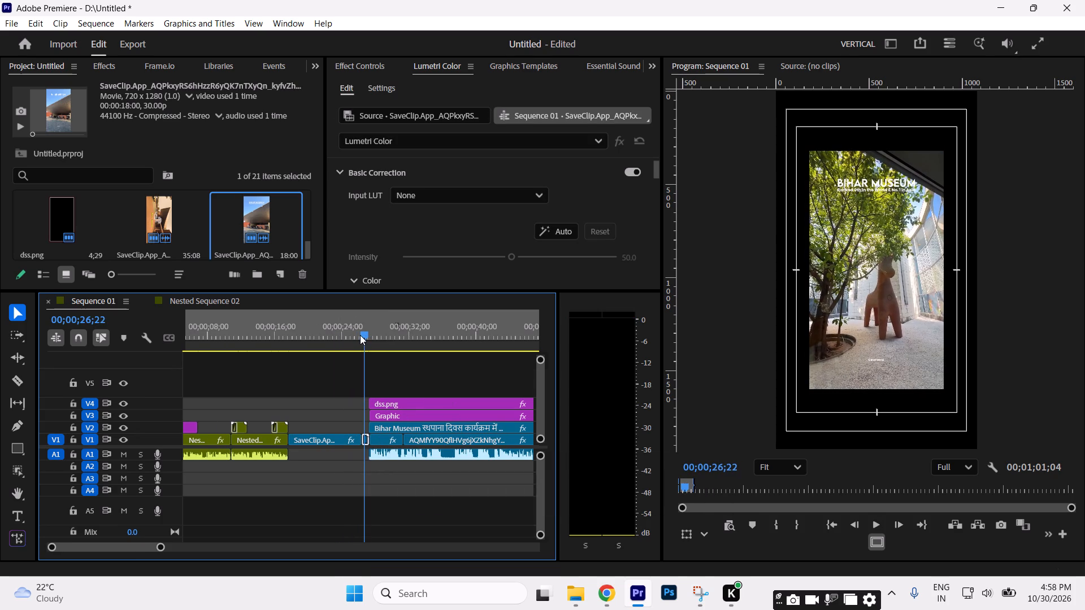
pyautogui.press('Up')
pyautogui.press('Left')
pyautogui.write('===')
pyautogui.press('=')
pyautogui.press('=')
pyautogui.press('=')
pyautogui.press('=')
pyautogui.click(382, 438)
pyautogui.press('e')
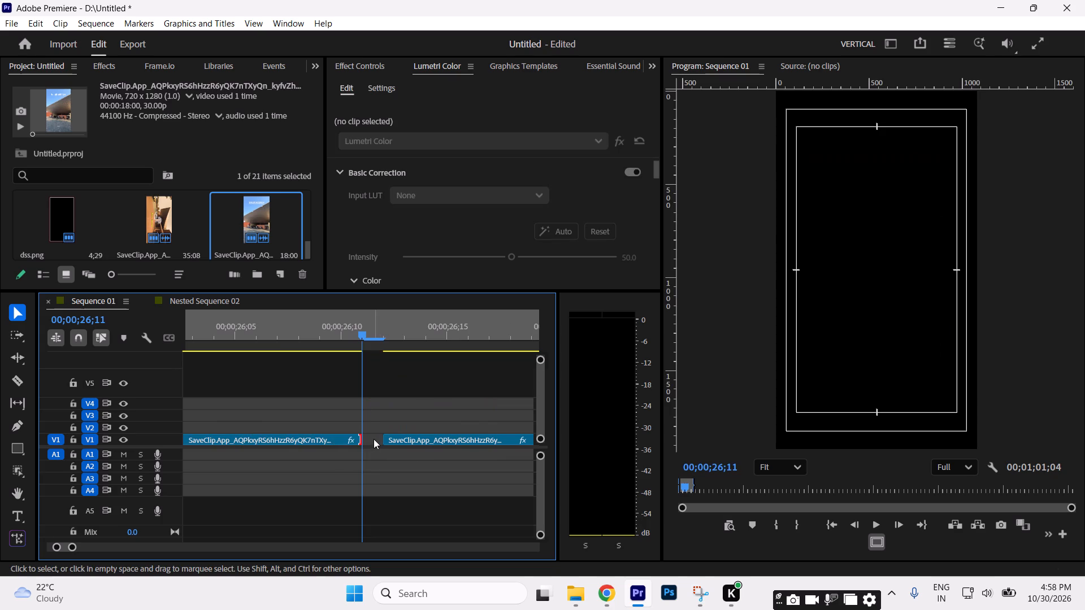
pyautogui.click(374, 439)
pyautogui.press('Delete')
# Set the Scale of the longer V1 SaveClip clip to 230.
pyautogui.write('----')
pyautogui.press('=')
pyautogui.press('-')
pyautogui.press('-')
pyautogui.press('-')
pyautogui.click(291, 335)
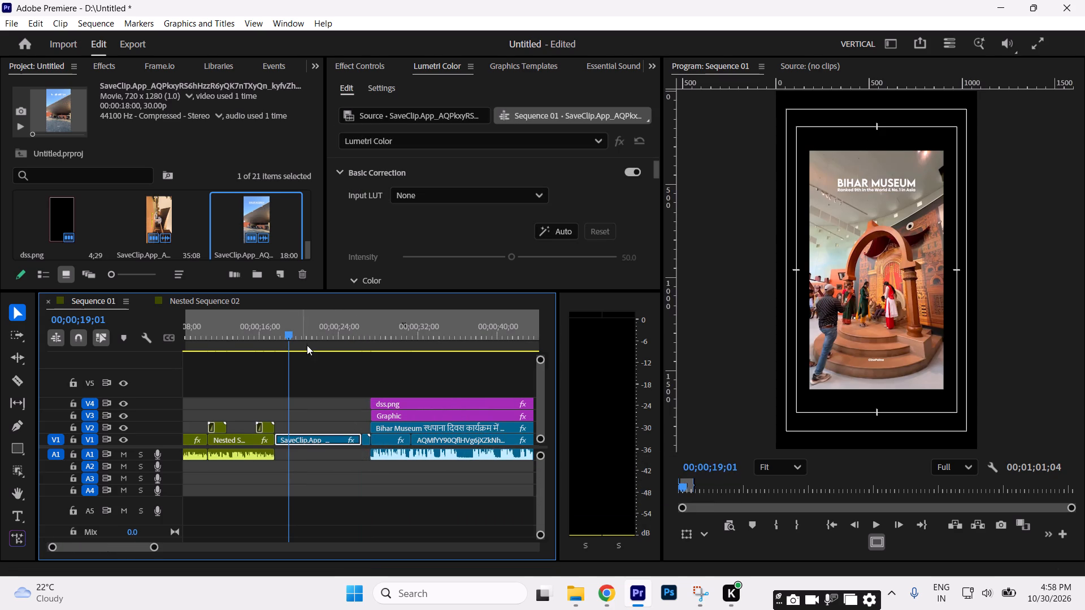
pyautogui.click(370, 61)
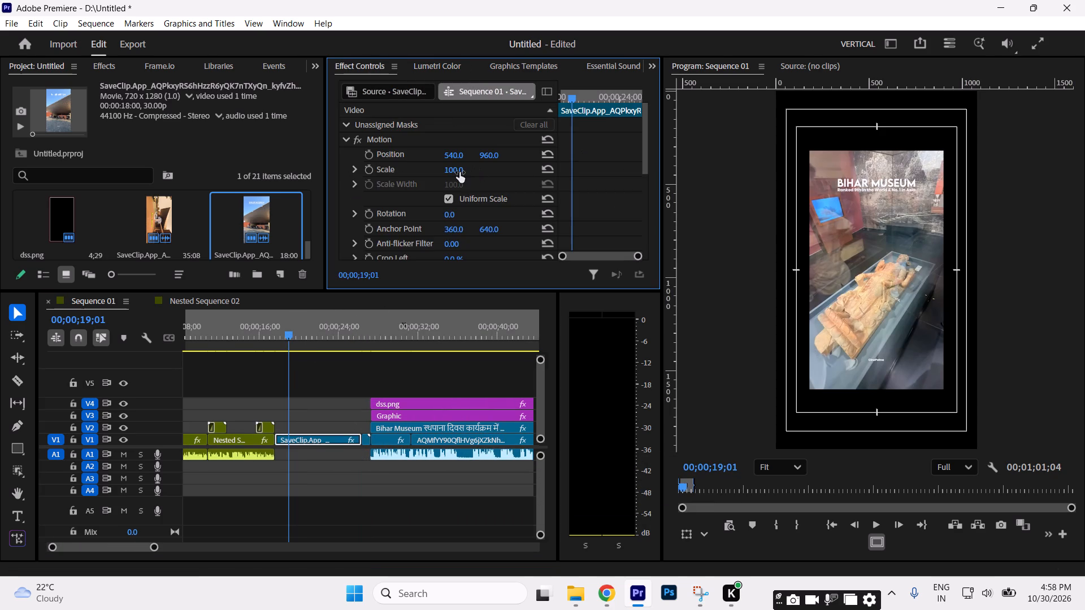
pyautogui.moveTo(459, 172); pyautogui.dragTo(554, 159)
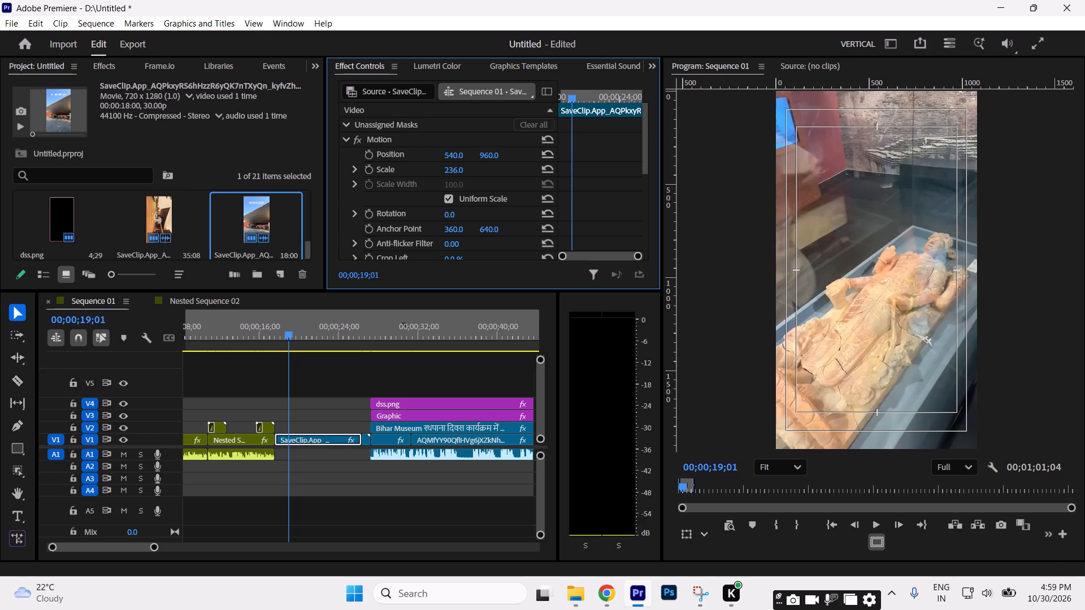
pyautogui.moveTo(554, 159); pyautogui.dragTo(544, 154)
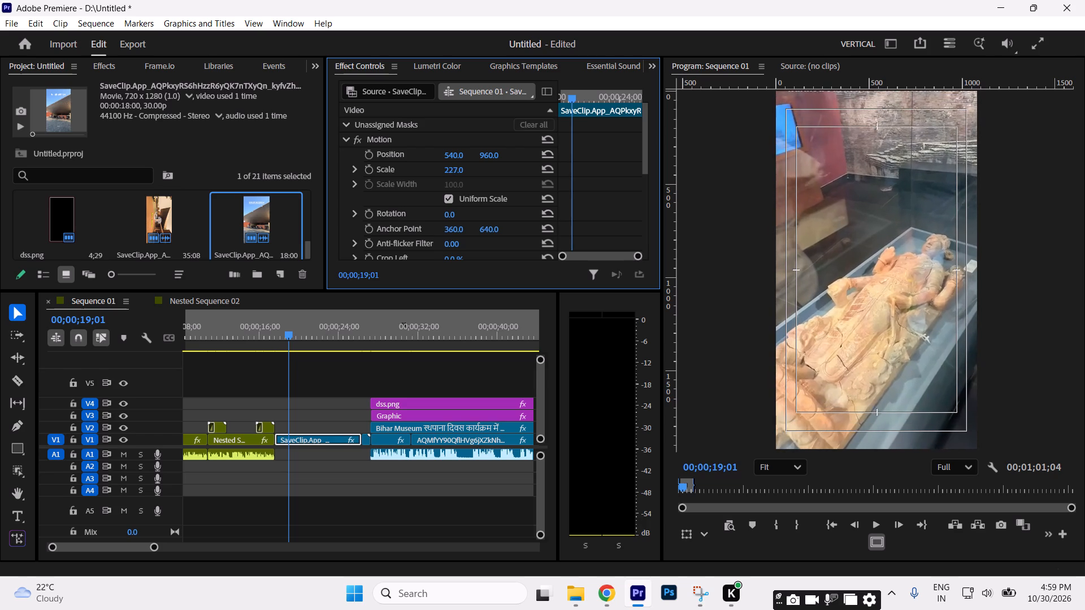
pyautogui.moveTo(544, 154); pyautogui.dragTo(545, 154)
# Set the longer SaveClip clip's Position to 652, 828 and play it through to check the framing.
pyautogui.moveTo(489, 158); pyautogui.dragTo(370, 252)
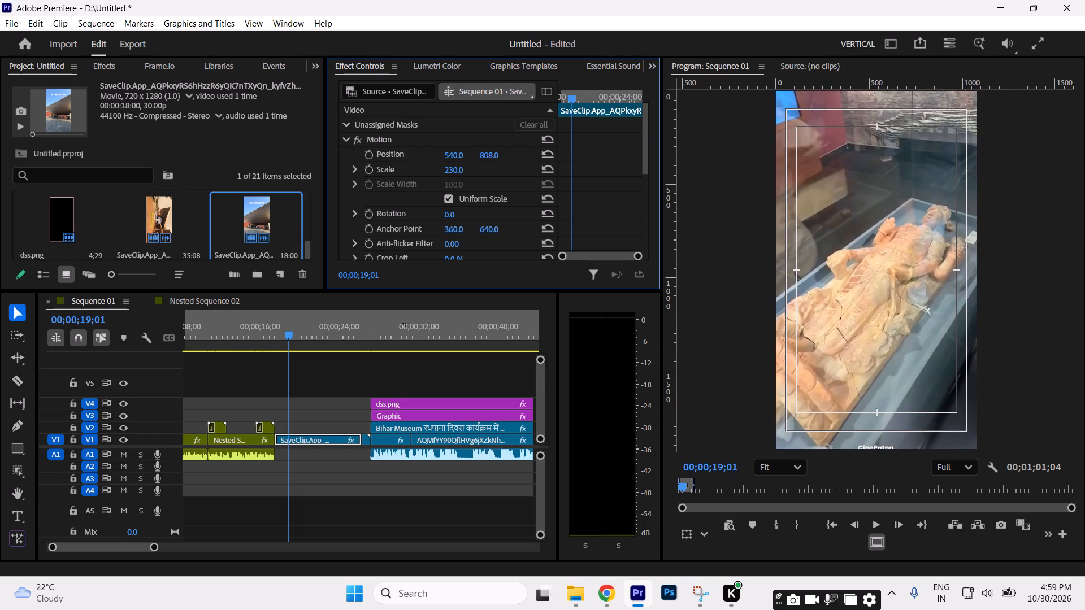
pyautogui.moveTo(370, 252); pyautogui.dragTo(372, 238)
pyautogui.press('space')
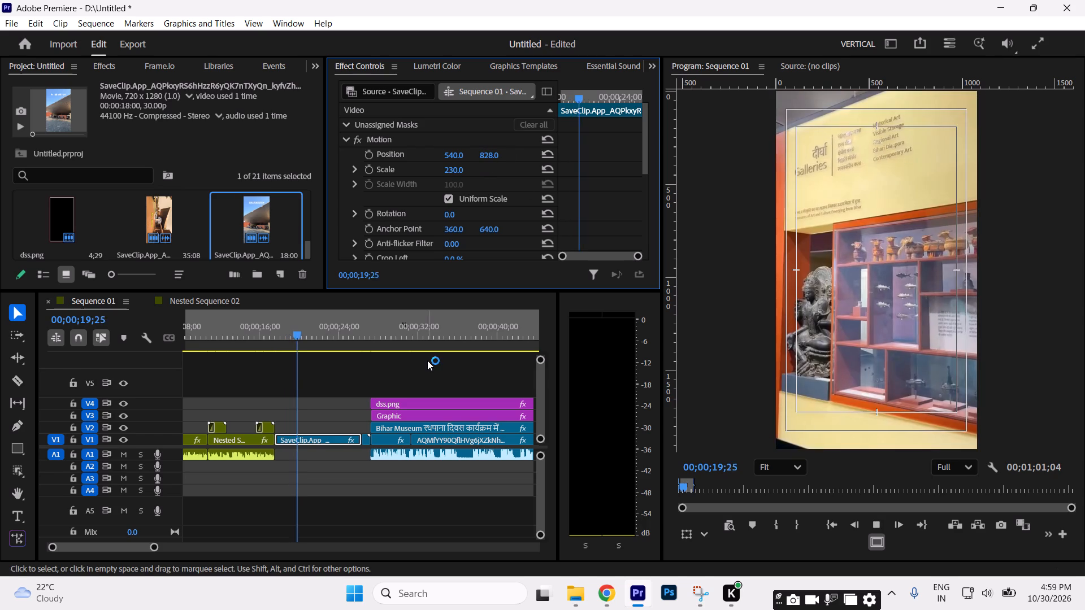
pyautogui.press('space')
pyautogui.press('Up')
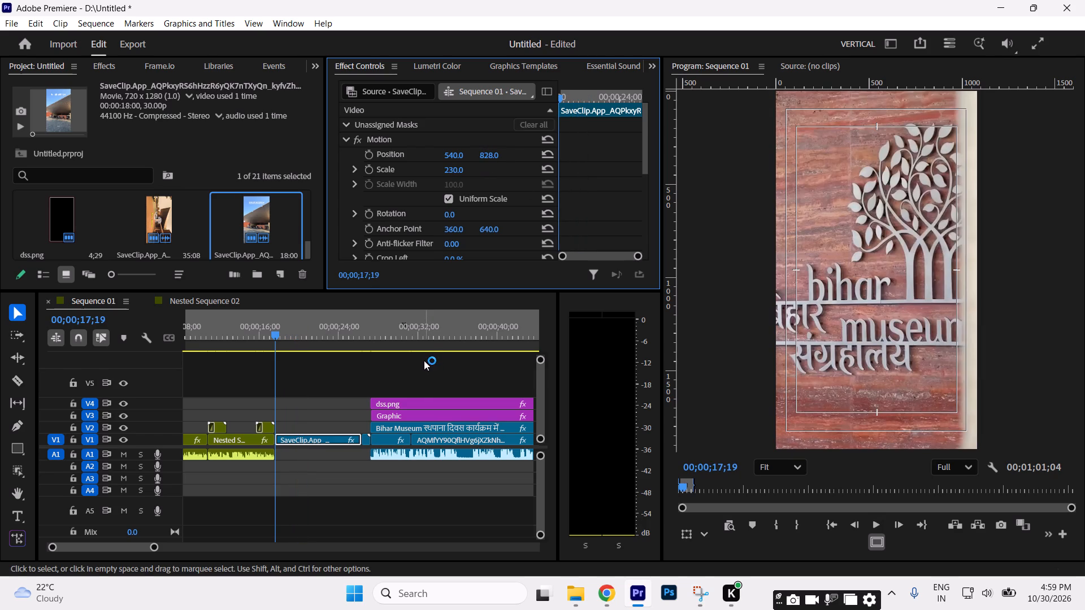
pyautogui.moveTo(452, 154); pyautogui.dragTo(532, 149)
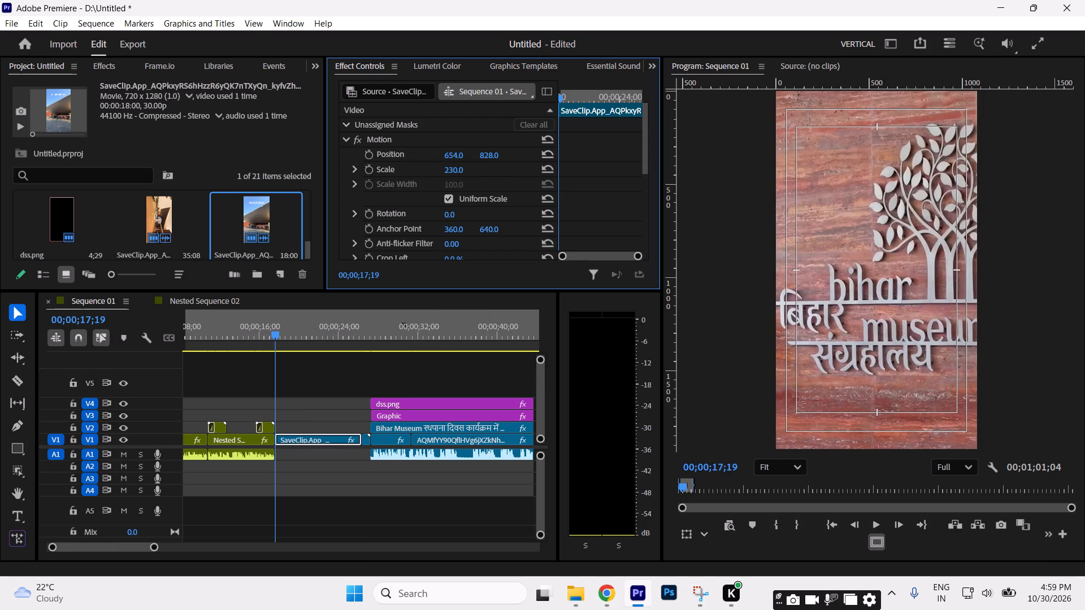
pyautogui.moveTo(532, 149); pyautogui.dragTo(530, 150)
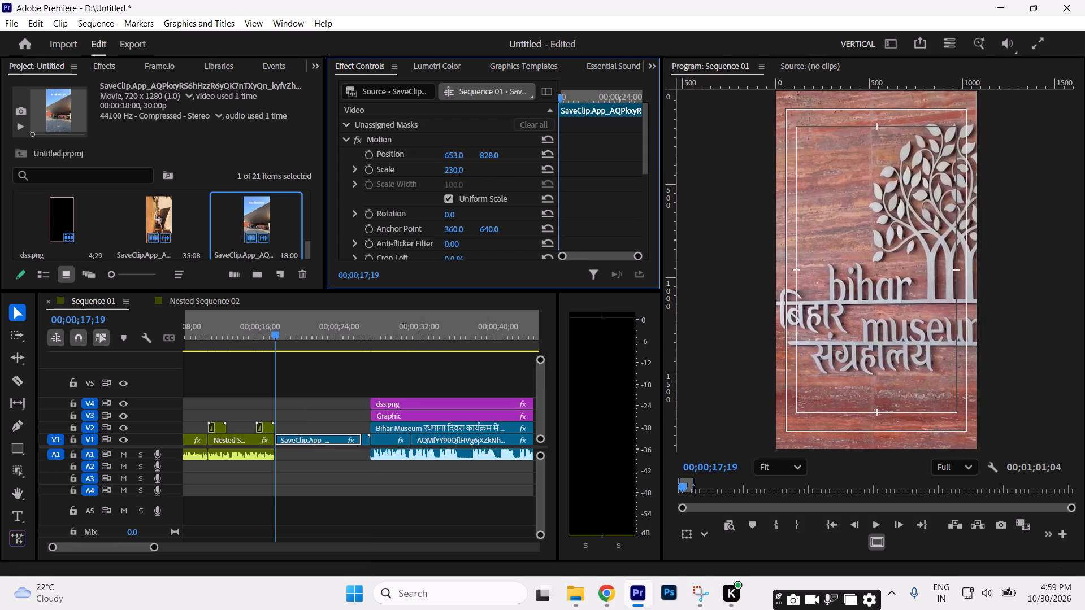
pyautogui.moveTo(530, 150); pyautogui.dragTo(529, 150)
pyautogui.press('space')
pyautogui.press('space')
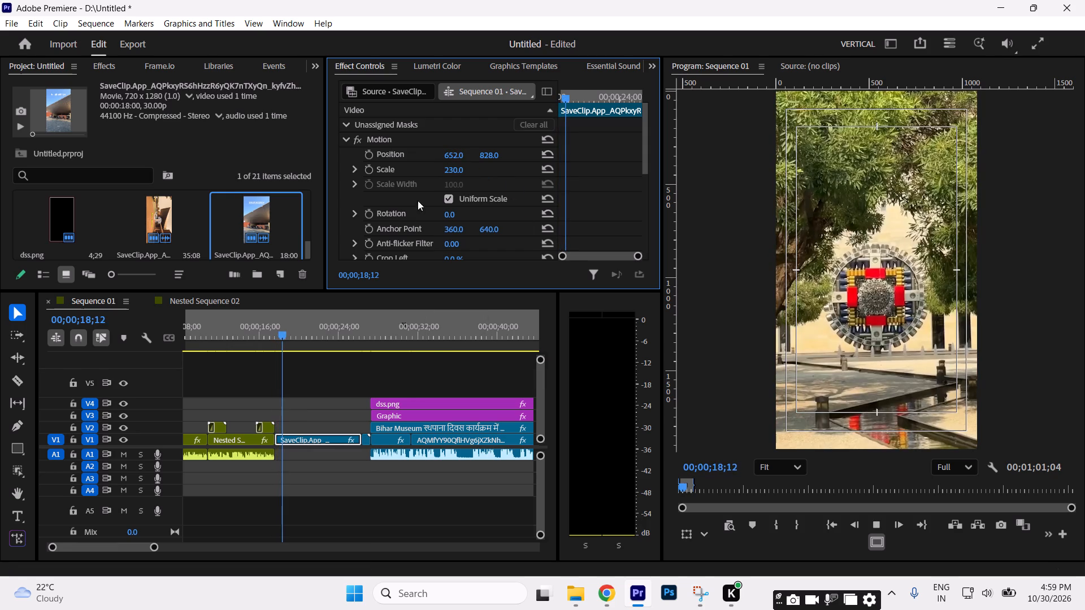
pyautogui.press('space')
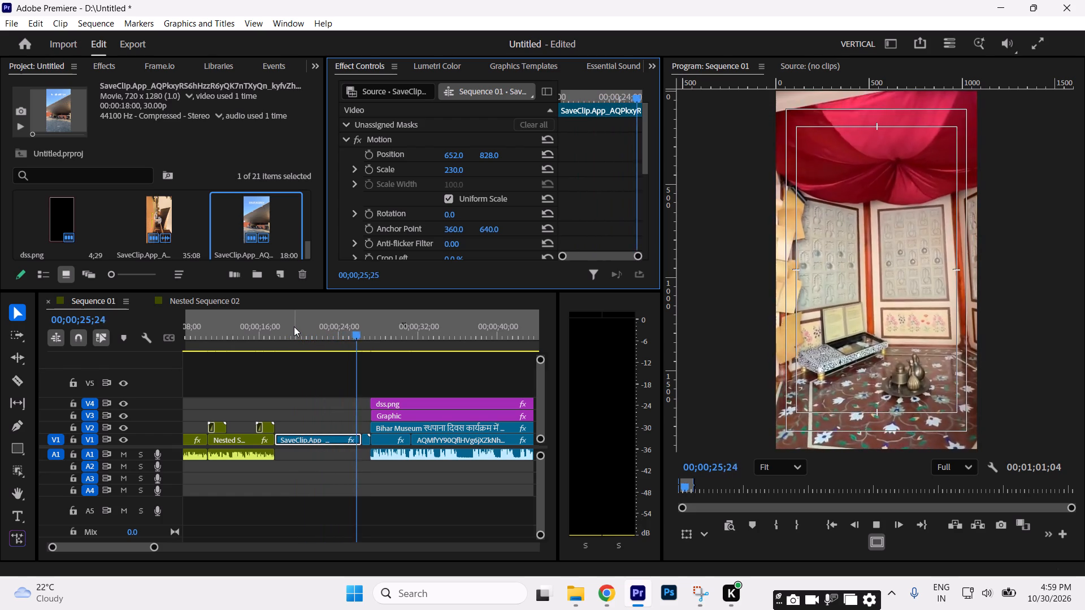
pyautogui.press('space')
# Copy the longer SaveClip clip's Motion settings onto the short SaveClip piece after it and review the join.
pyautogui.click(301, 329)
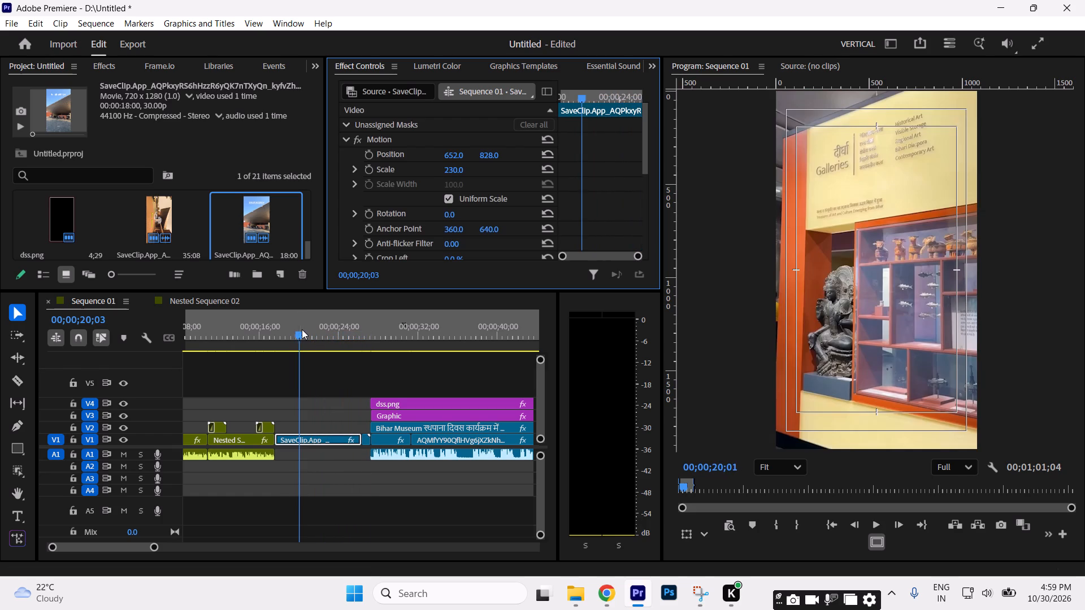
pyautogui.click(424, 138)
pyautogui.hotkey('ctrl', 'c')
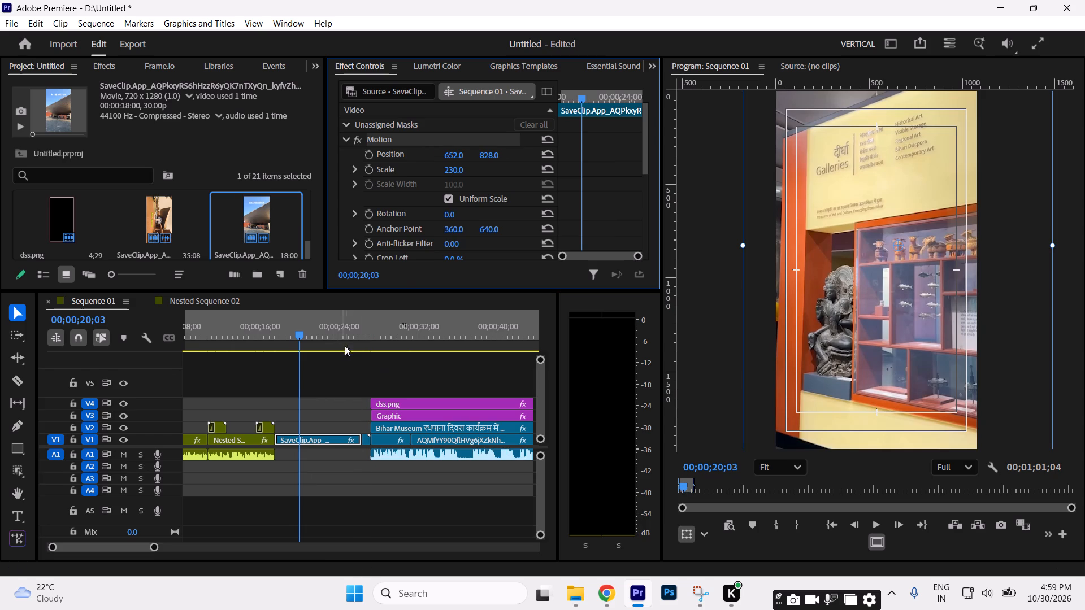
pyautogui.moveTo(352, 337); pyautogui.dragTo(368, 339)
pyautogui.hotkey('ctrl', 'v')
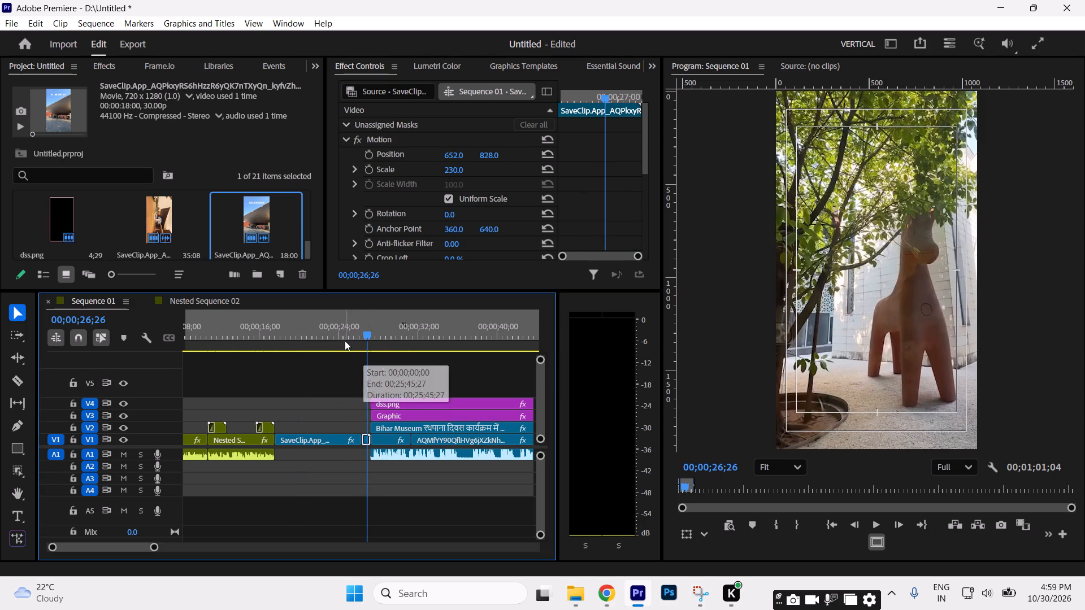
pyautogui.press('space')
pyautogui.press('space')
pyautogui.moveTo(344, 338); pyautogui.dragTo(339, 339)
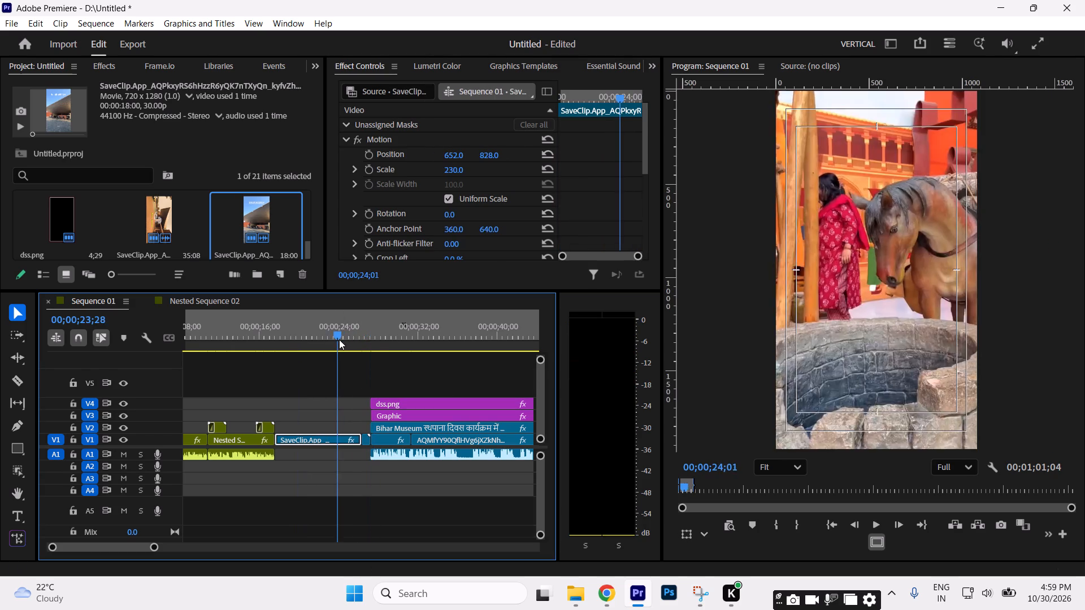
pyautogui.moveTo(339, 339); pyautogui.dragTo(364, 350)
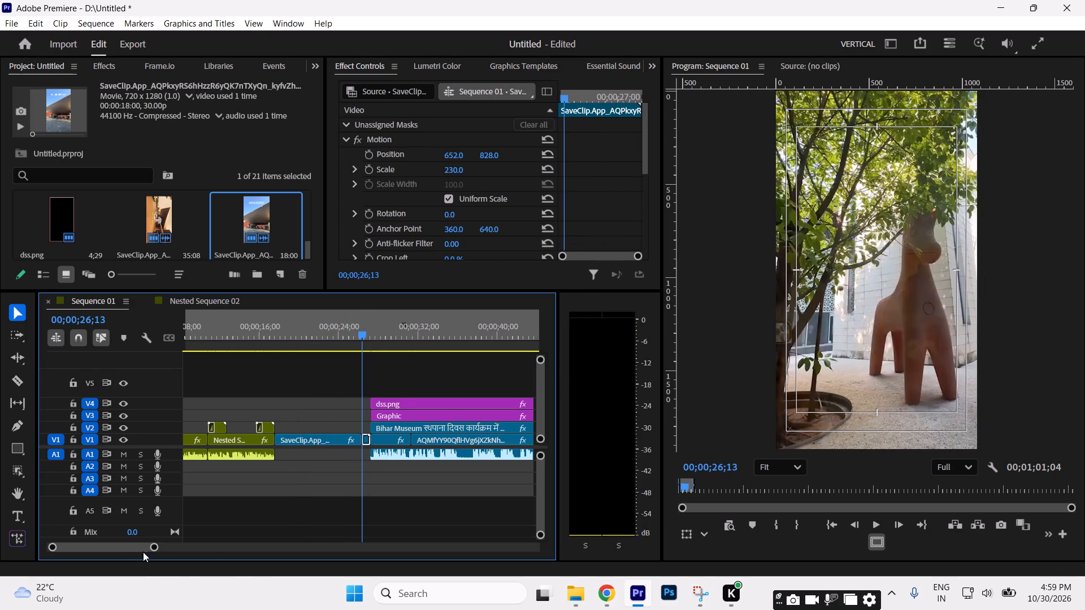
# Show more of the sequence in the timeline, deselect everything and save the project.
pyautogui.moveTo(155, 547); pyautogui.dragTo(215, 547)
pyautogui.click(388, 504)
pyautogui.hotkey('ctrl', 's')
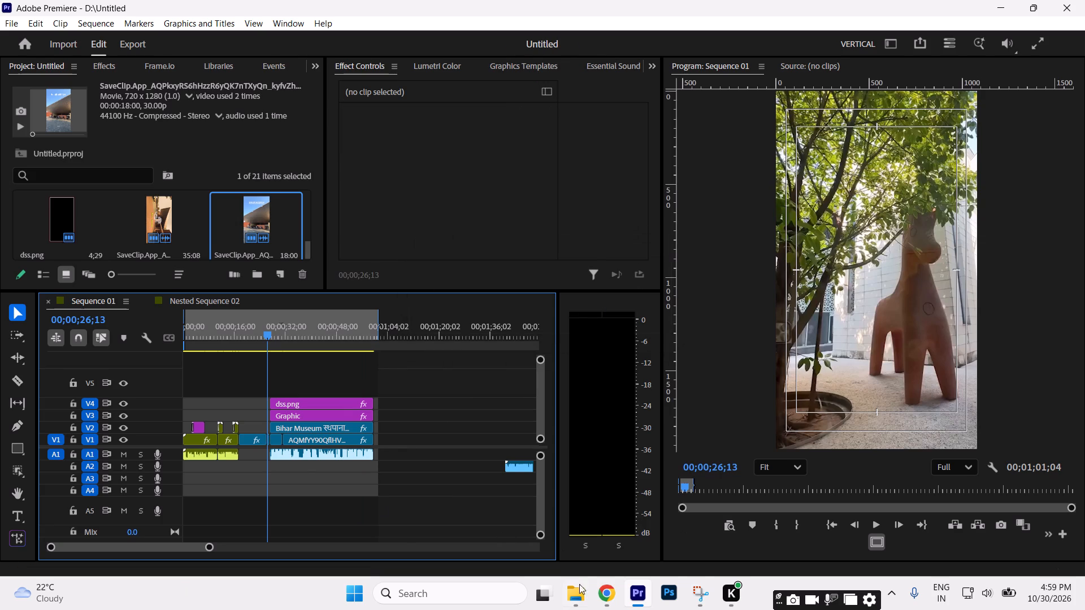
# Play the opening of the reel from its start and save the project.
pyautogui.moveTo(279, 329); pyautogui.dragTo(0, 368)
pyautogui.press('space')
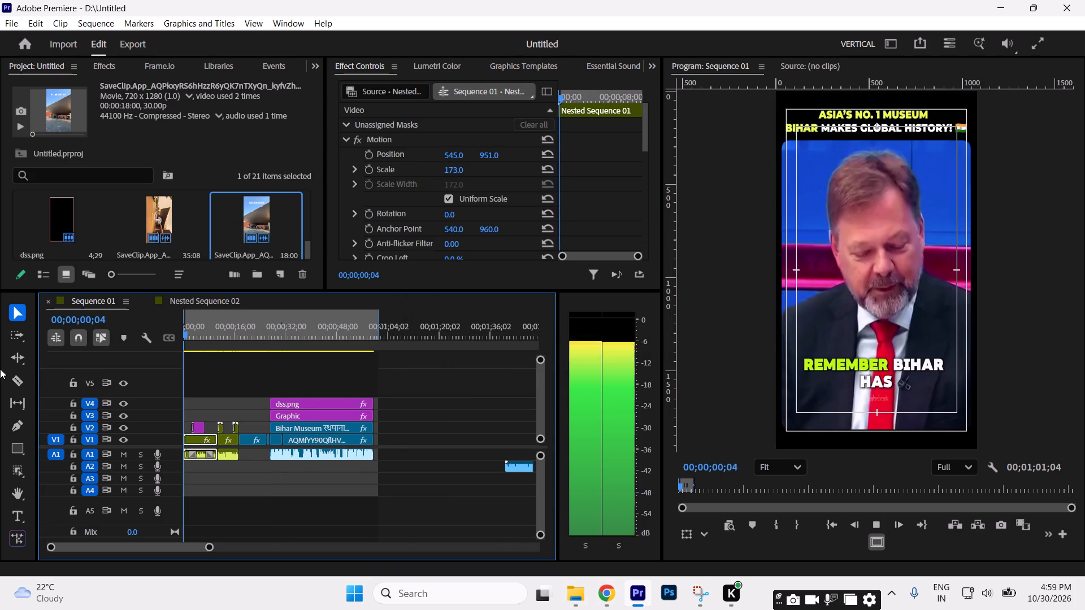
pyautogui.press('space')
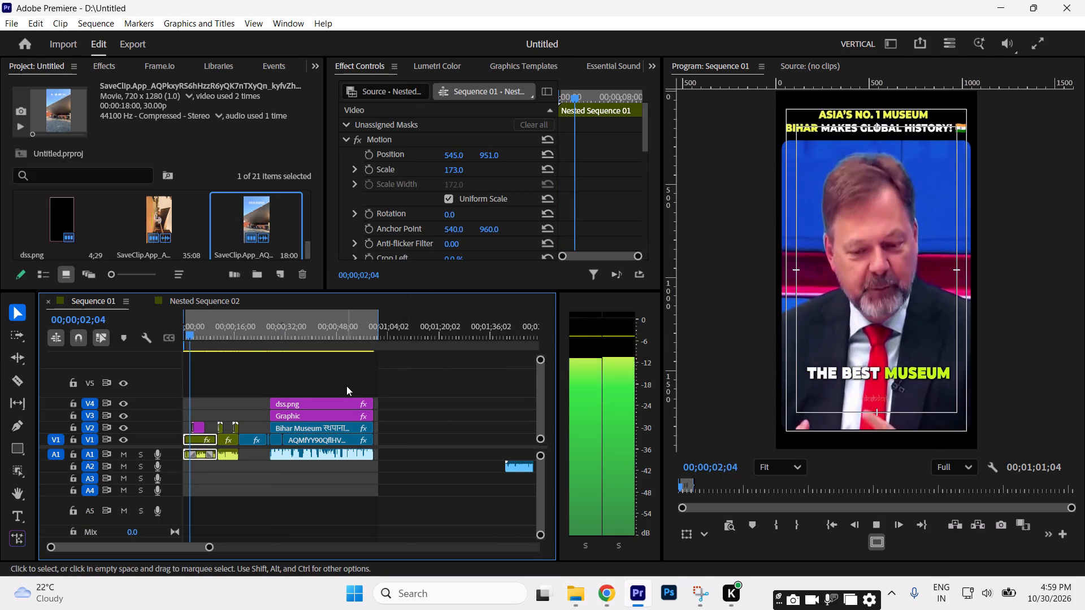
pyautogui.hotkey('ctrl', 's')
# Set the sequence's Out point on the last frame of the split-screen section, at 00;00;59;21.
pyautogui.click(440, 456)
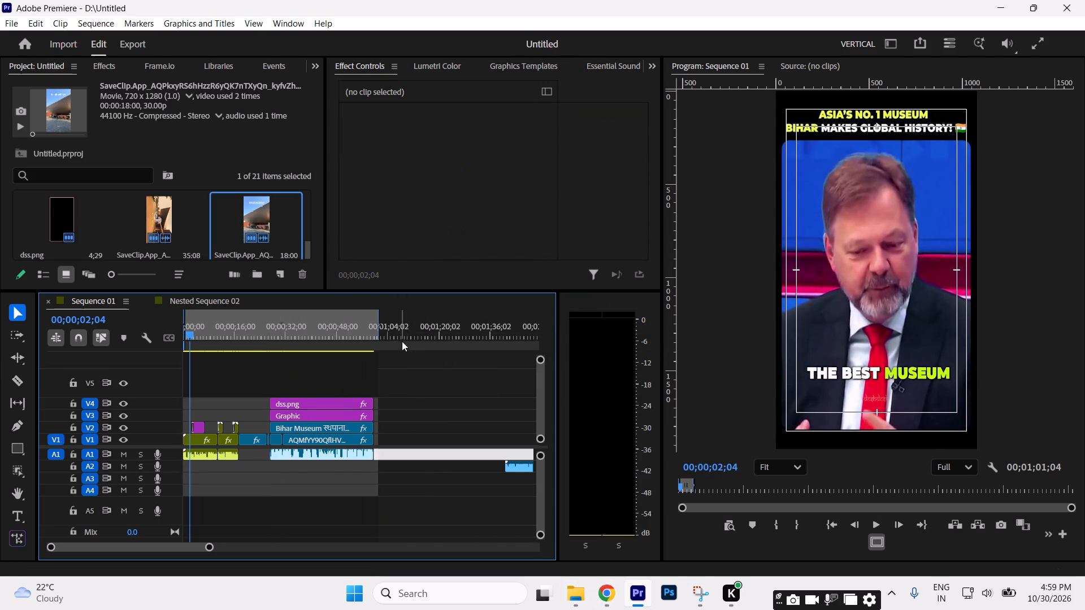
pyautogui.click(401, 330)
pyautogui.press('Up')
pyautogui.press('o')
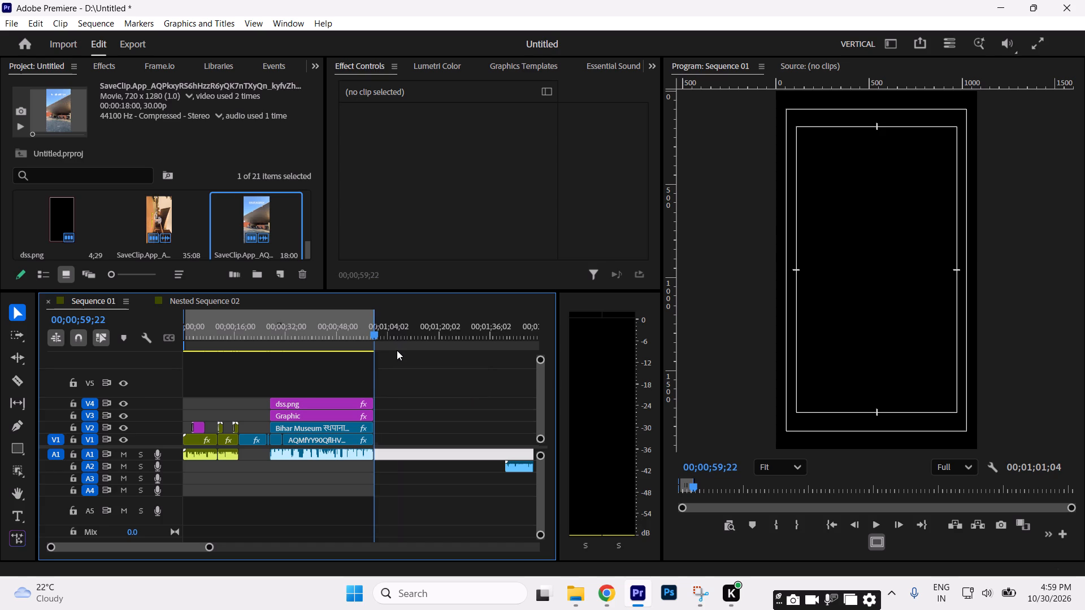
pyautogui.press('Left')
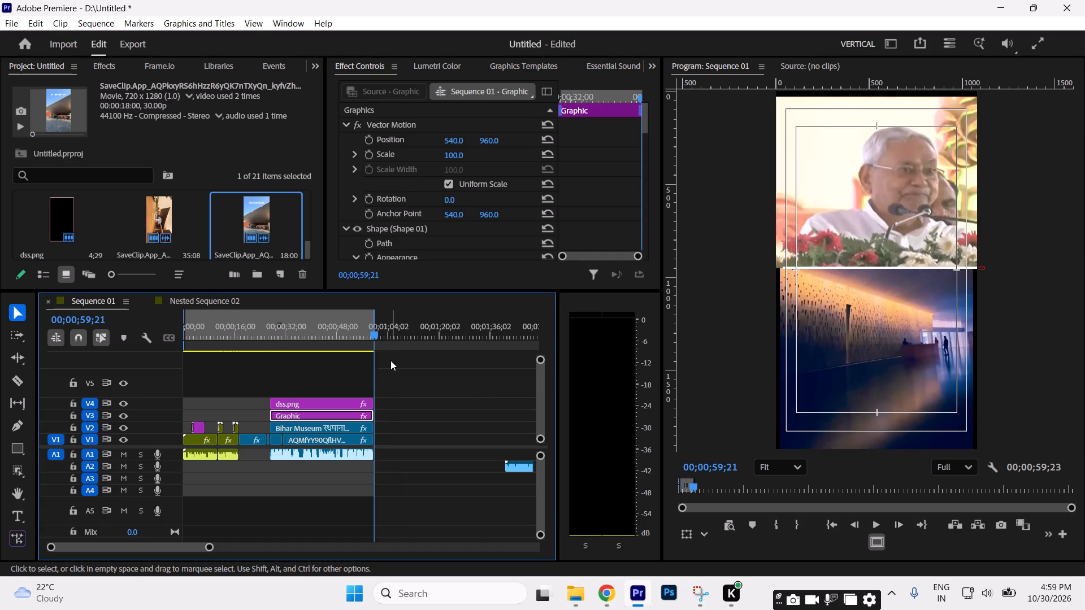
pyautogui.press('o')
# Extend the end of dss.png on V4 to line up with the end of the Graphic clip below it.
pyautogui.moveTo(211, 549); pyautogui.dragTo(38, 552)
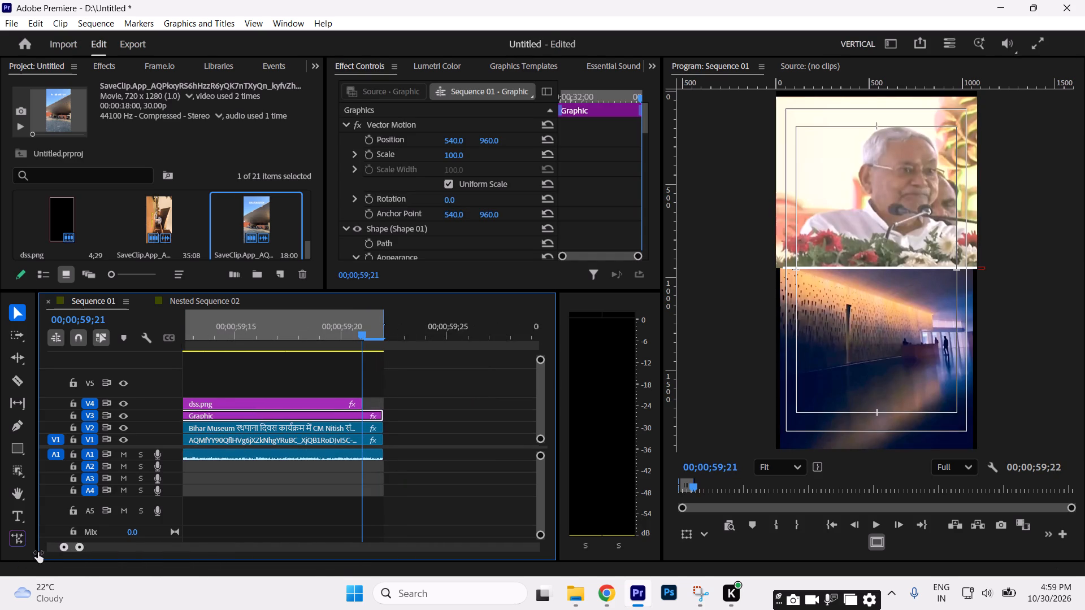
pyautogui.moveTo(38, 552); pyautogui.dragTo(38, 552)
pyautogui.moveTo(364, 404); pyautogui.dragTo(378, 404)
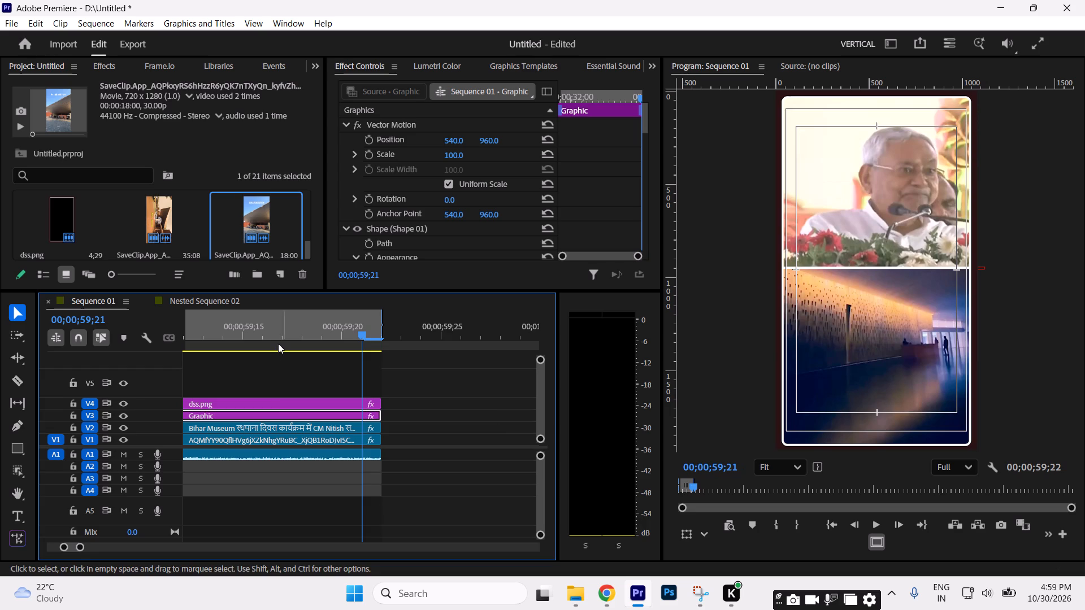
# Play the last second of the split-screen section to examine how it ends.
pyautogui.click(278, 334)
pyautogui.click(294, 371)
pyautogui.write('--')
pyautogui.click(246, 348)
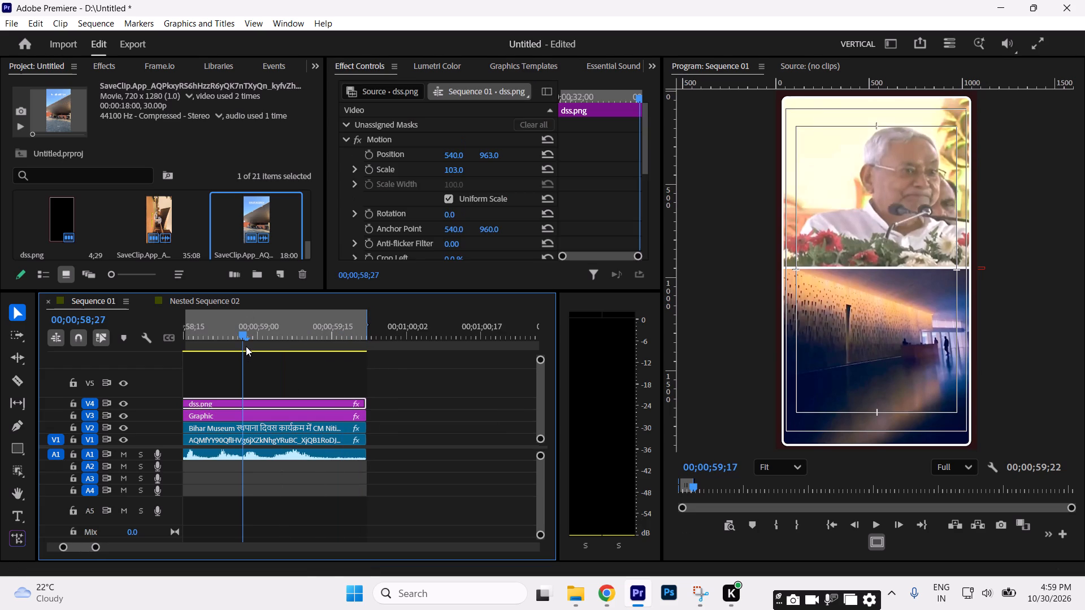
pyautogui.press('space')
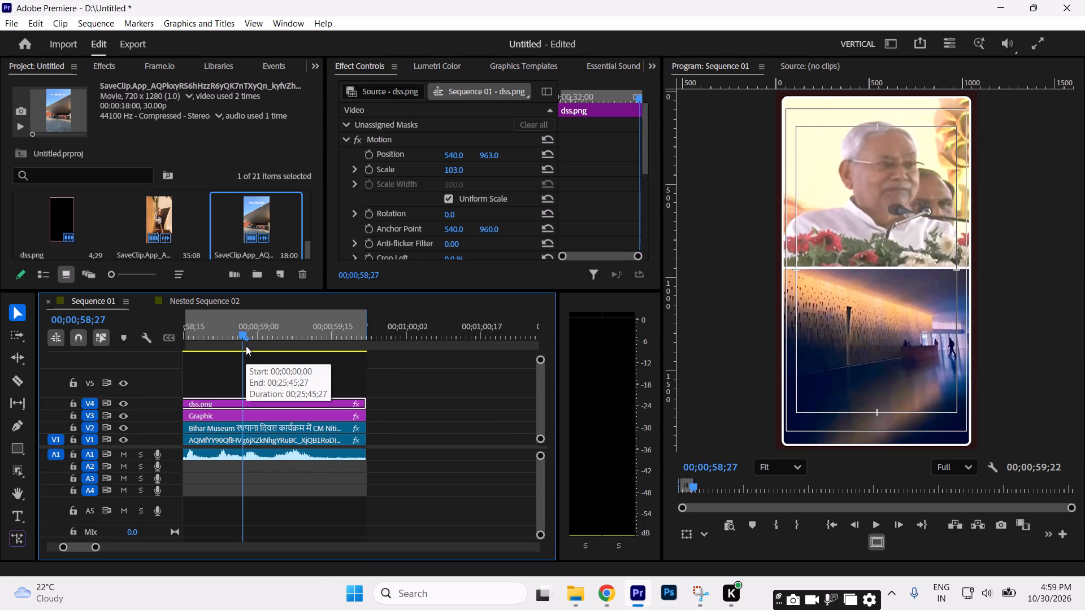
pyautogui.press('space')
pyautogui.press('space')
pyautogui.press('space')
# Trim the ends of all the stacked split-screen clips, including the A1 audio, to 00;00;59;18.
pyautogui.moveTo(332, 338); pyautogui.dragTo(293, 348)
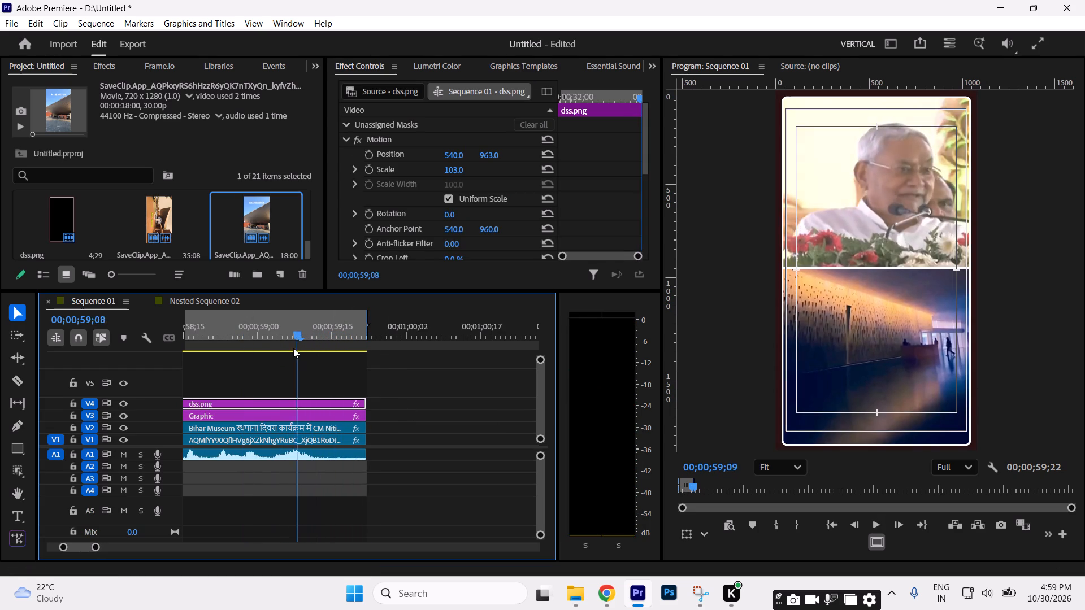
pyautogui.moveTo(293, 348); pyautogui.dragTo(271, 352)
pyautogui.press('space')
pyautogui.press('space')
pyautogui.press('space')
pyautogui.press('space')
pyautogui.moveTo(409, 387); pyautogui.dragTo(378, 437)
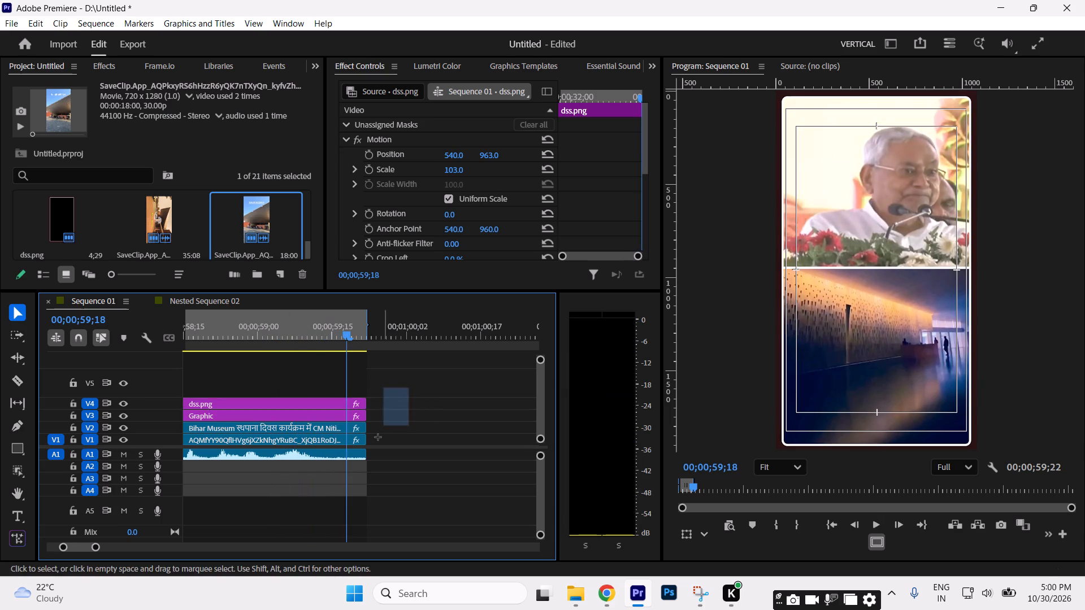
pyautogui.moveTo(378, 437); pyautogui.dragTo(355, 493)
pyautogui.click(363, 434)
pyautogui.press('e')
pyautogui.click(437, 422)
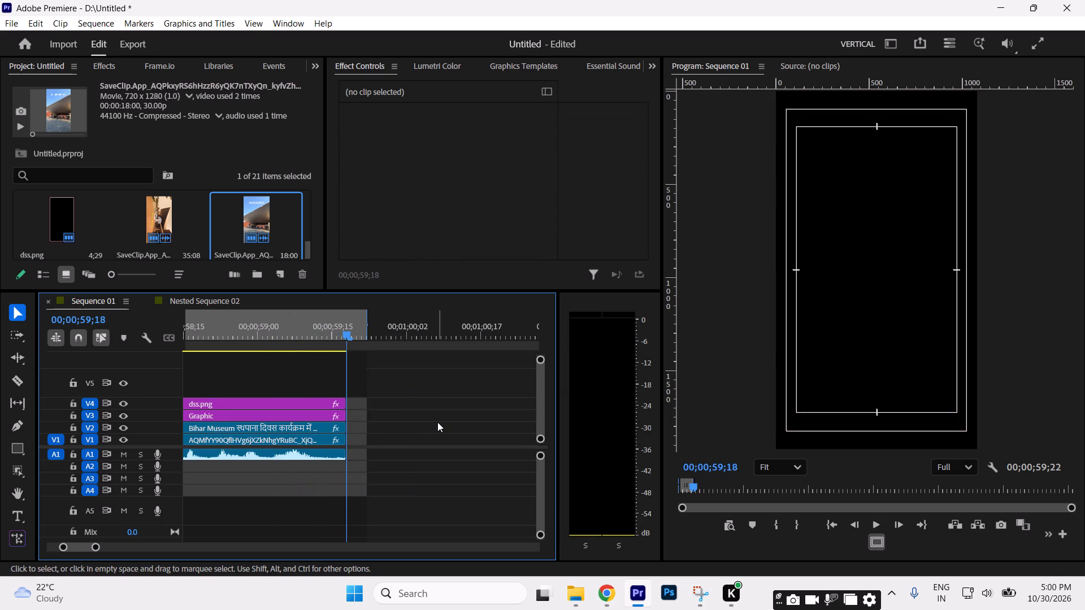
# Clear the Animation Composer search and add a Camera transition on V5 near the end of the split-screen section.
pyautogui.write('------')
pyautogui.press('-')
pyautogui.moveTo(315, 66); pyautogui.dragTo(349, 176)
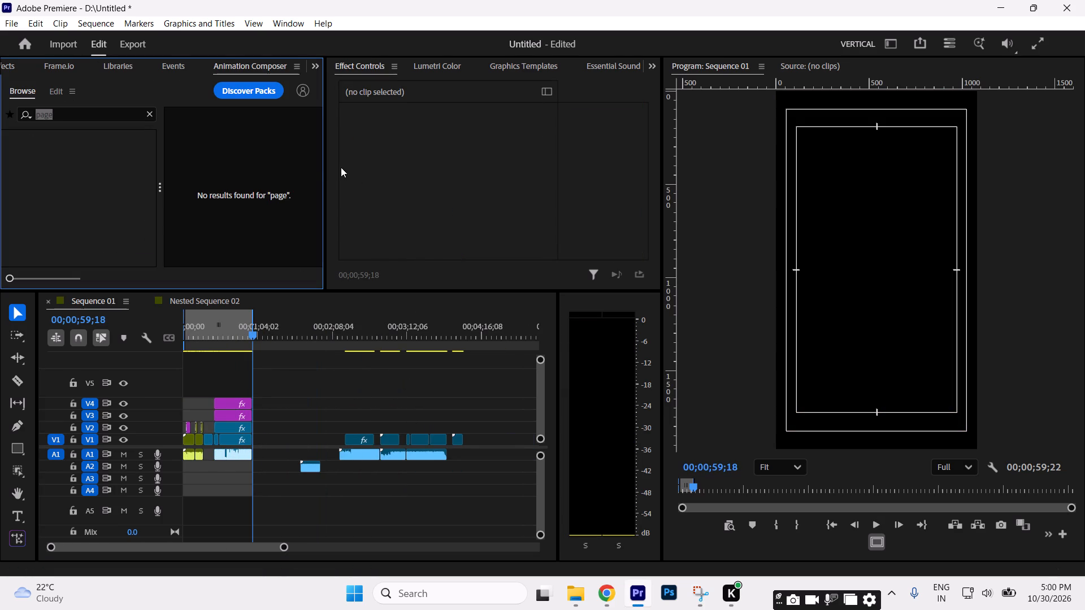
pyautogui.click(327, 429)
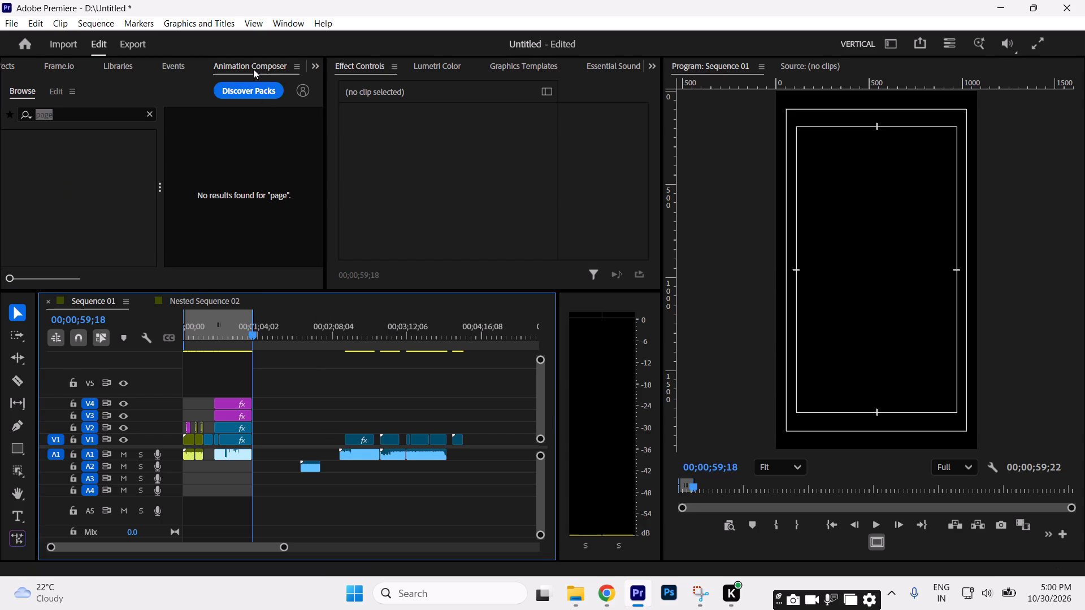
pyautogui.click(108, 66)
pyautogui.click(228, 65)
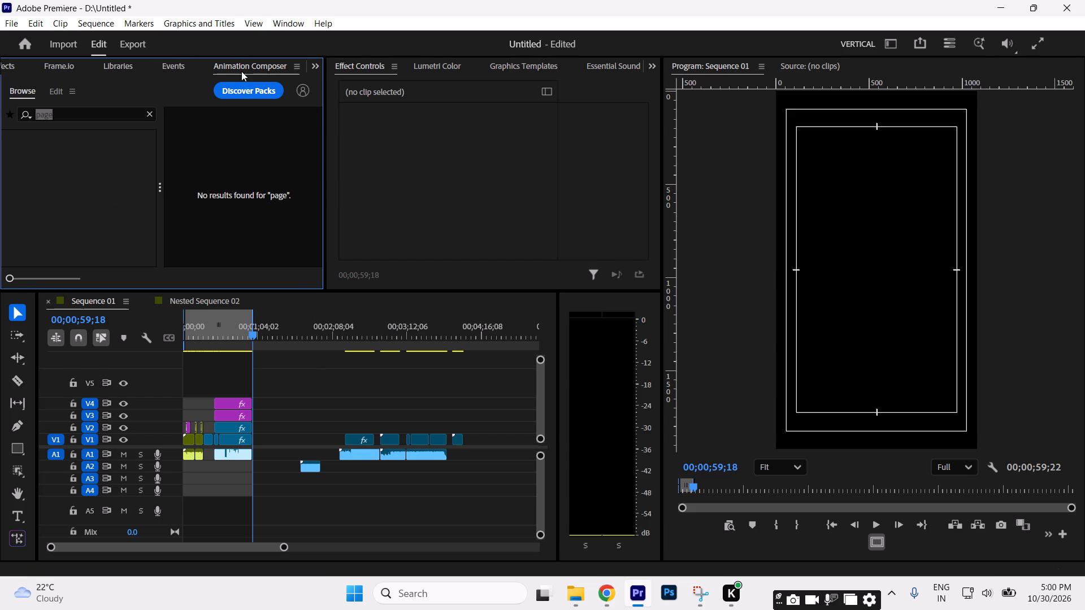
pyautogui.scroll(1, 103, 152)
pyautogui.click(149, 115)
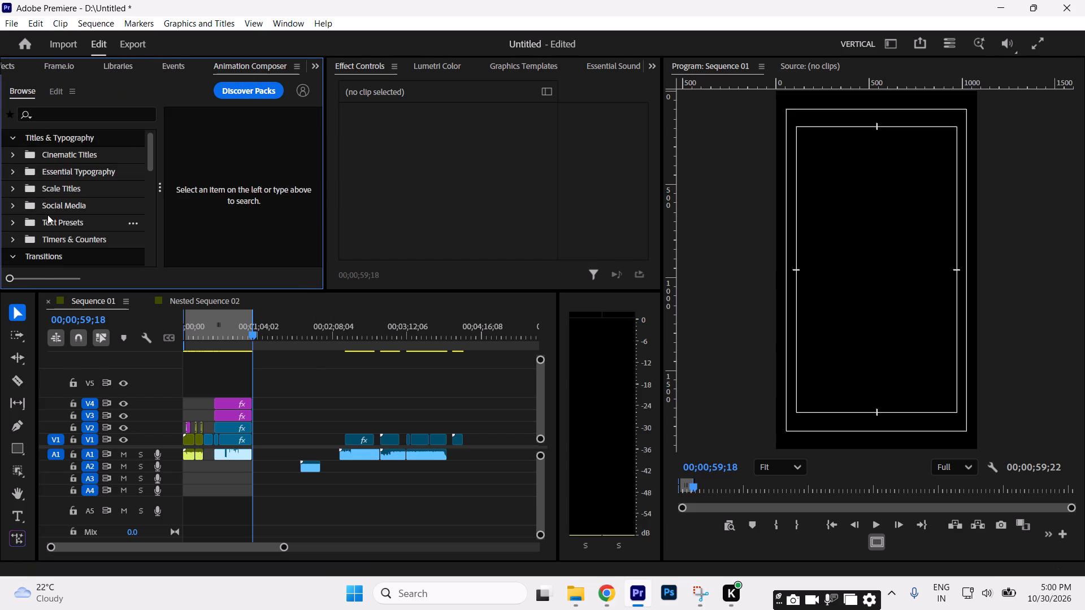
pyautogui.scroll(-2, 47, 215)
pyautogui.scroll(1, 47, 219)
pyautogui.click(51, 204)
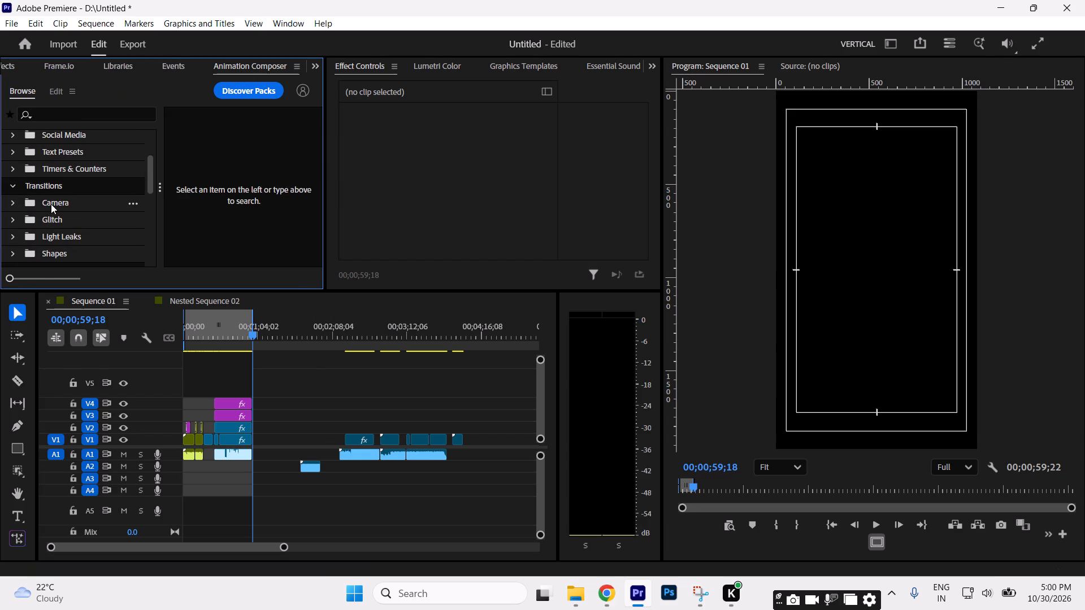
pyautogui.moveTo(192, 138); pyautogui.dragTo(258, 394)
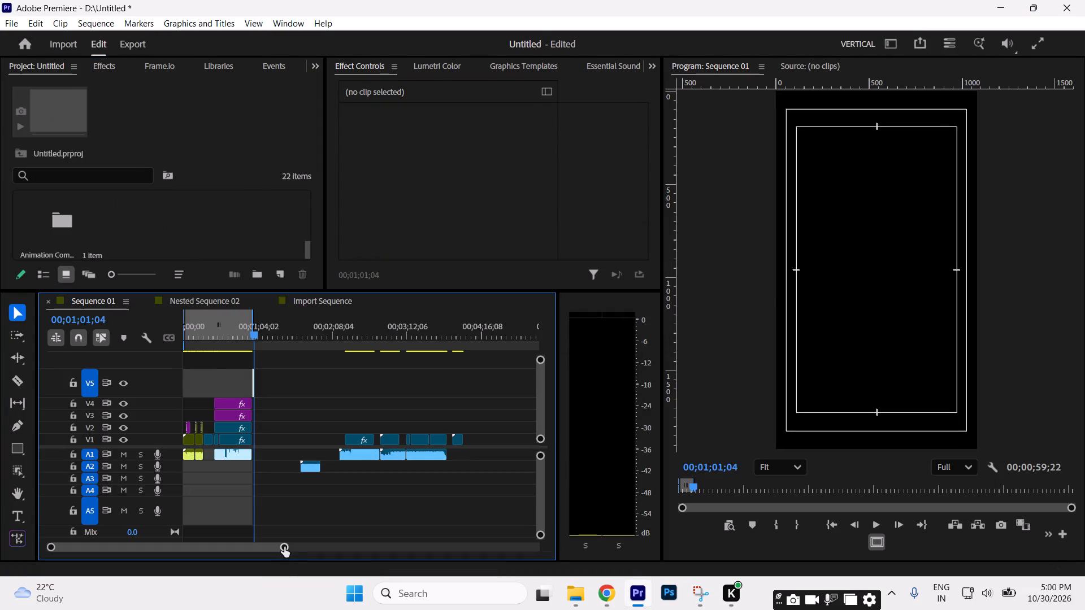
# Move the two Mister Horse clips on V5 so their join meets the end of the split-screen clips.
pyautogui.moveTo(285, 548); pyautogui.dragTo(90, 535)
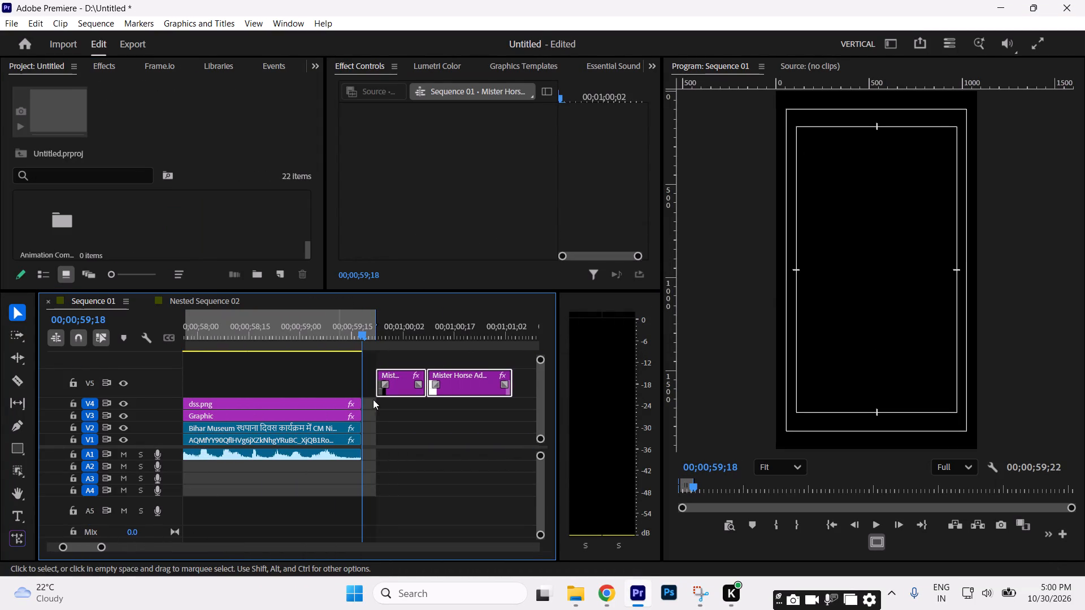
pyautogui.moveTo(475, 392); pyautogui.dragTo(405, 392)
# Set the sequence's Out point at 00;00;59;18.
pyautogui.click(479, 450)
pyautogui.write('o-')
pyautogui.write('--')
pyautogui.press('-')
pyautogui.press('-')
pyautogui.press('-')
pyautogui.press('-')
# Set the In point at the start of Sequence 01, 00;00;00;00, and save the project.
pyautogui.moveTo(233, 341); pyautogui.dragTo(0, 376)
pyautogui.press('=')
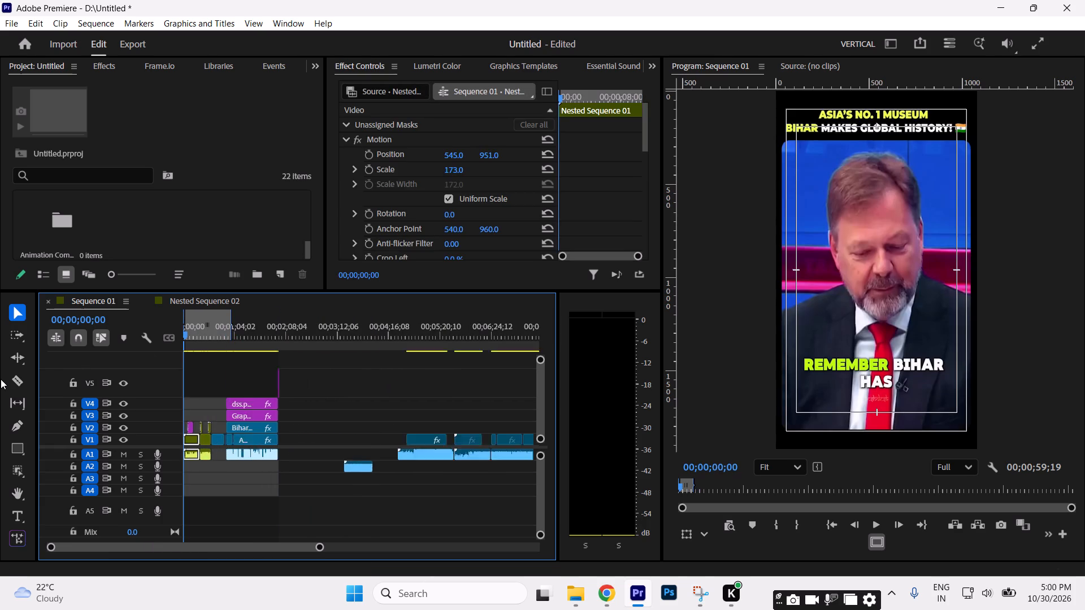
pyautogui.press('=')
pyautogui.press('=')
pyautogui.press('=')
pyautogui.press('Up')
pyautogui.press('i')
pyautogui.click(331, 401)
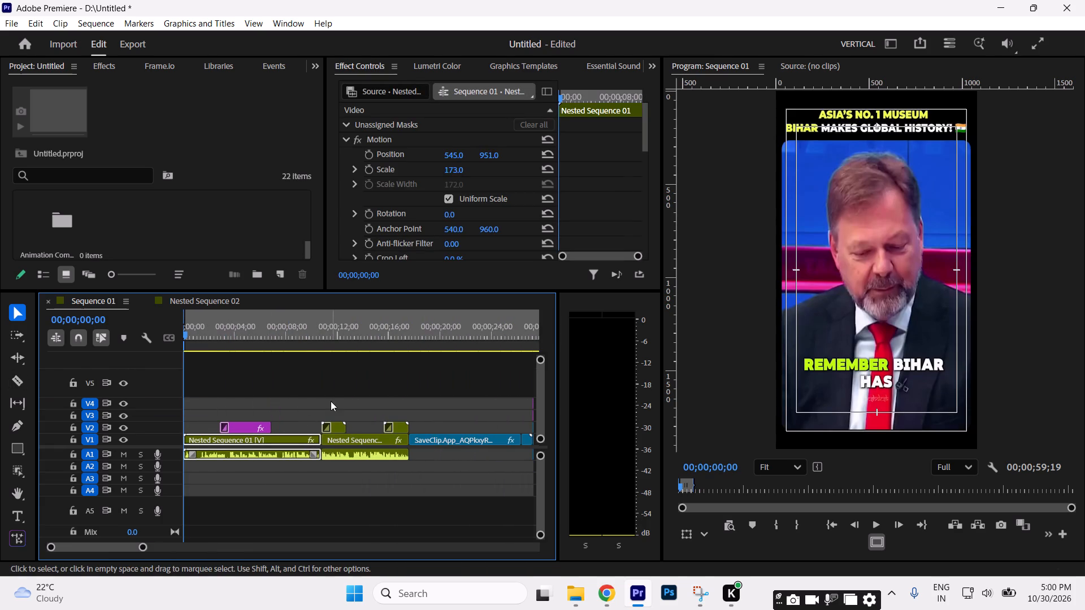
pyautogui.hotkey('ctrl', 's')
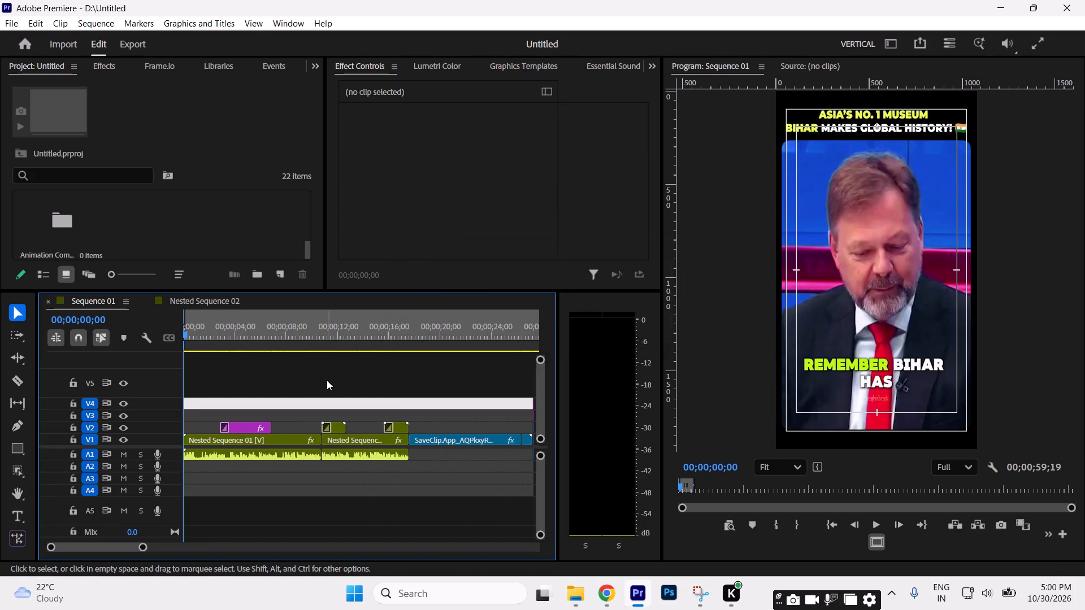
# Play the reel from its start and stop at the beginning of the second nested section, at 00;00;10;29.
pyautogui.press('space')
pyautogui.press('space')
pyautogui.moveTo(145, 548); pyautogui.dragTo(199, 553)
pyautogui.press('space')
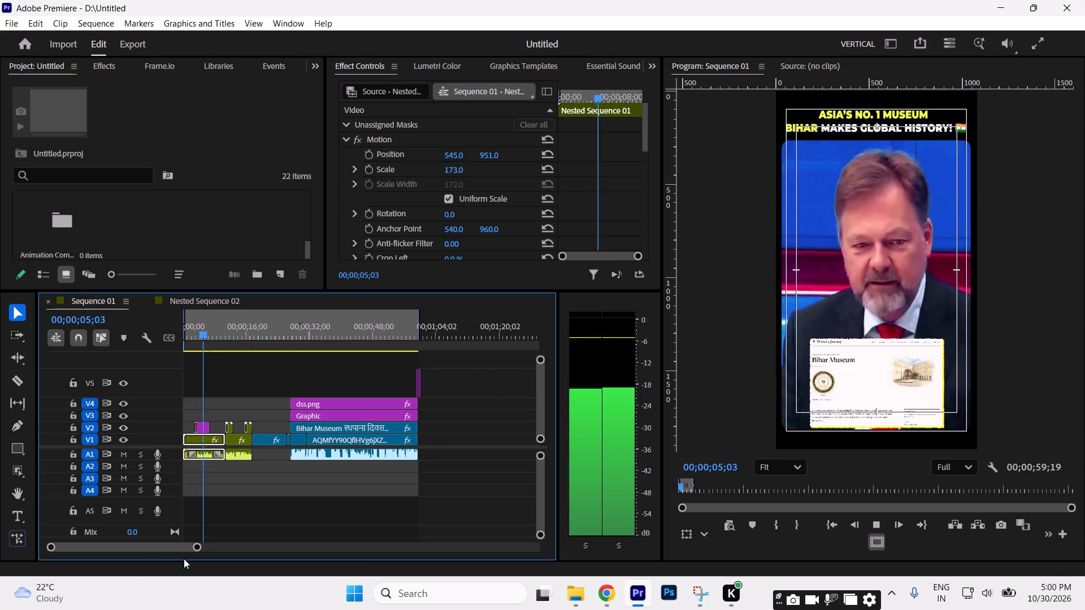
pyautogui.moveTo(196, 548); pyautogui.dragTo(146, 535)
pyautogui.click(337, 390)
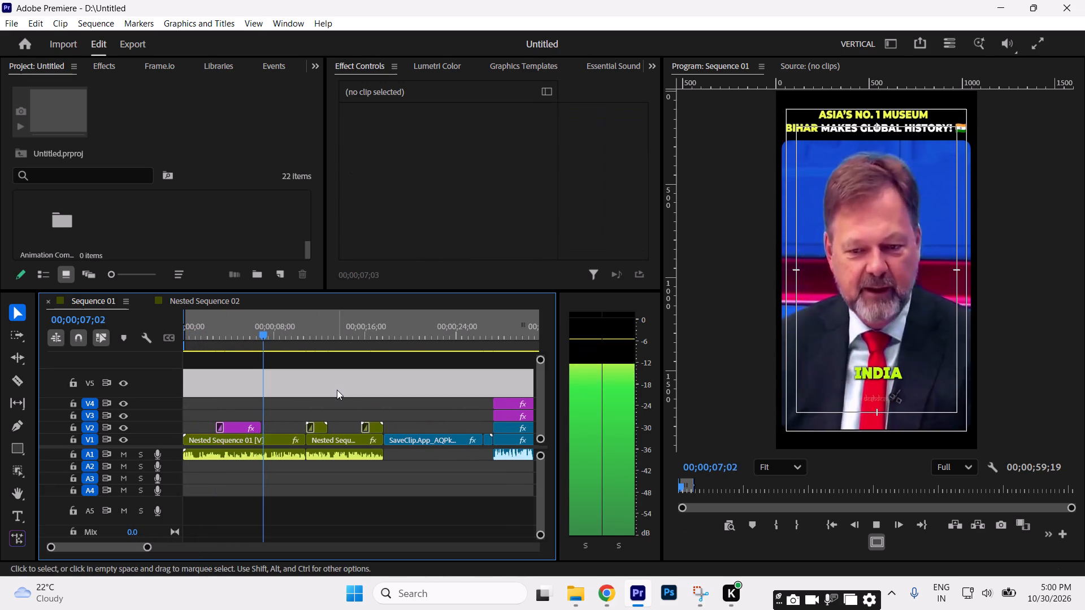
pyautogui.moveTo(151, 545); pyautogui.dragTo(177, 545)
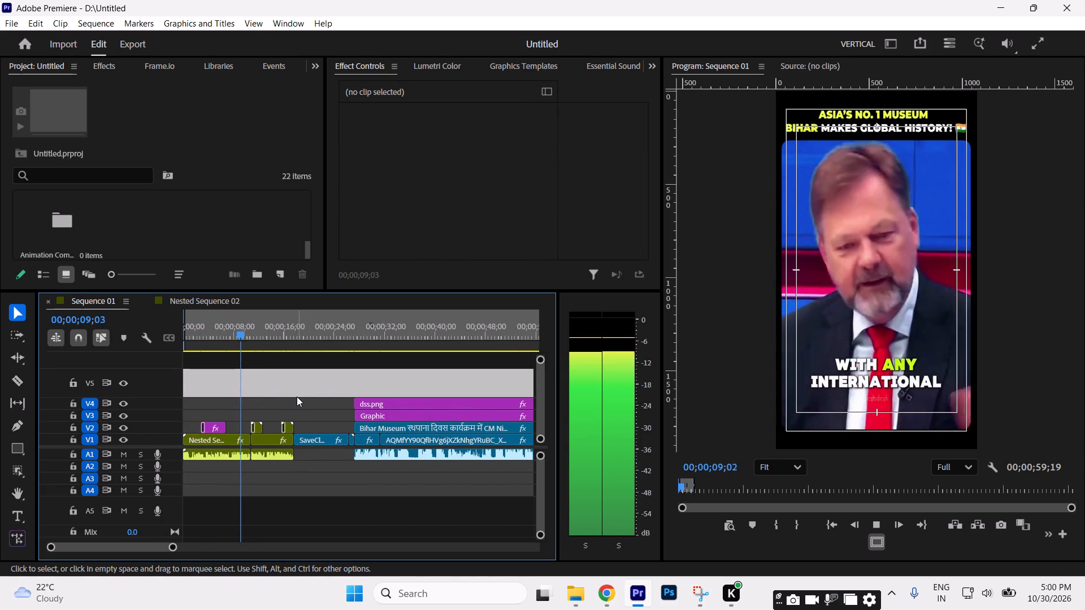
pyautogui.click(297, 396)
pyautogui.press('space')
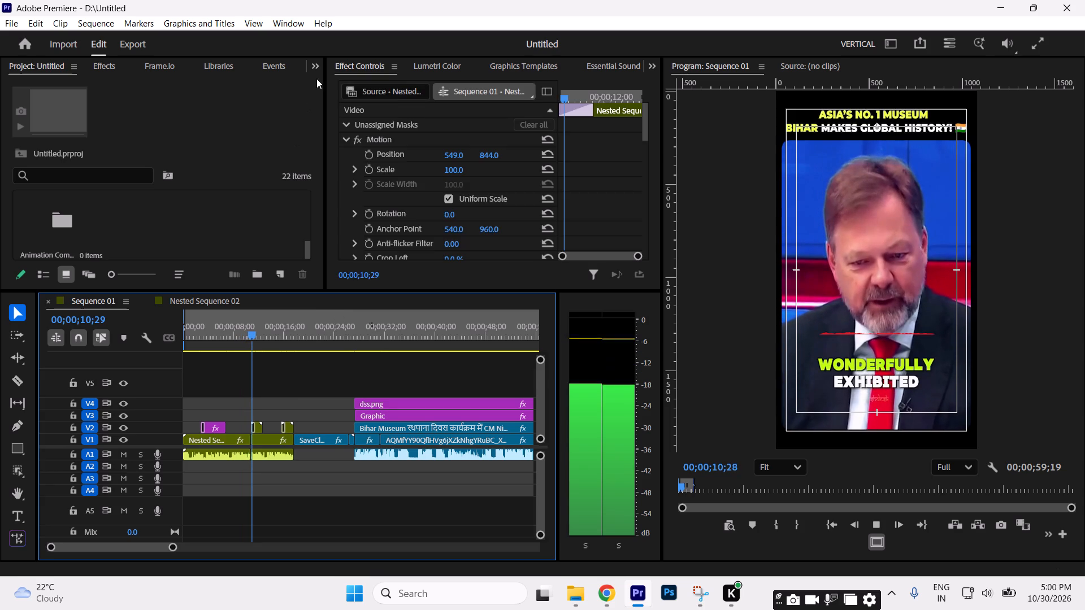
# Import "Page Turn Sound Effect! Flip Sound Effect!" from the Transition > SOUND EFFECT folder on New Volume (E:).
pyautogui.moveTo(315, 66); pyautogui.dragTo(338, 98)
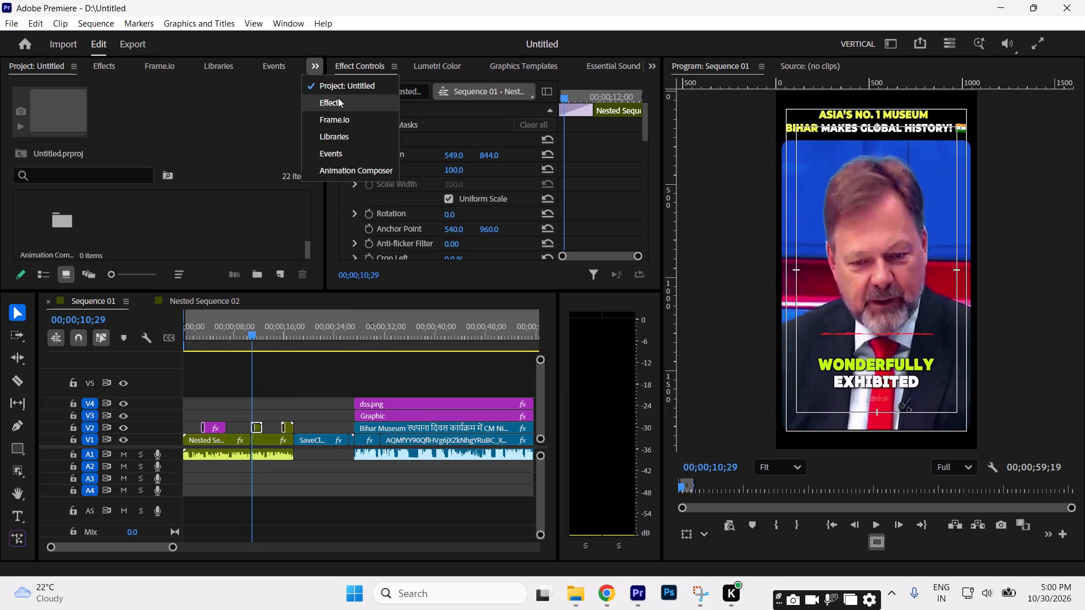
pyautogui.moveTo(338, 98); pyautogui.dragTo(357, 86)
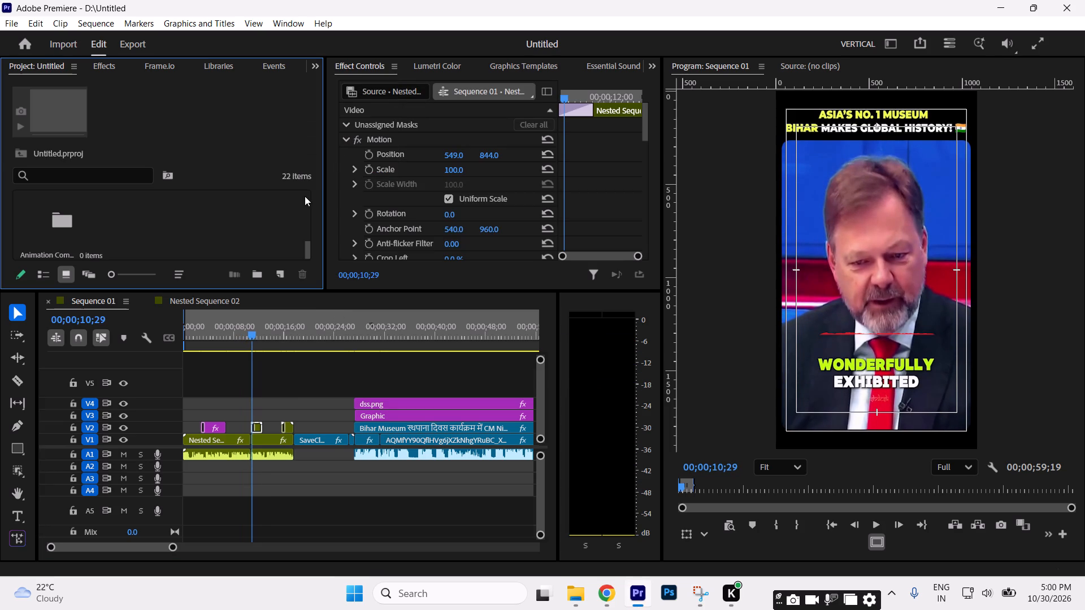
pyautogui.doubleClick(229, 235)
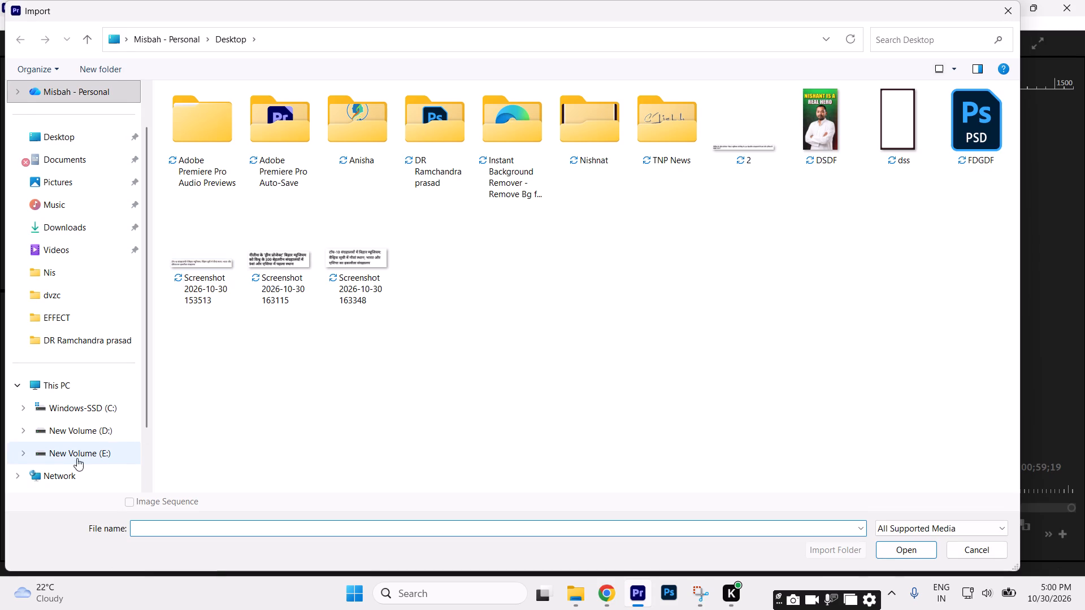
pyautogui.click(77, 458)
pyautogui.doubleClick(599, 149)
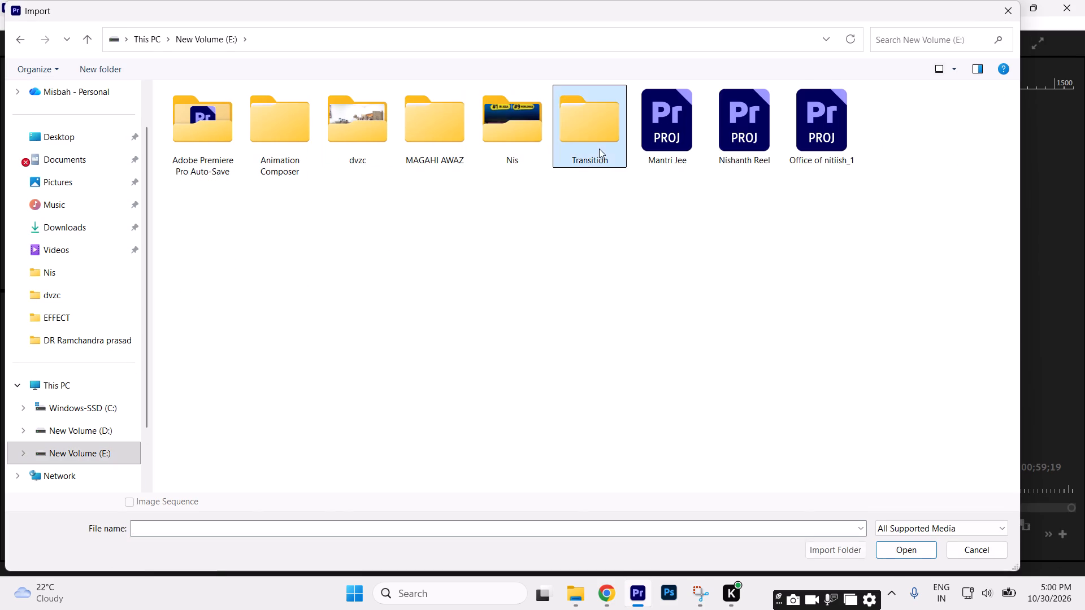
pyautogui.doubleClick(725, 133)
pyautogui.scroll(-4, 901, 369)
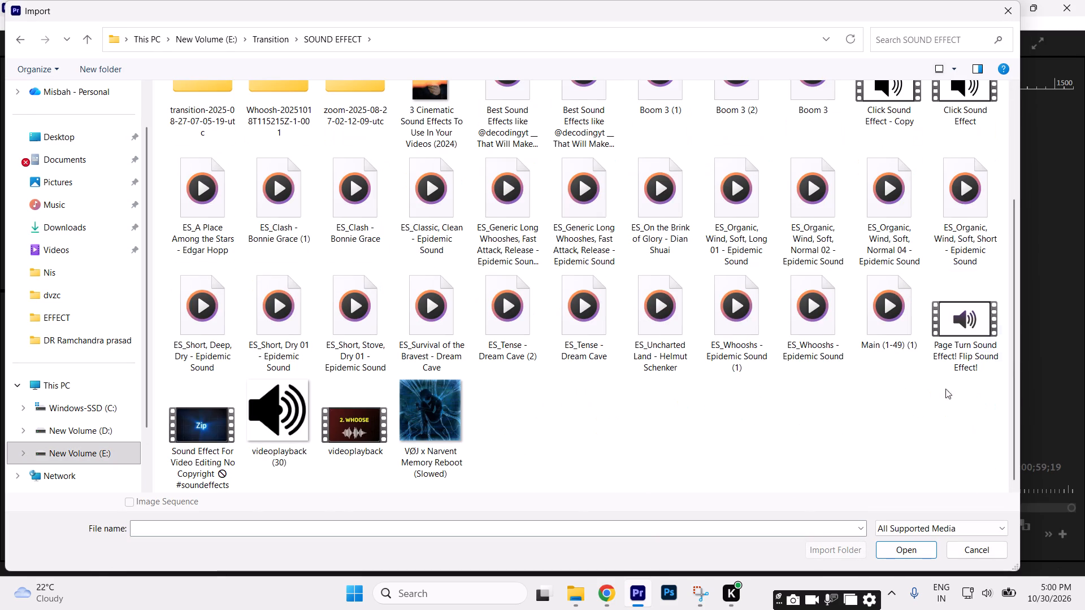
pyautogui.click(954, 321)
pyautogui.press('Return')
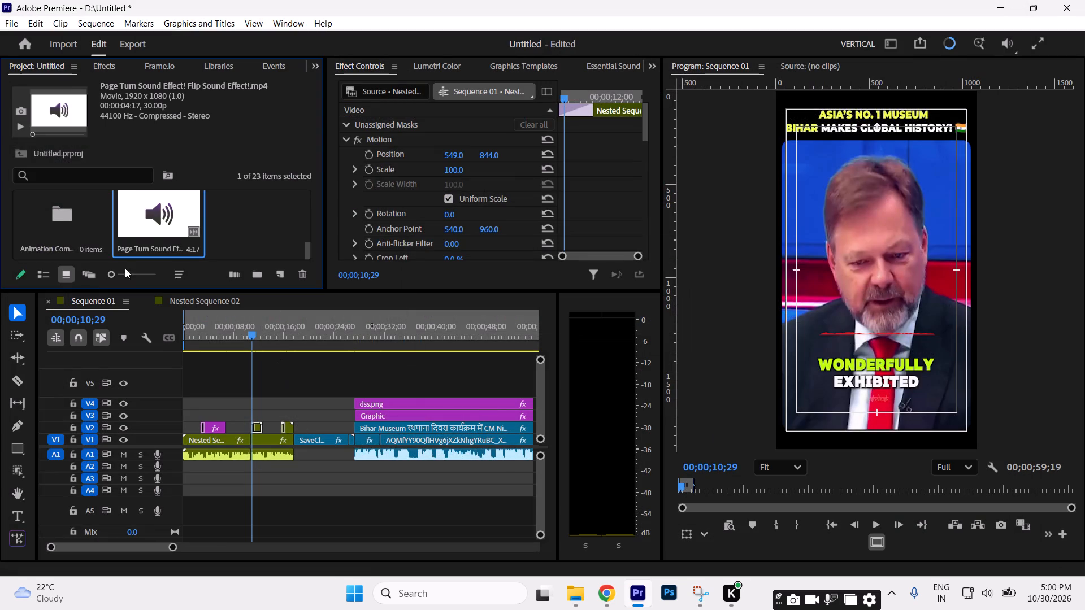
# Place the Page Turn Sound Effect clip on V4 and A4 at the start of the second nested section, 00;00;10;29.
pyautogui.moveTo(147, 221); pyautogui.dragTo(253, 399)
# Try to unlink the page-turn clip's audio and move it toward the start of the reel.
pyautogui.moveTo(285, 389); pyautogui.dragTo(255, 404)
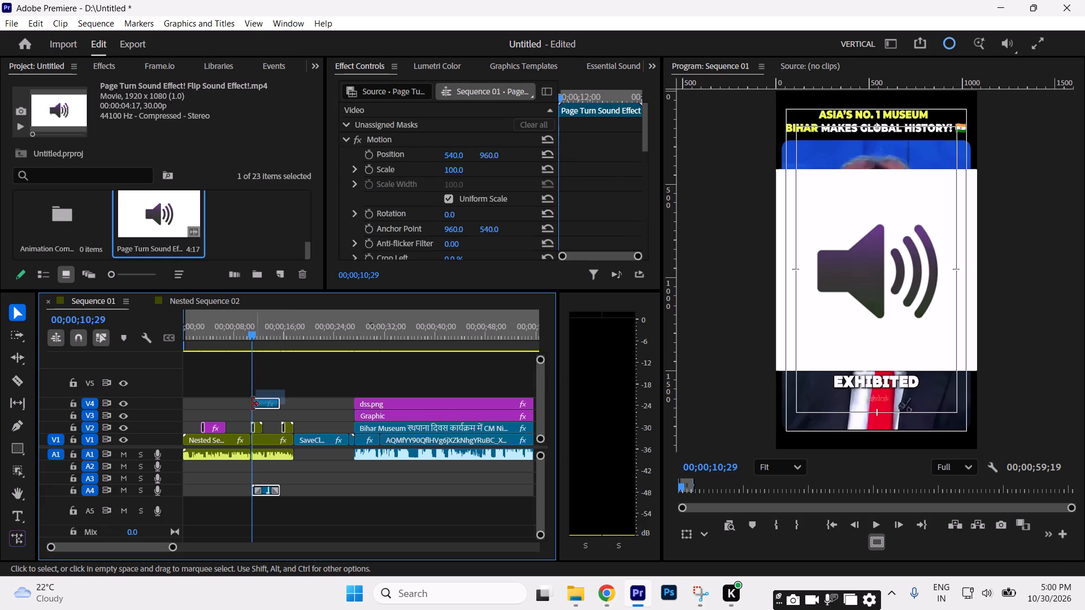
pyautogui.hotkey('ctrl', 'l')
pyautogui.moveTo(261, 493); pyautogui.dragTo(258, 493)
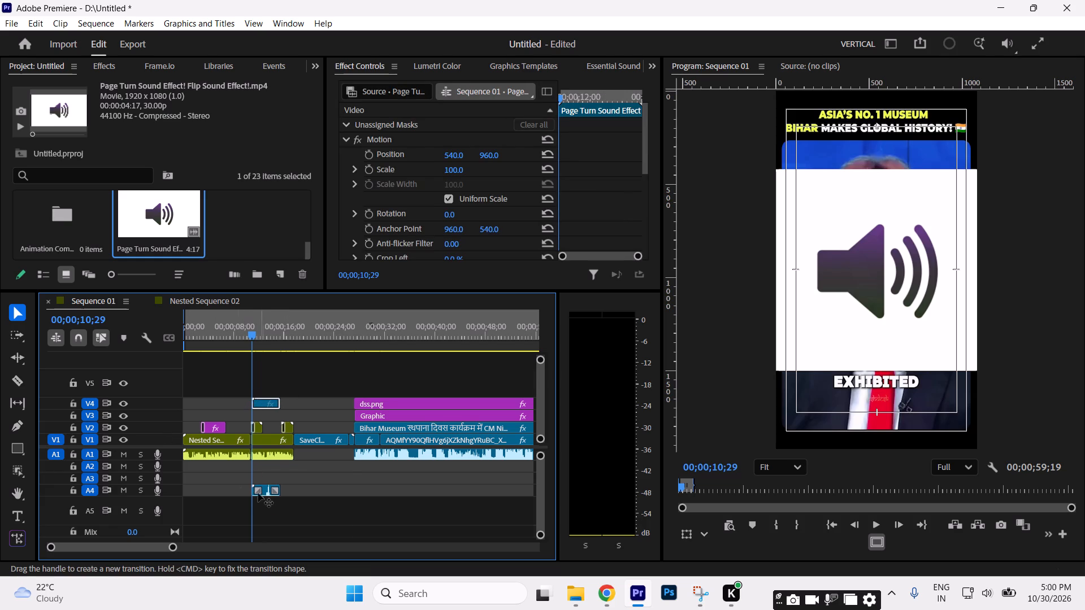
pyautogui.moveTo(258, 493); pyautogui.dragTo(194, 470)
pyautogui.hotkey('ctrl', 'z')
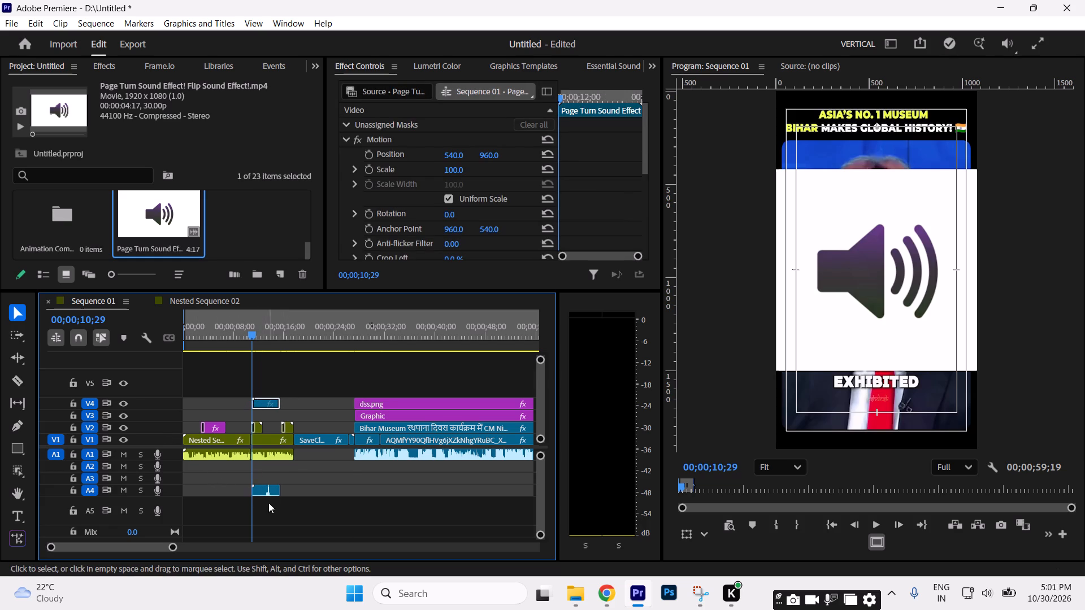
# Move the page-turn clip to start at 00;00;00;21 with audio on A2, lining its sound peak up with the WhatsApp image's entrance.
pyautogui.moveTo(173, 548); pyautogui.dragTo(108, 548)
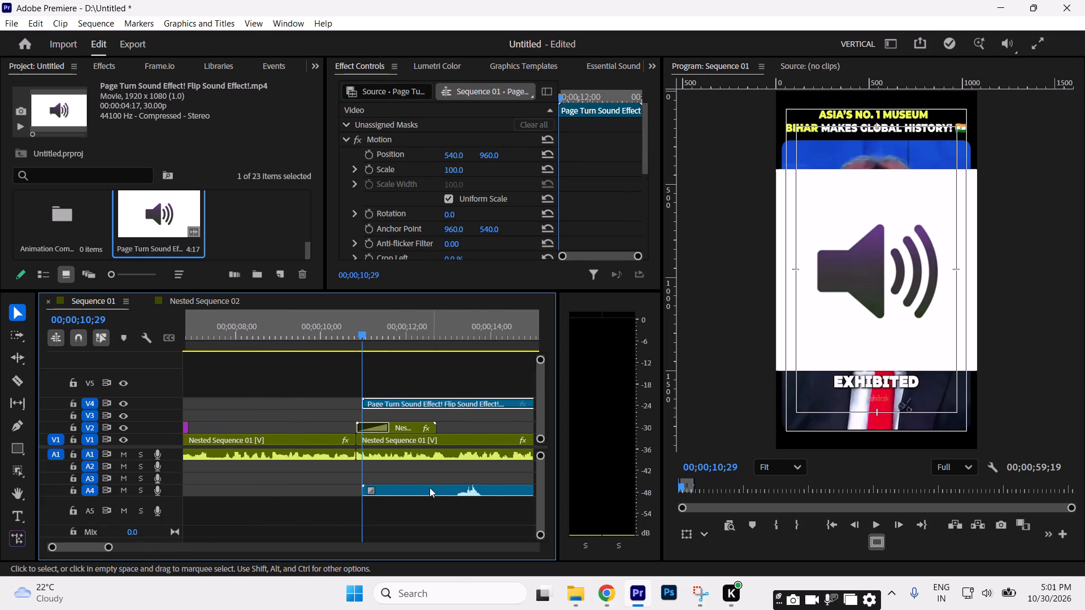
pyautogui.moveTo(425, 489); pyautogui.dragTo(241, 462)
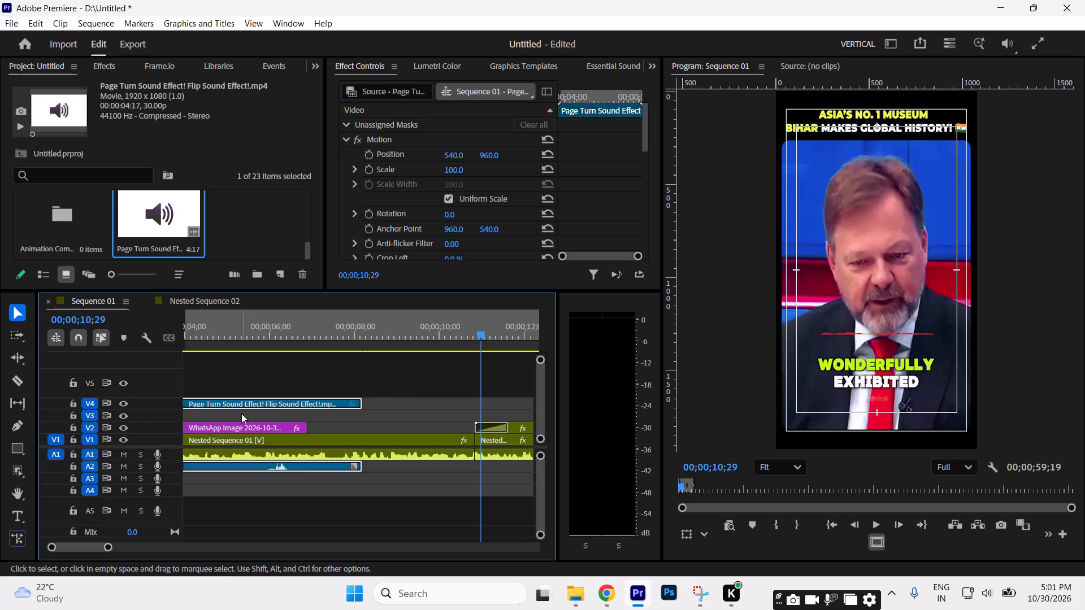
pyautogui.click(258, 378)
pyautogui.press('-')
pyautogui.press('-')
pyautogui.click(233, 326)
pyautogui.press('=')
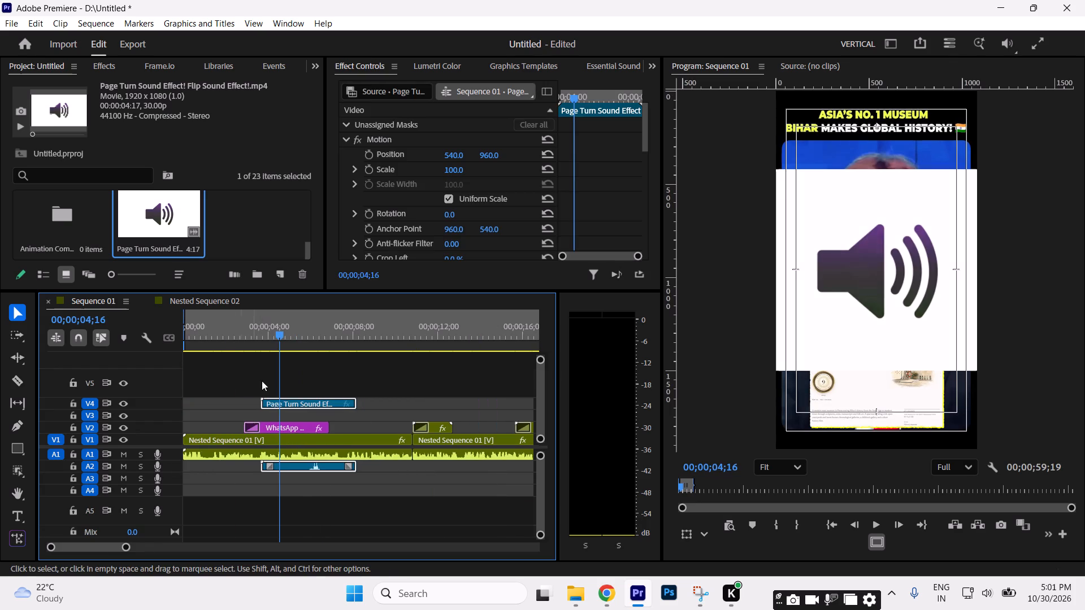
pyautogui.press('=')
pyautogui.moveTo(375, 470); pyautogui.dragTo(255, 468)
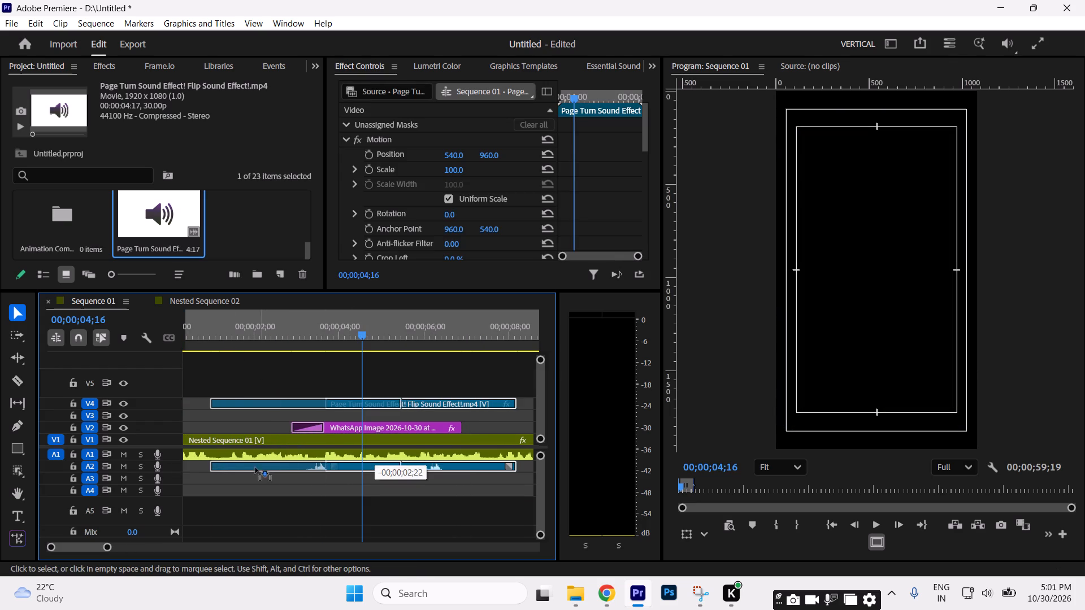
pyautogui.moveTo(255, 468); pyautogui.dragTo(249, 467)
pyautogui.click(288, 329)
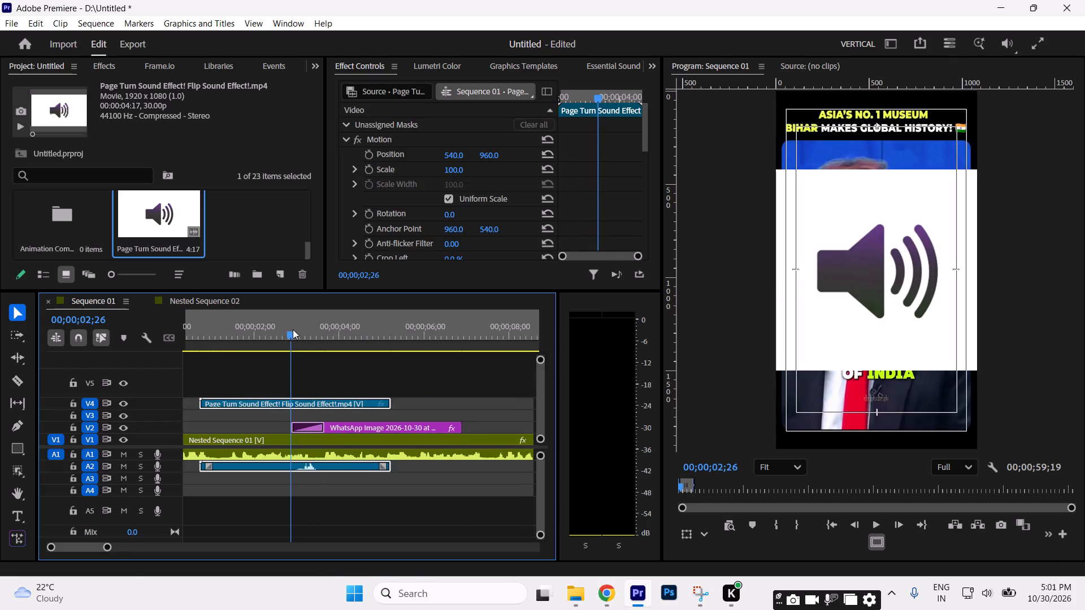
# Unlink the page-turn clip, delete its video part from V4, and play back the sound over the WhatsApp image.
pyautogui.hotkey('ctrl', 'l')
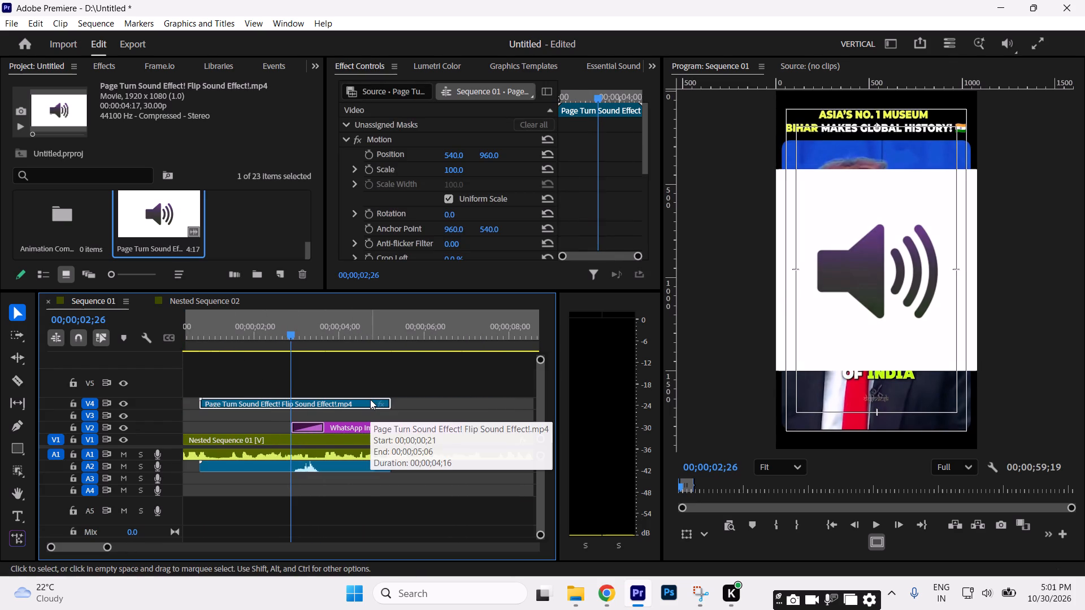
pyautogui.press('Delete')
pyautogui.press('space')
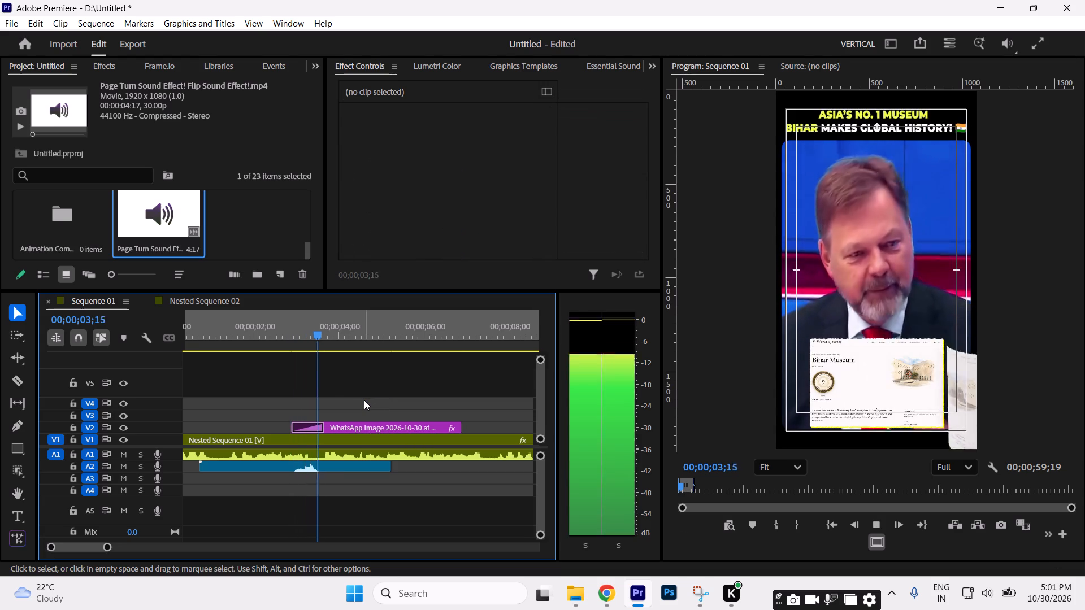
pyautogui.press('space')
pyautogui.press('space')
pyautogui.moveTo(108, 549); pyautogui.dragTo(164, 549)
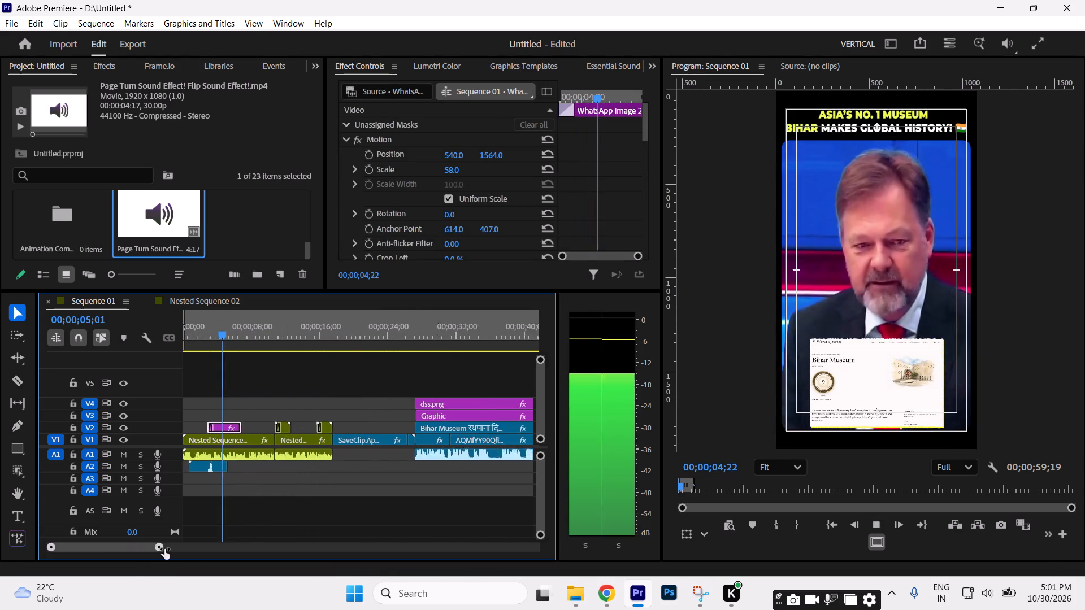
pyautogui.moveTo(164, 549); pyautogui.dragTo(166, 549)
pyautogui.press('space')
# Move the playhead to 00;00;11;16 in the second nested section and save the project.
pyautogui.moveTo(251, 328); pyautogui.dragTo(273, 335)
pyautogui.hotkey('ctrl', 's')
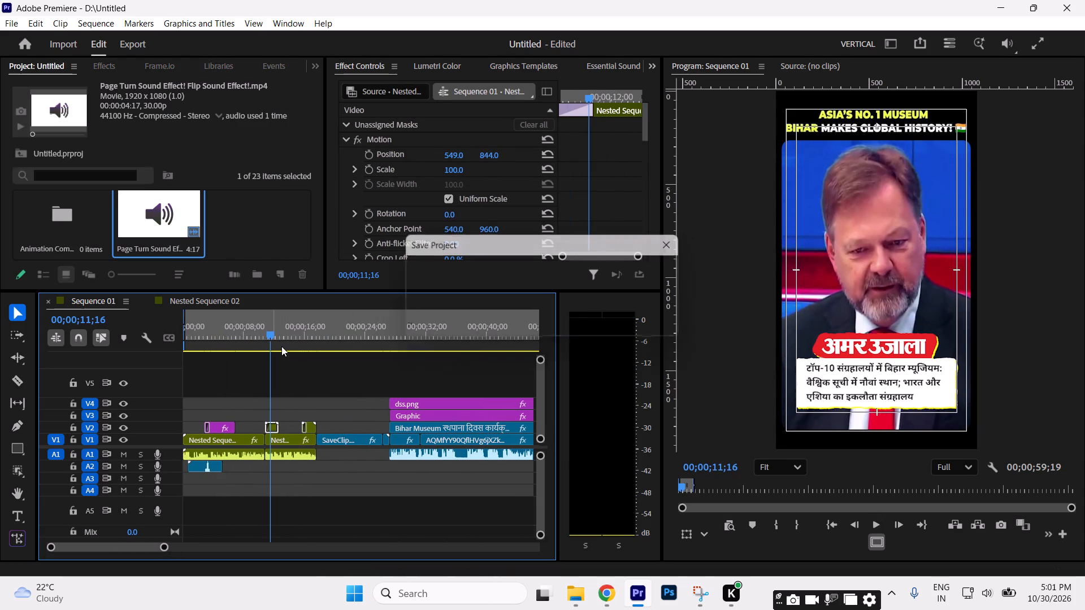
# Import the "videoplayback" video from the Transition > SOUND EFFECT folder on New Volume (E:).
pyautogui.doubleClick(276, 220)
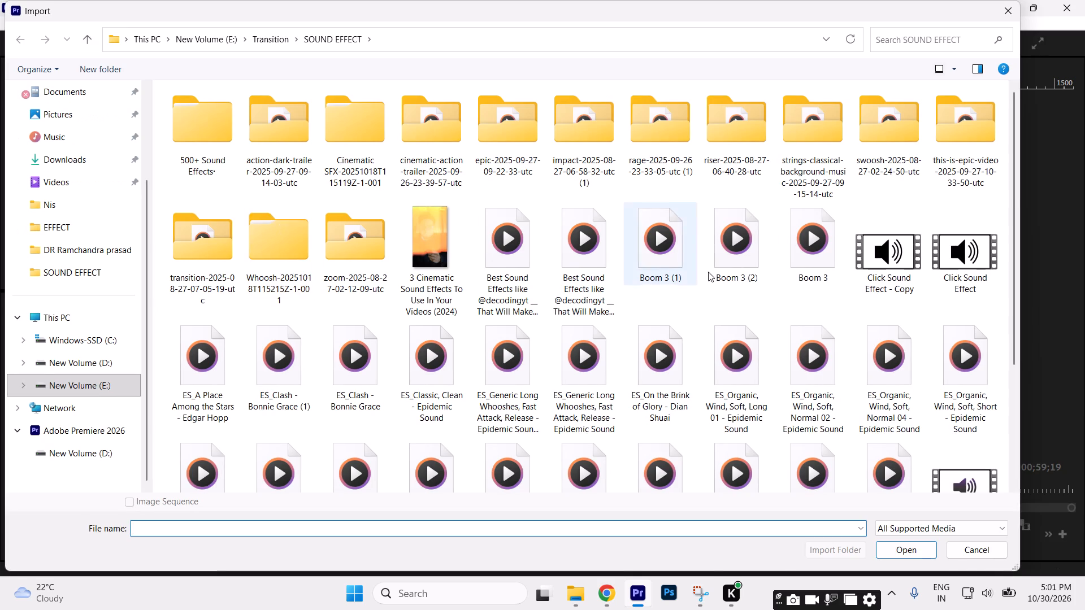
pyautogui.scroll(-3, 732, 266)
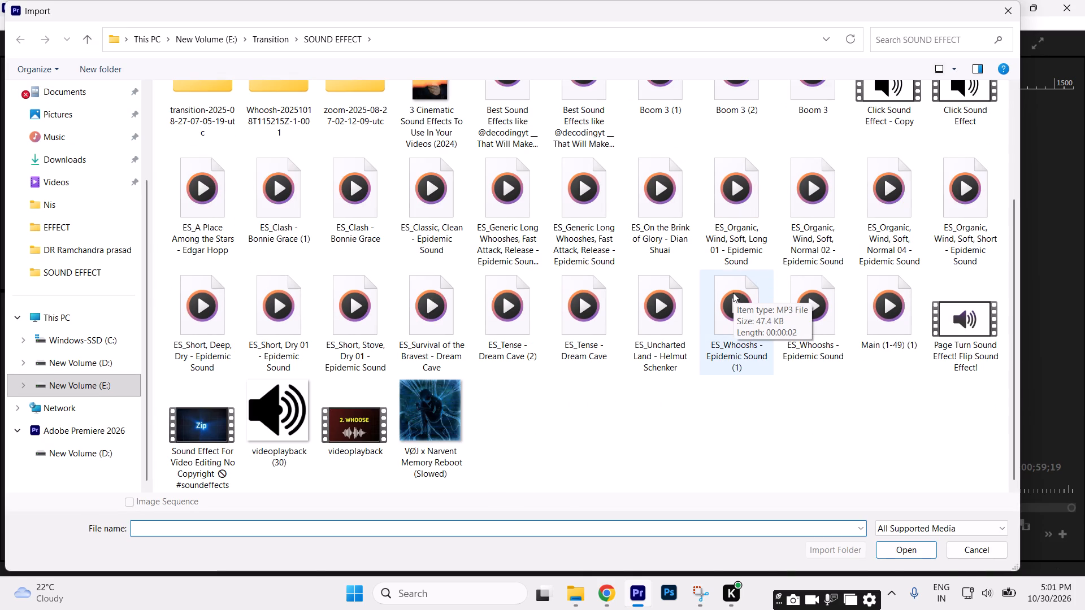
pyautogui.click(340, 400)
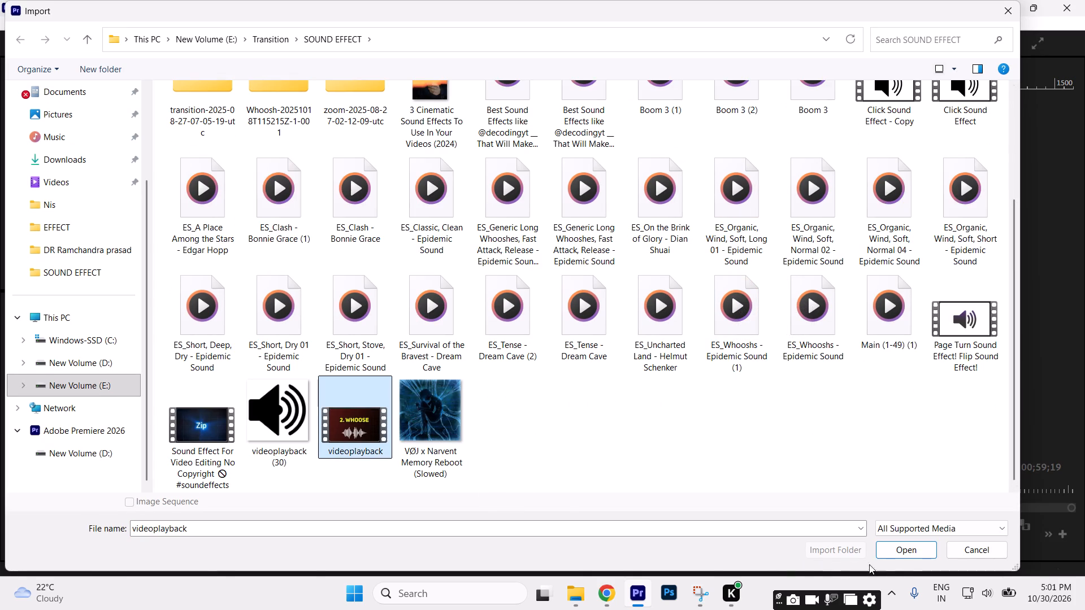
pyautogui.click(922, 549)
# Place videoplayback.mp4 on V5 and A5 at the start of the second nested section.
pyautogui.moveTo(241, 226); pyautogui.dragTo(258, 276)
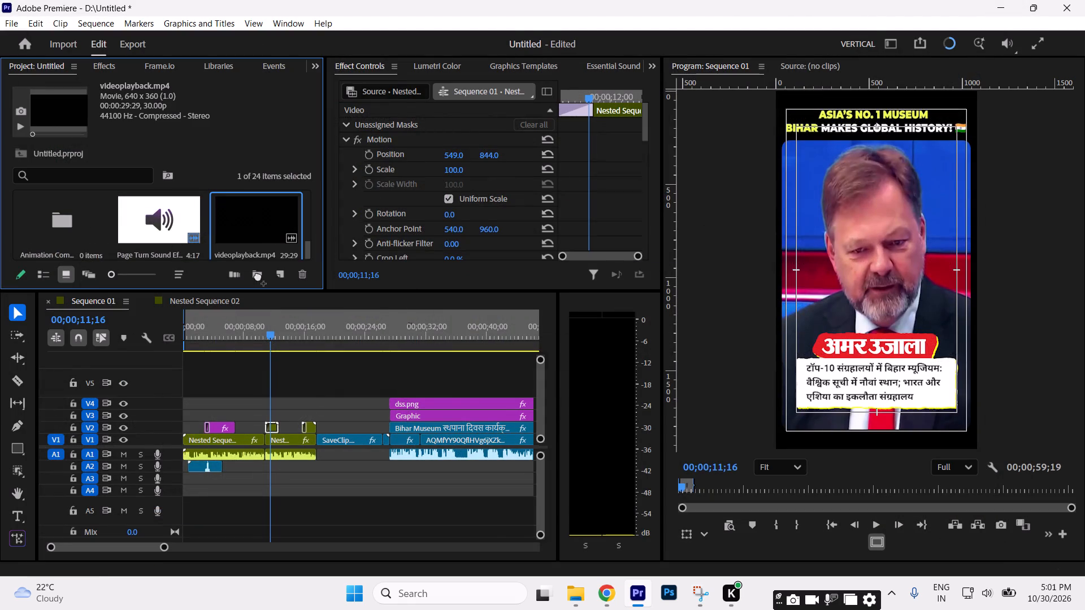
pyautogui.moveTo(258, 276); pyautogui.dragTo(260, 392)
pyautogui.click(334, 385)
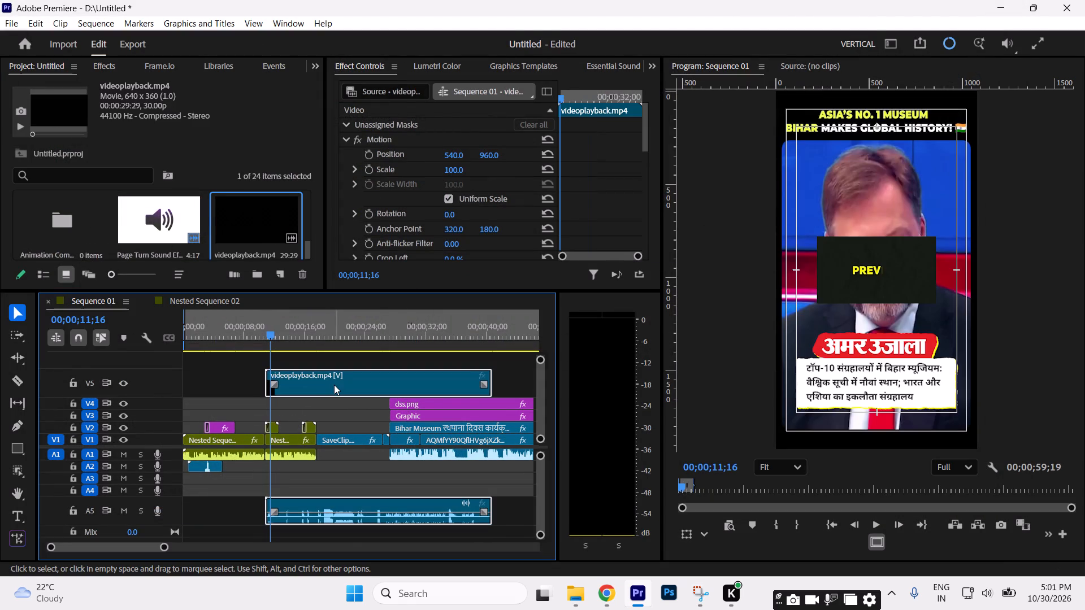
pyautogui.moveTo(542, 360); pyautogui.dragTo(540, 339)
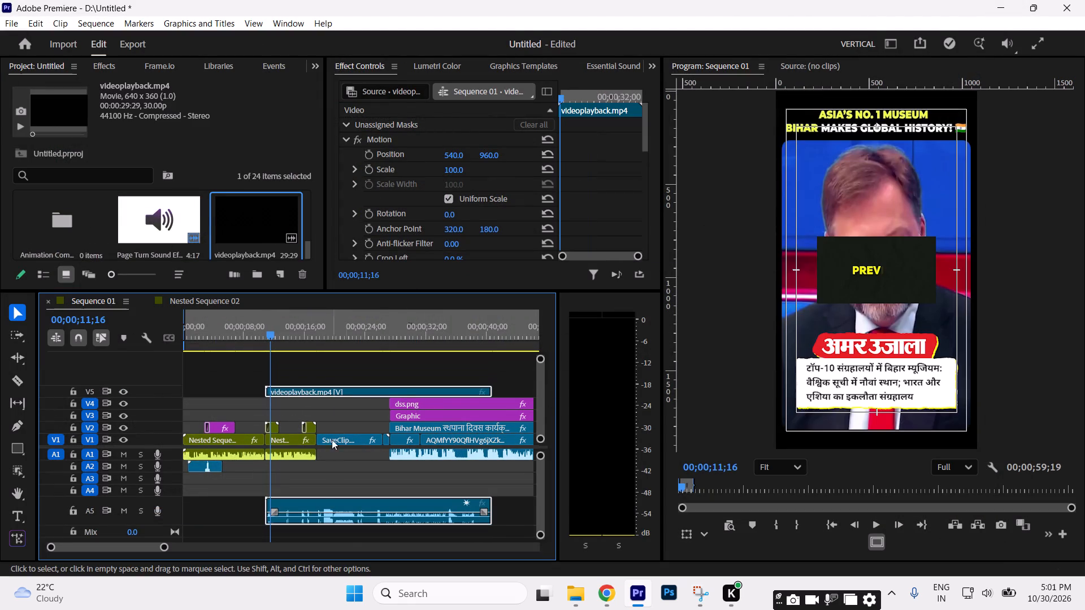
# Play through the opening of videoplayback.mp4 to examine which of its sound effects could be used.
pyautogui.press('space')
pyautogui.press('space')
pyautogui.moveTo(274, 337); pyautogui.dragTo(281, 339)
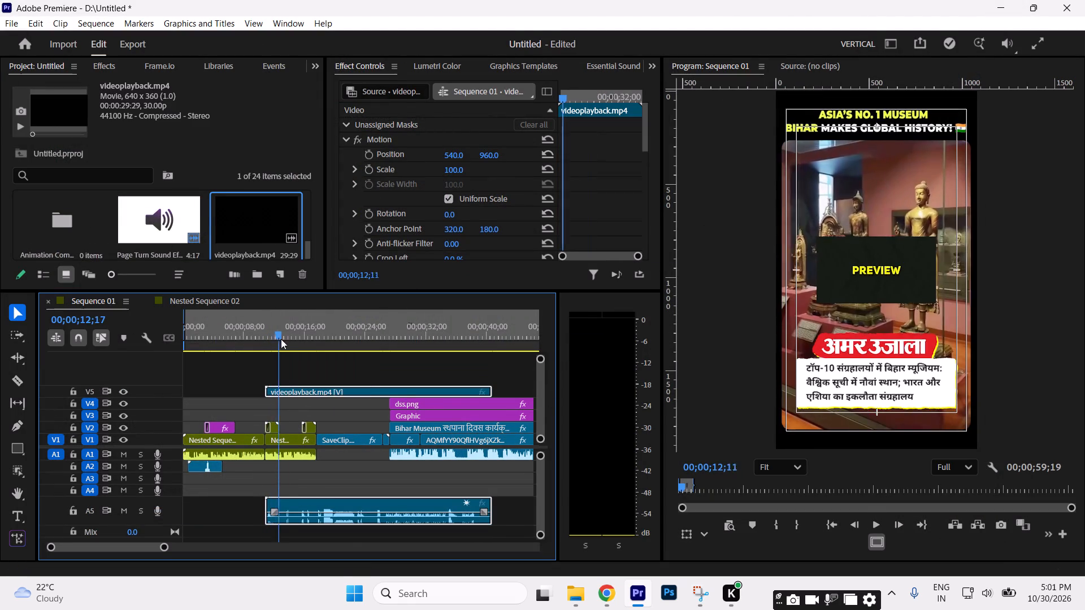
pyautogui.moveTo(281, 339); pyautogui.dragTo(281, 341)
pyautogui.press('space')
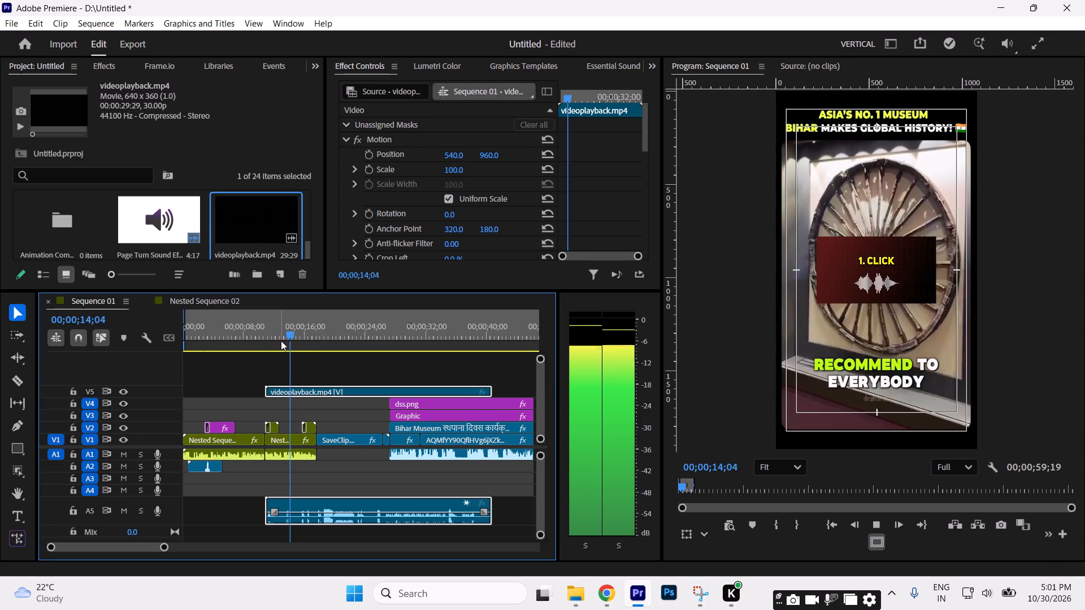
pyautogui.moveTo(281, 341); pyautogui.dragTo(301, 348)
pyautogui.press('space')
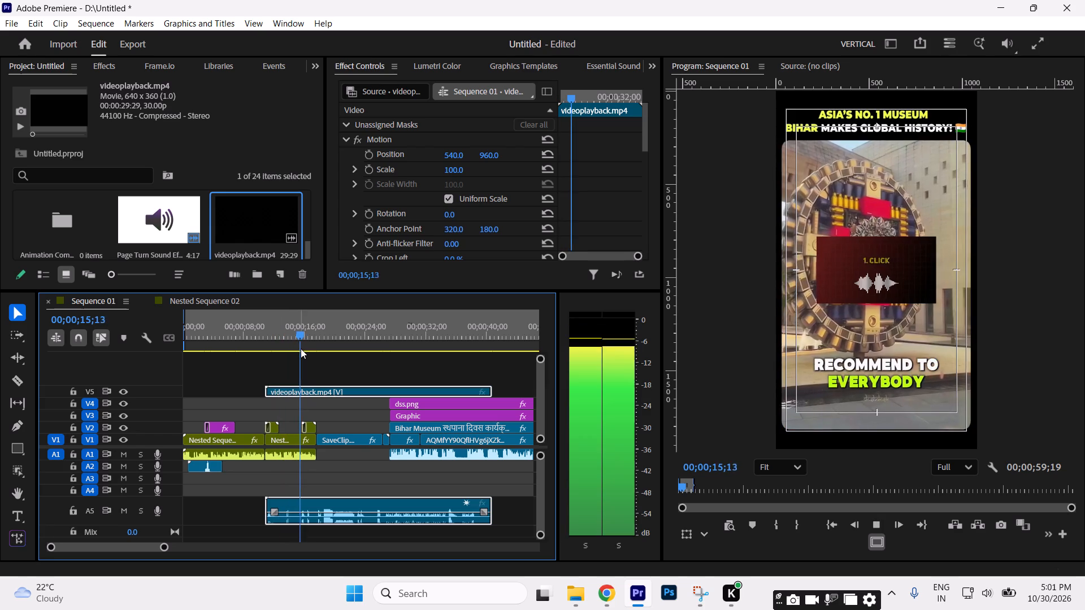
pyautogui.press('space')
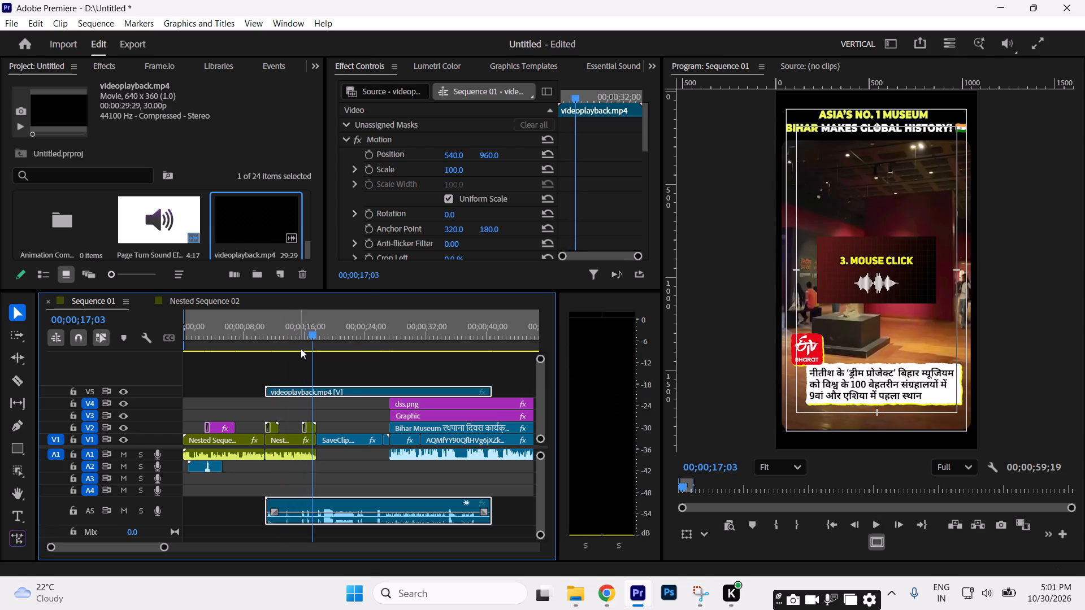
# Split videoplayback.mp4 at 00;00;16;13 and 00;00;16;22 to isolate the short mouse-click sound.
pyautogui.write('==')
pyautogui.moveTo(359, 335); pyautogui.dragTo(341, 341)
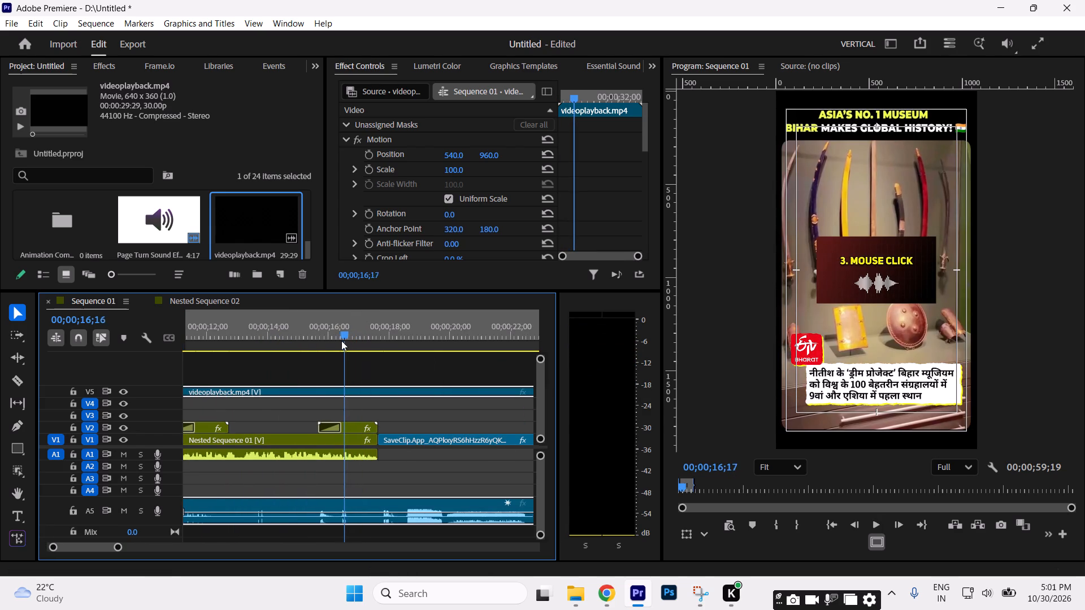
pyautogui.moveTo(341, 341); pyautogui.dragTo(340, 342)
pyautogui.press('c')
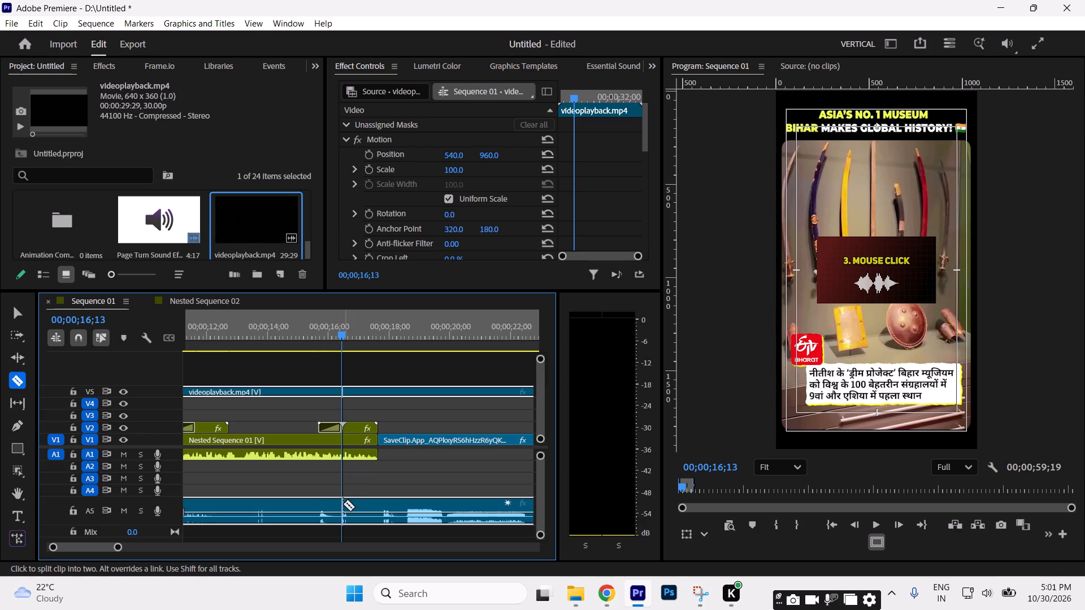
pyautogui.click(342, 504)
pyautogui.press('v')
pyautogui.press('space')
pyautogui.press('space')
pyautogui.press('c')
pyautogui.click(353, 510)
pyautogui.press('v')
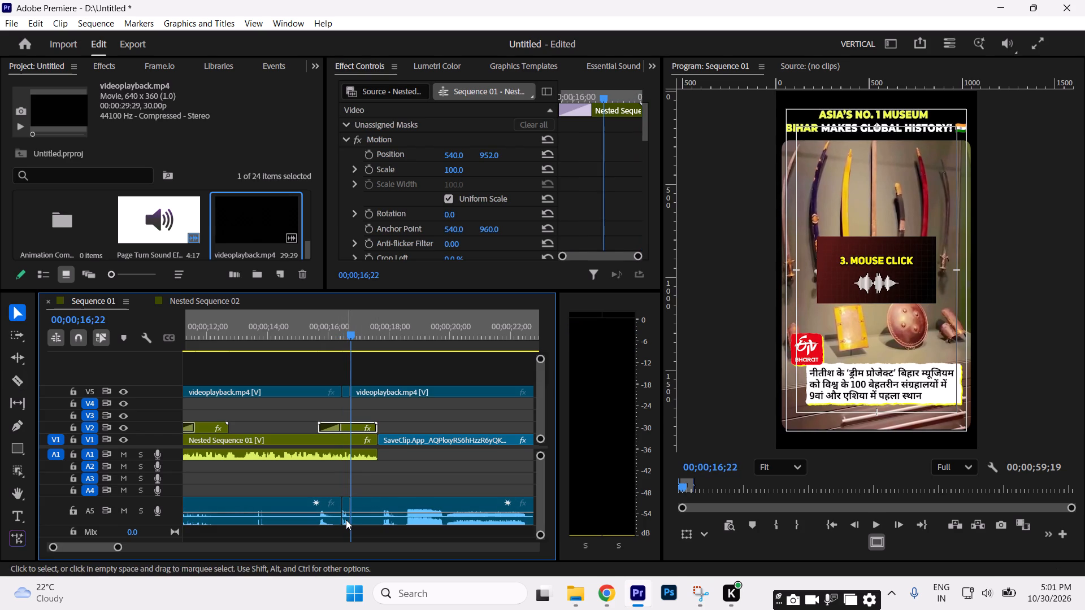
# Split videoplayback.mp4 on both sides of the larger sound burst just before the mouse-click piece.
pyautogui.press('c')
pyautogui.click(320, 521)
pyautogui.click(333, 519)
pyautogui.press('v')
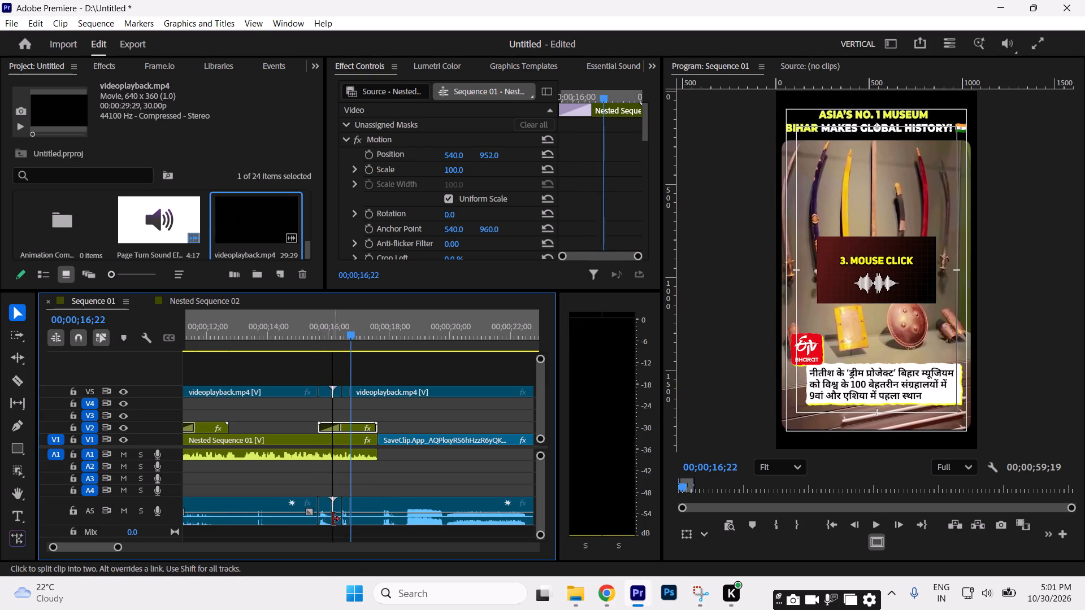
# Delete the long videoplayback.mp4 sections before and after the three short isolated pieces.
pyautogui.click(364, 520)
pyautogui.press('Delete')
pyautogui.click(270, 520)
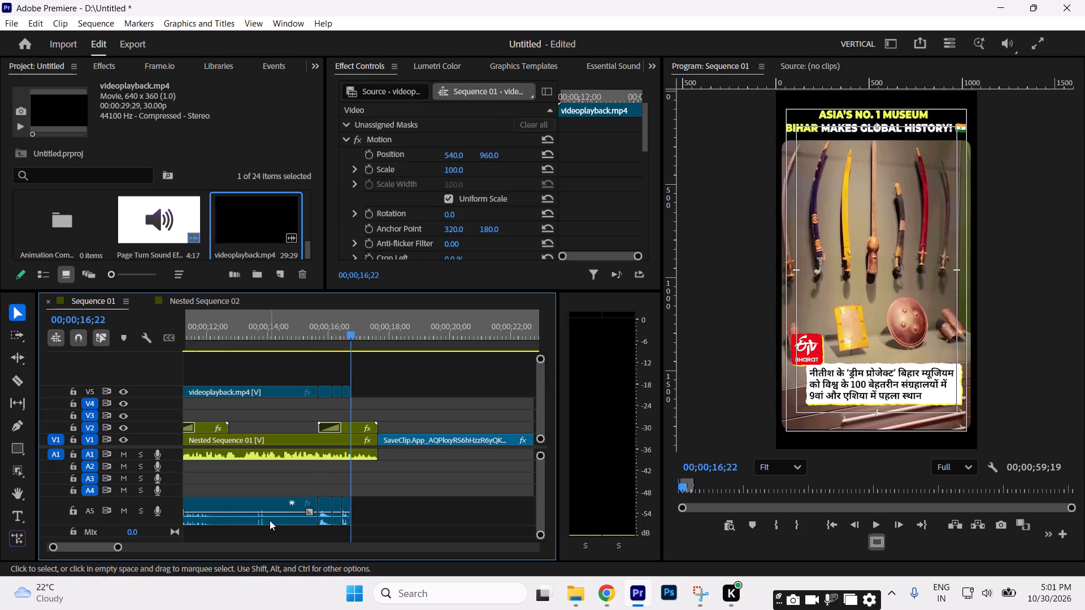
pyautogui.press('Delete')
# Unlink the three short videoplayback.mp4 pieces and delete their video parts from V5, keeping the audio on A5.
pyautogui.moveTo(376, 369); pyautogui.dragTo(326, 394)
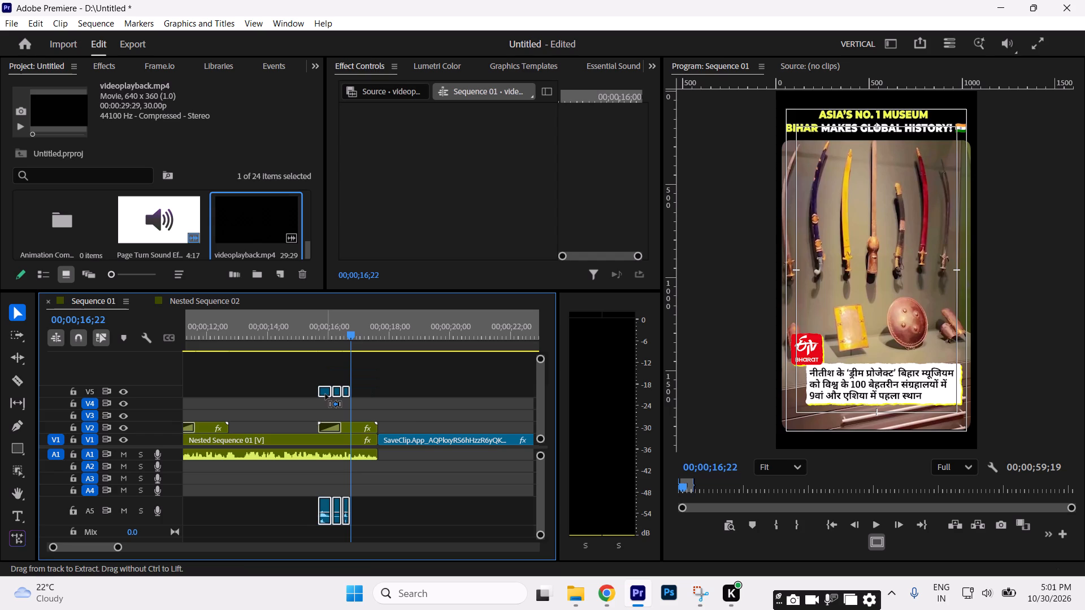
pyautogui.hotkey('ctrl', 'l')
pyautogui.press('Delete')
pyautogui.click(397, 507)
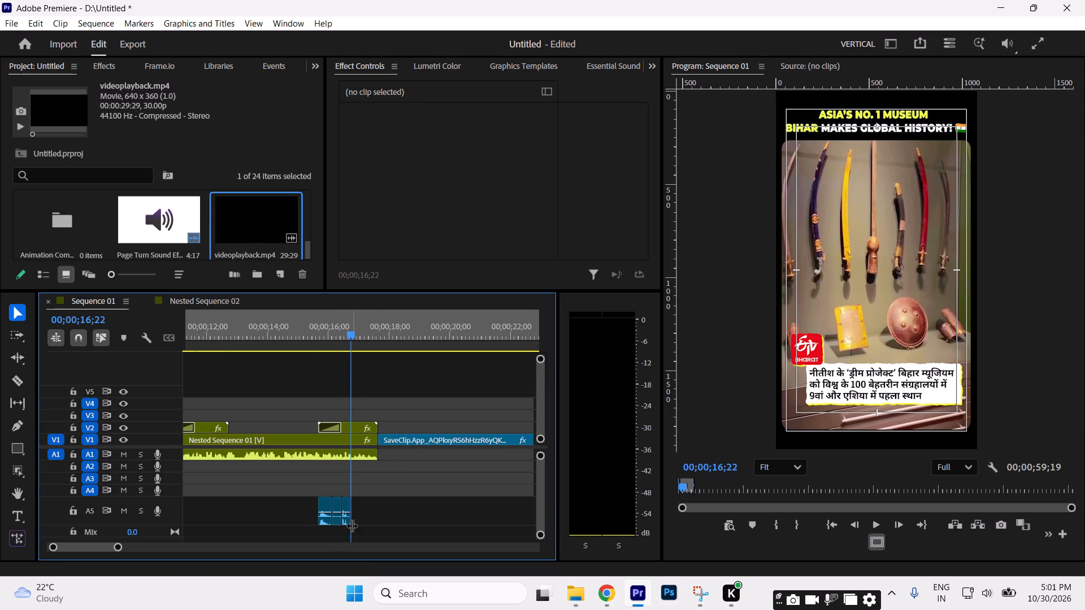
# Rearrange the A5 sound pieces, moving the larger burst aside and the mouse-click piece to the start of the ETV Bharat overlay.
pyautogui.moveTo(345, 522); pyautogui.dragTo(348, 491)
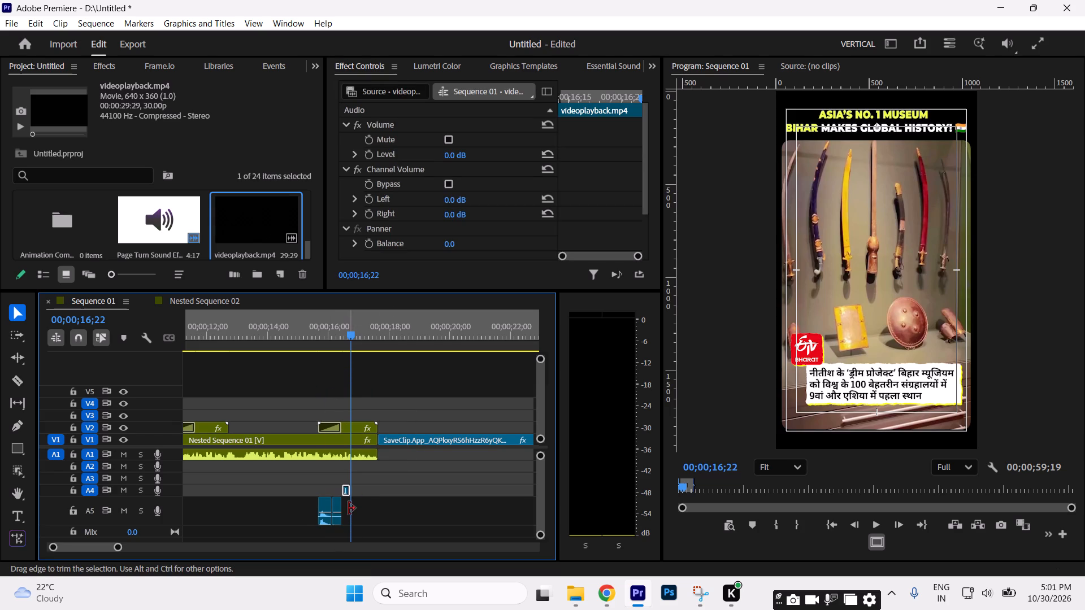
pyautogui.hotkey('ctrl', 'z')
pyautogui.moveTo(345, 523); pyautogui.dragTo(305, 520)
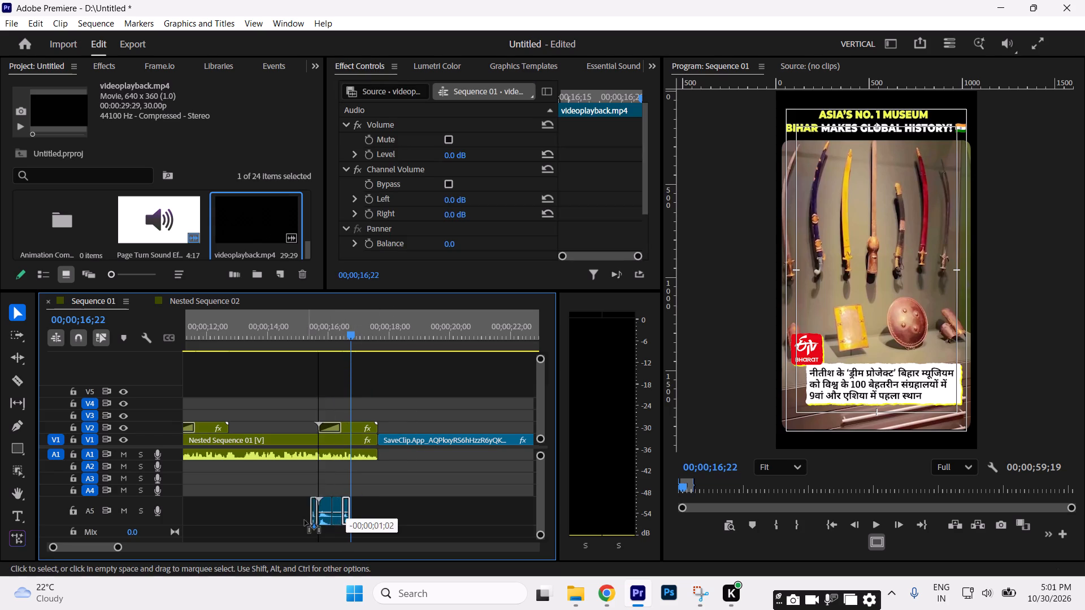
pyautogui.moveTo(305, 520); pyautogui.dragTo(285, 520)
pyautogui.moveTo(324, 521); pyautogui.dragTo(410, 522)
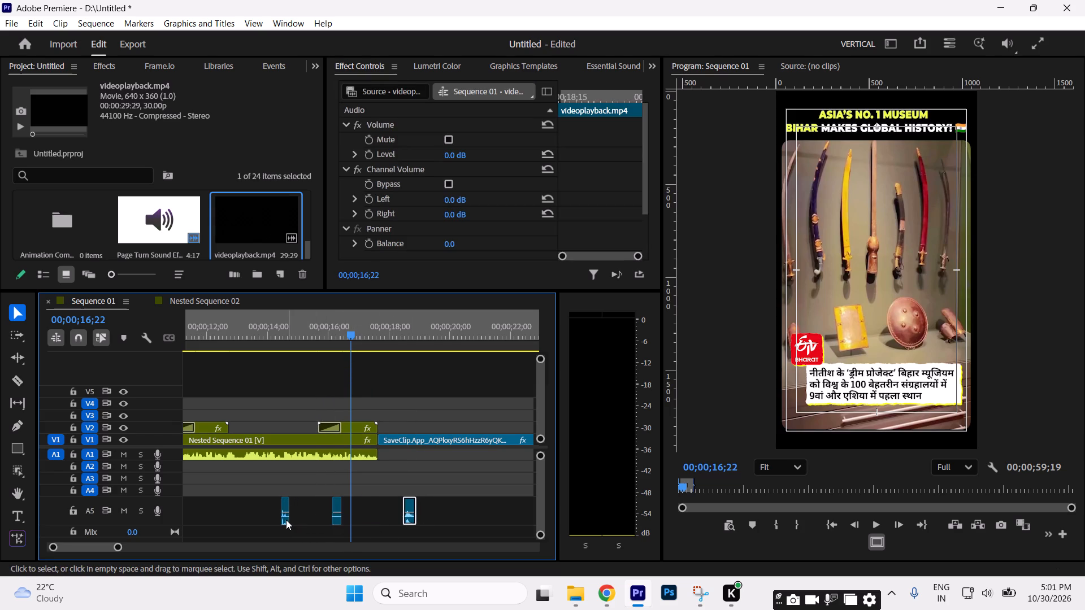
pyautogui.moveTo(285, 520); pyautogui.dragTo(322, 520)
# Move the larger sound burst on A5 to the start of the Amar Ujala overlay and play that section back.
pyautogui.click(415, 521)
pyautogui.moveTo(411, 522); pyautogui.dragTo(336, 510)
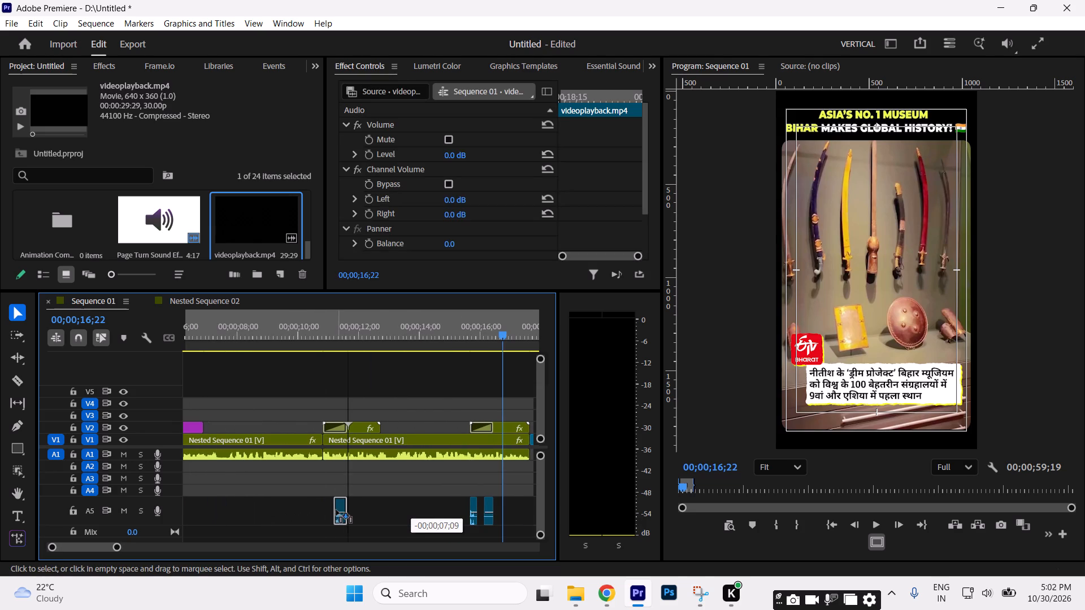
pyautogui.moveTo(336, 510); pyautogui.dragTo(335, 510)
pyautogui.click(319, 330)
pyautogui.press('space')
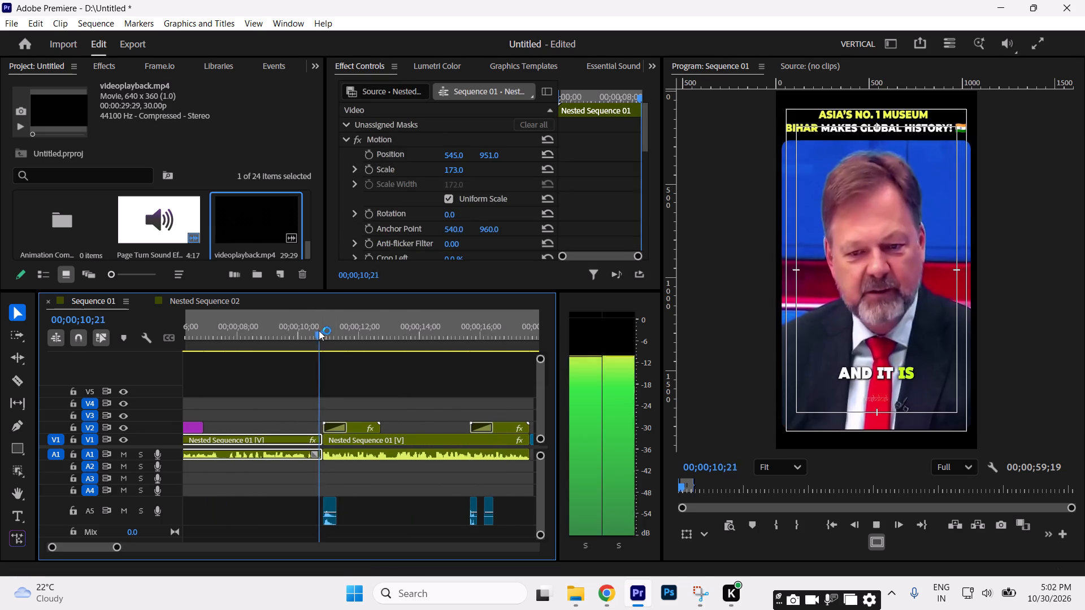
pyautogui.press('space')
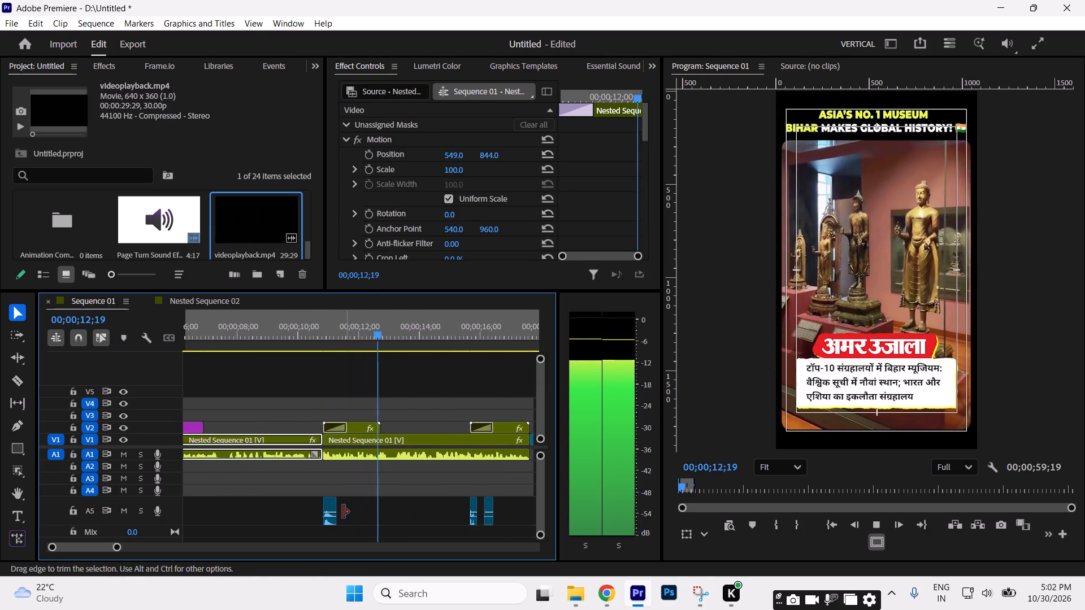
# Raise the level of the sound burst under the Amar Ujala overlay on A5 to 5.6 dB.
pyautogui.click(331, 511)
pyautogui.press('space')
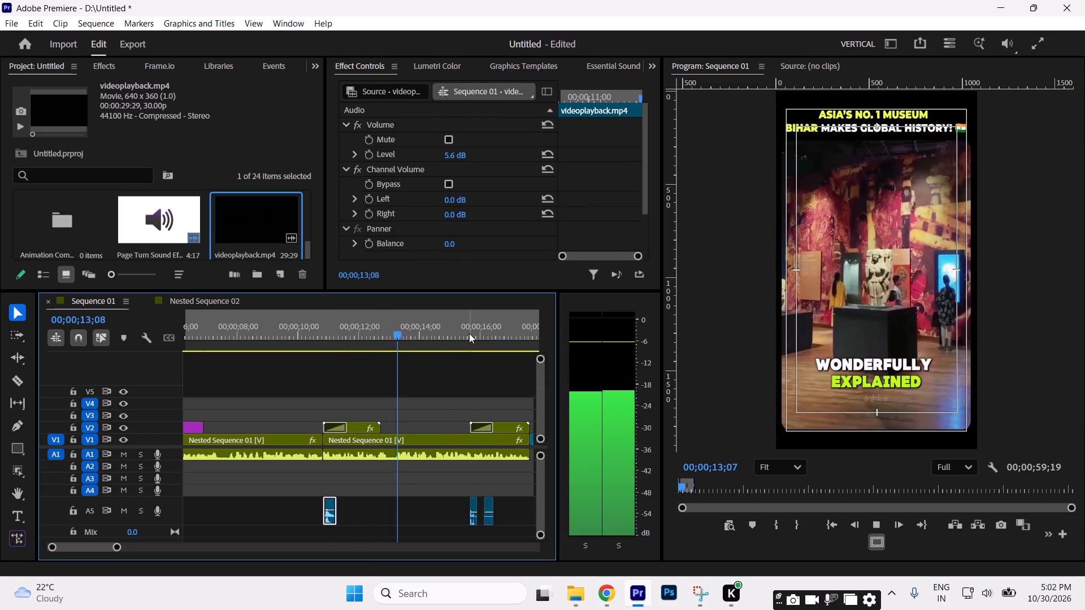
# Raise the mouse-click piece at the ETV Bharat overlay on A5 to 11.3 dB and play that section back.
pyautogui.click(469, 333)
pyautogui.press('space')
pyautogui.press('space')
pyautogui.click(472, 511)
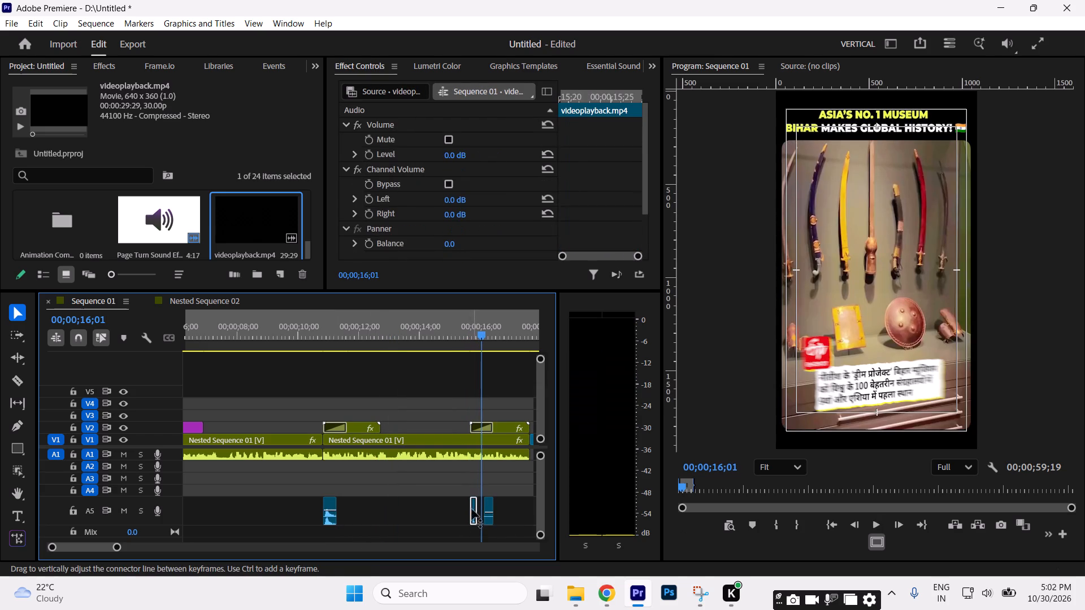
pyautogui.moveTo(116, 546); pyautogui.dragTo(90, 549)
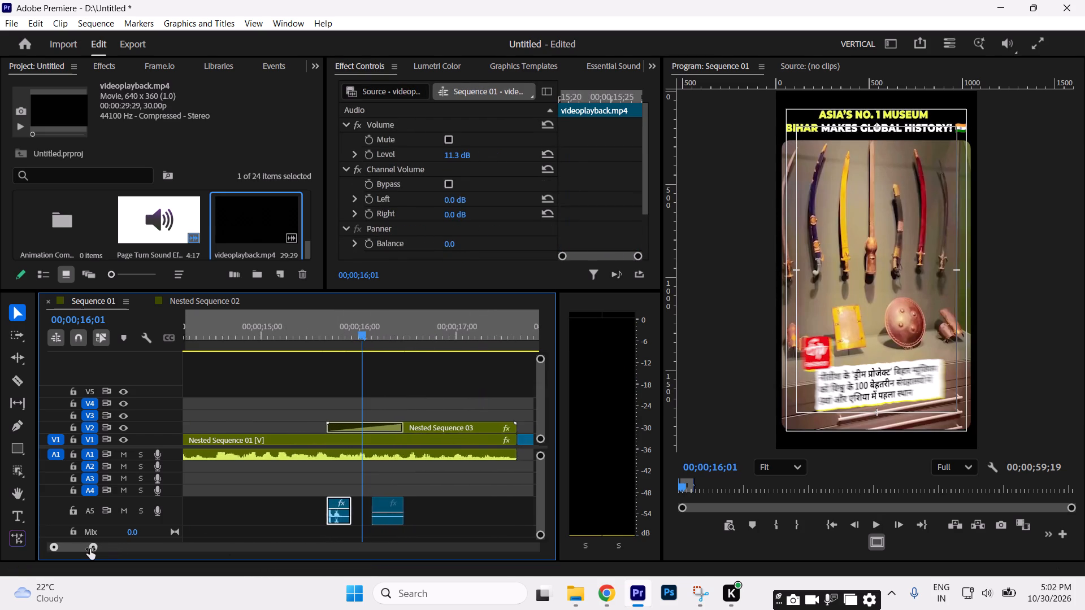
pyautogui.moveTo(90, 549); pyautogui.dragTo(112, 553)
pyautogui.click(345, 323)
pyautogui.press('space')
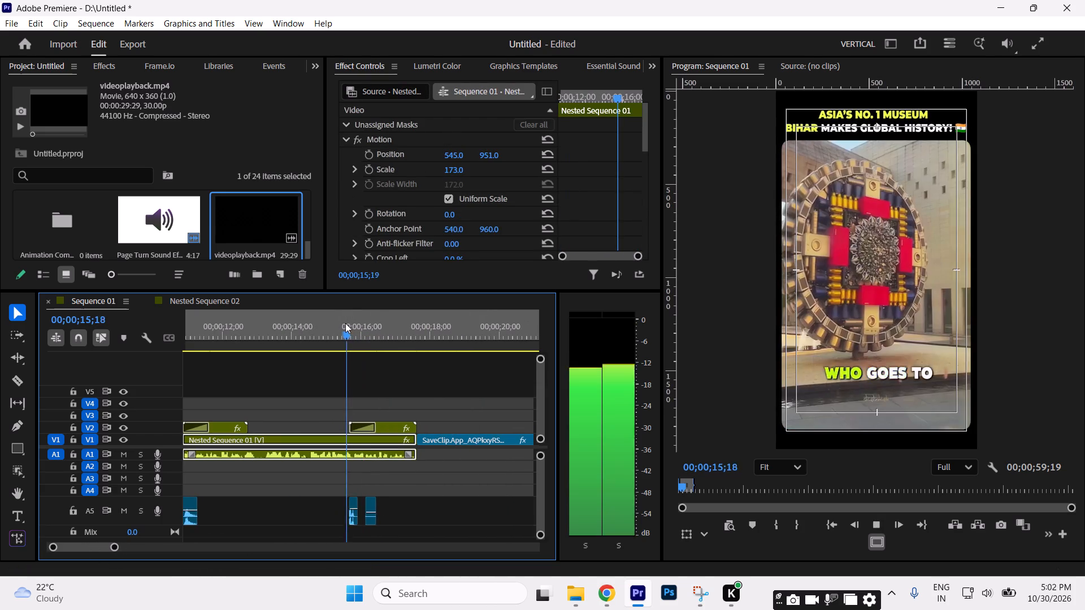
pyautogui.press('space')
# Delete the leftover videoplayback.mp4 audio piece just after the mouse-click piece on A5.
pyautogui.moveTo(419, 506); pyautogui.dragTo(391, 515)
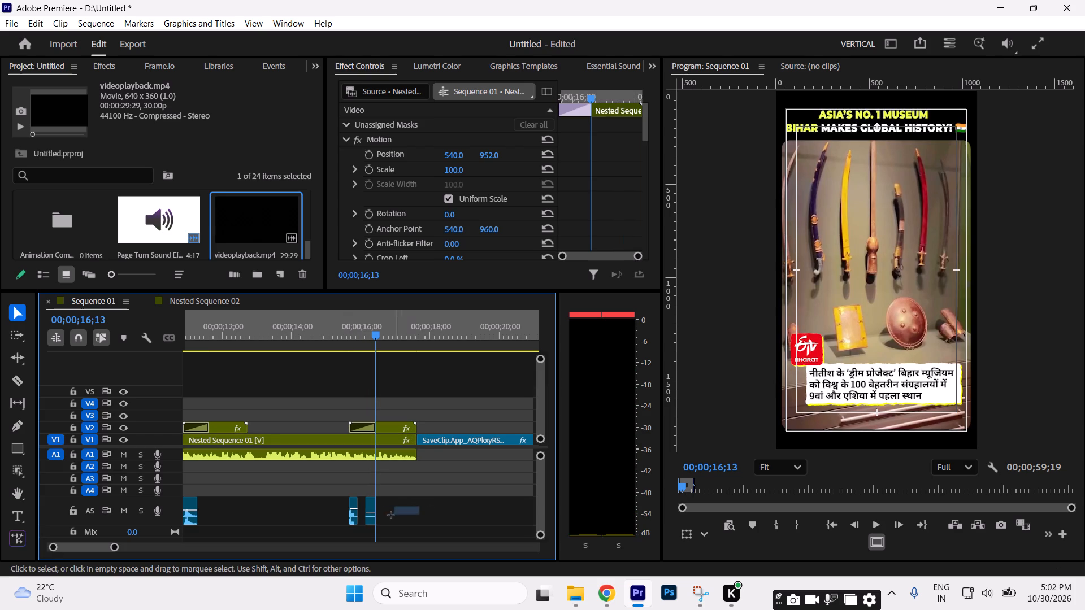
pyautogui.moveTo(391, 515); pyautogui.dragTo(369, 524)
pyautogui.press('Delete')
# Set the ETV Bharat mouse-click piece's level to 8.3 dB and play back the Amar Ujala section.
pyautogui.moveTo(352, 511); pyautogui.dragTo(346, 510)
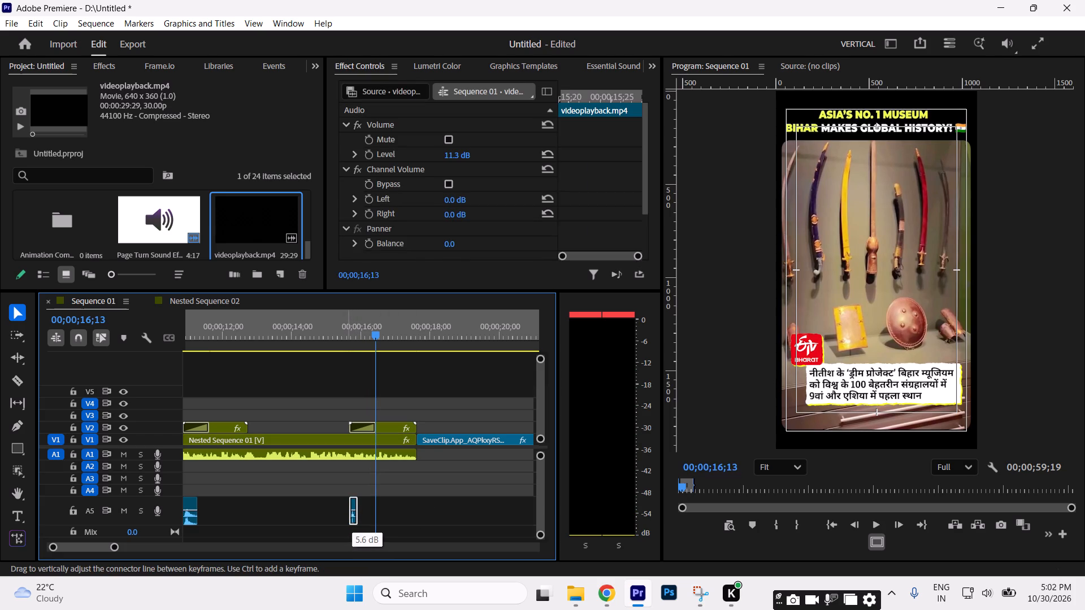
pyautogui.moveTo(346, 510); pyautogui.dragTo(345, 509)
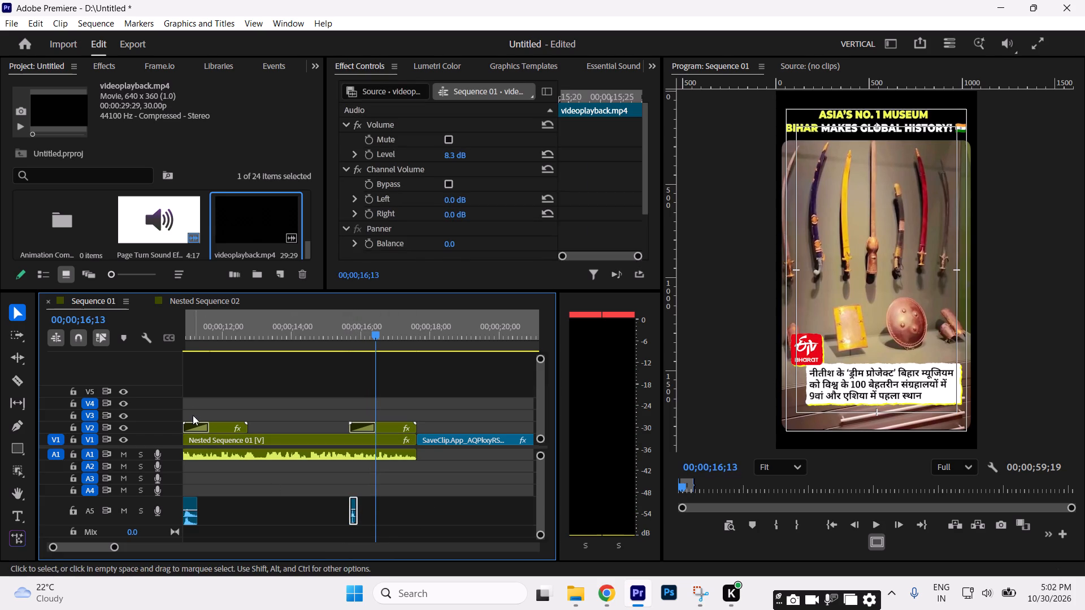
pyautogui.click(196, 334)
pyautogui.press('space')
pyautogui.press('space')
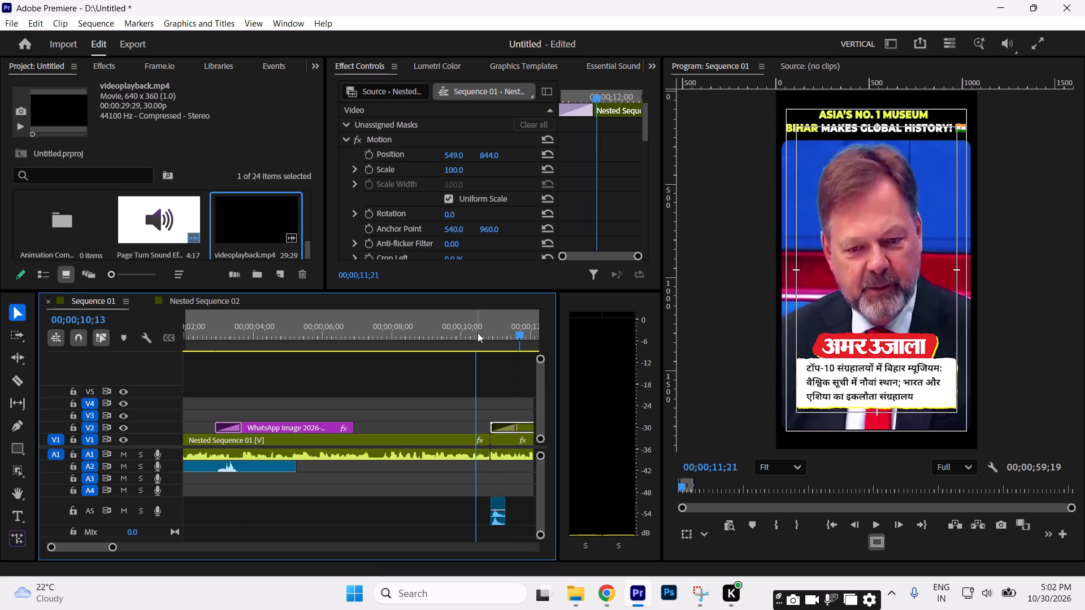
pyautogui.click(478, 333)
pyautogui.press('space')
pyautogui.press('space')
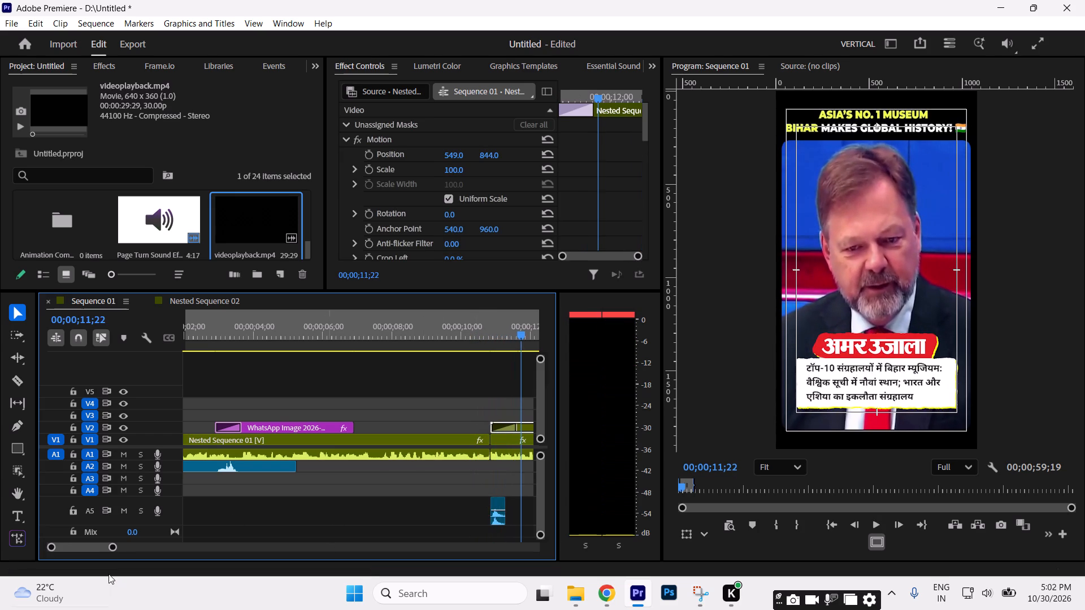
# Trim the start of the page-turn sound on A2 to 00;00;02;22 and play back the first overlay section.
pyautogui.moveTo(111, 545); pyautogui.dragTo(144, 547)
pyautogui.click(216, 333)
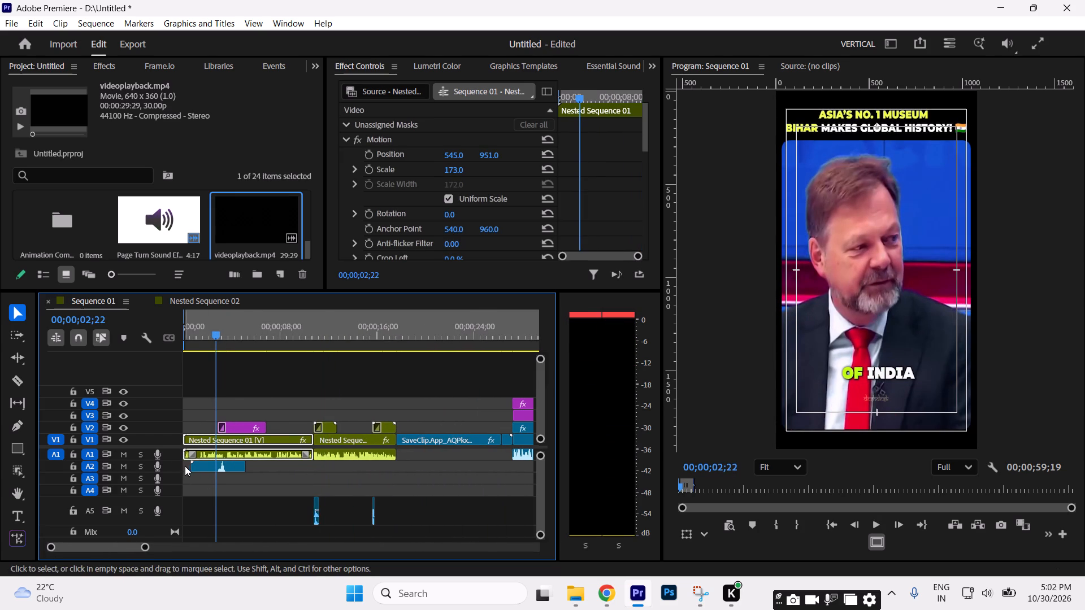
pyautogui.moveTo(191, 468); pyautogui.dragTo(214, 472)
pyautogui.press('space')
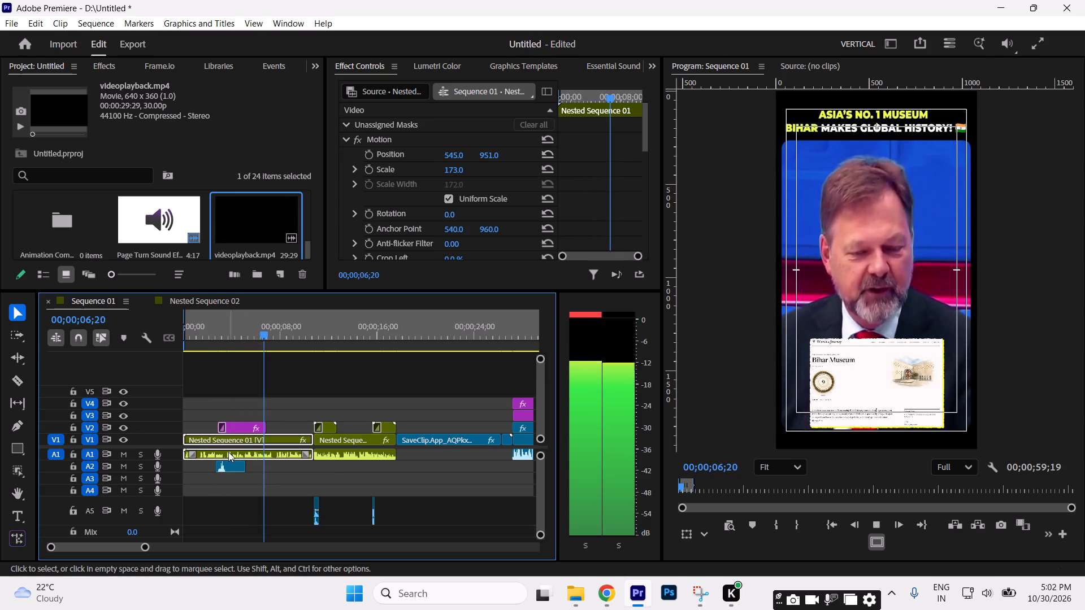
pyautogui.press('space')
pyautogui.press('space')
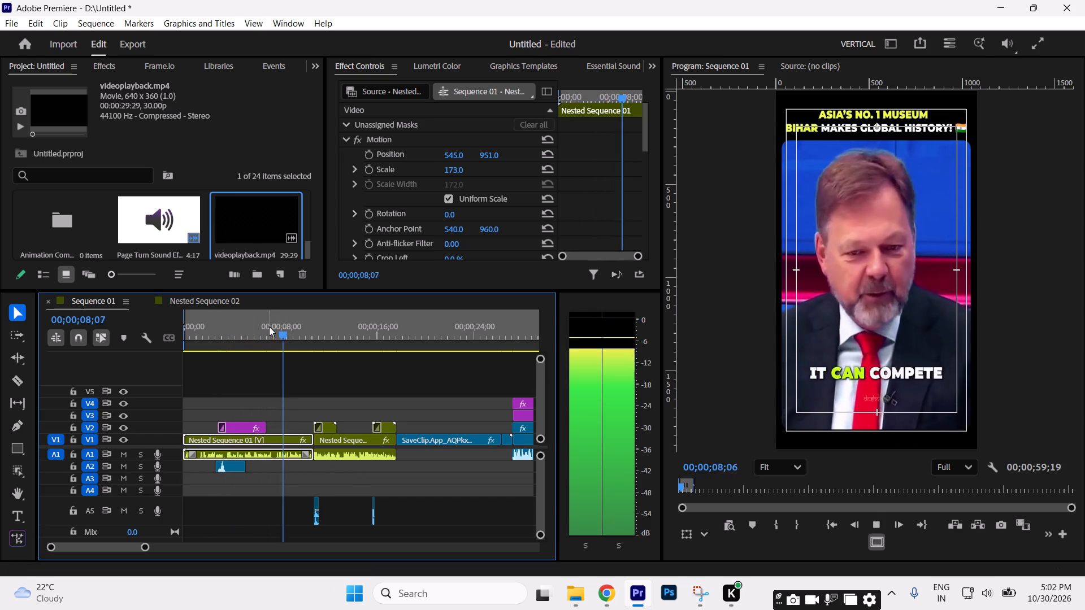
pyautogui.moveTo(269, 326); pyautogui.dragTo(245, 333)
pyautogui.press('space')
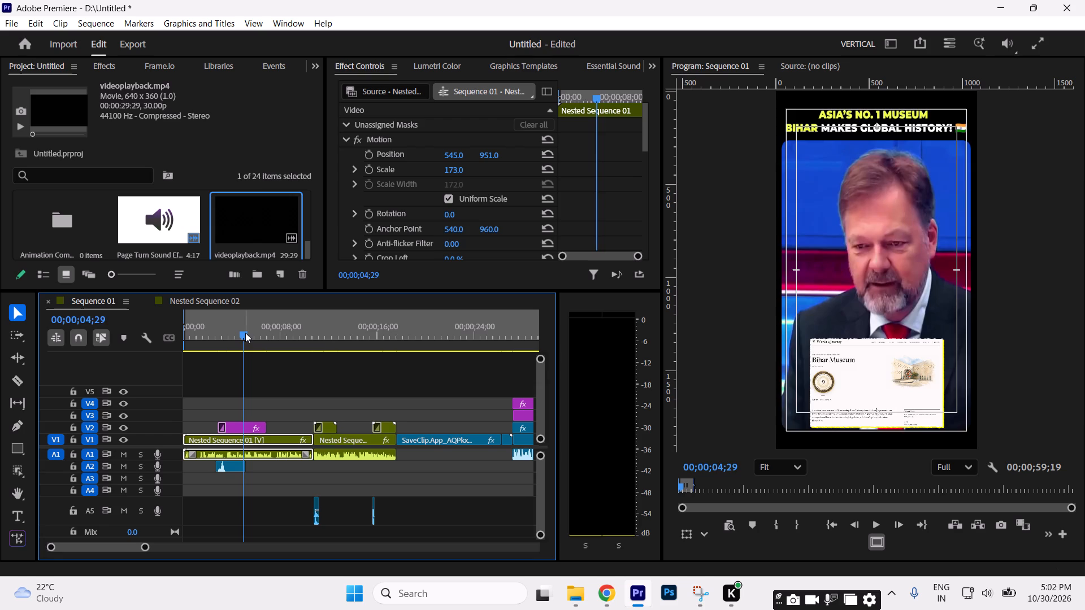
pyautogui.press('space')
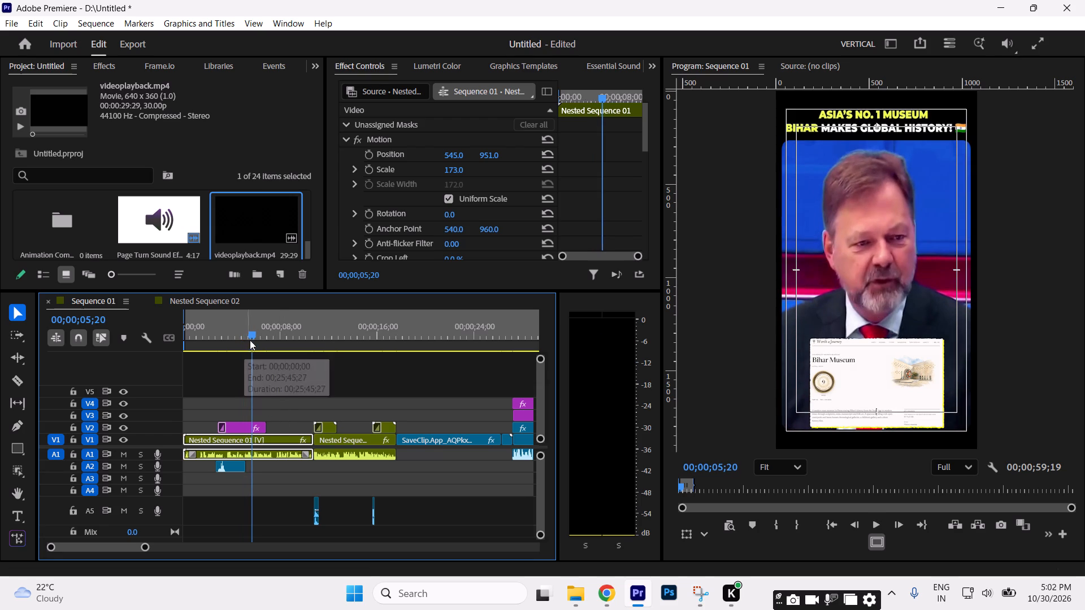
pyautogui.press('space')
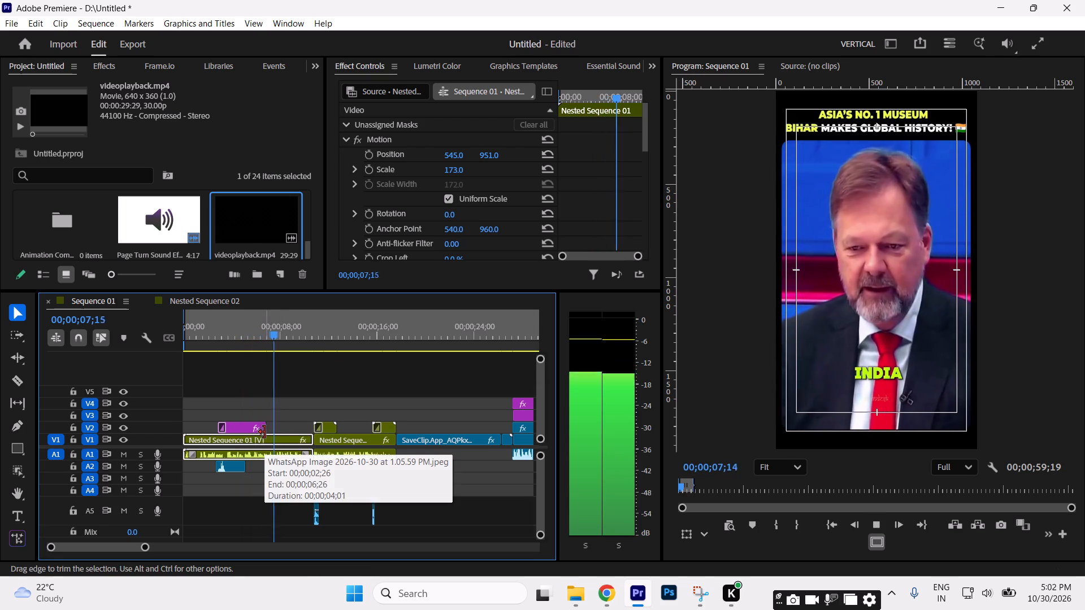
pyautogui.press('space')
# Trim the end of the WhatsApp image overlay on V2 earlier by about one second.
pyautogui.moveTo(244, 341); pyautogui.dragTo(245, 348)
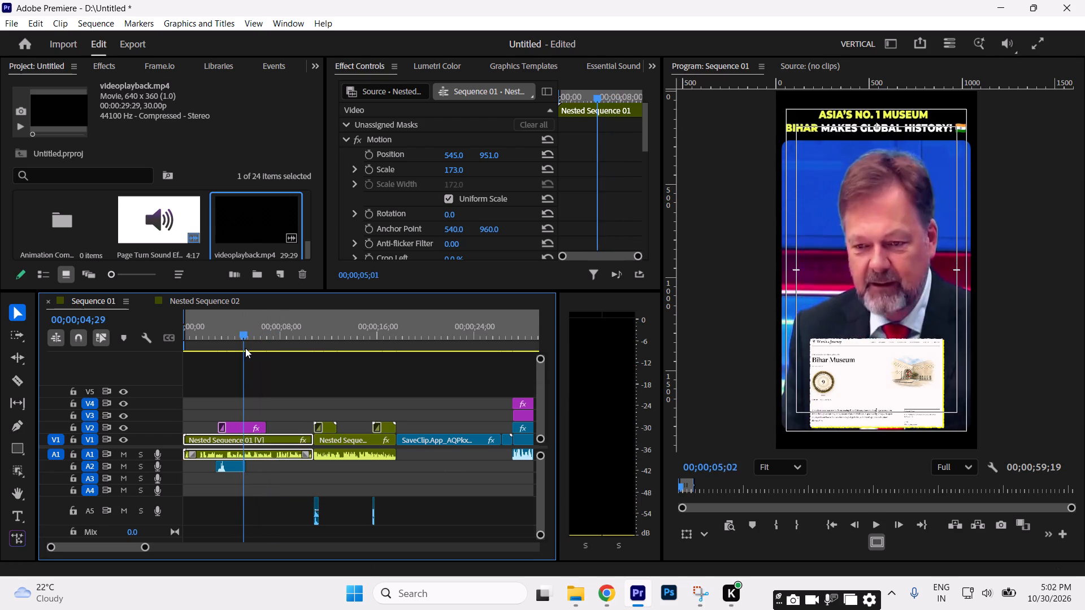
pyautogui.moveTo(245, 348); pyautogui.dragTo(257, 352)
pyautogui.moveTo(270, 425); pyautogui.dragTo(262, 424)
# Play back the Amar Ujala and ETV Bharat overlays and the SaveClip footage to check the sound effects and timing.
pyautogui.press('space')
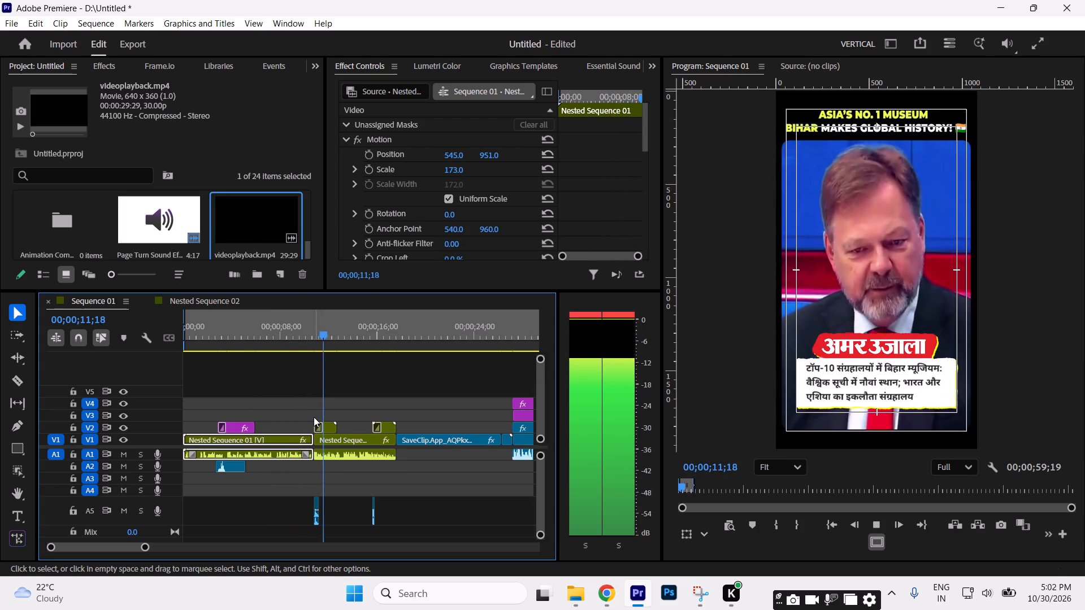
pyautogui.click(144, 546)
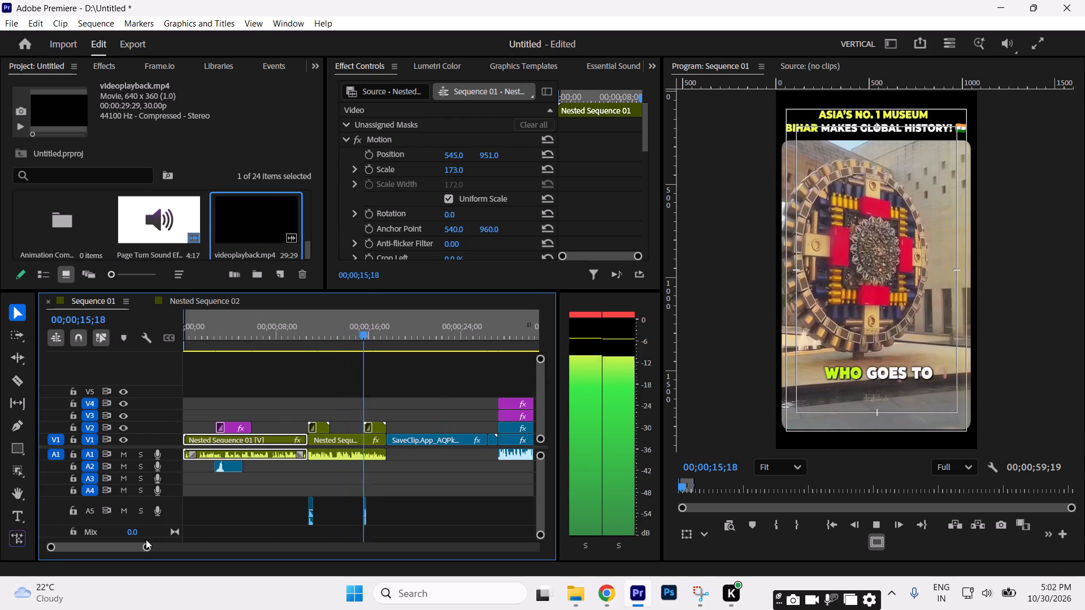
pyautogui.press('space')
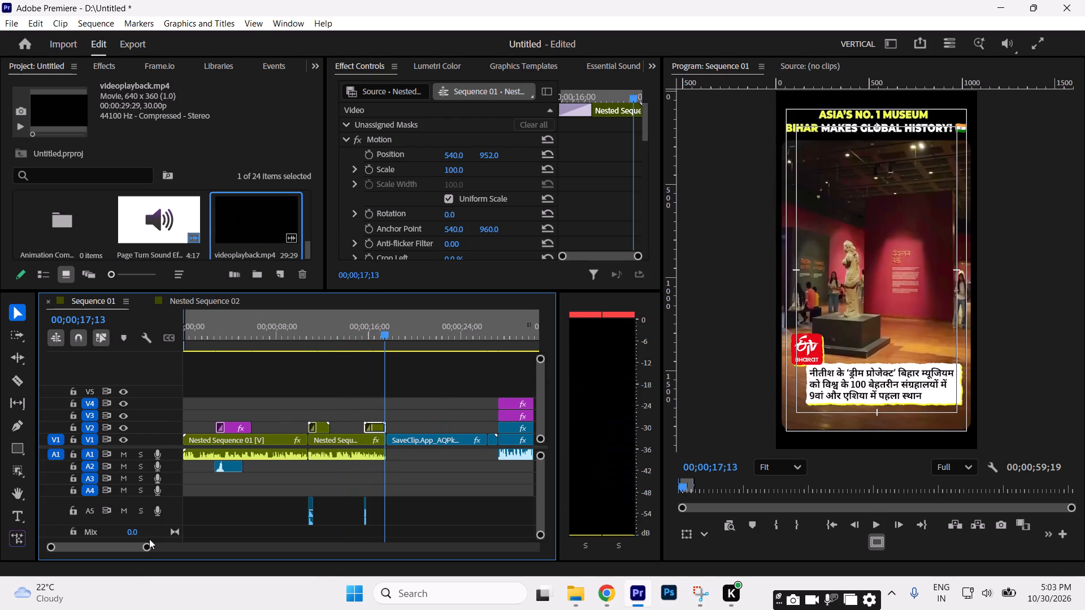
pyautogui.press('space')
pyautogui.moveTo(231, 345); pyautogui.dragTo(240, 345)
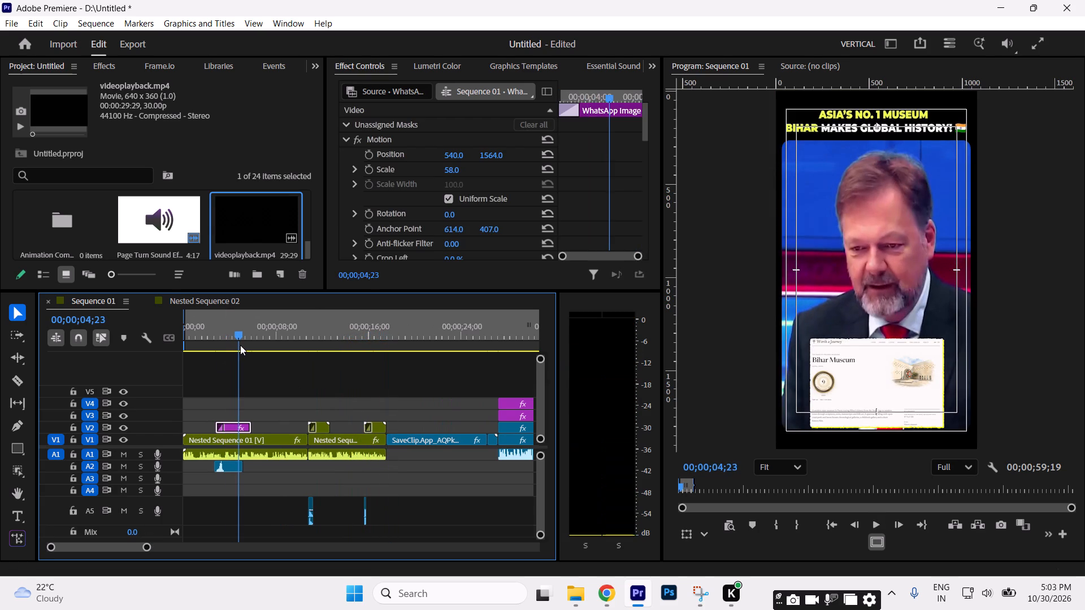
pyautogui.moveTo(240, 345); pyautogui.dragTo(455, 364)
pyautogui.press('space')
pyautogui.press('space')
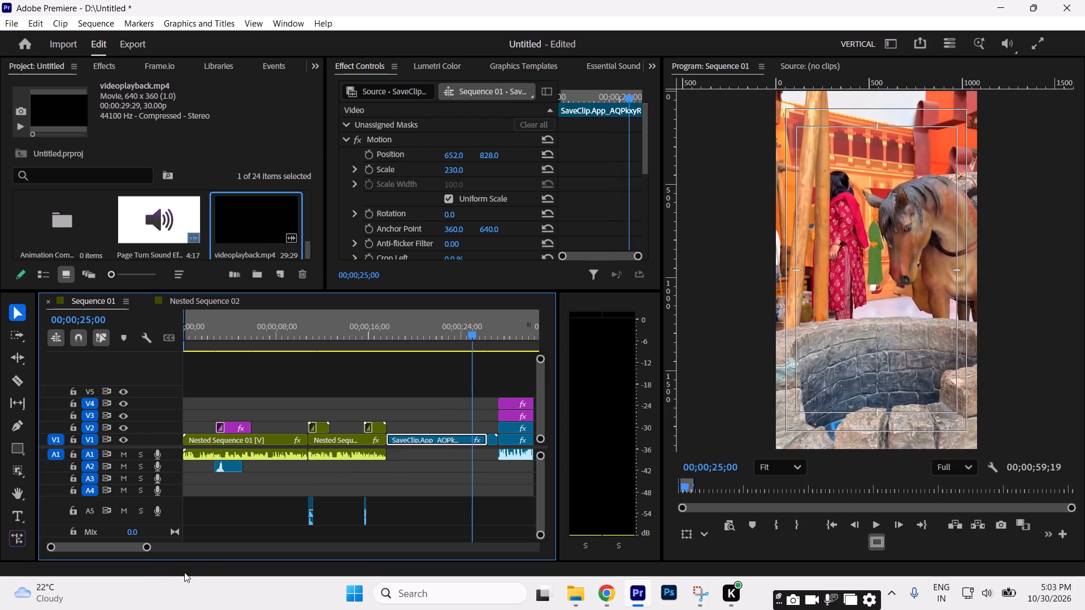
# Apply the Lumetri Color automatic basic correction to the Bihar Museum speech clip on V2 and play back the result.
pyautogui.moveTo(148, 548); pyautogui.dragTo(175, 550)
pyautogui.press('space')
pyautogui.click(378, 333)
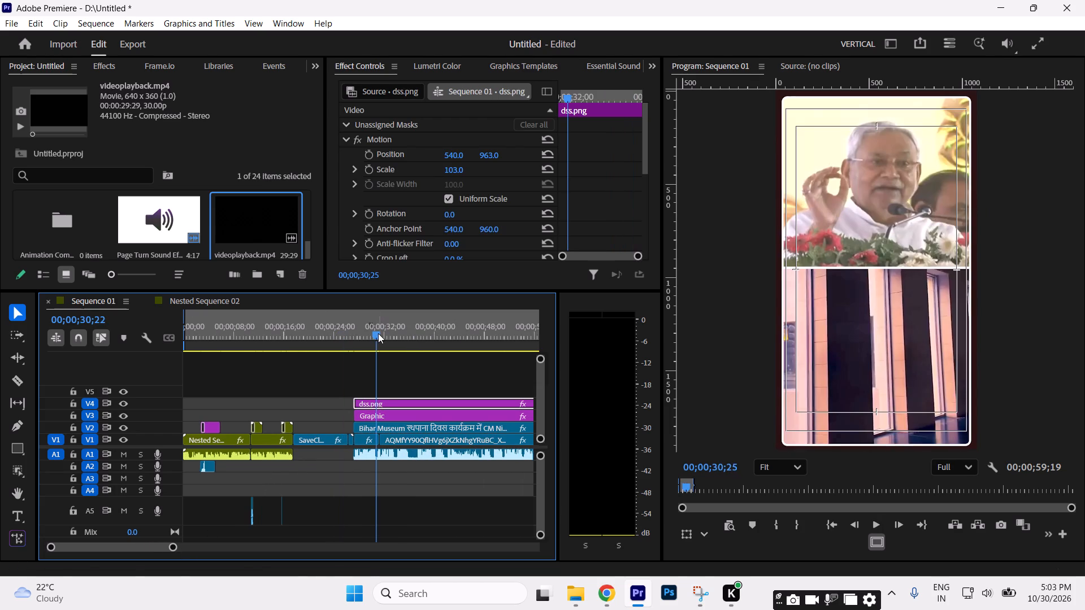
pyautogui.click(405, 425)
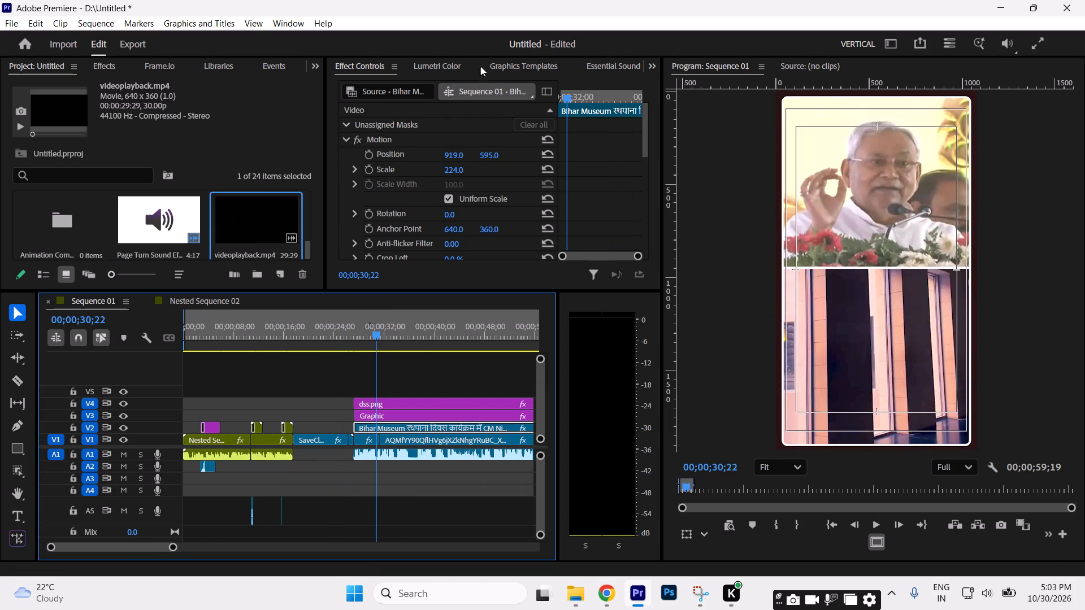
pyautogui.click(447, 64)
pyautogui.click(558, 236)
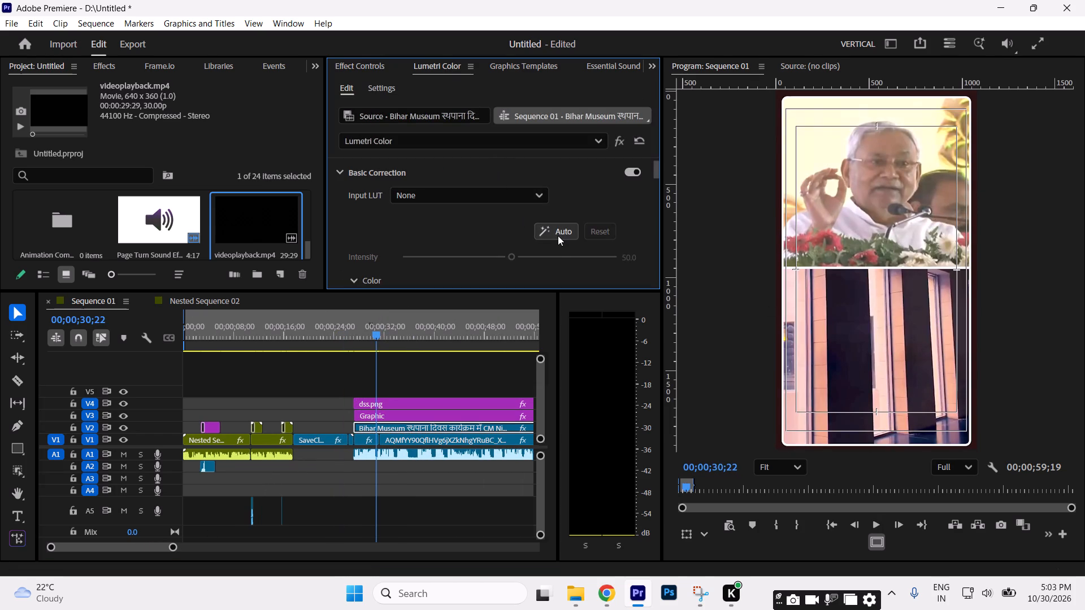
pyautogui.press('space')
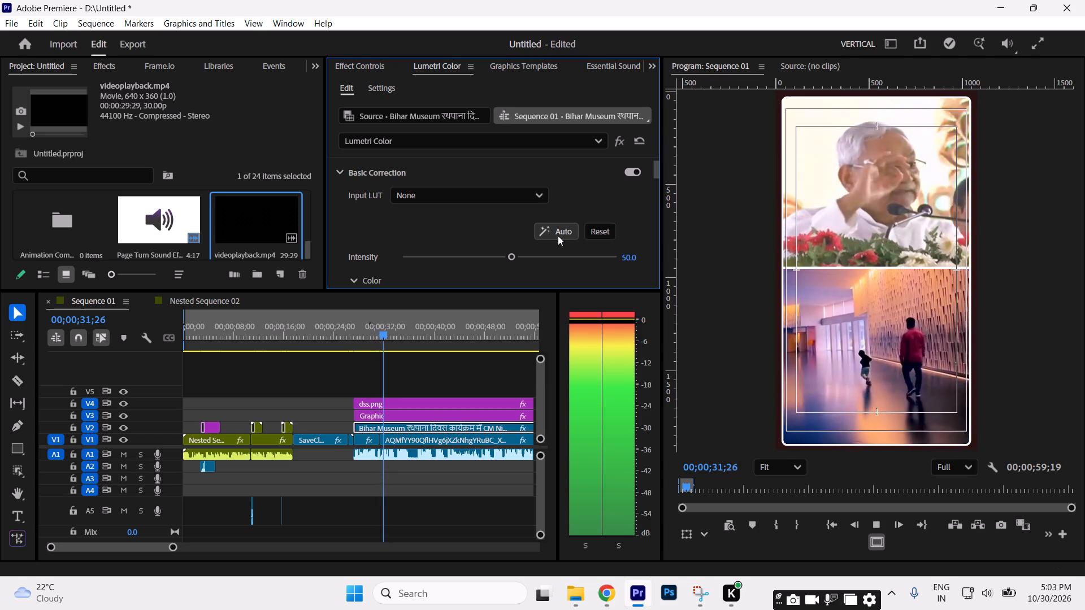
pyautogui.moveTo(176, 551); pyautogui.dragTo(215, 548)
pyautogui.press('space')
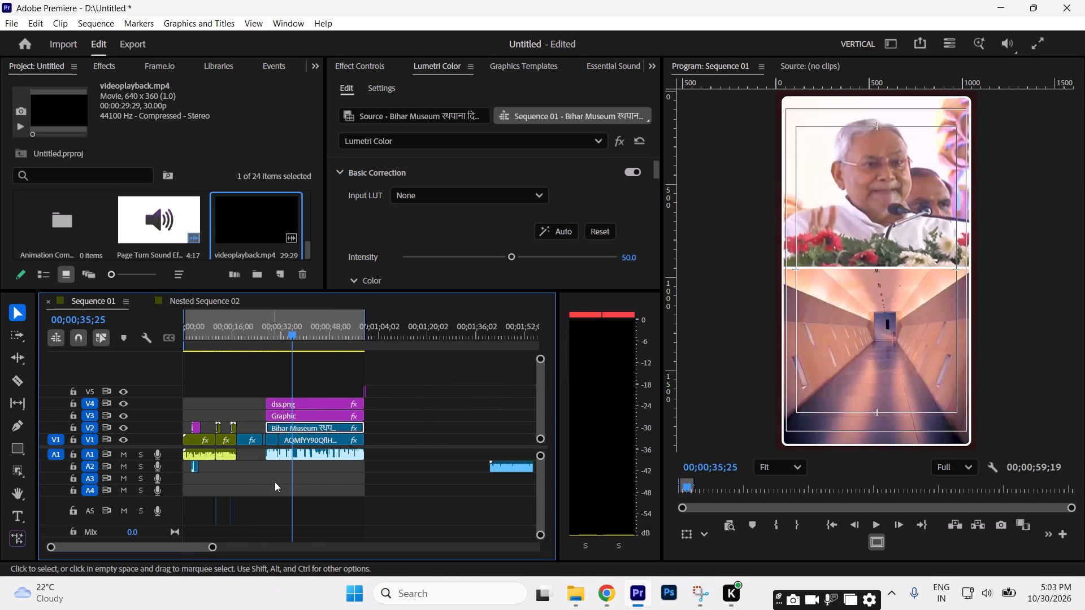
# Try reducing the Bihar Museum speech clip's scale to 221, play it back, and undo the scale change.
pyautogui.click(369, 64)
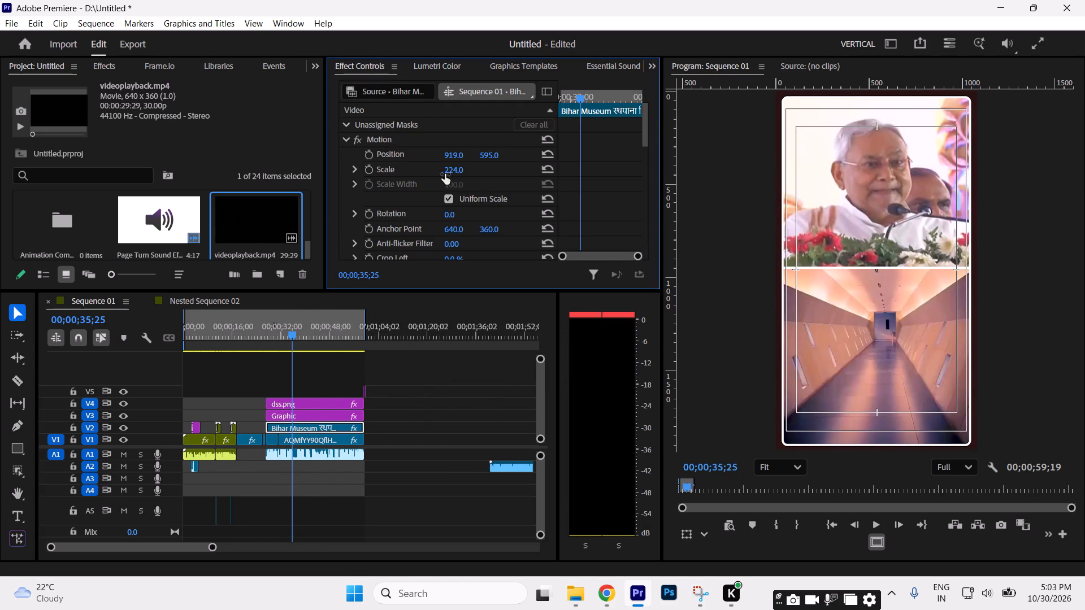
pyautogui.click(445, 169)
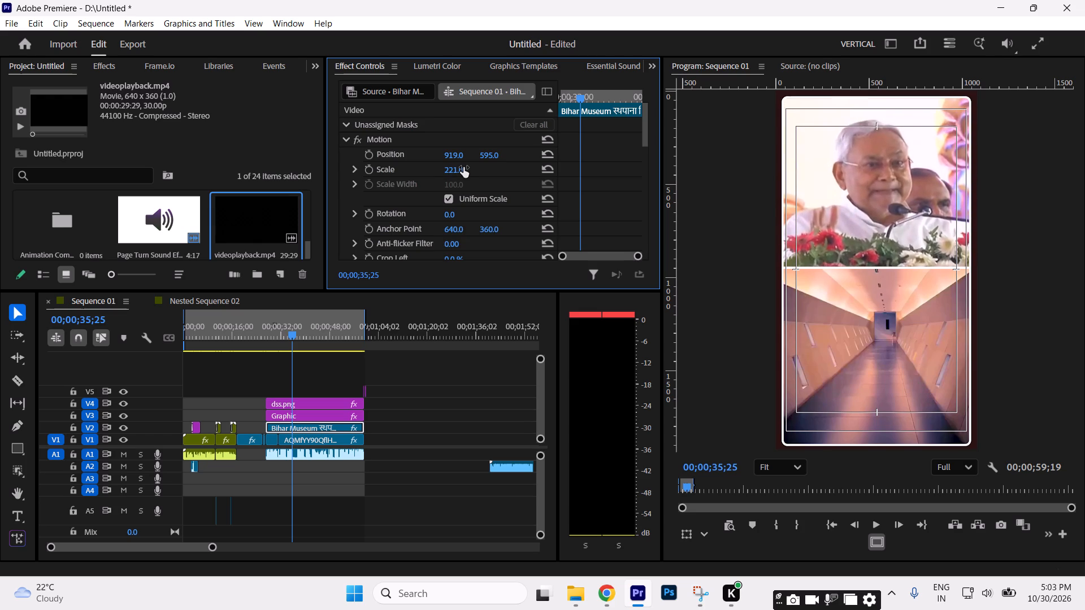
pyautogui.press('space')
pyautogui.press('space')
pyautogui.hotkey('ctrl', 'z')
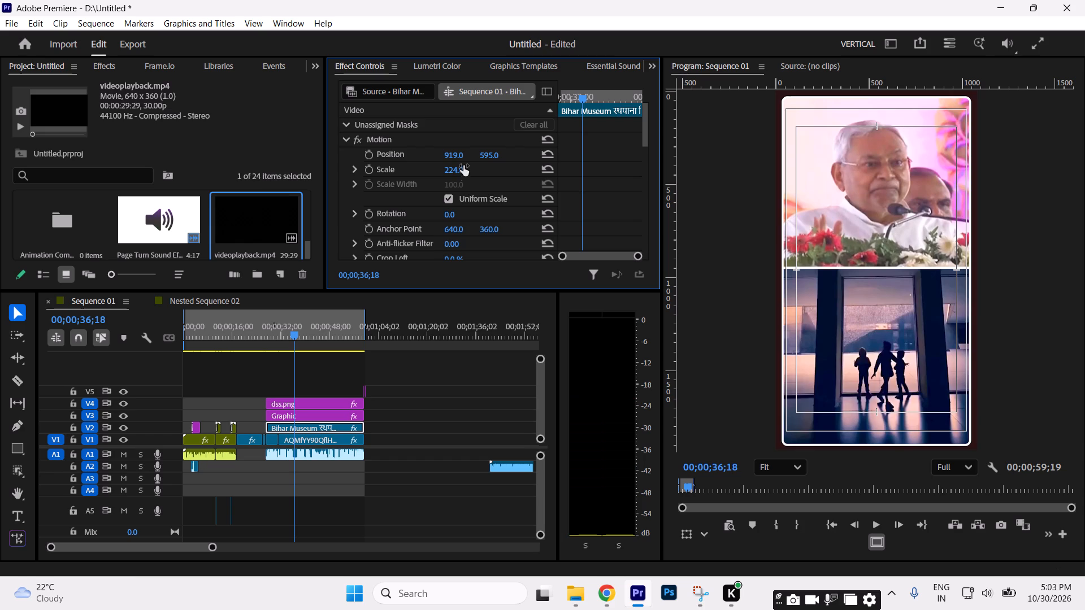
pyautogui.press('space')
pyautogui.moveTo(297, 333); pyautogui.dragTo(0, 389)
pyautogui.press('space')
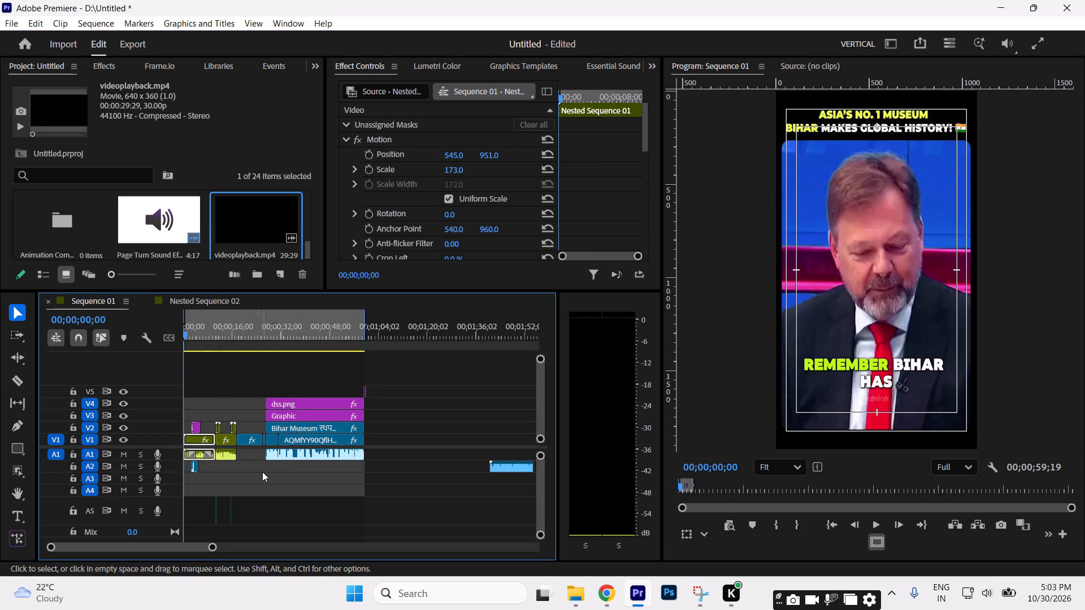
# Move the two videoplayback.mp4 audio pieces together from A5 up to A2, keeping their timing.
pyautogui.moveTo(215, 551); pyautogui.dragTo(193, 548)
pyautogui.press('space')
pyautogui.click(266, 340)
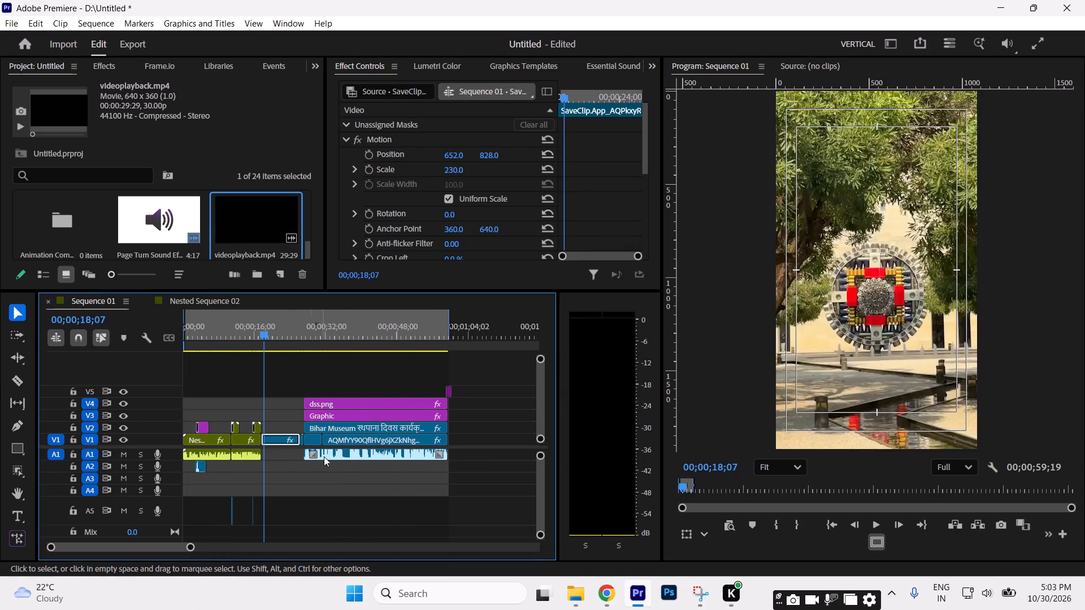
pyautogui.moveTo(340, 500); pyautogui.dragTo(189, 536)
pyautogui.keyDown('shift'); pyautogui.moveTo(232, 519); pyautogui.dragTo(233, 504); pyautogui.keyUp('shift')
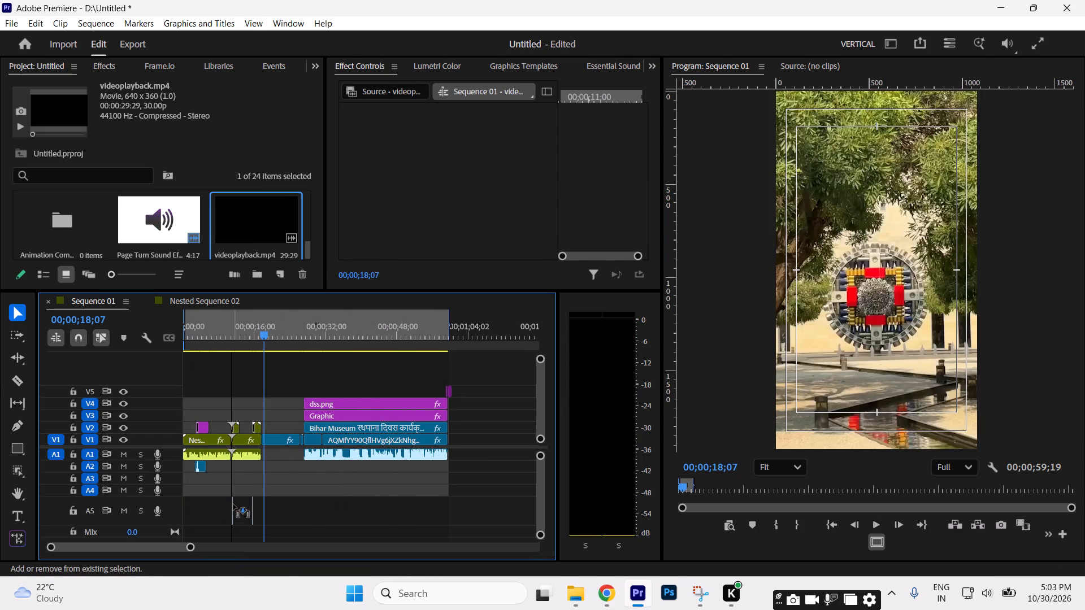
pyautogui.keyDown('shift'); pyautogui.moveTo(233, 504); pyautogui.dragTo(235, 466); pyautogui.keyUp('shift')
pyautogui.click(302, 485)
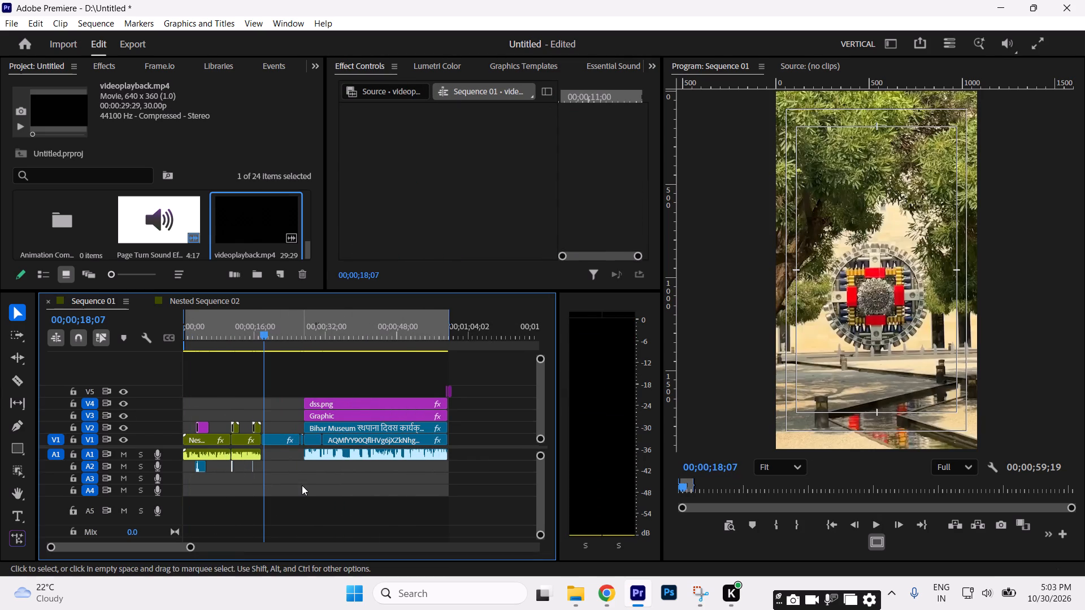
# Save the project.
pyautogui.hotkey('ctrl', 's')
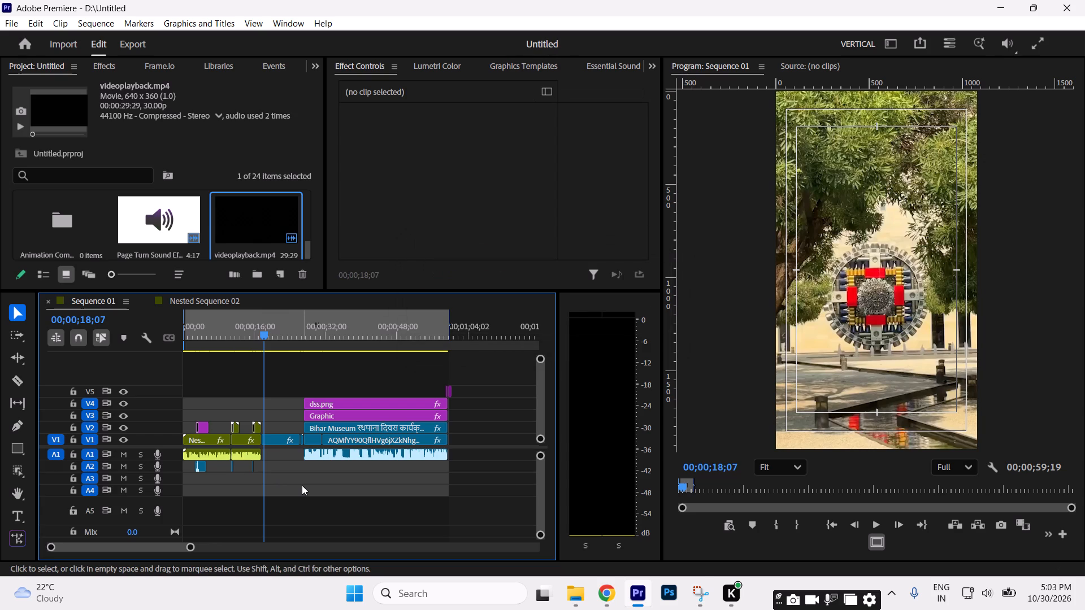
pyautogui.rightClick(302, 485)
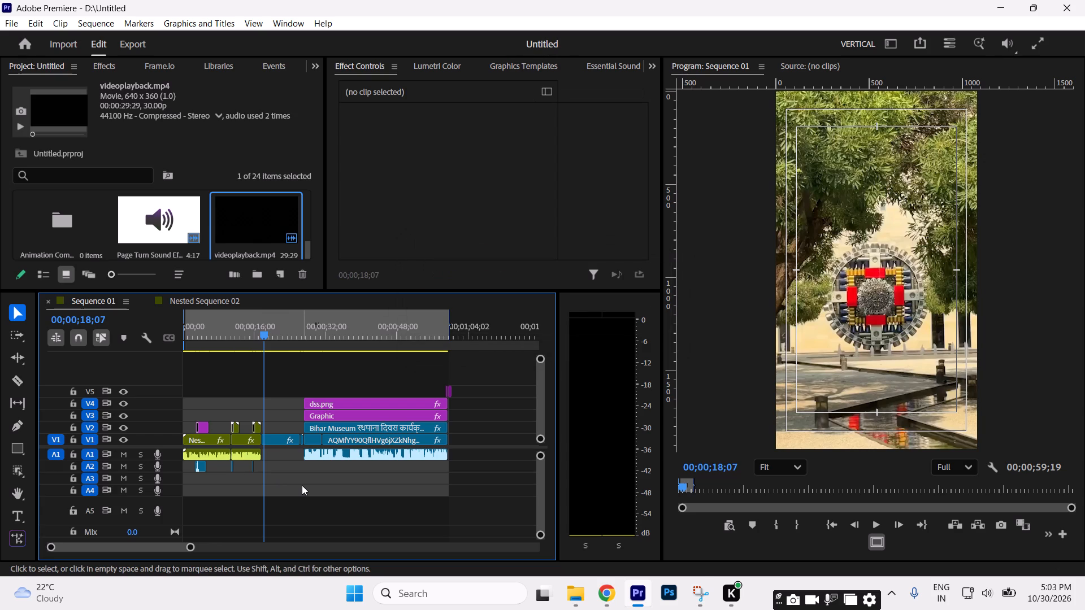